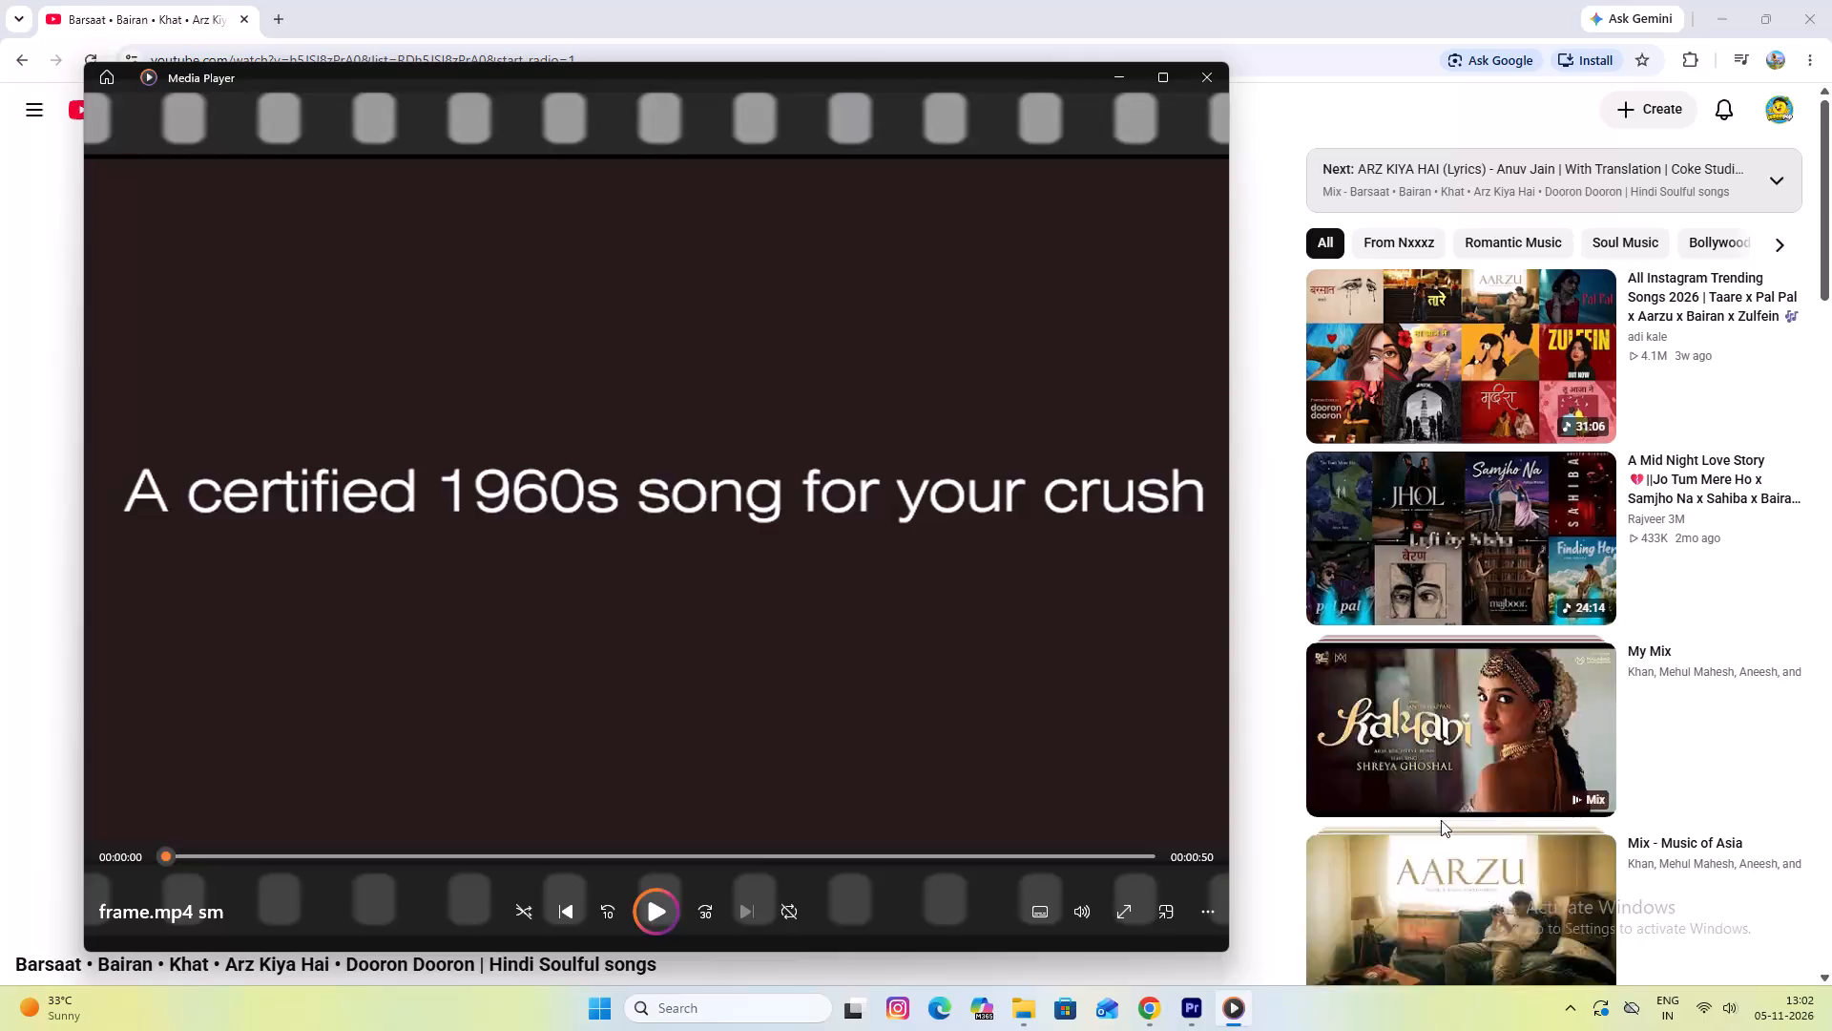
Close the browser, the media player and the file explorer windows to return to the Premiere project.
click(1809, 10)
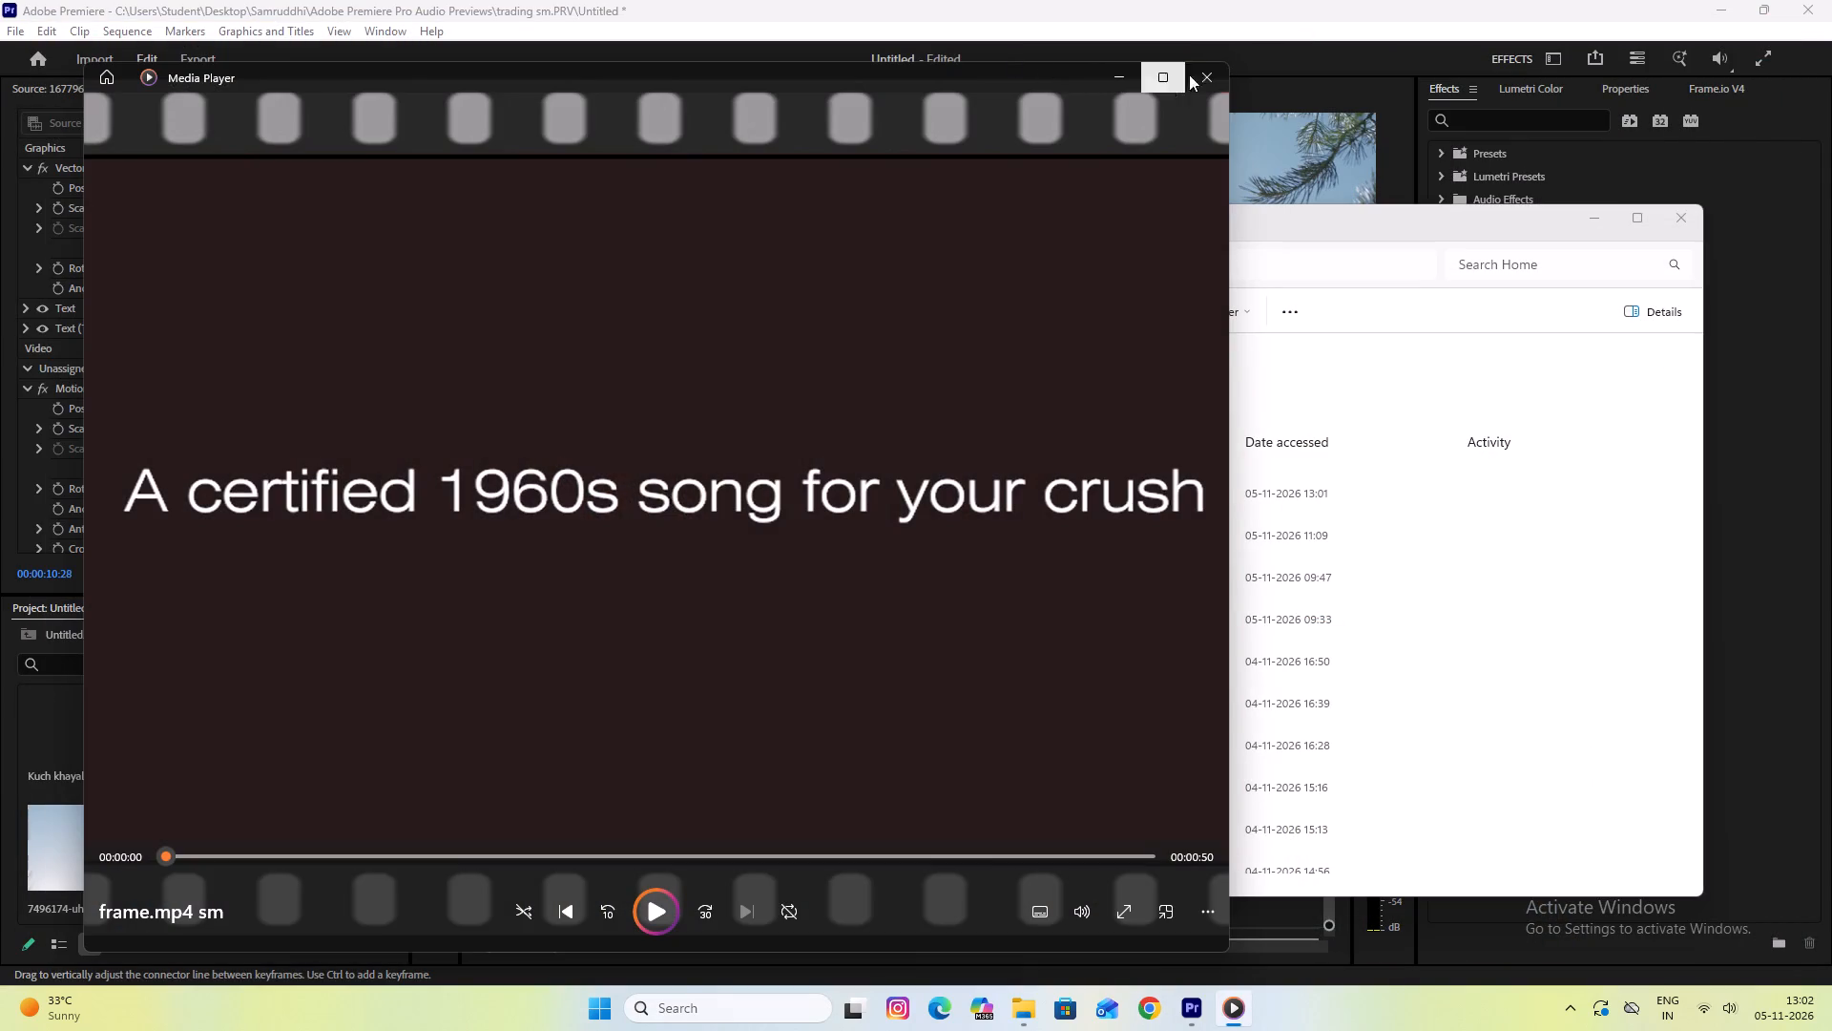
click(1204, 73)
click(1685, 218)
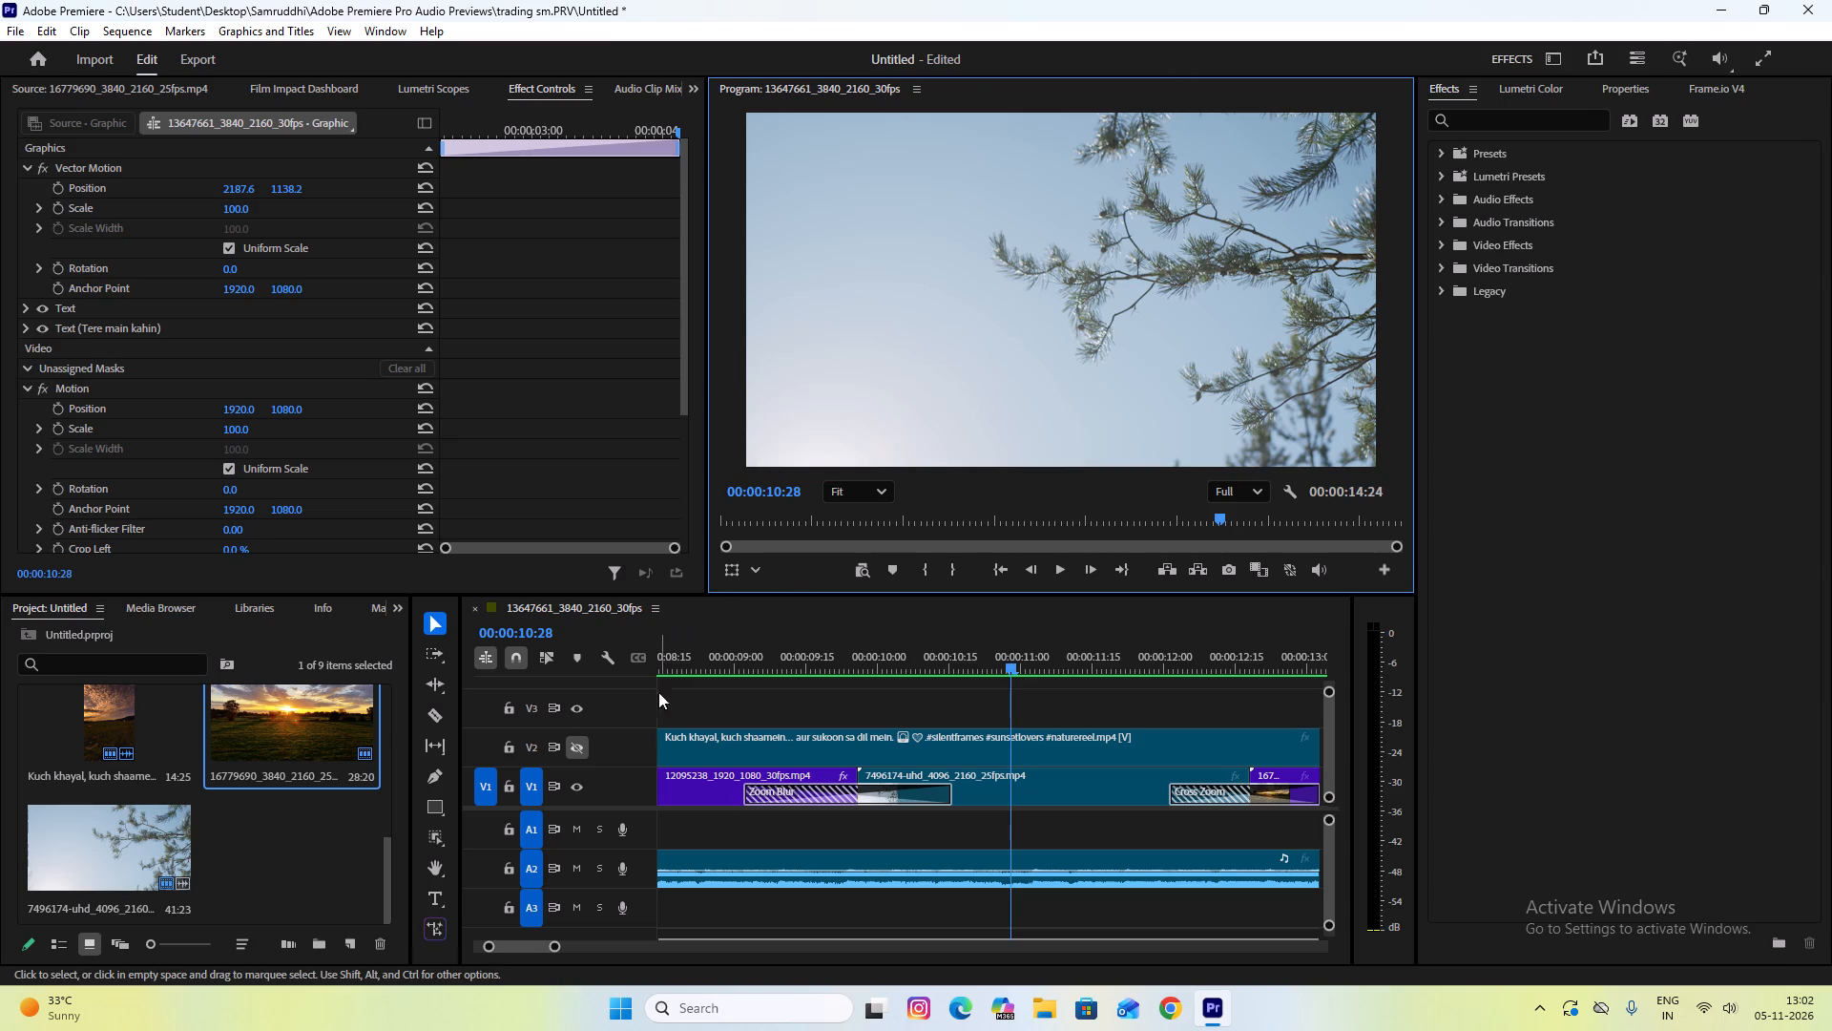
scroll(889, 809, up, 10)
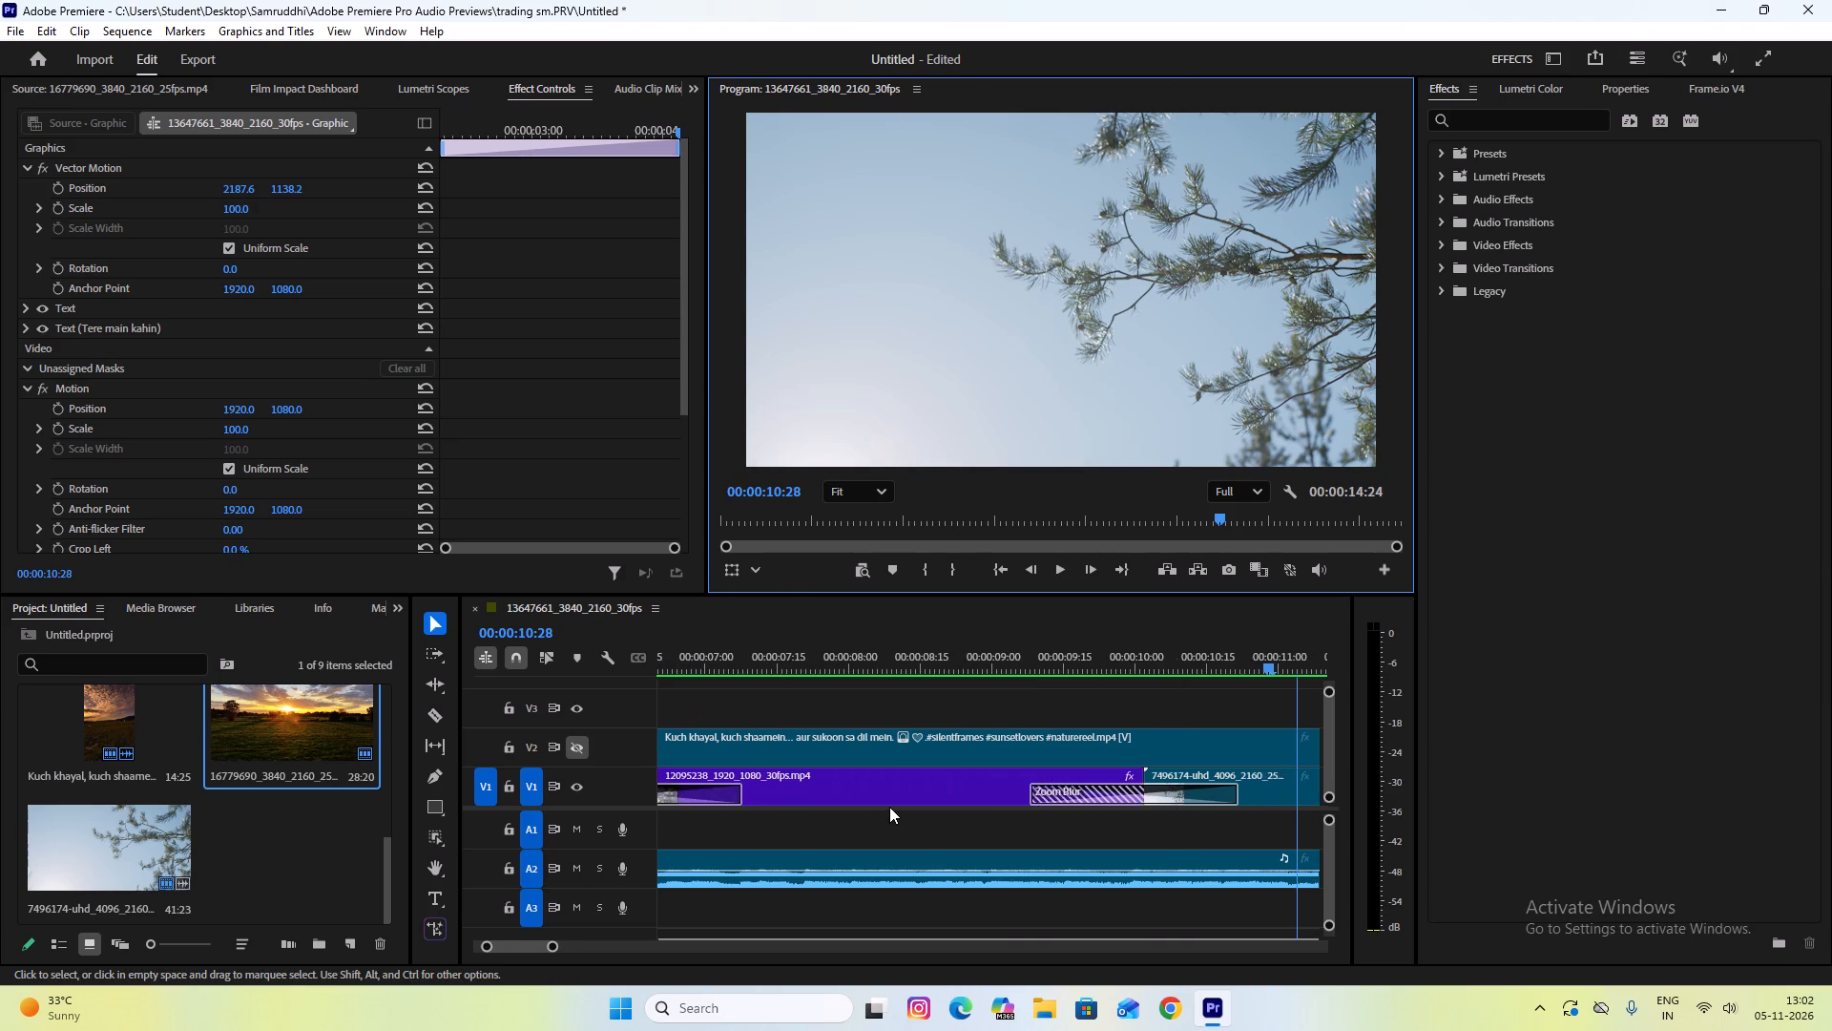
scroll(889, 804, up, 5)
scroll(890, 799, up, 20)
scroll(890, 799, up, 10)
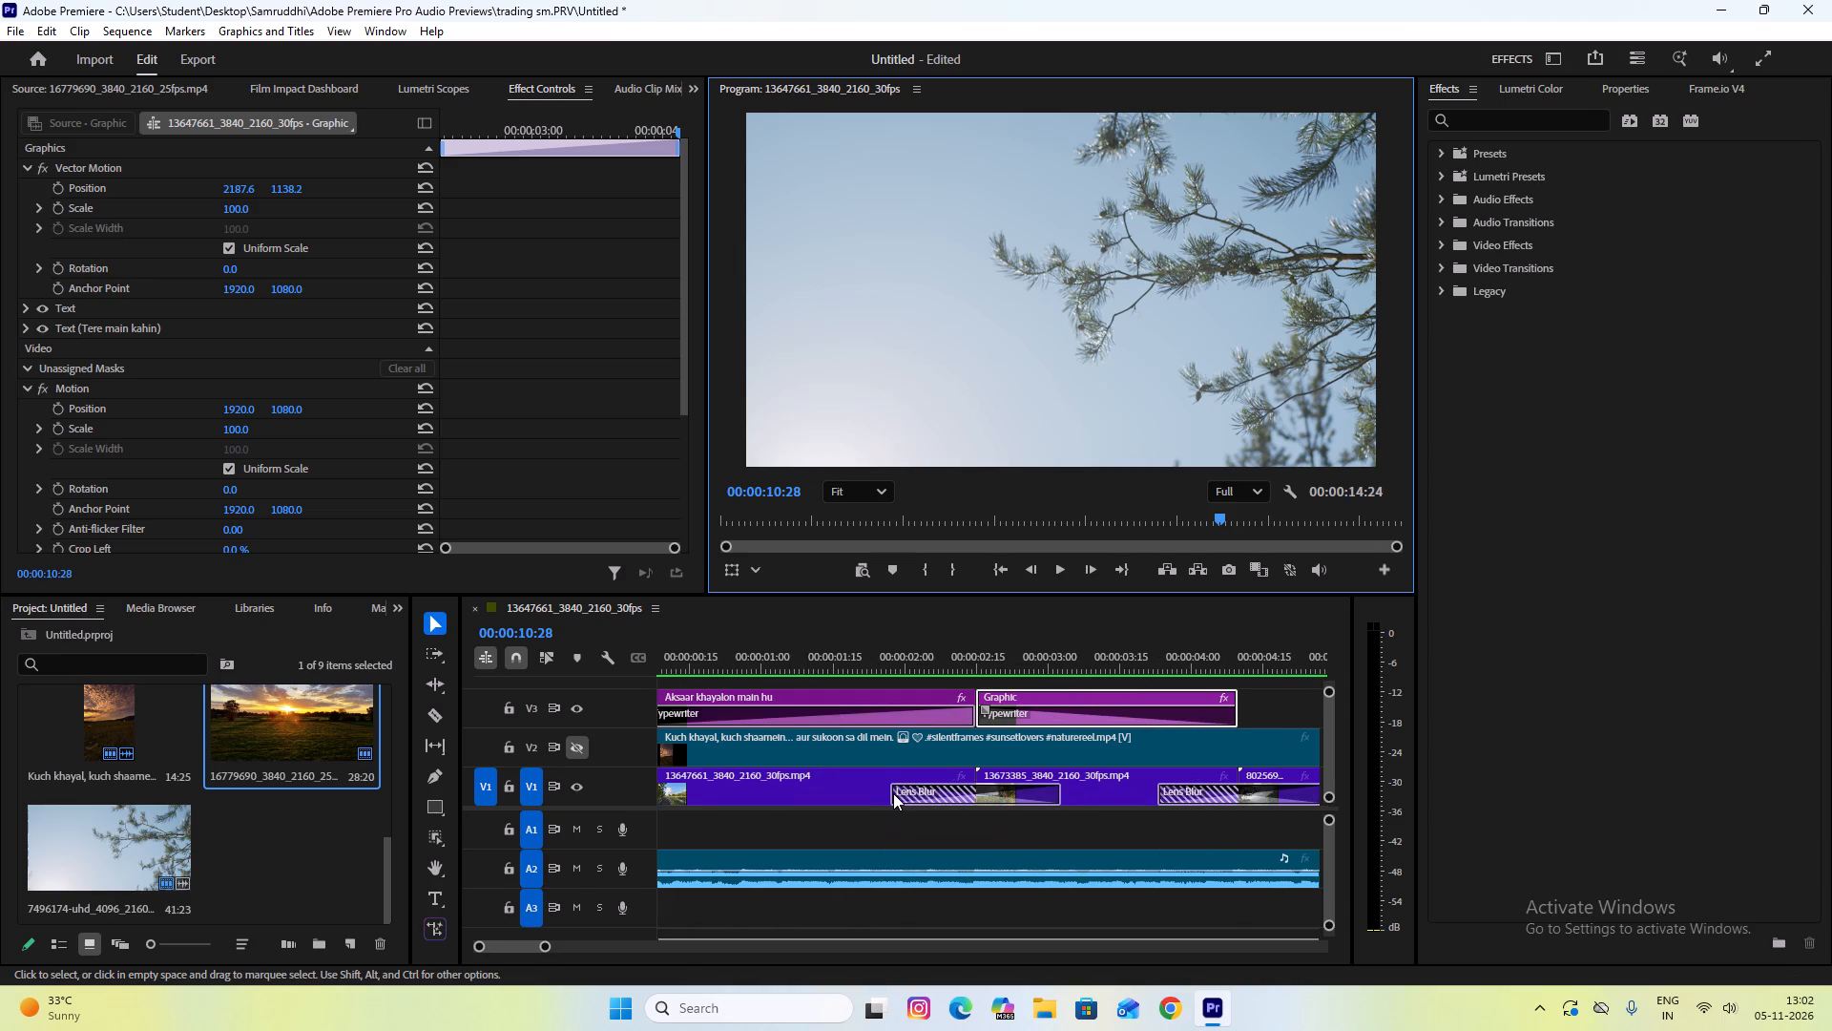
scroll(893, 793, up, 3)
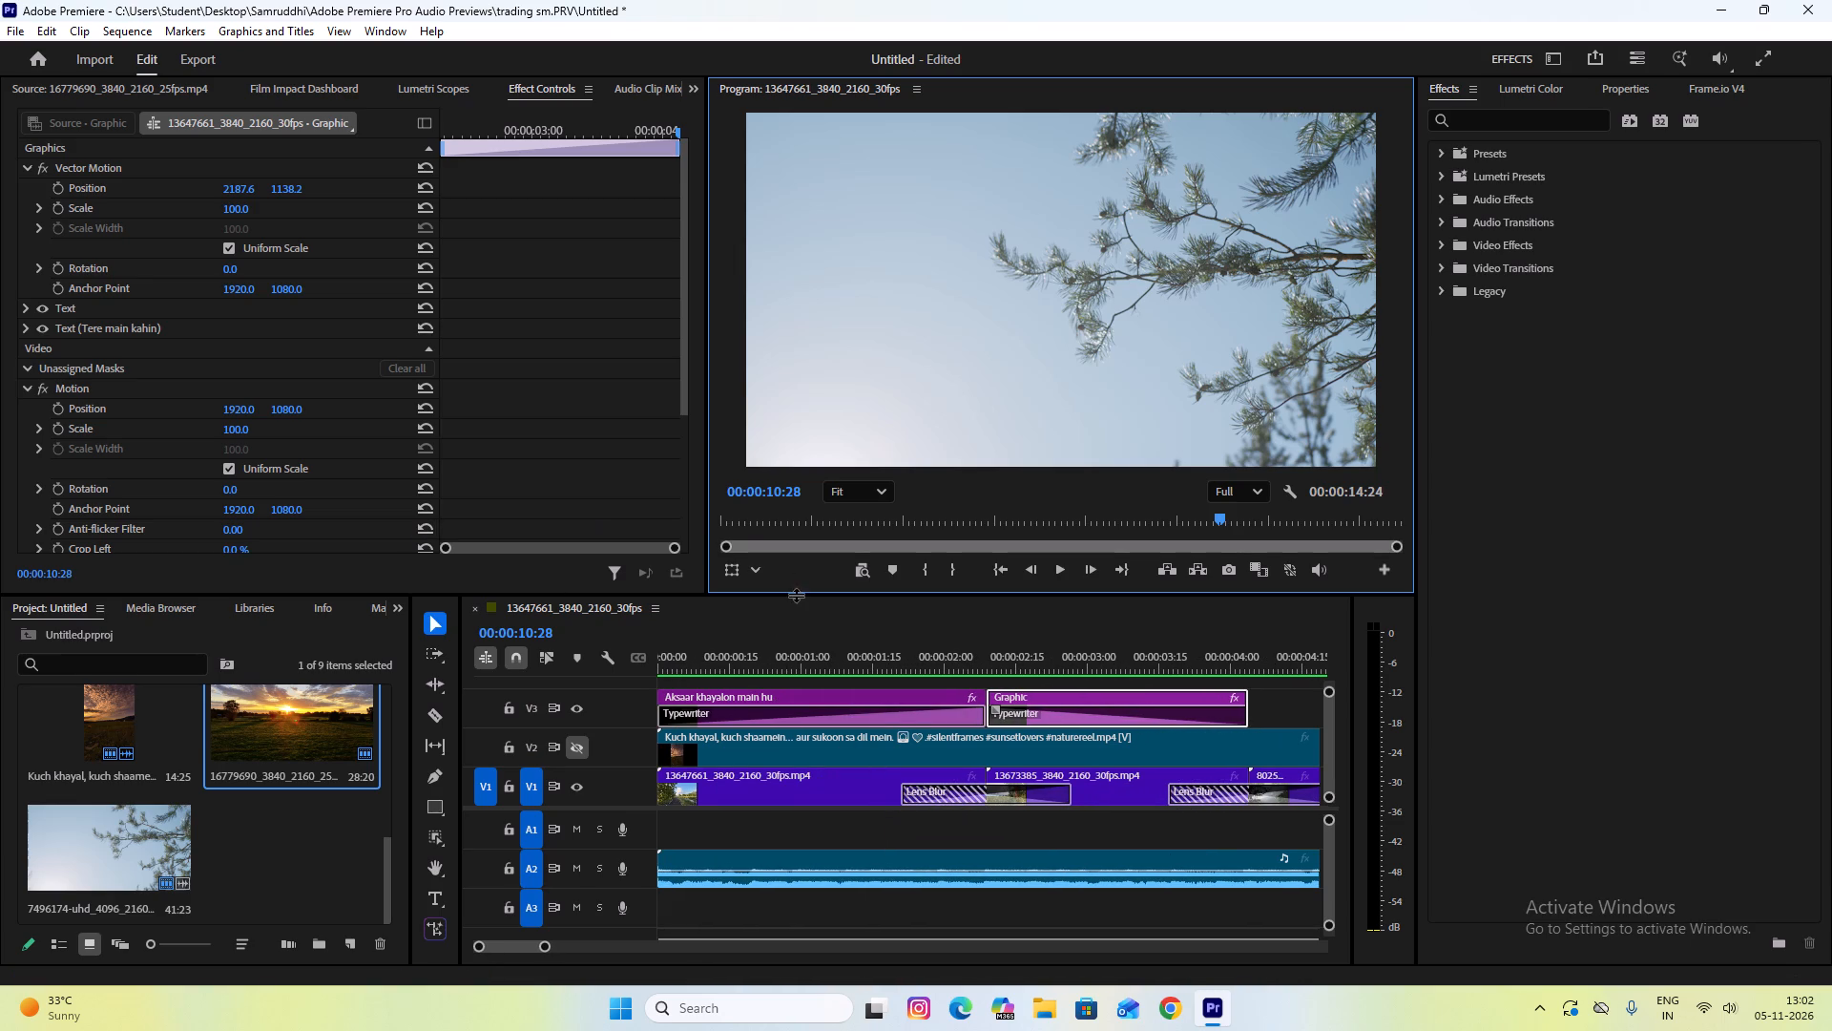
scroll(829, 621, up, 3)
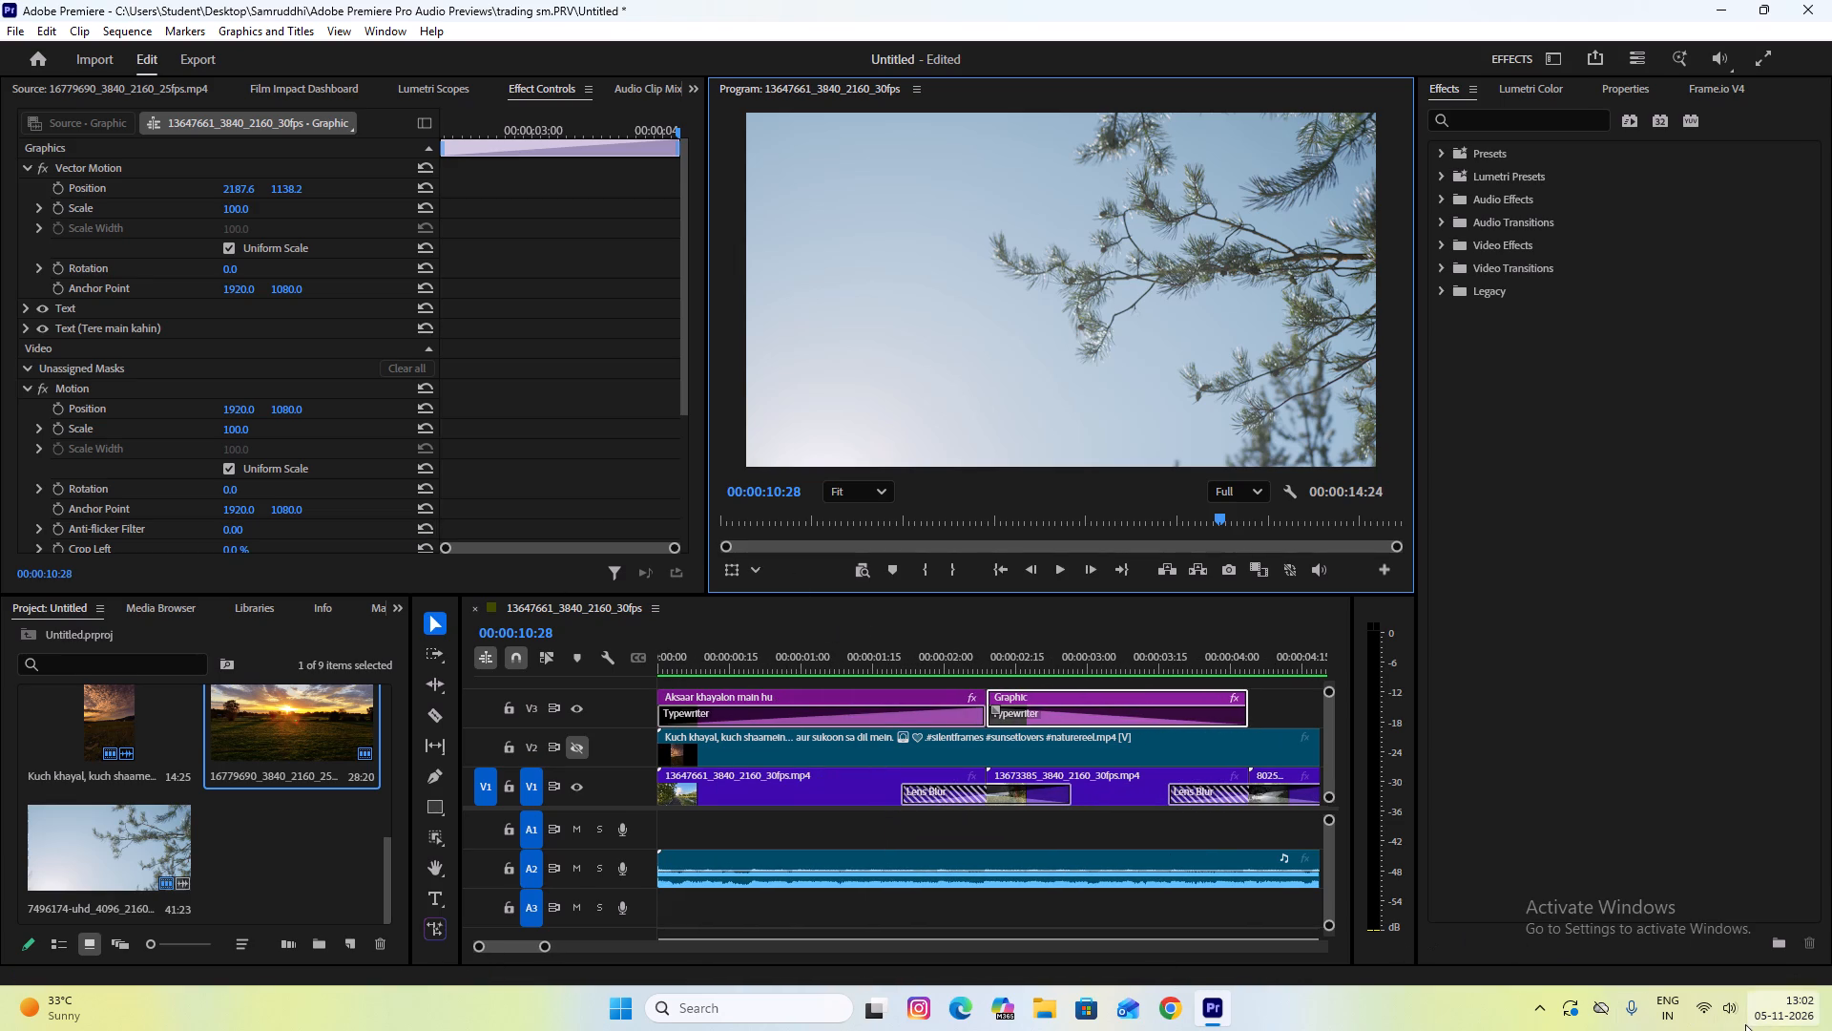
Connect the SB-218 Bluetooth audio device and return to the Premiere project.
click(1719, 1009)
click(1668, 699)
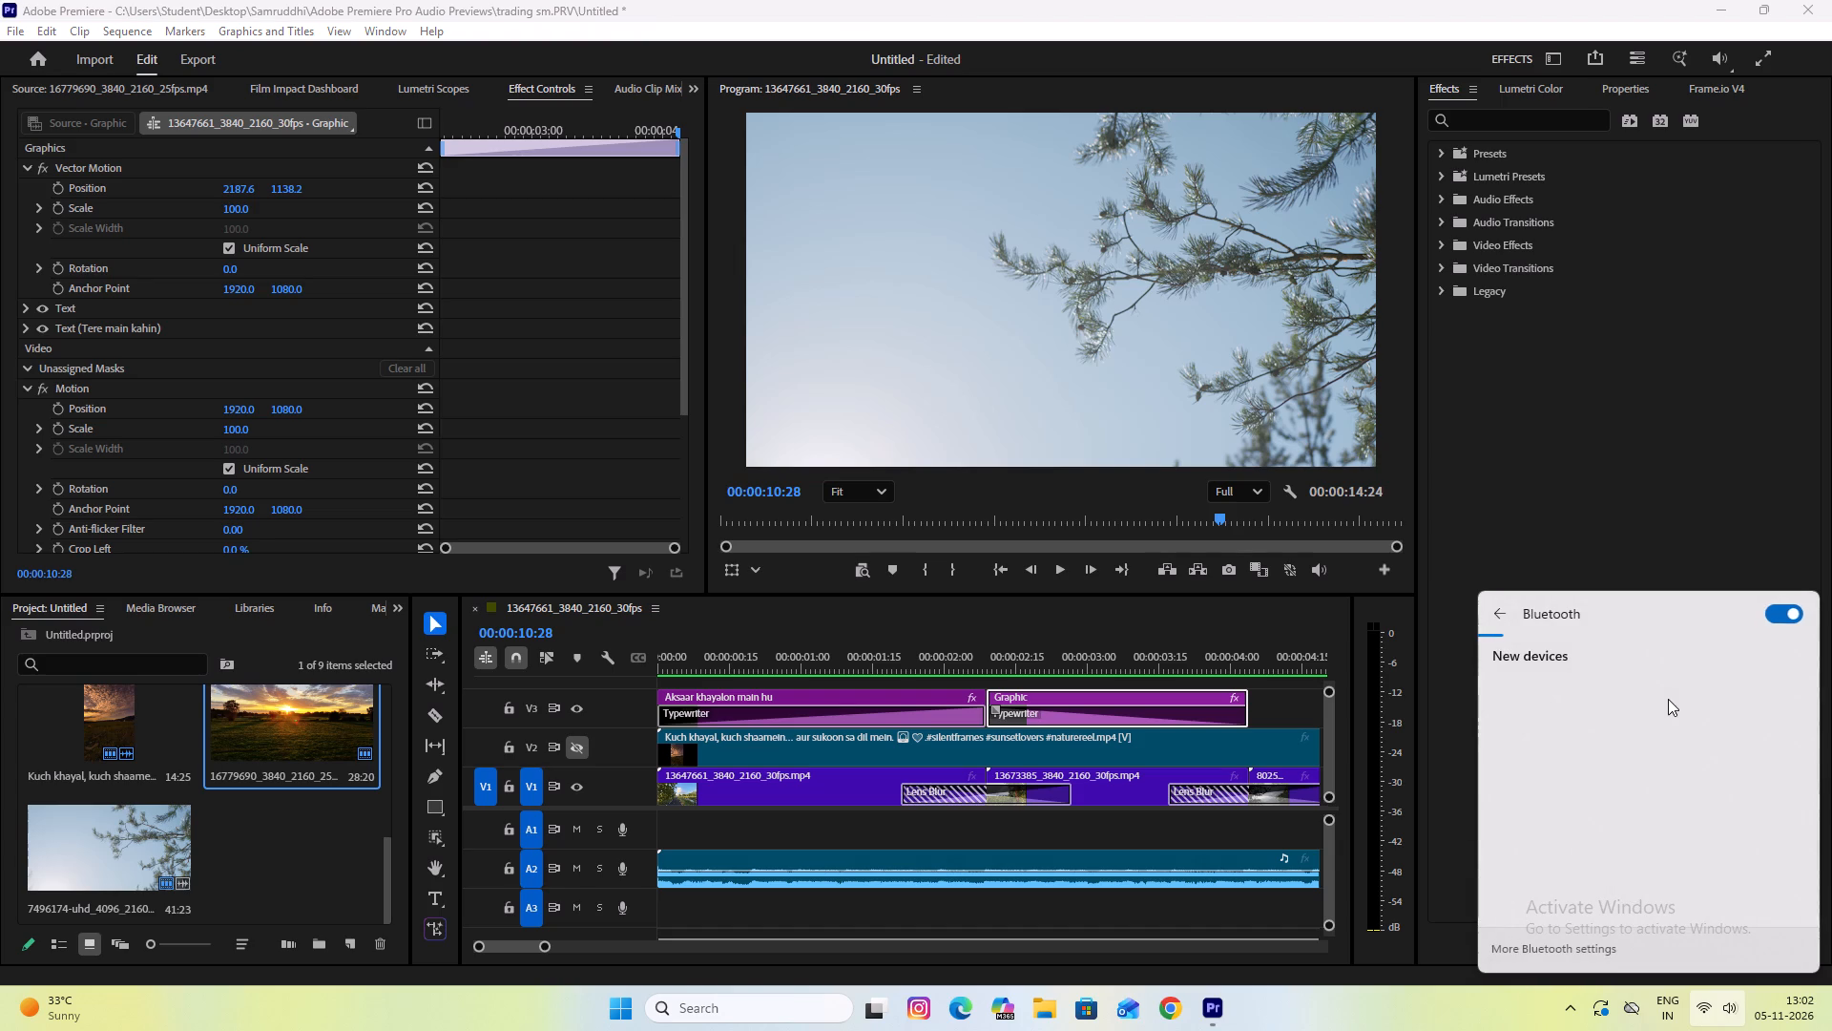
click(1613, 773)
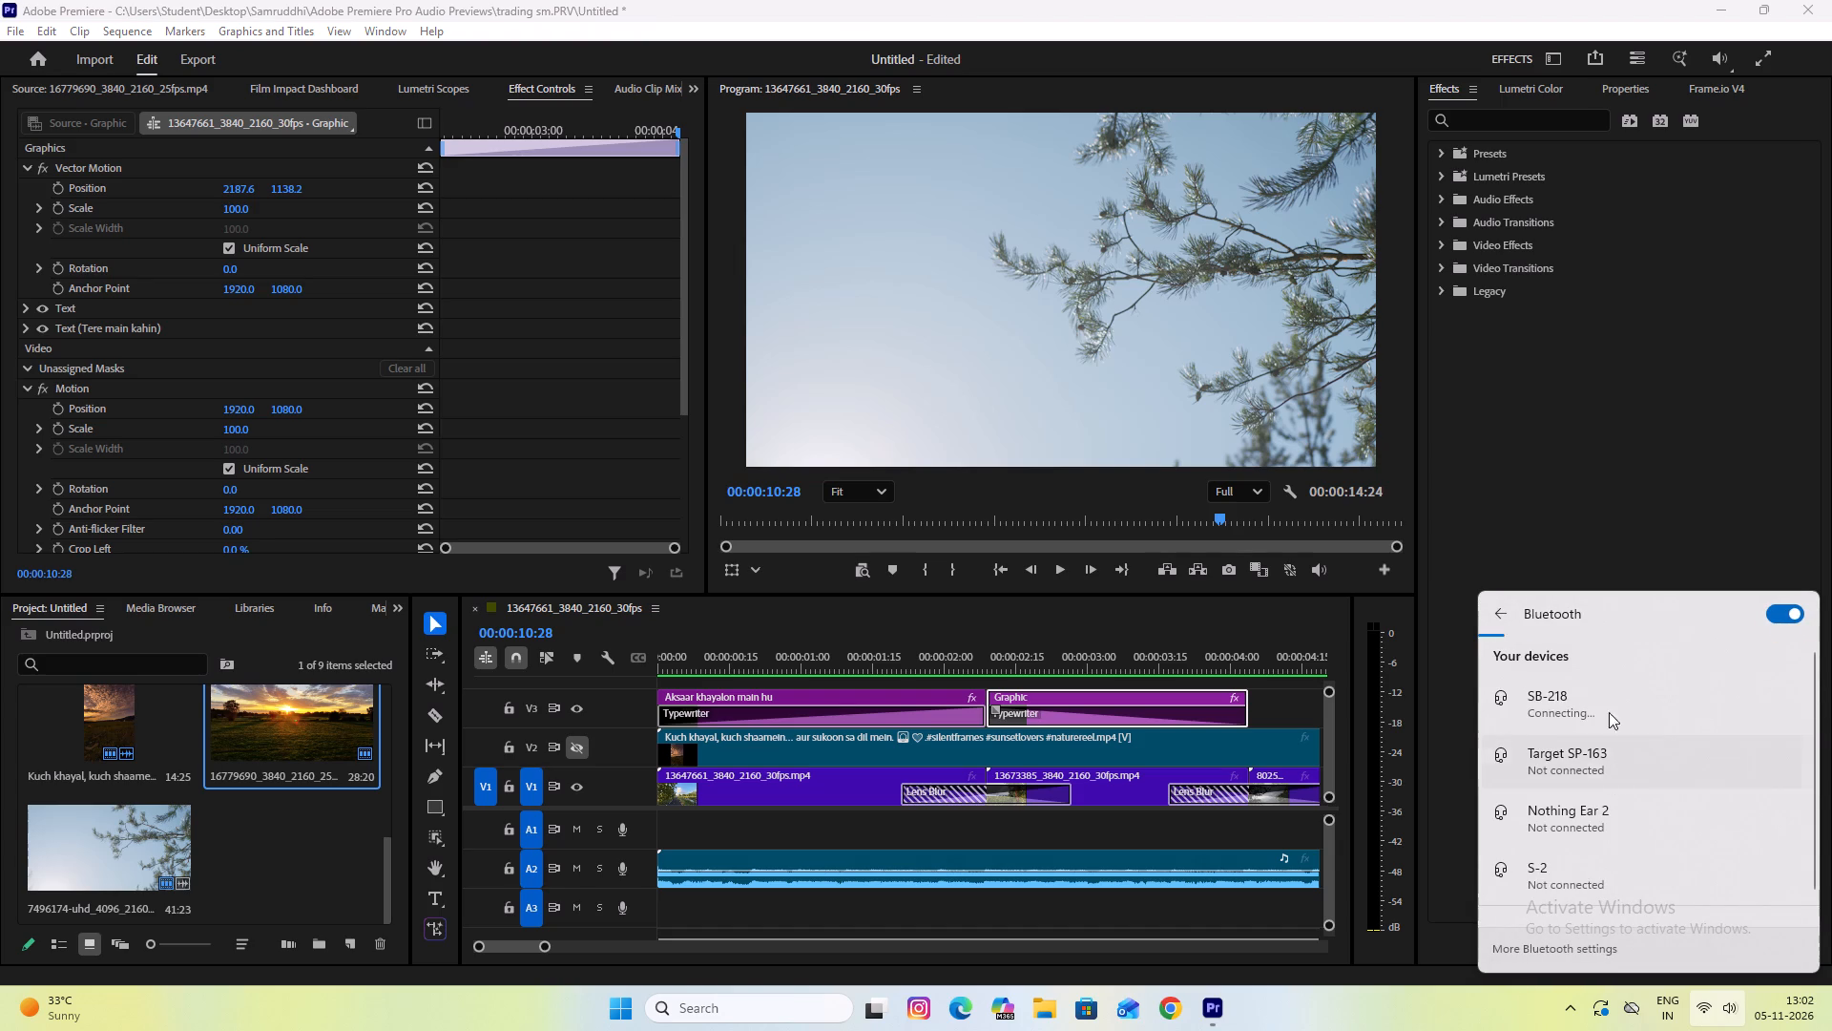
click(1618, 706)
key(space)
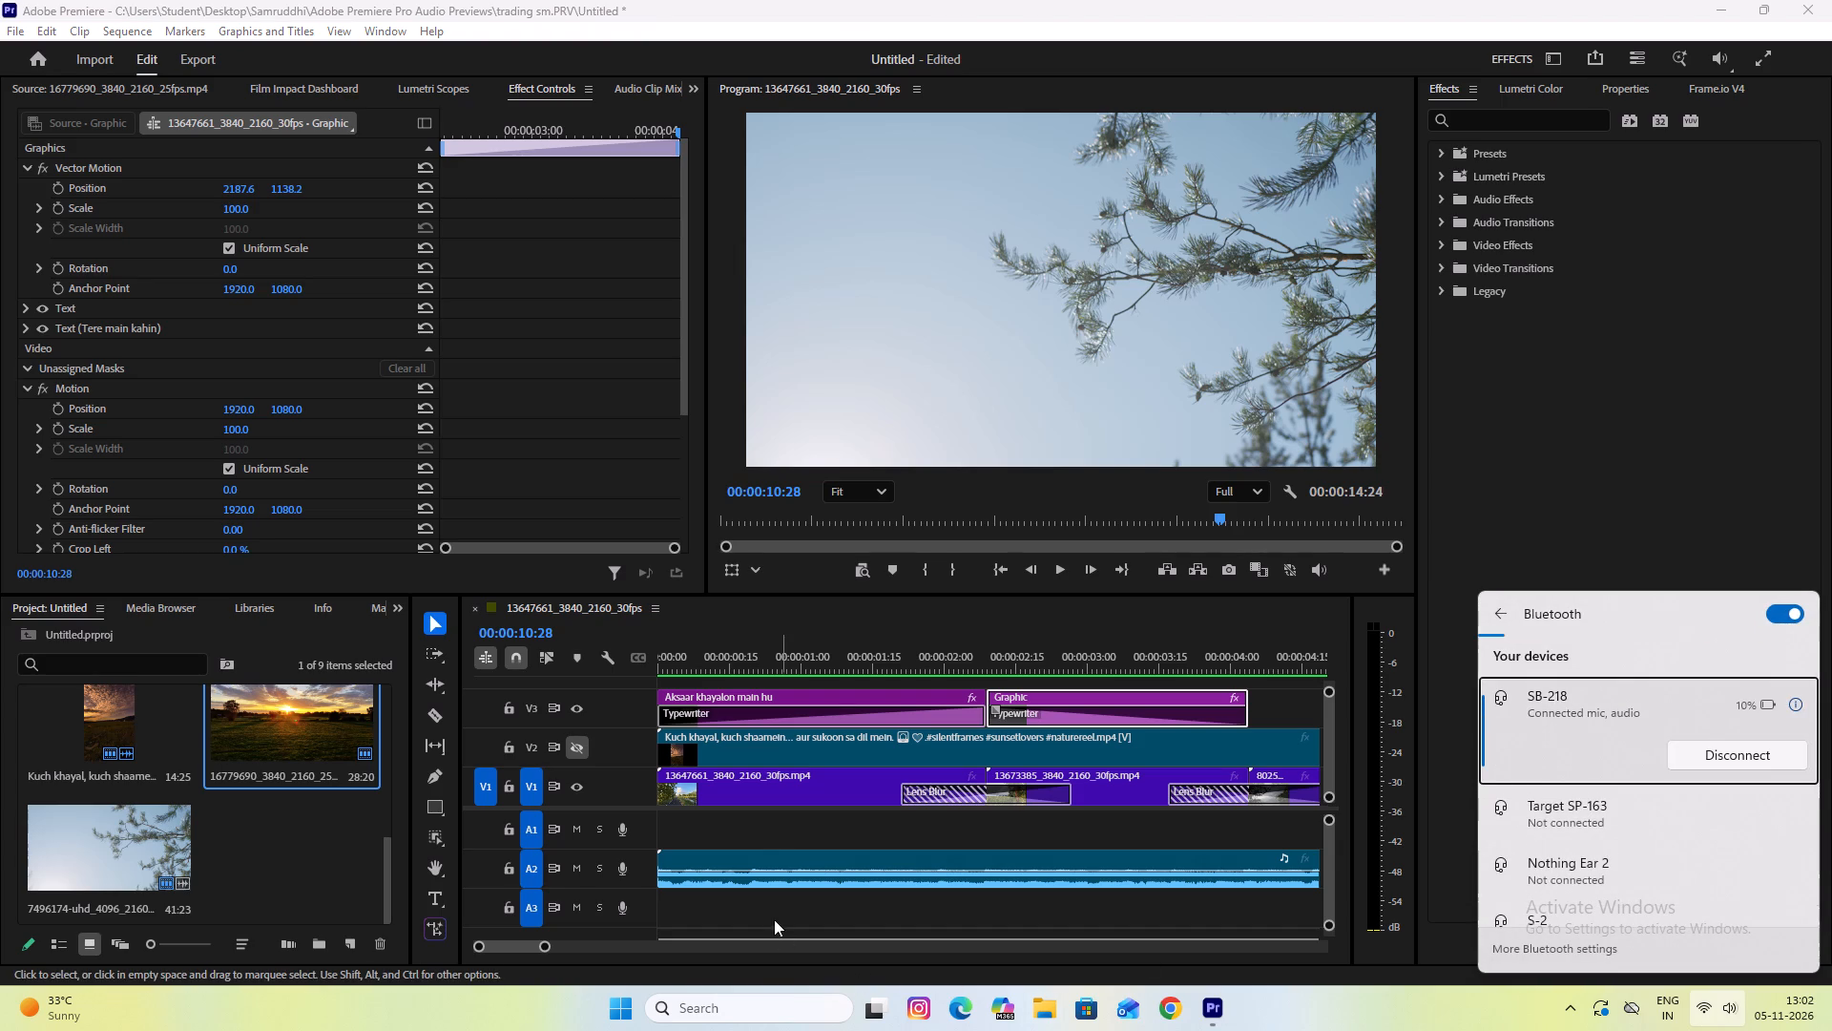
key(space)
drag(1404, 380, 1425, 379)
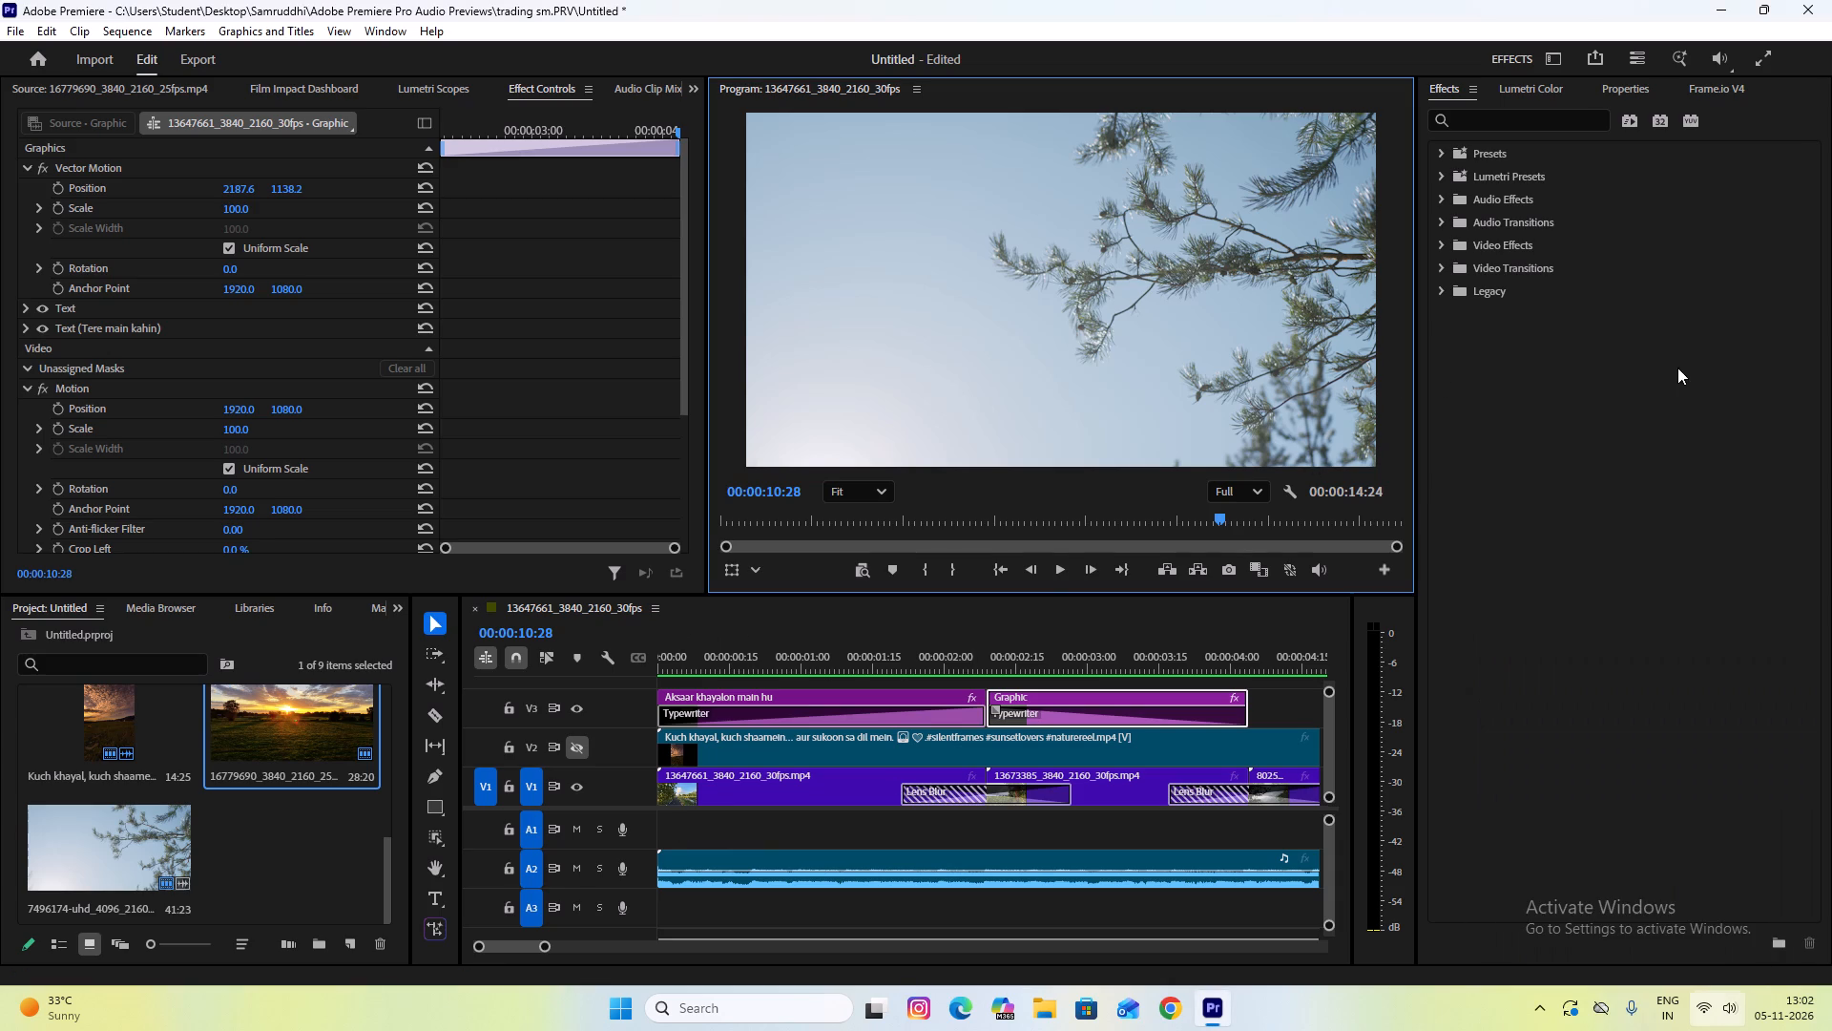
Play back the edited sequence from its beginning to review the clips, transitions, typewriter text and audio.
key(space)
drag(885, 677, 843, 672)
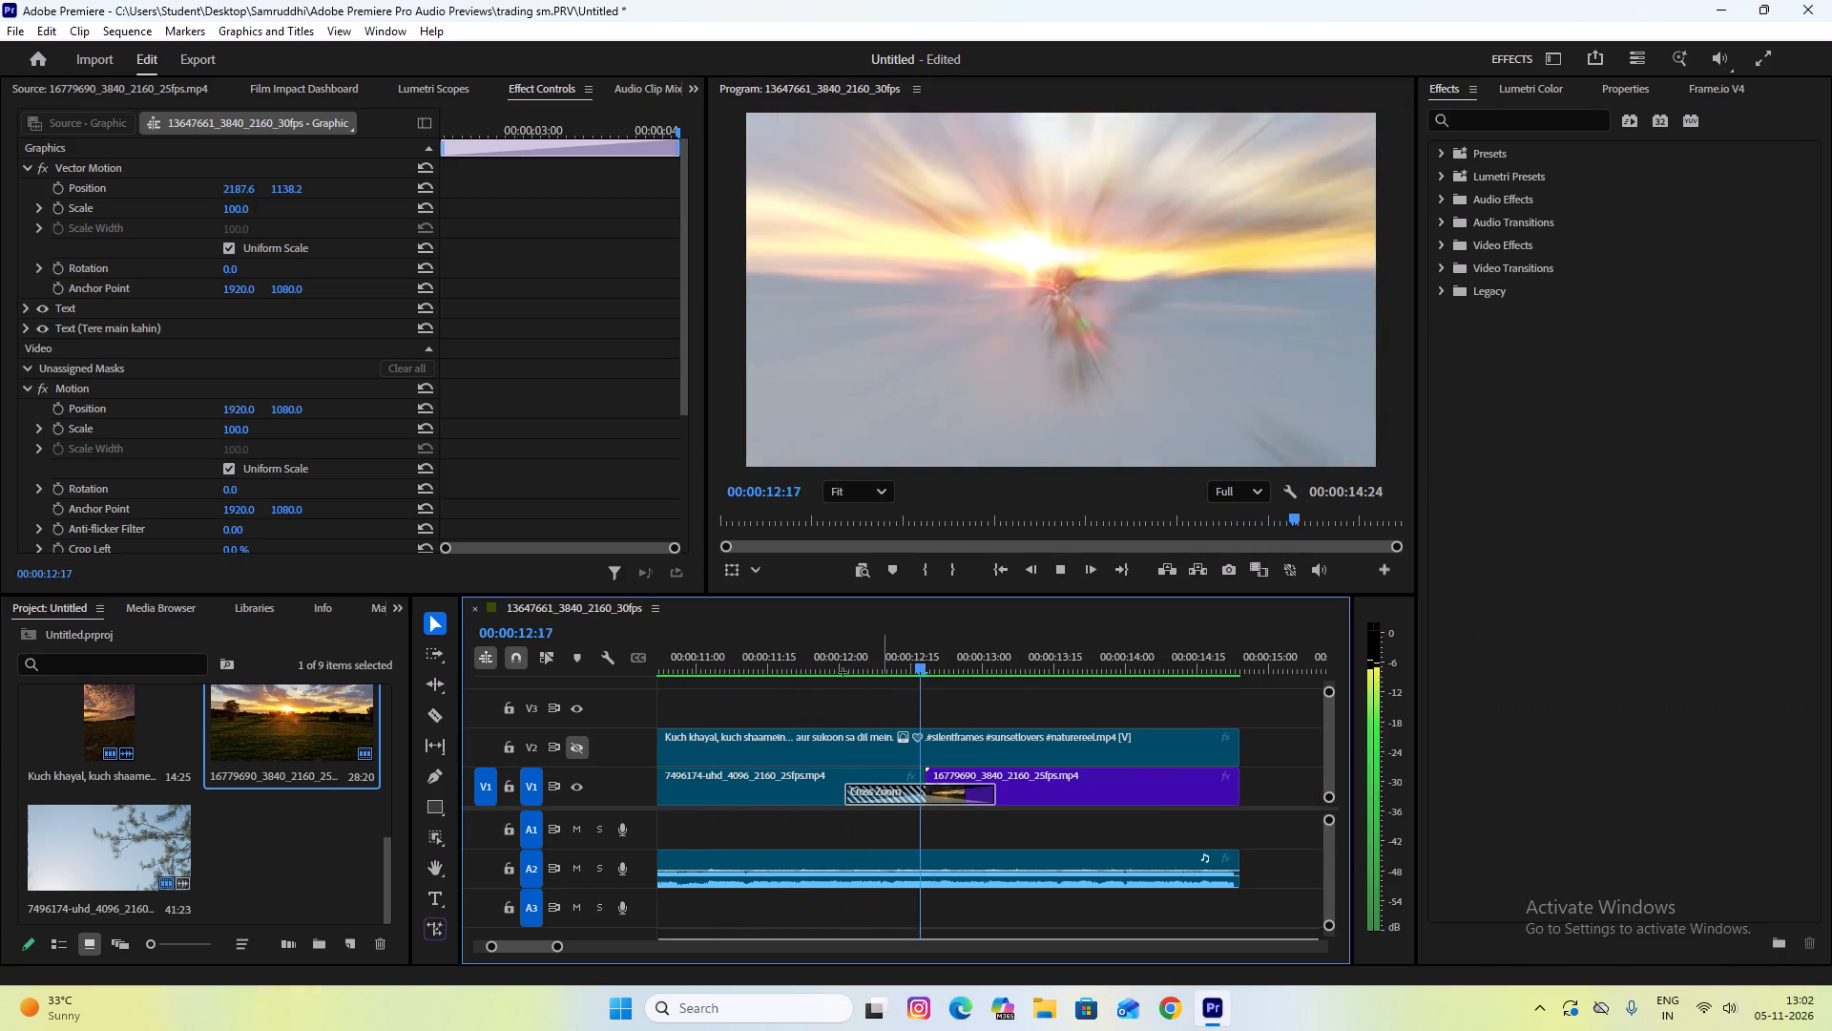
drag(843, 672, 0, 846)
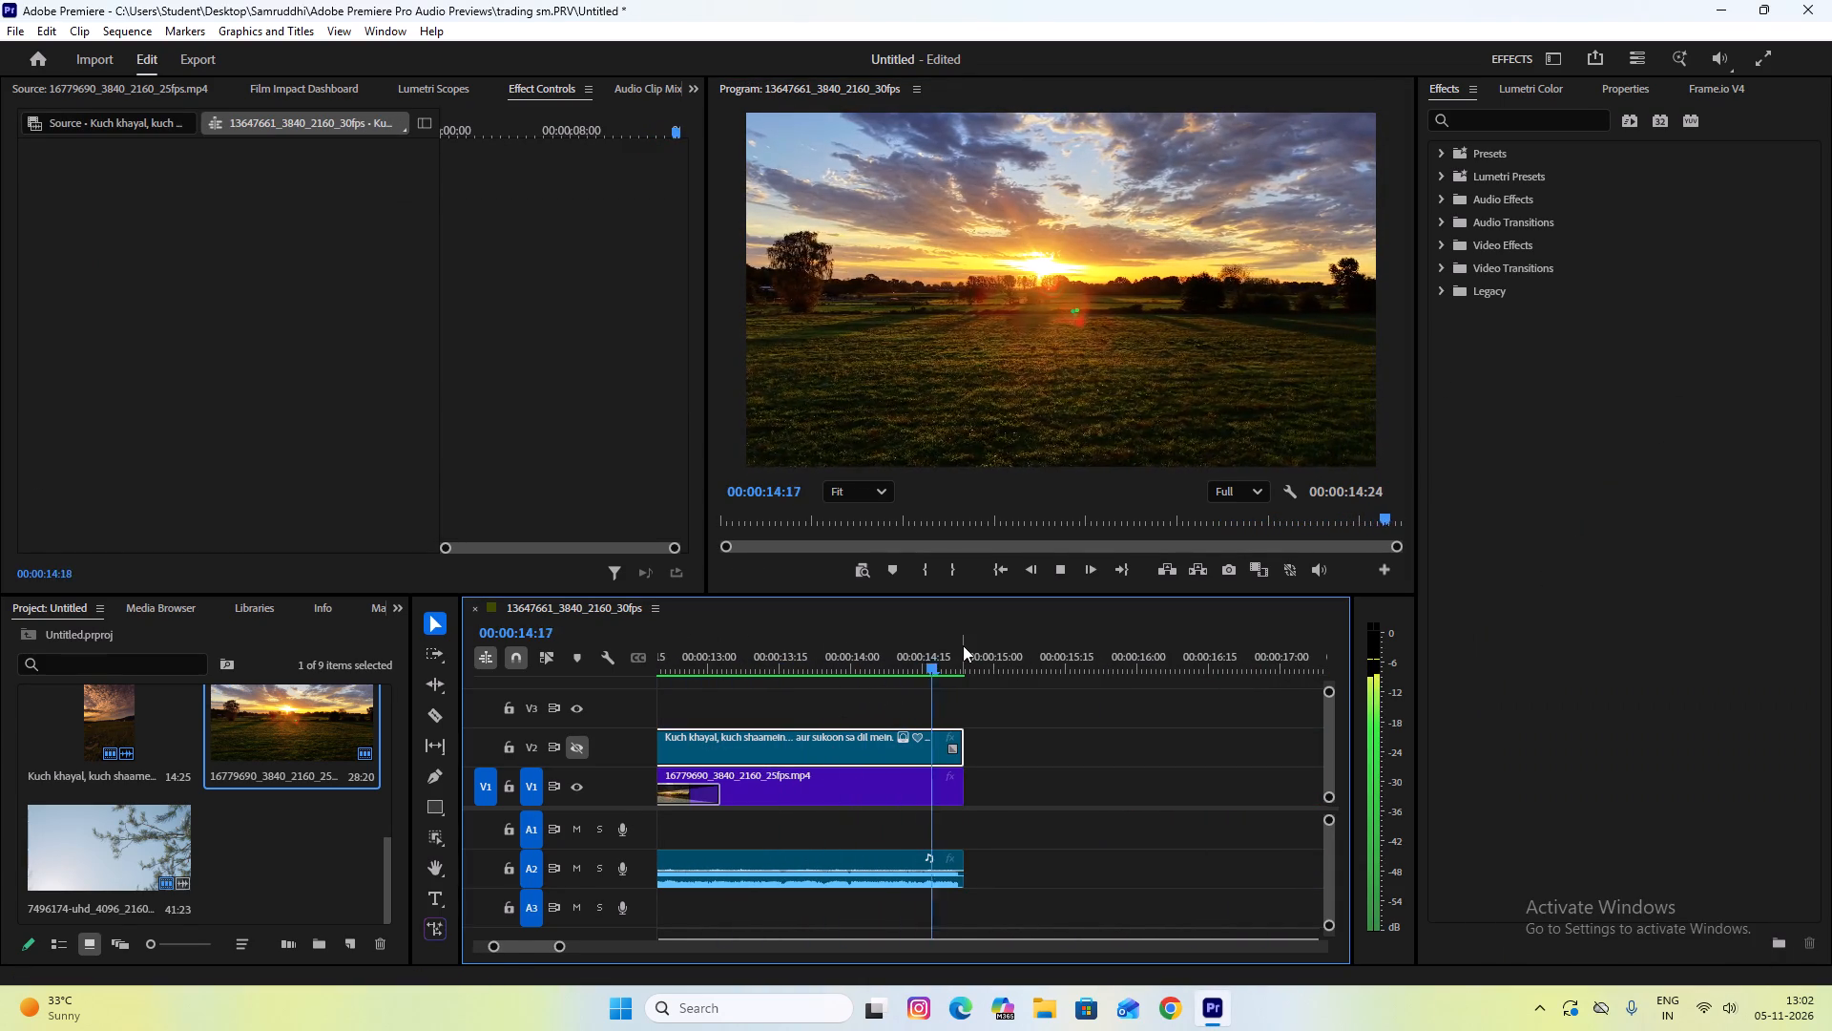
key(space)
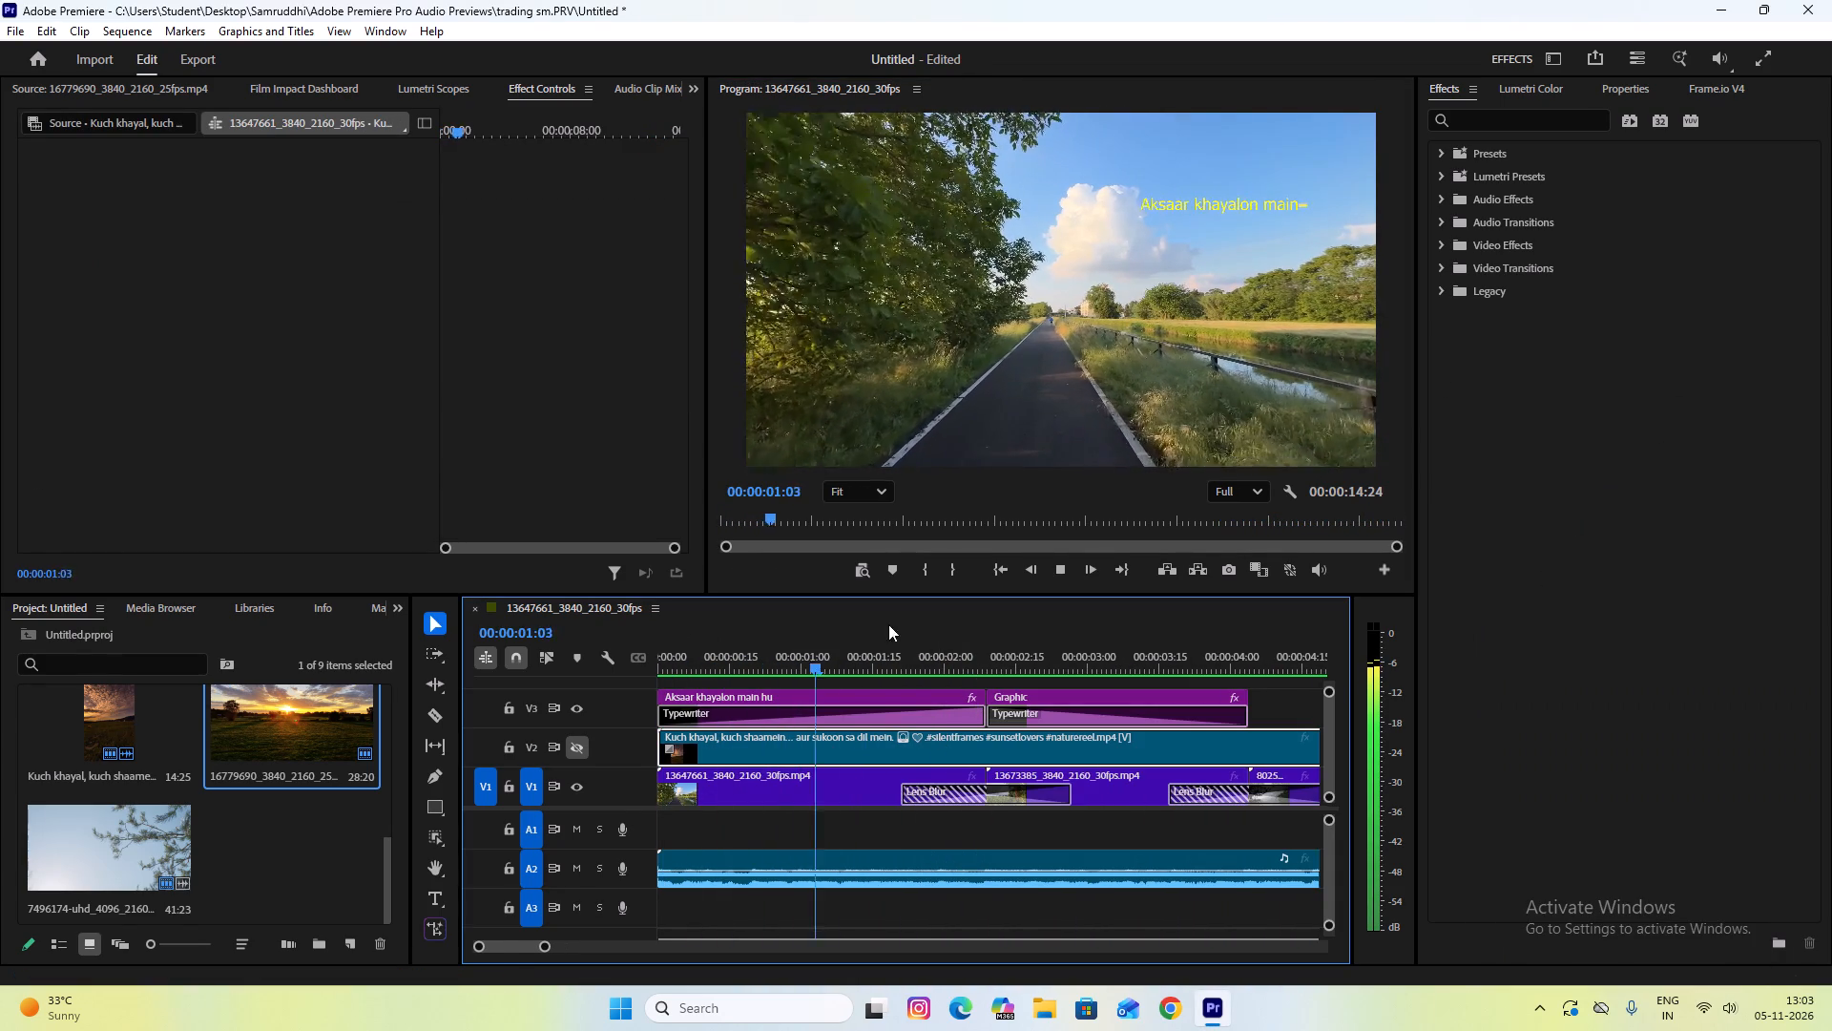
drag(1016, 662, 145, 797)
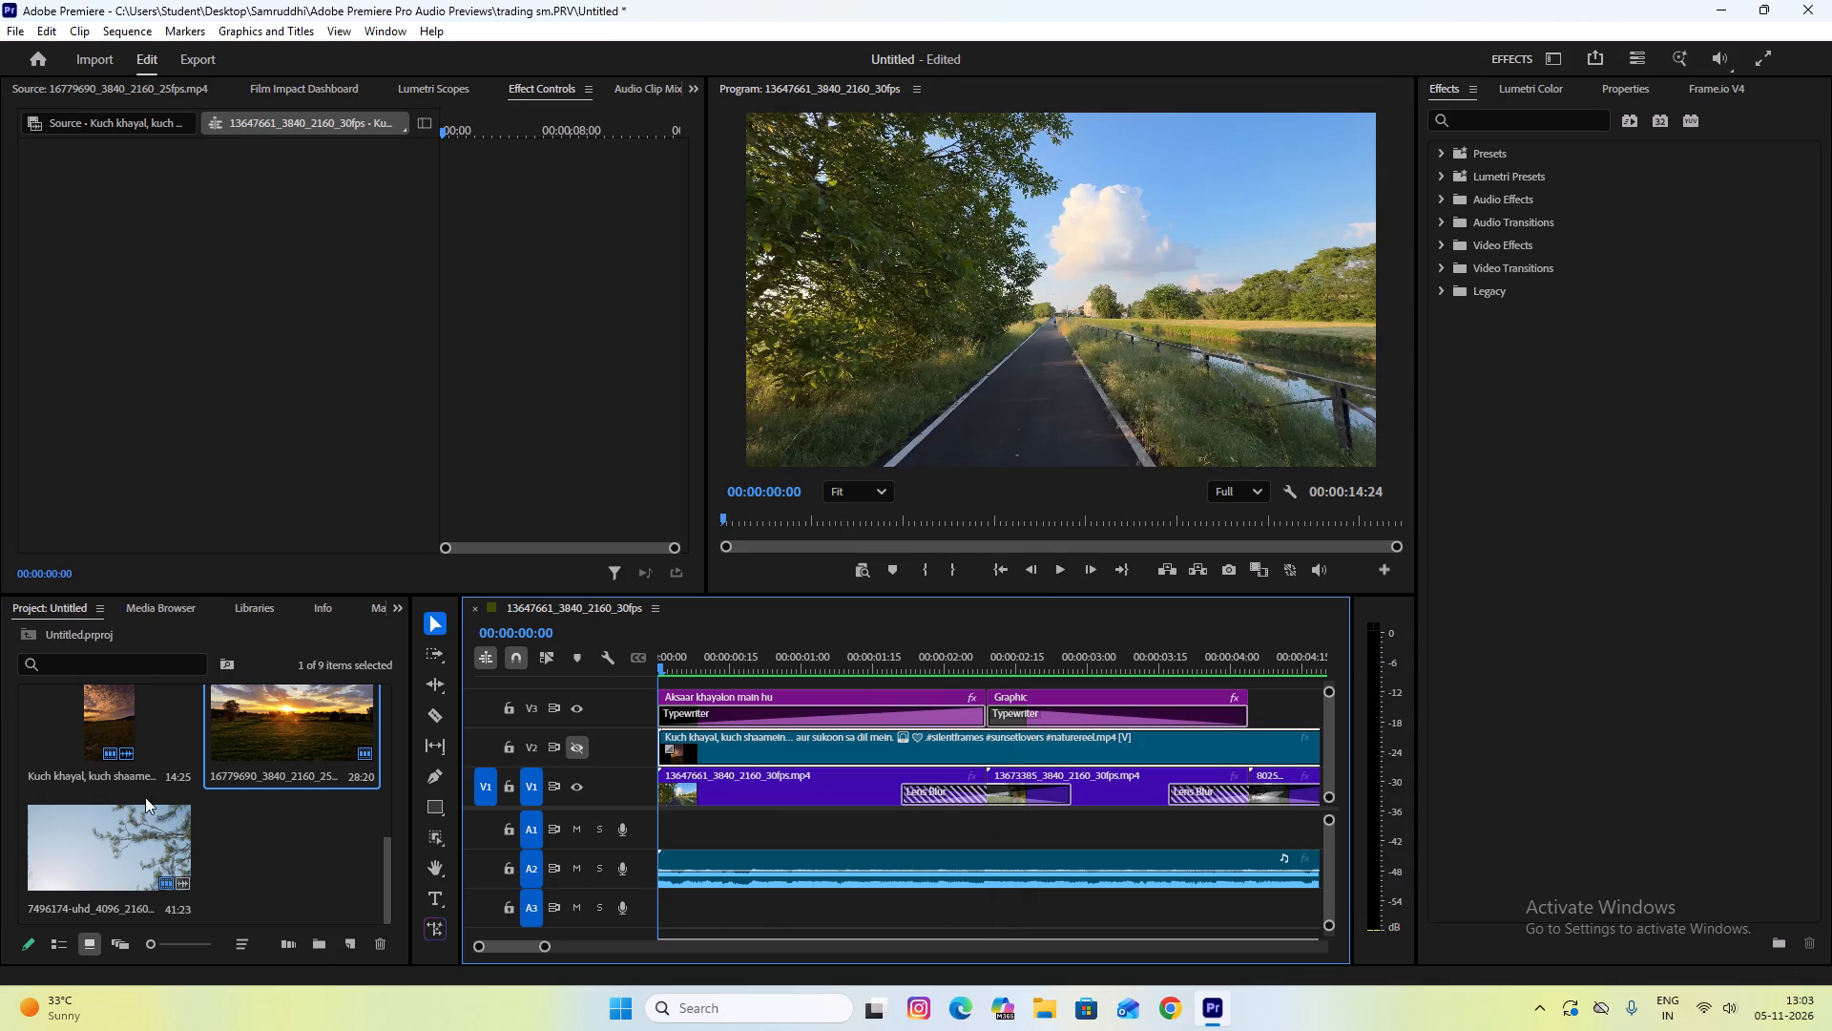
drag(145, 797, 143, 797)
key(space)
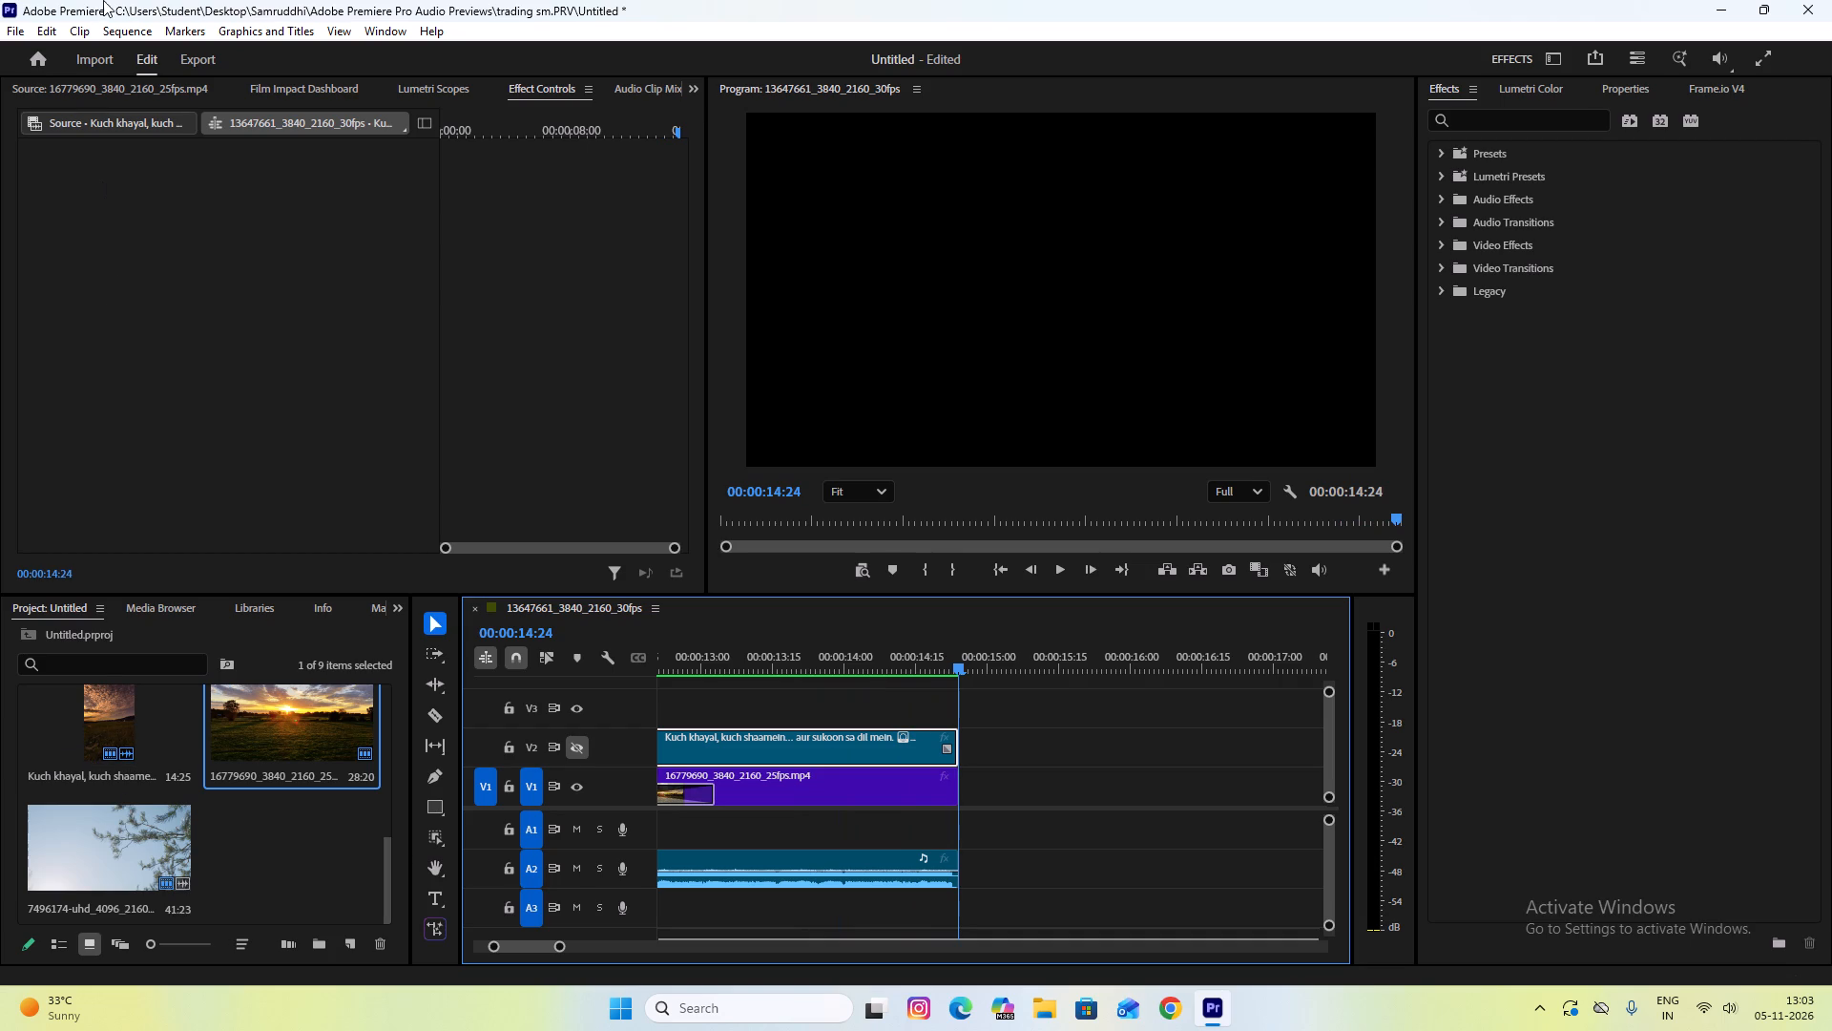
Save the project under the new name "harsh in" in the Downloads folder.
click(16, 27)
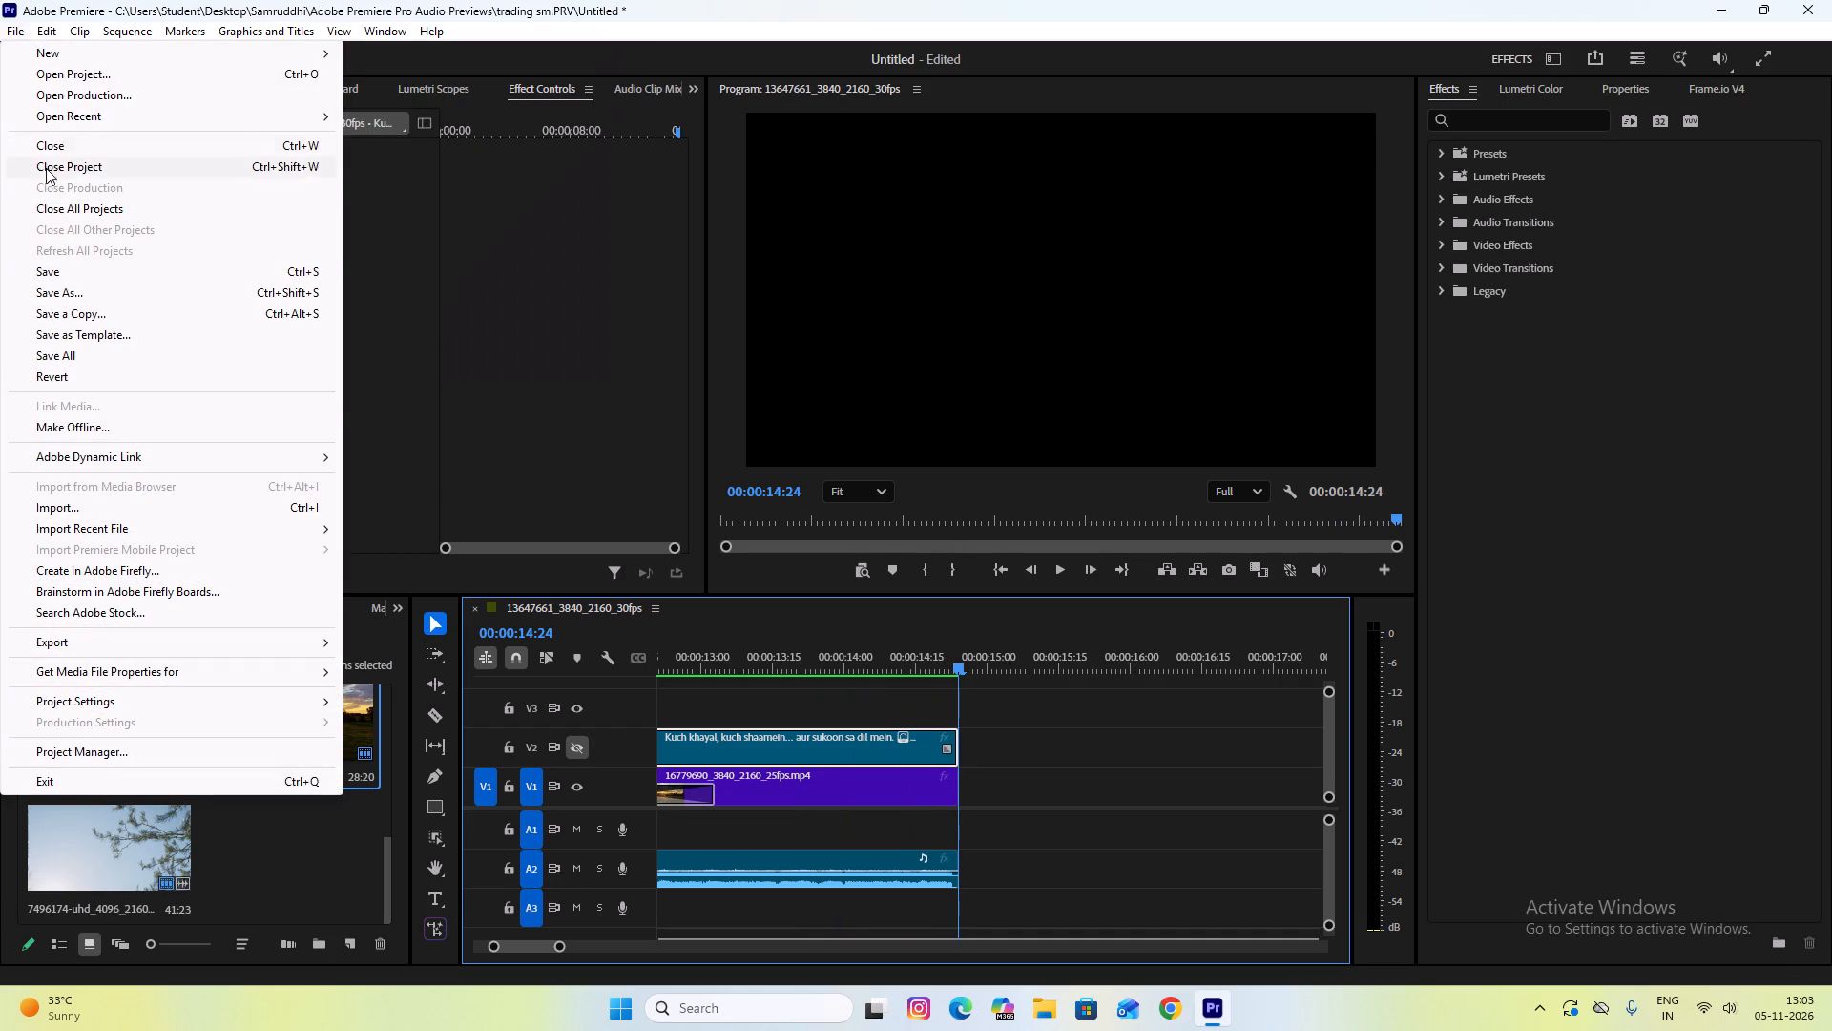
click(66, 299)
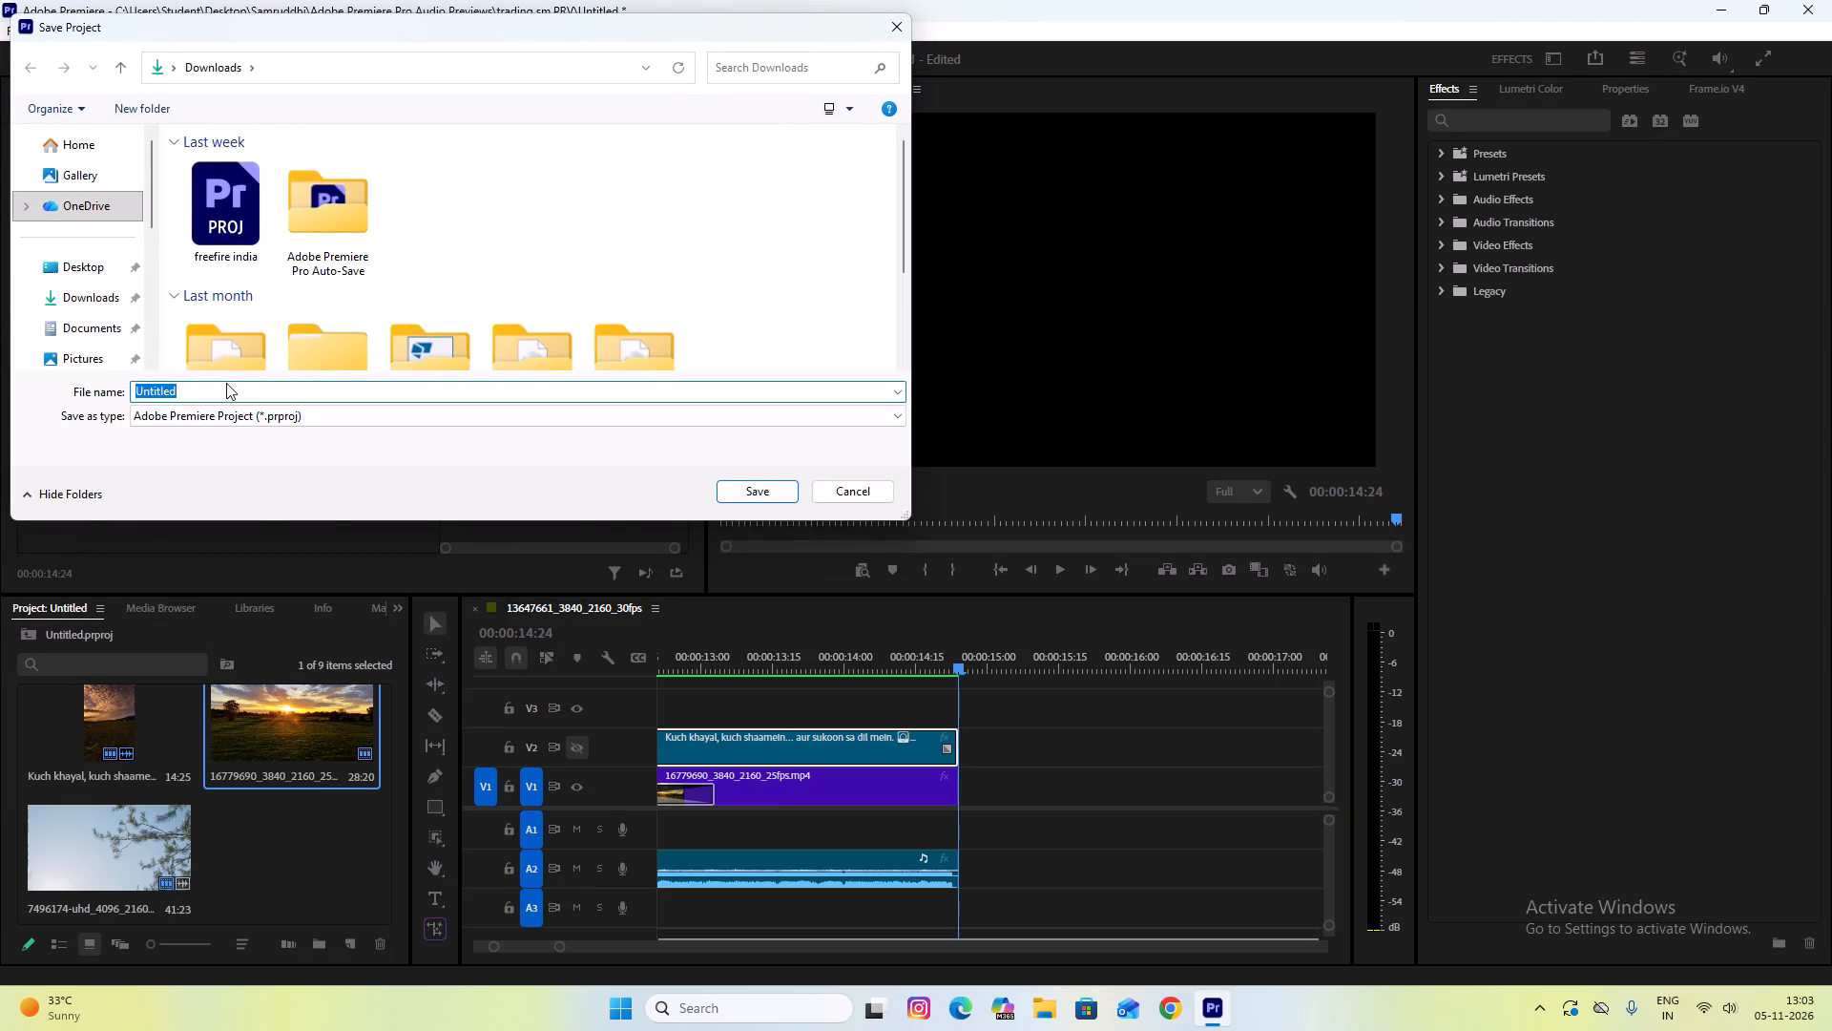
key(BackSpace)
text(ha)
text(rsh)
key(space)
text(in)
key(Return)
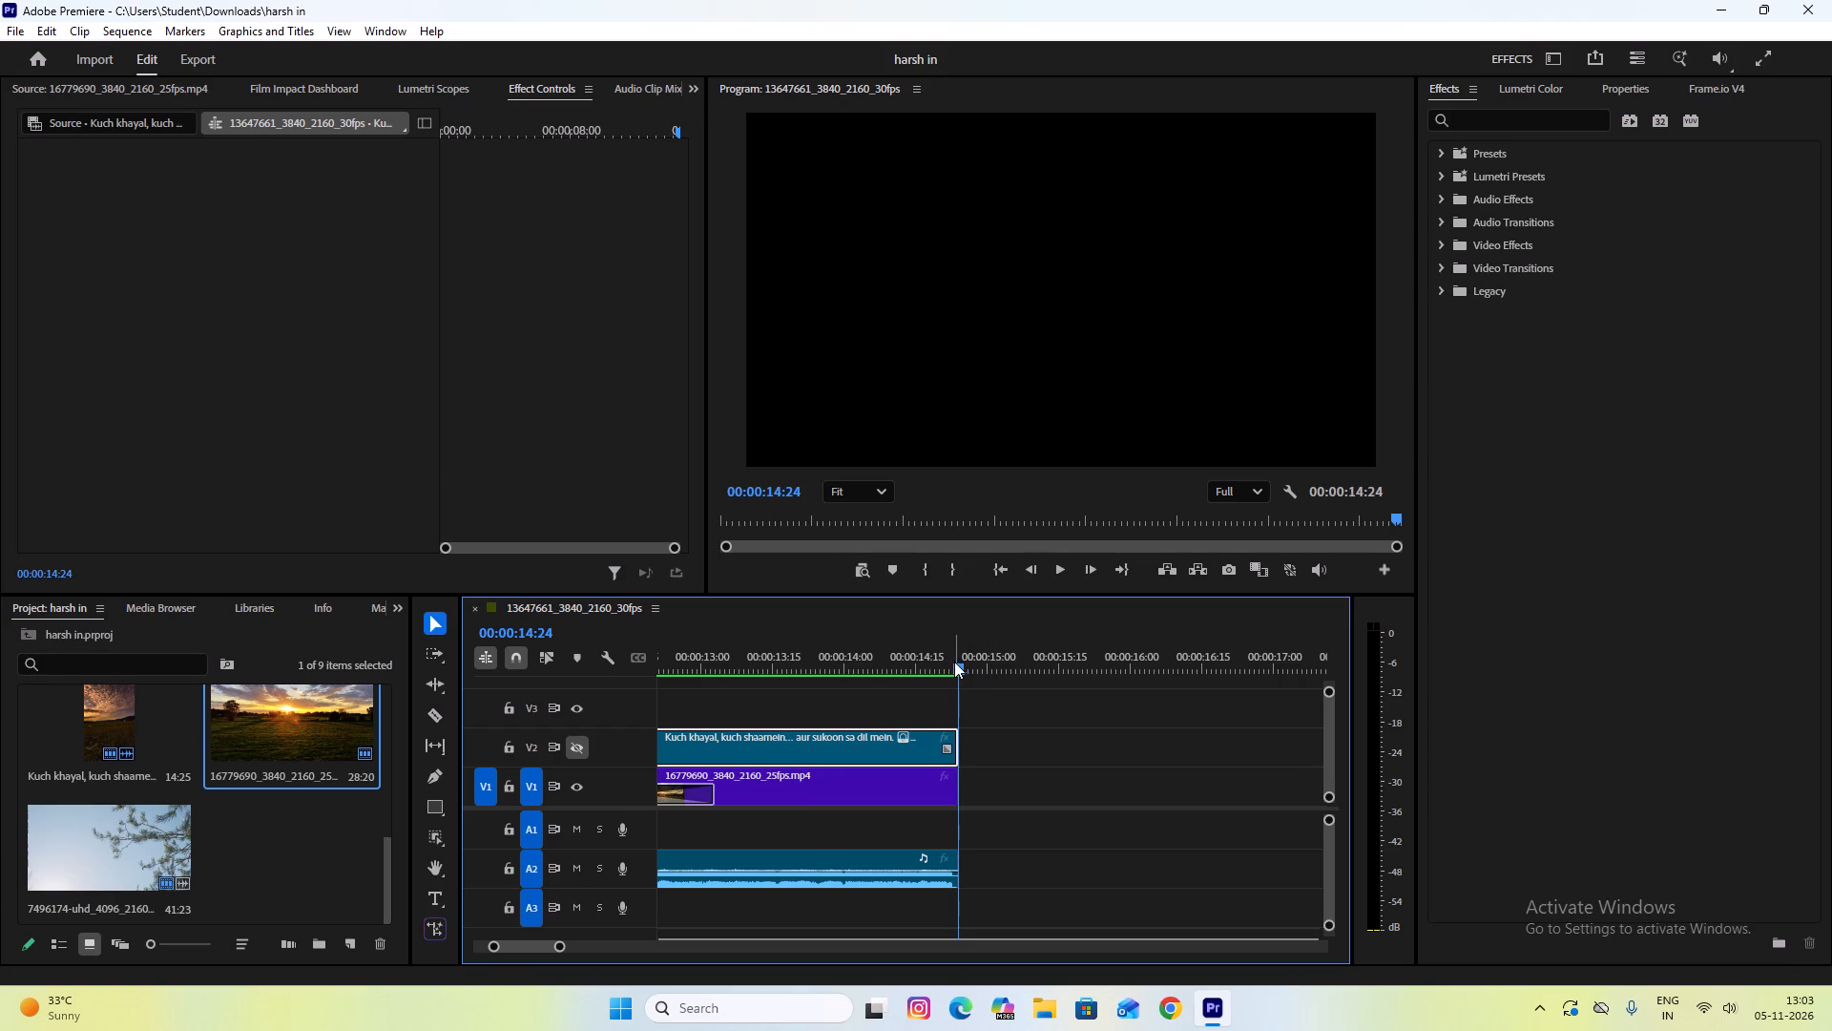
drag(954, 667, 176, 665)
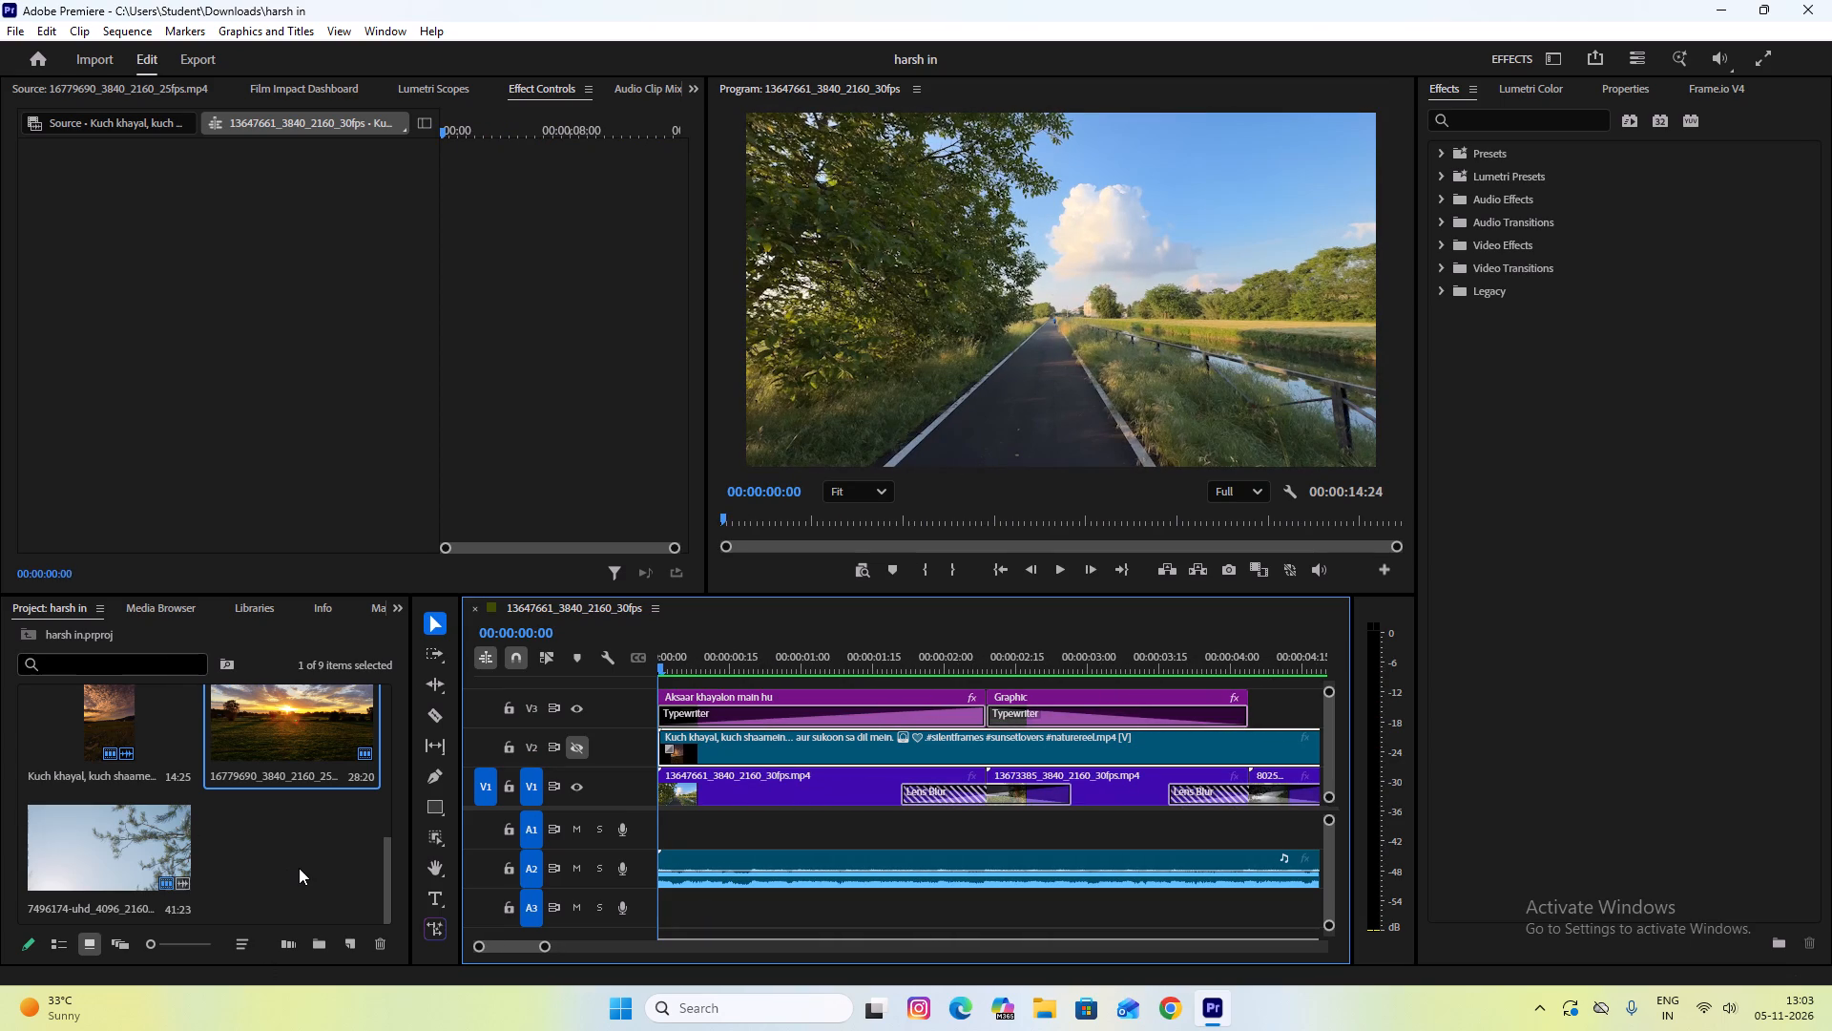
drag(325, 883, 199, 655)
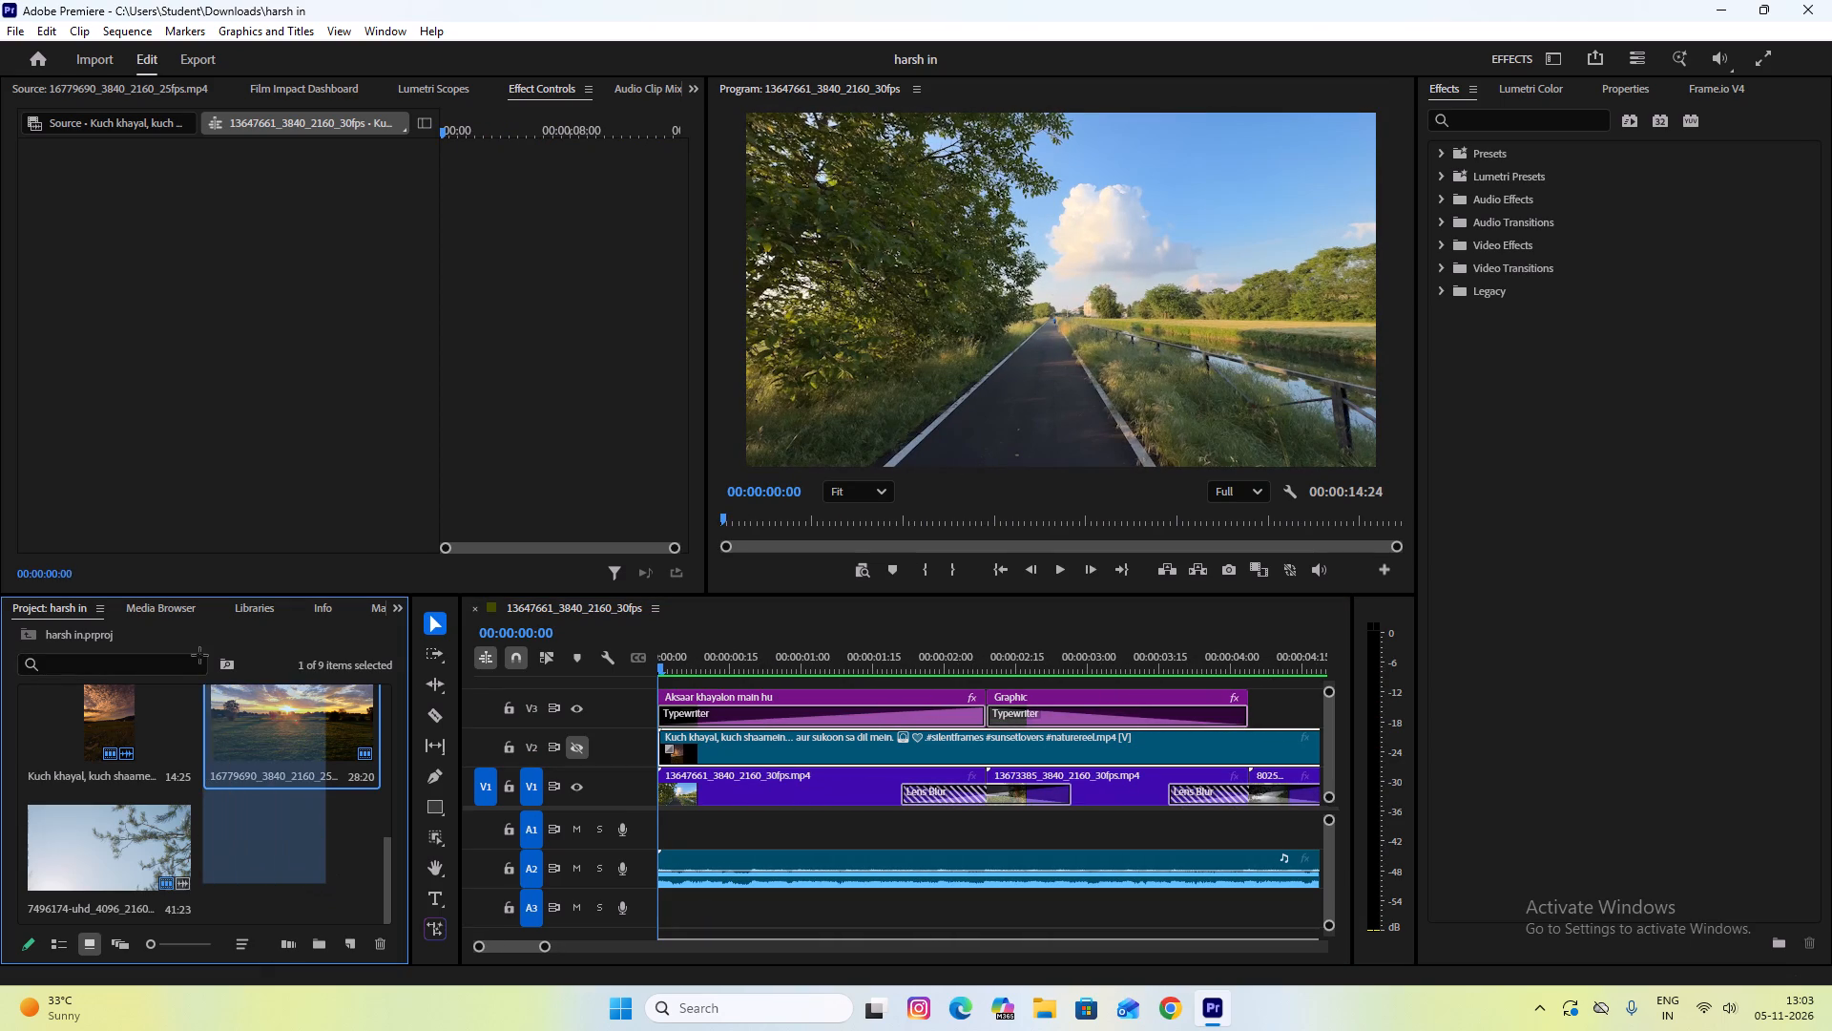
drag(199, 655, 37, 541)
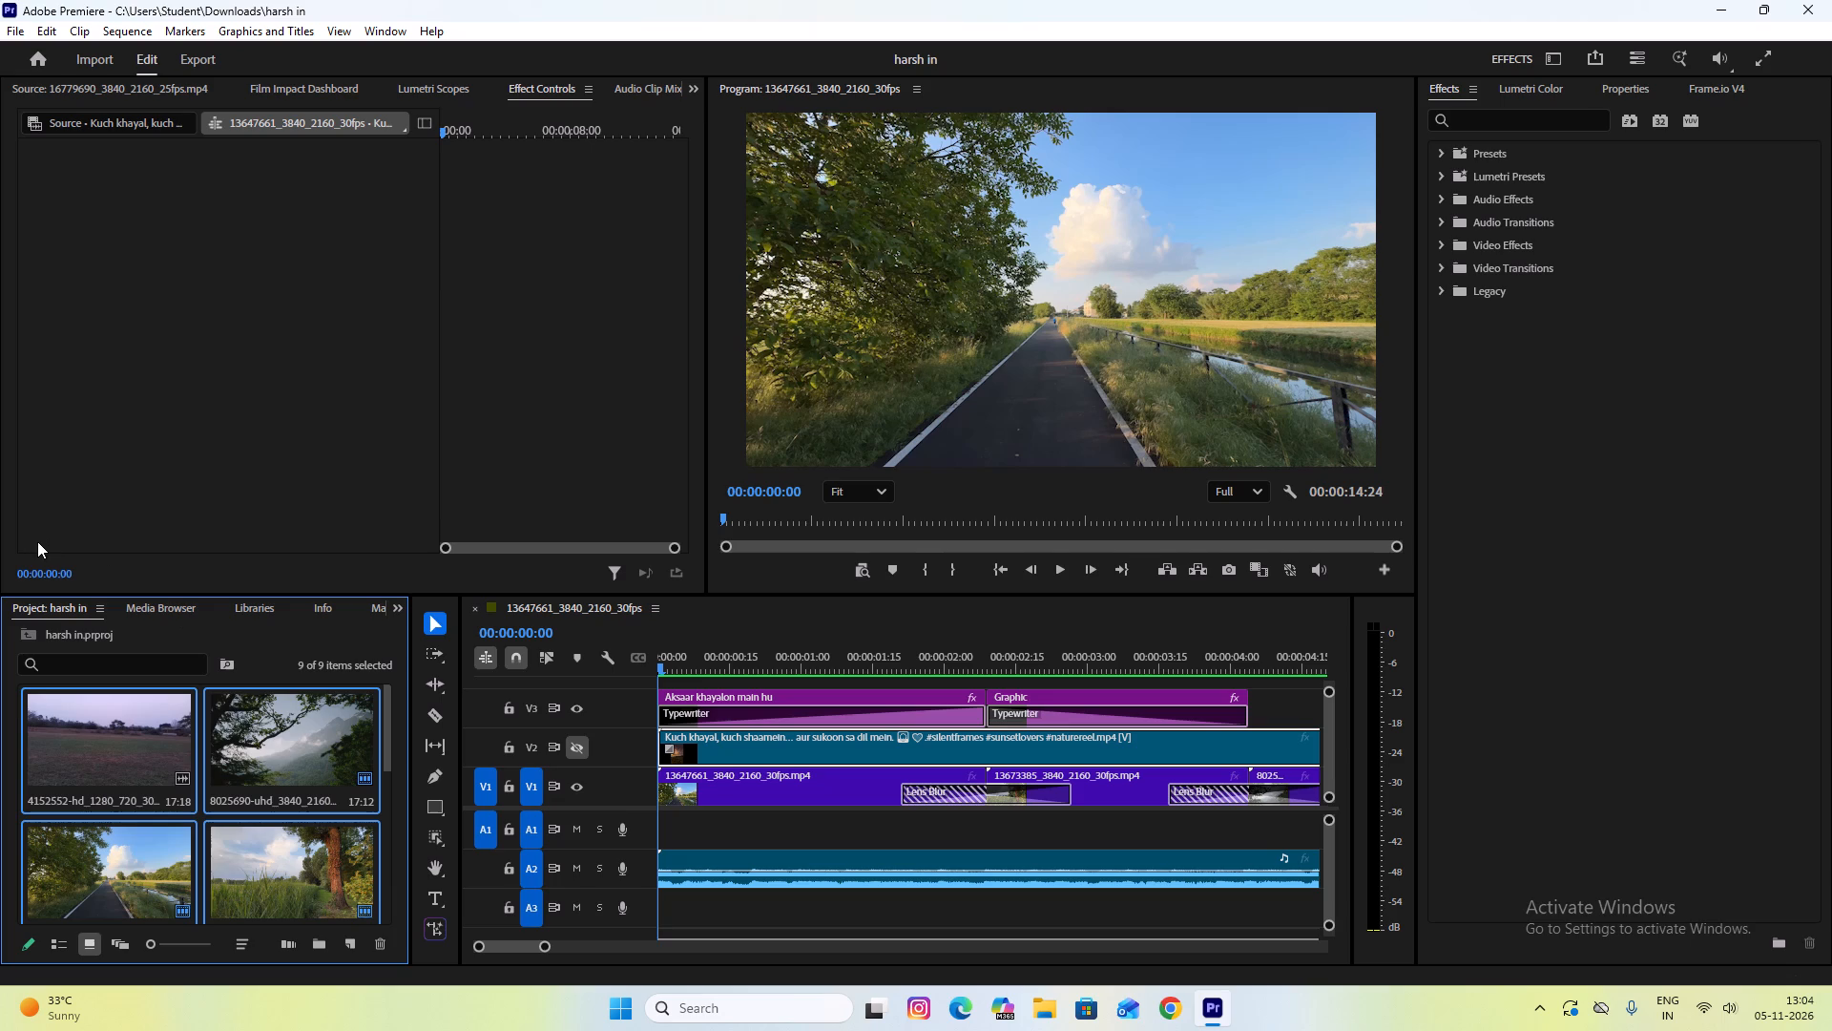
Close Premiere and launch it again.
click(1831, 0)
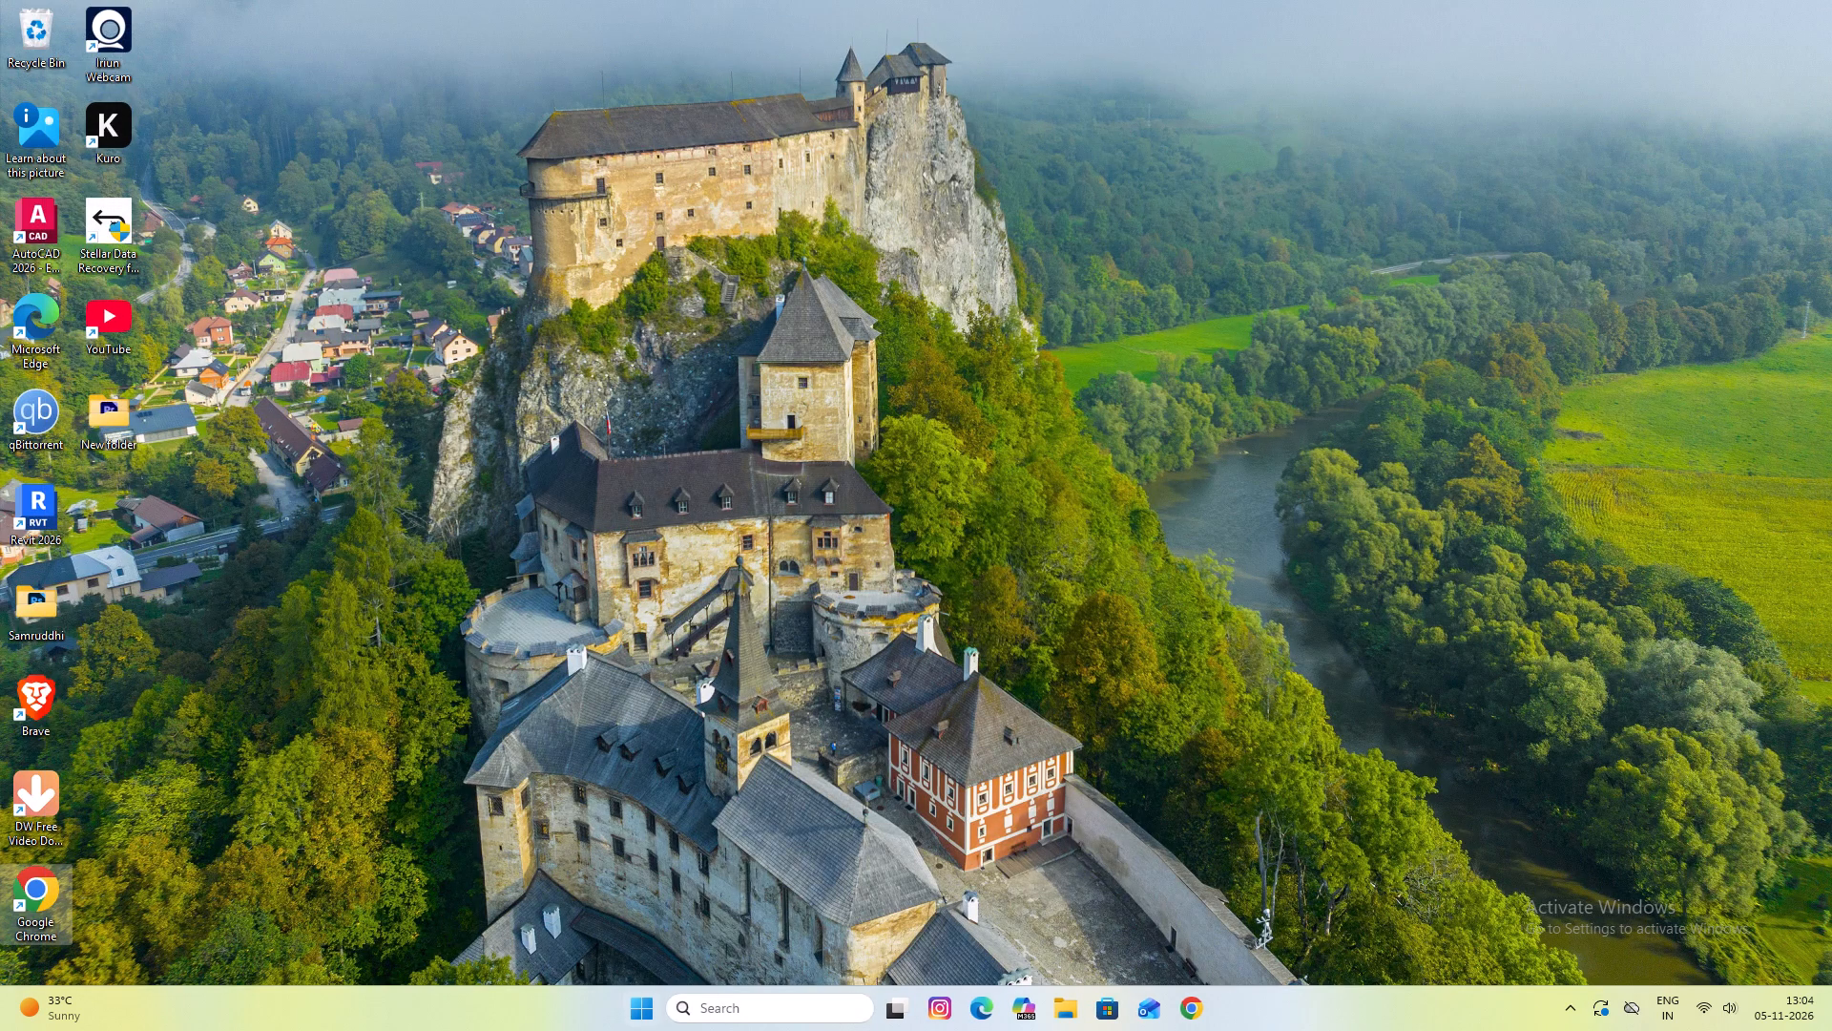
click(650, 1014)
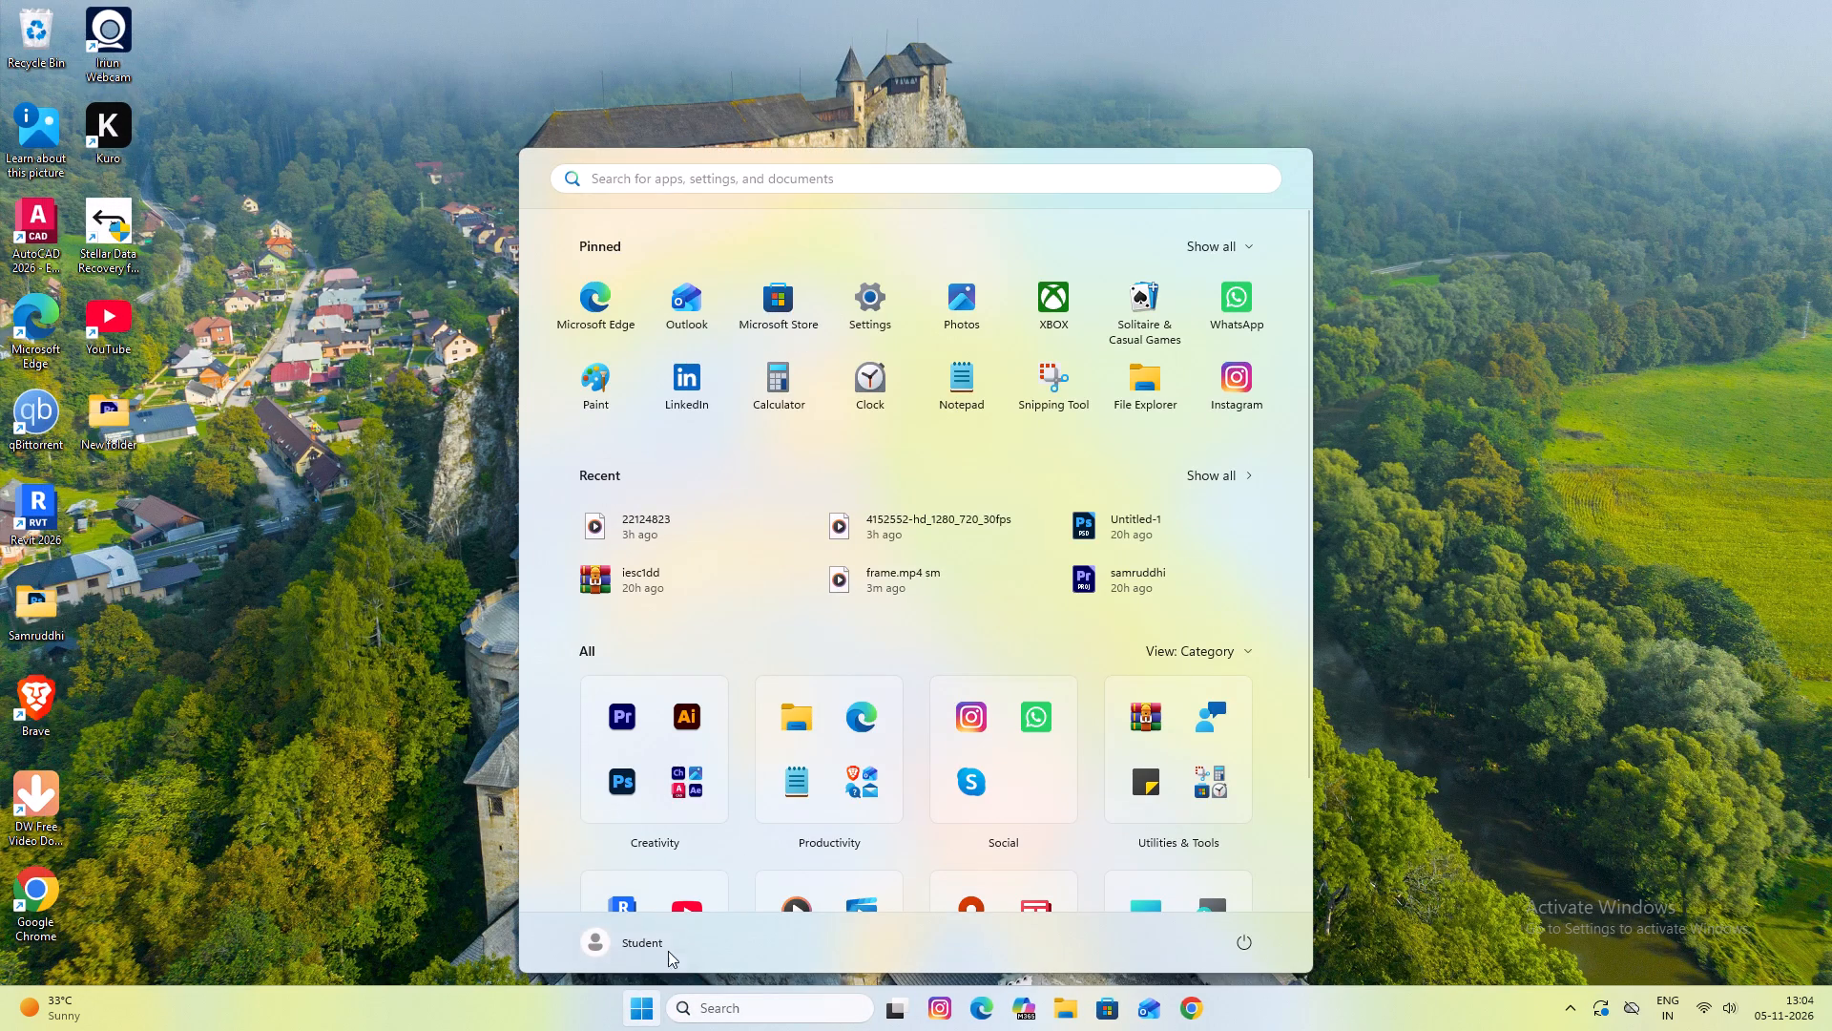
click(627, 714)
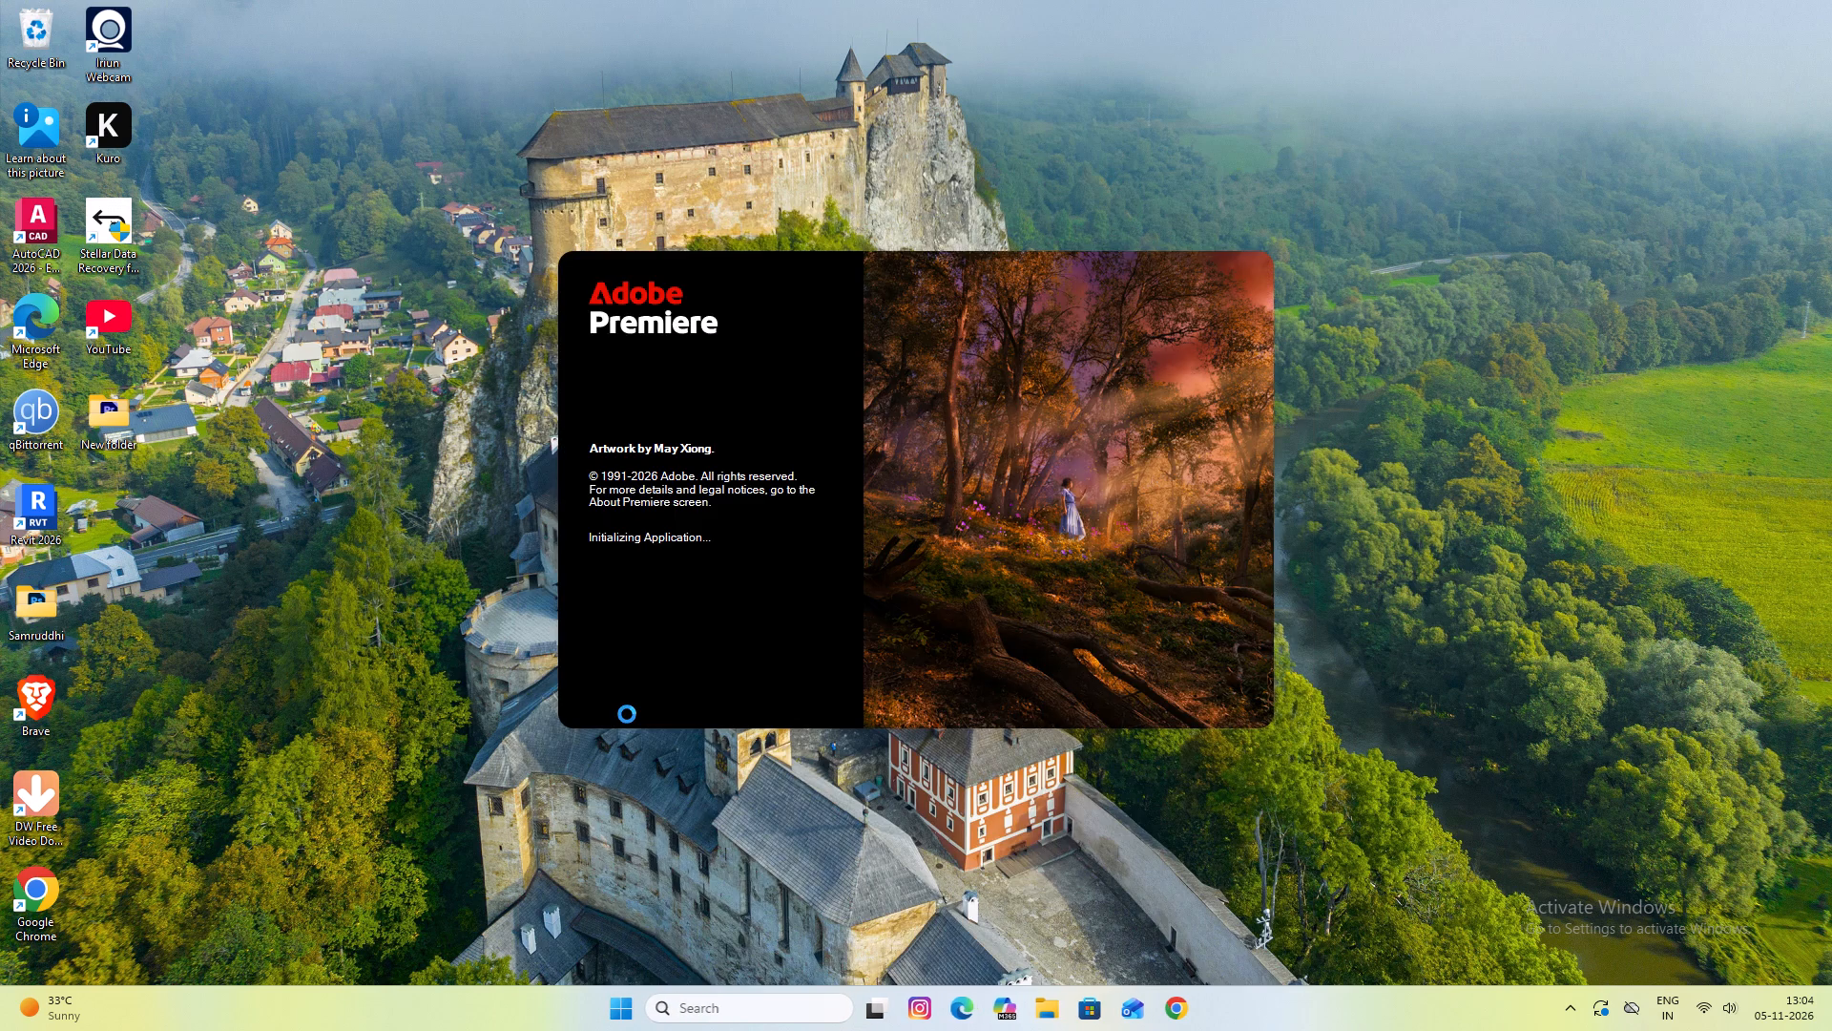
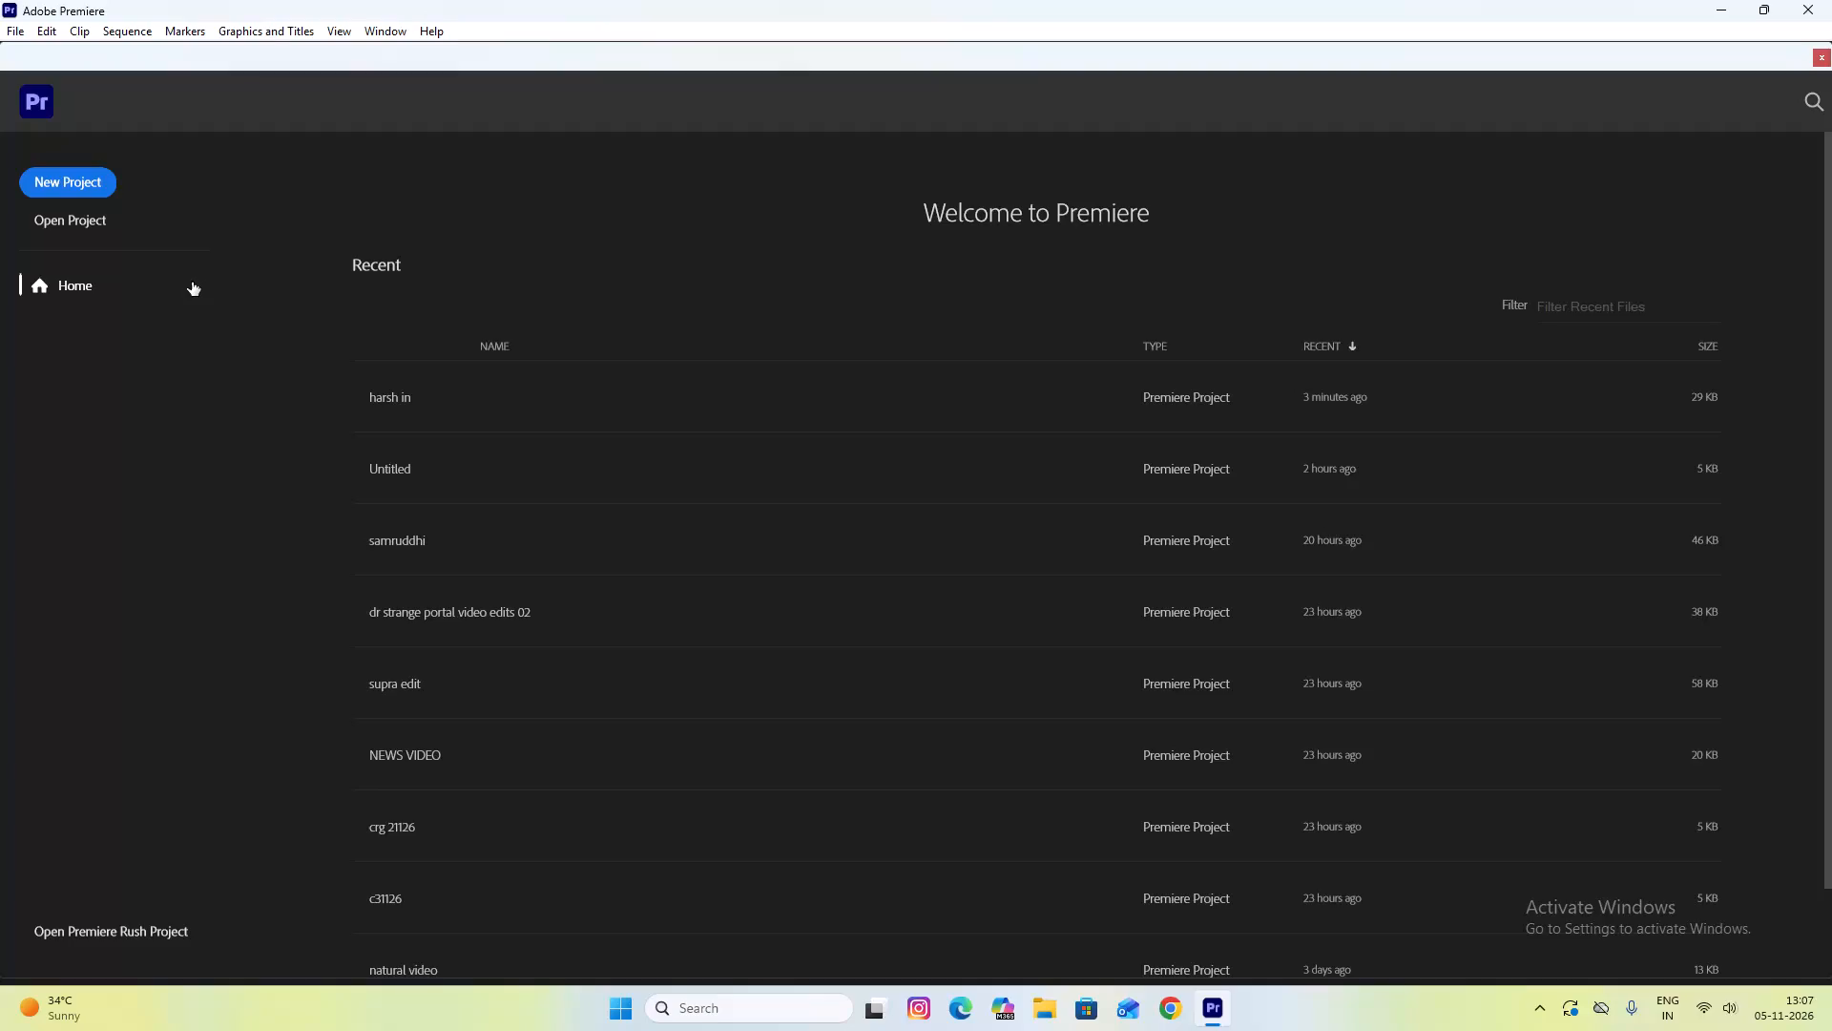
Create a new project named Untitled in the Downloads folder.
click(82, 186)
click(1001, 591)
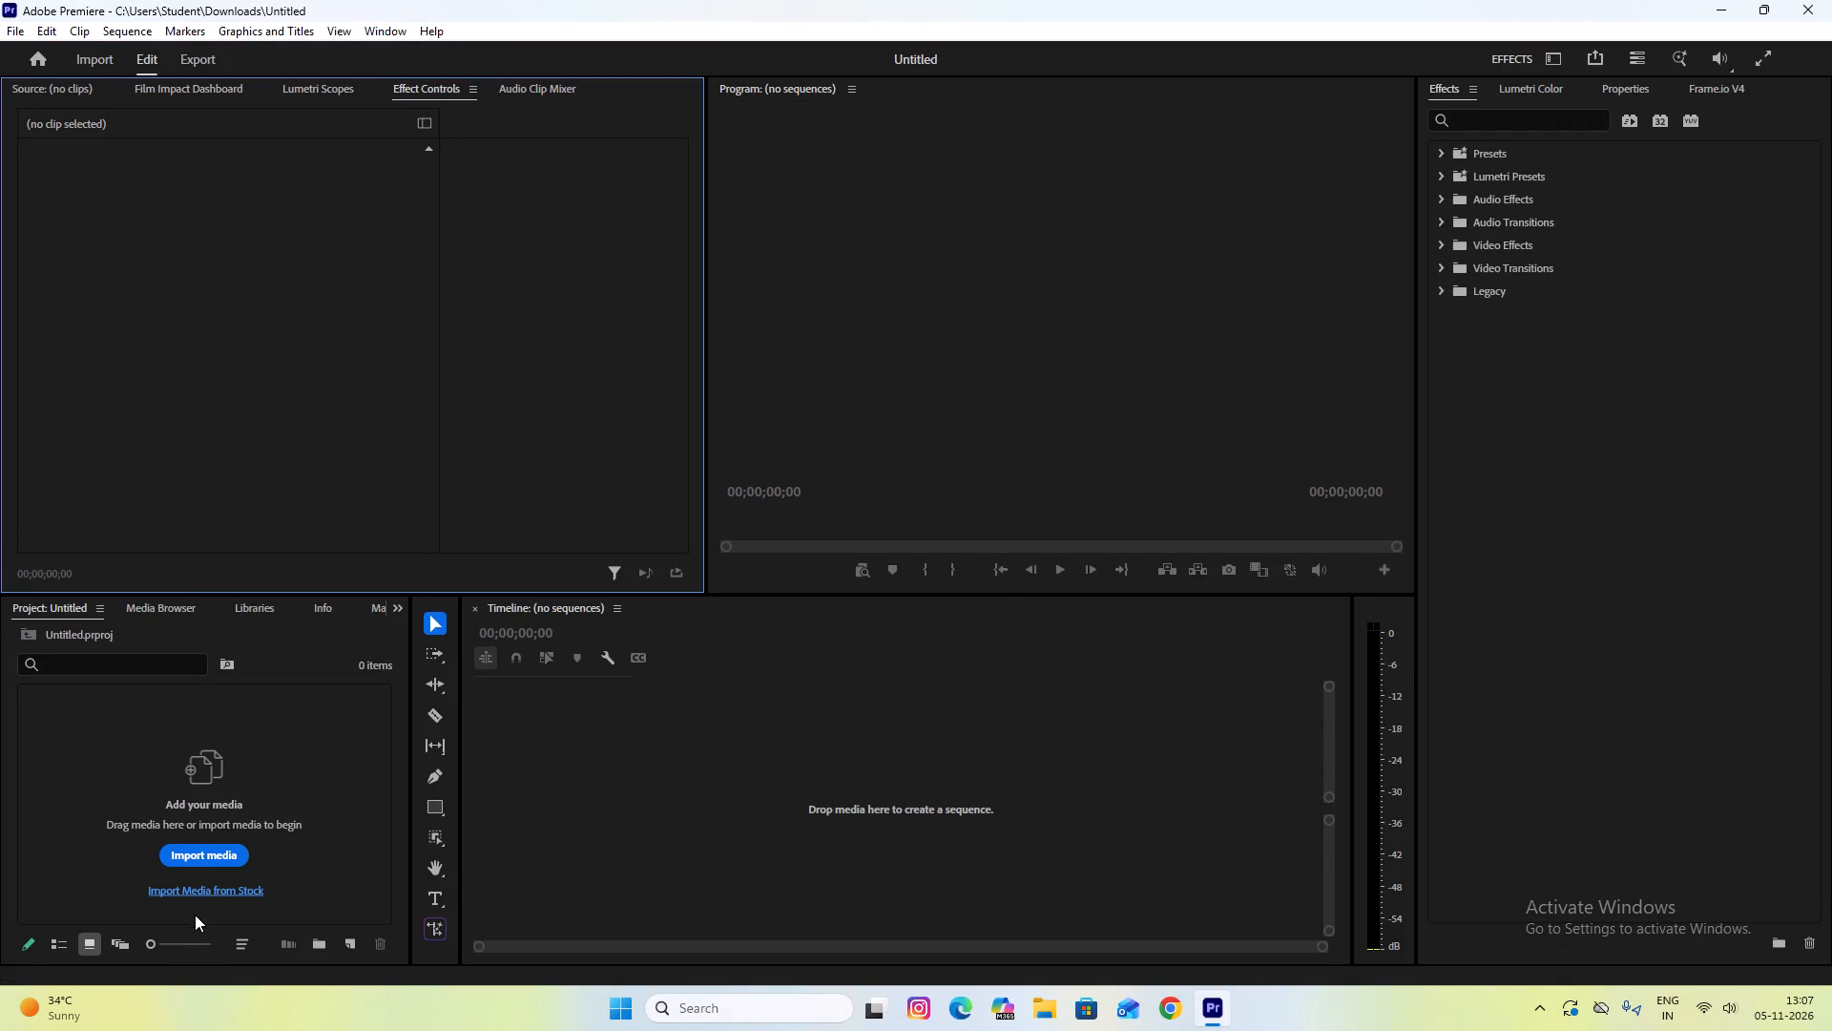
Import the green-screen newscaster-with-tablet video, the images (3) studio picture and the Breaking News image-removebg-preview logo from Downloads.
click(214, 861)
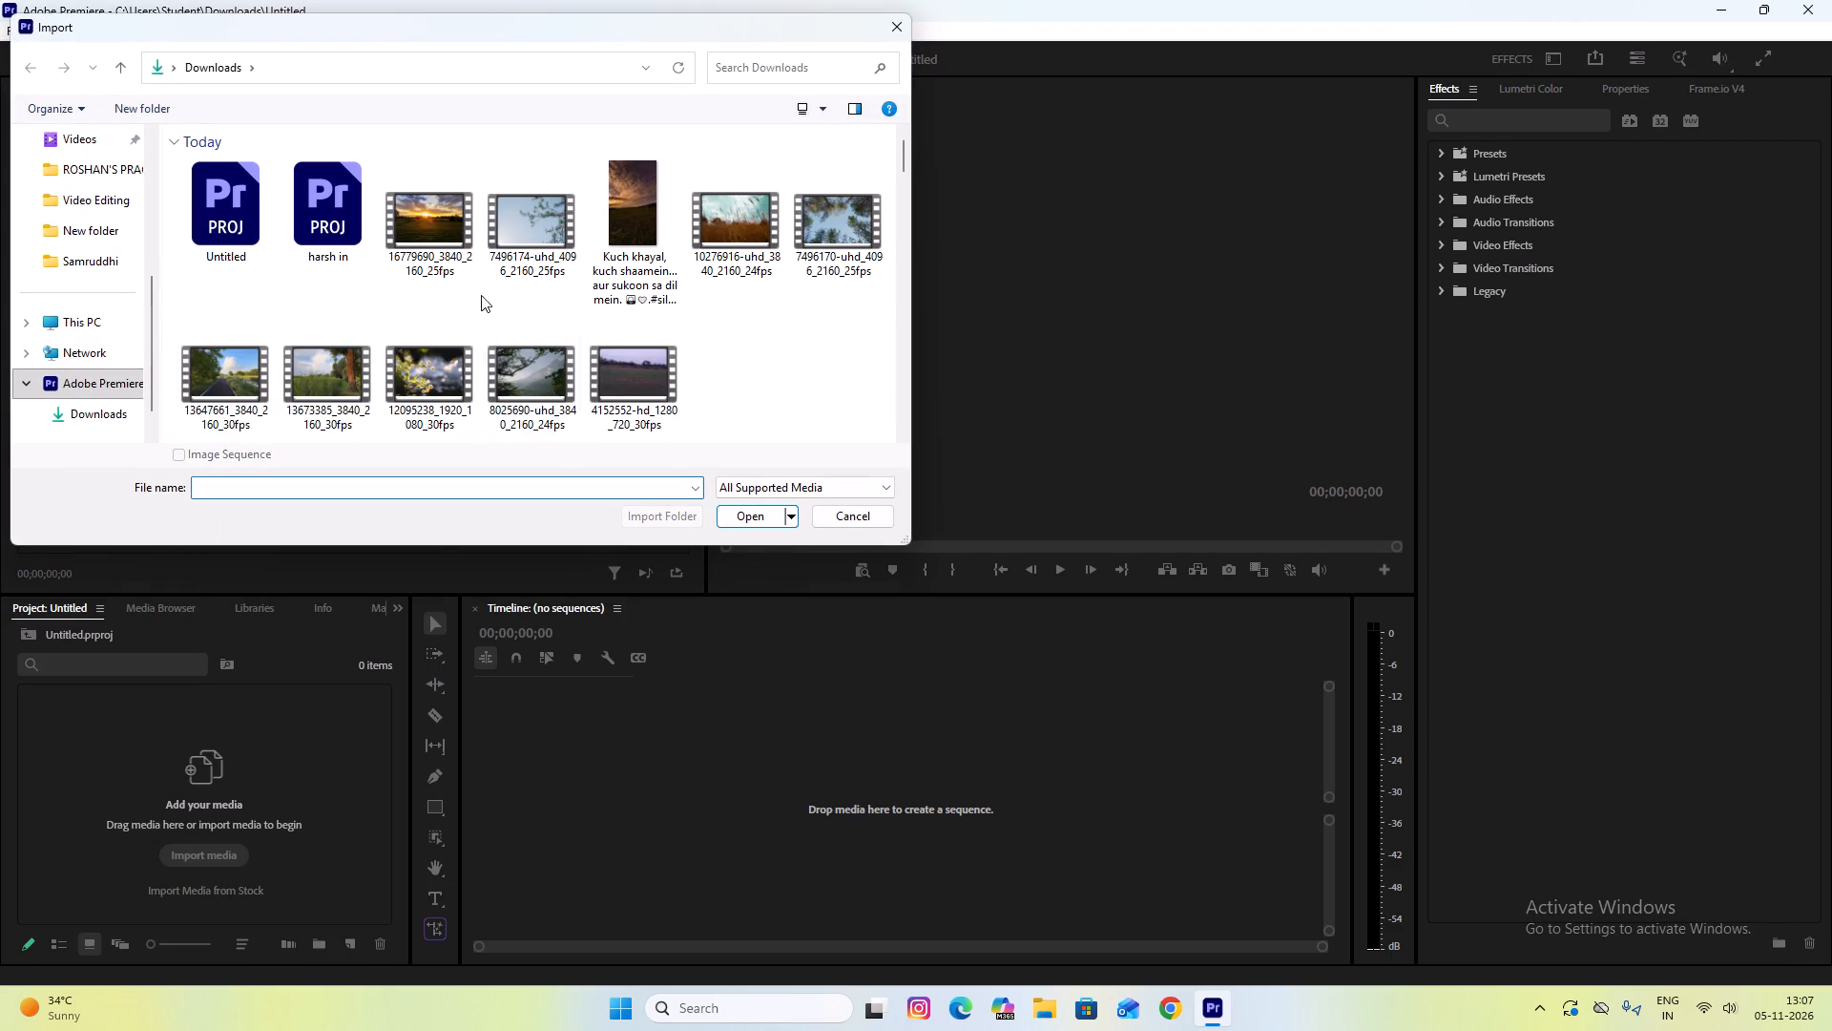
scroll(395, 284, down, 4)
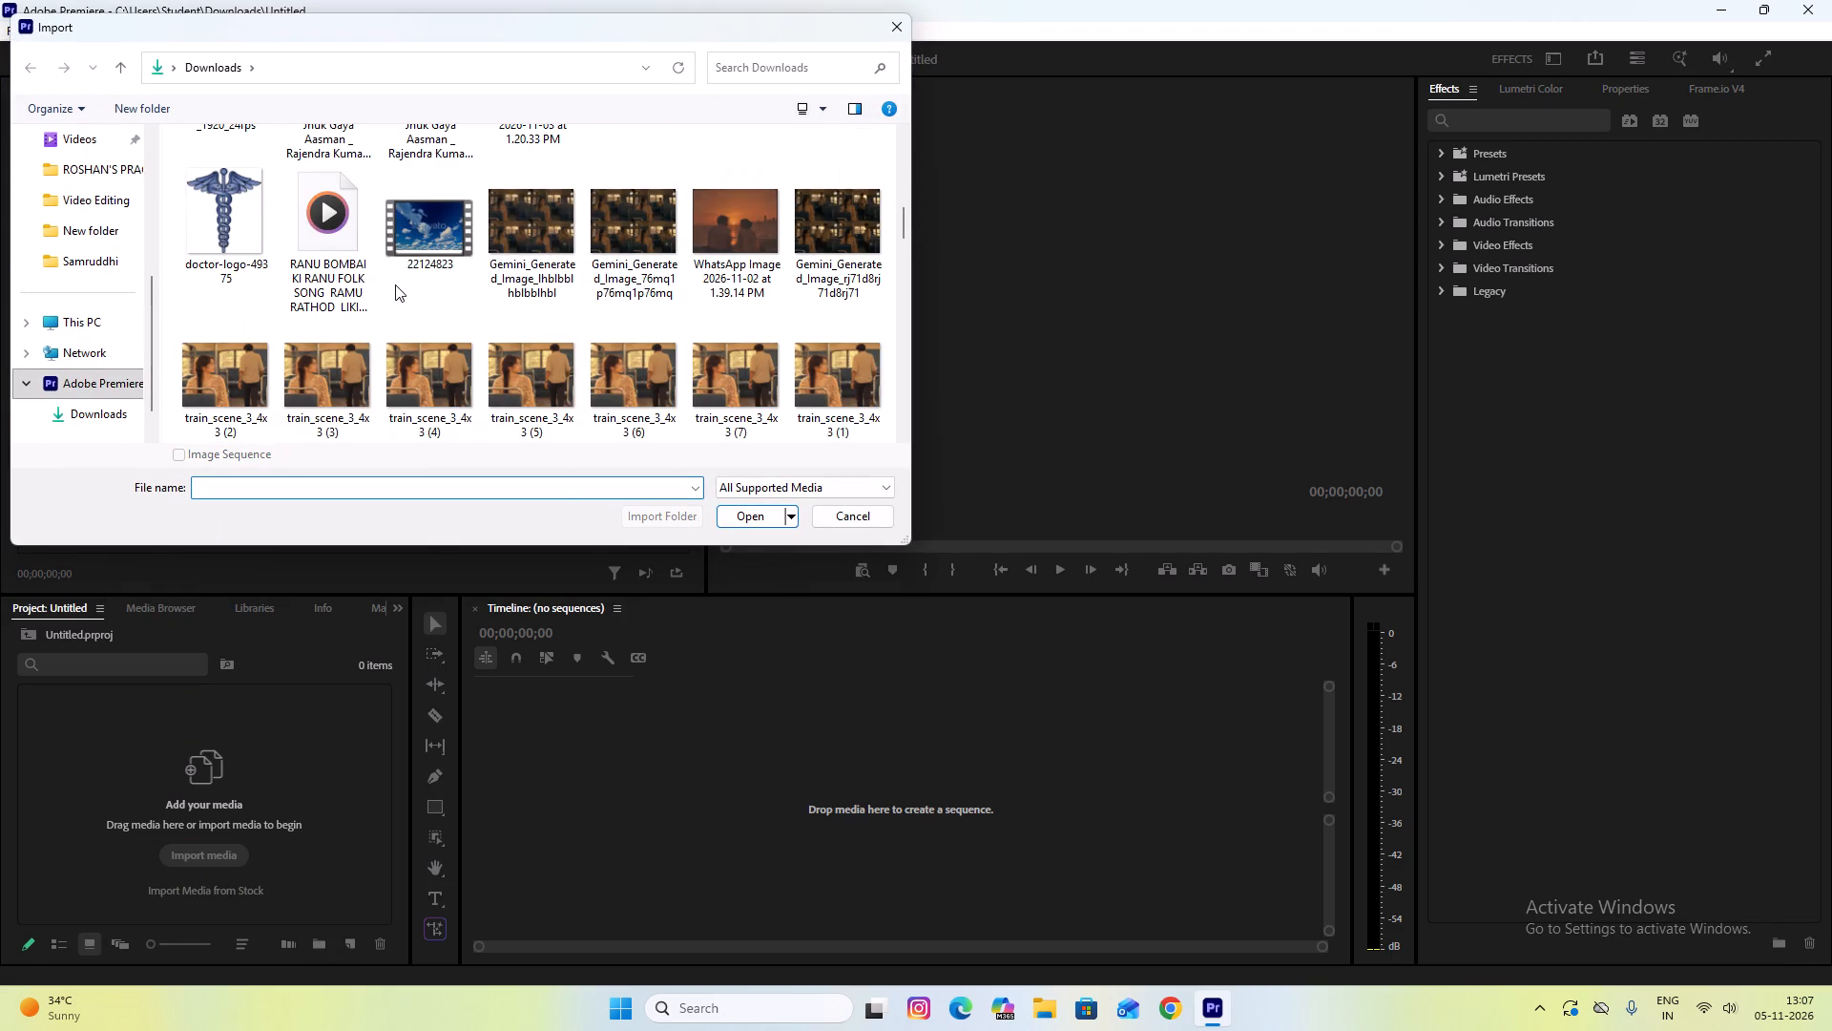
scroll(395, 284, up, 1)
scroll(394, 284, down, 4)
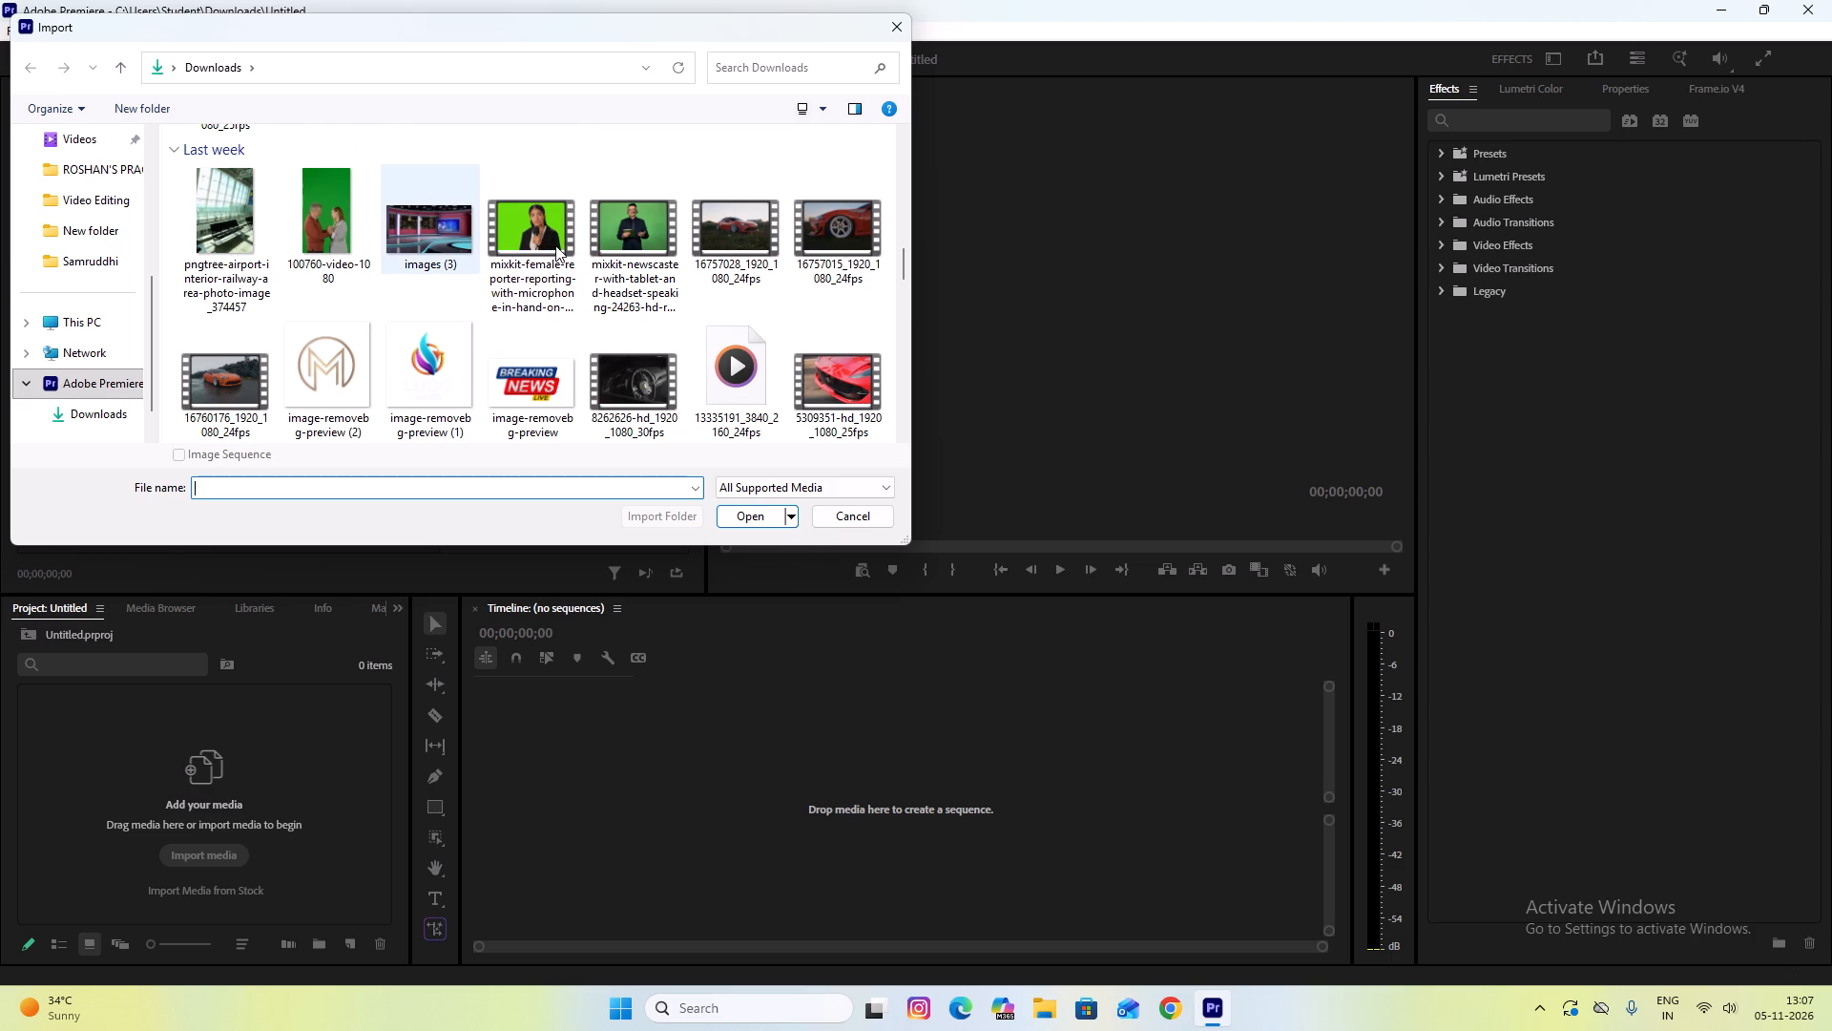
click(629, 229)
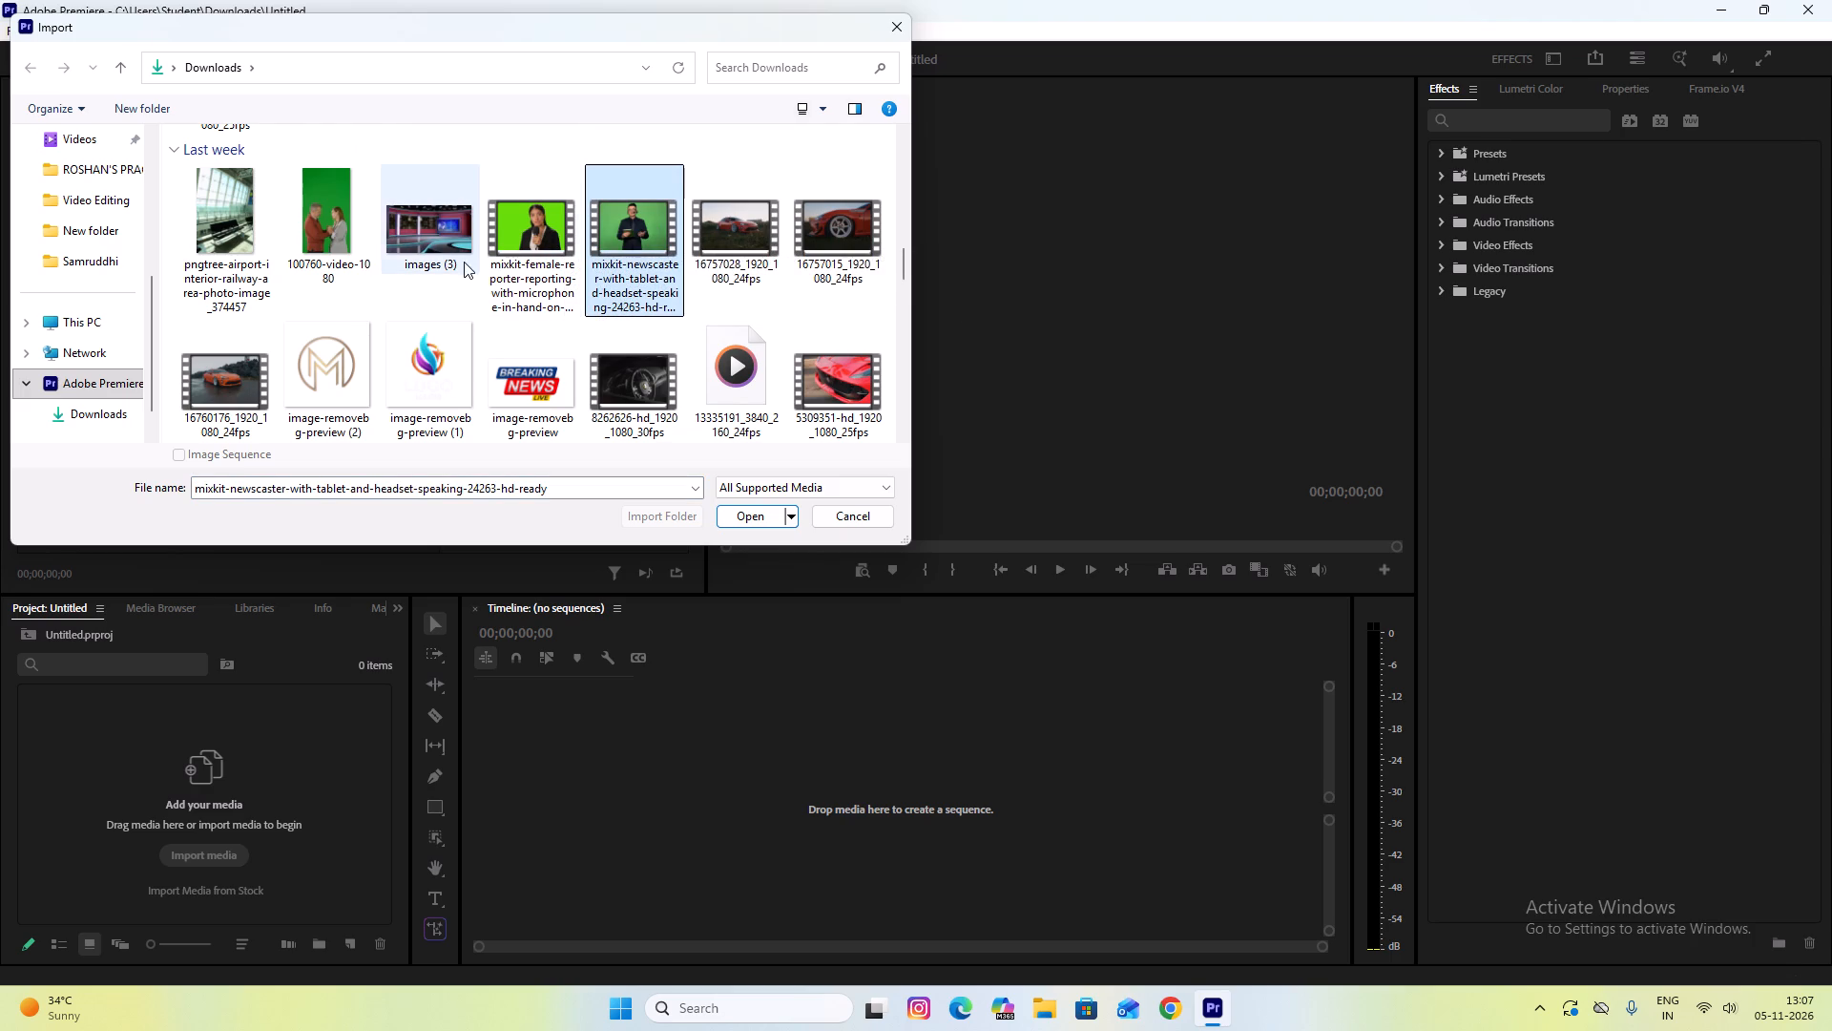
ctrl+click(433, 234)
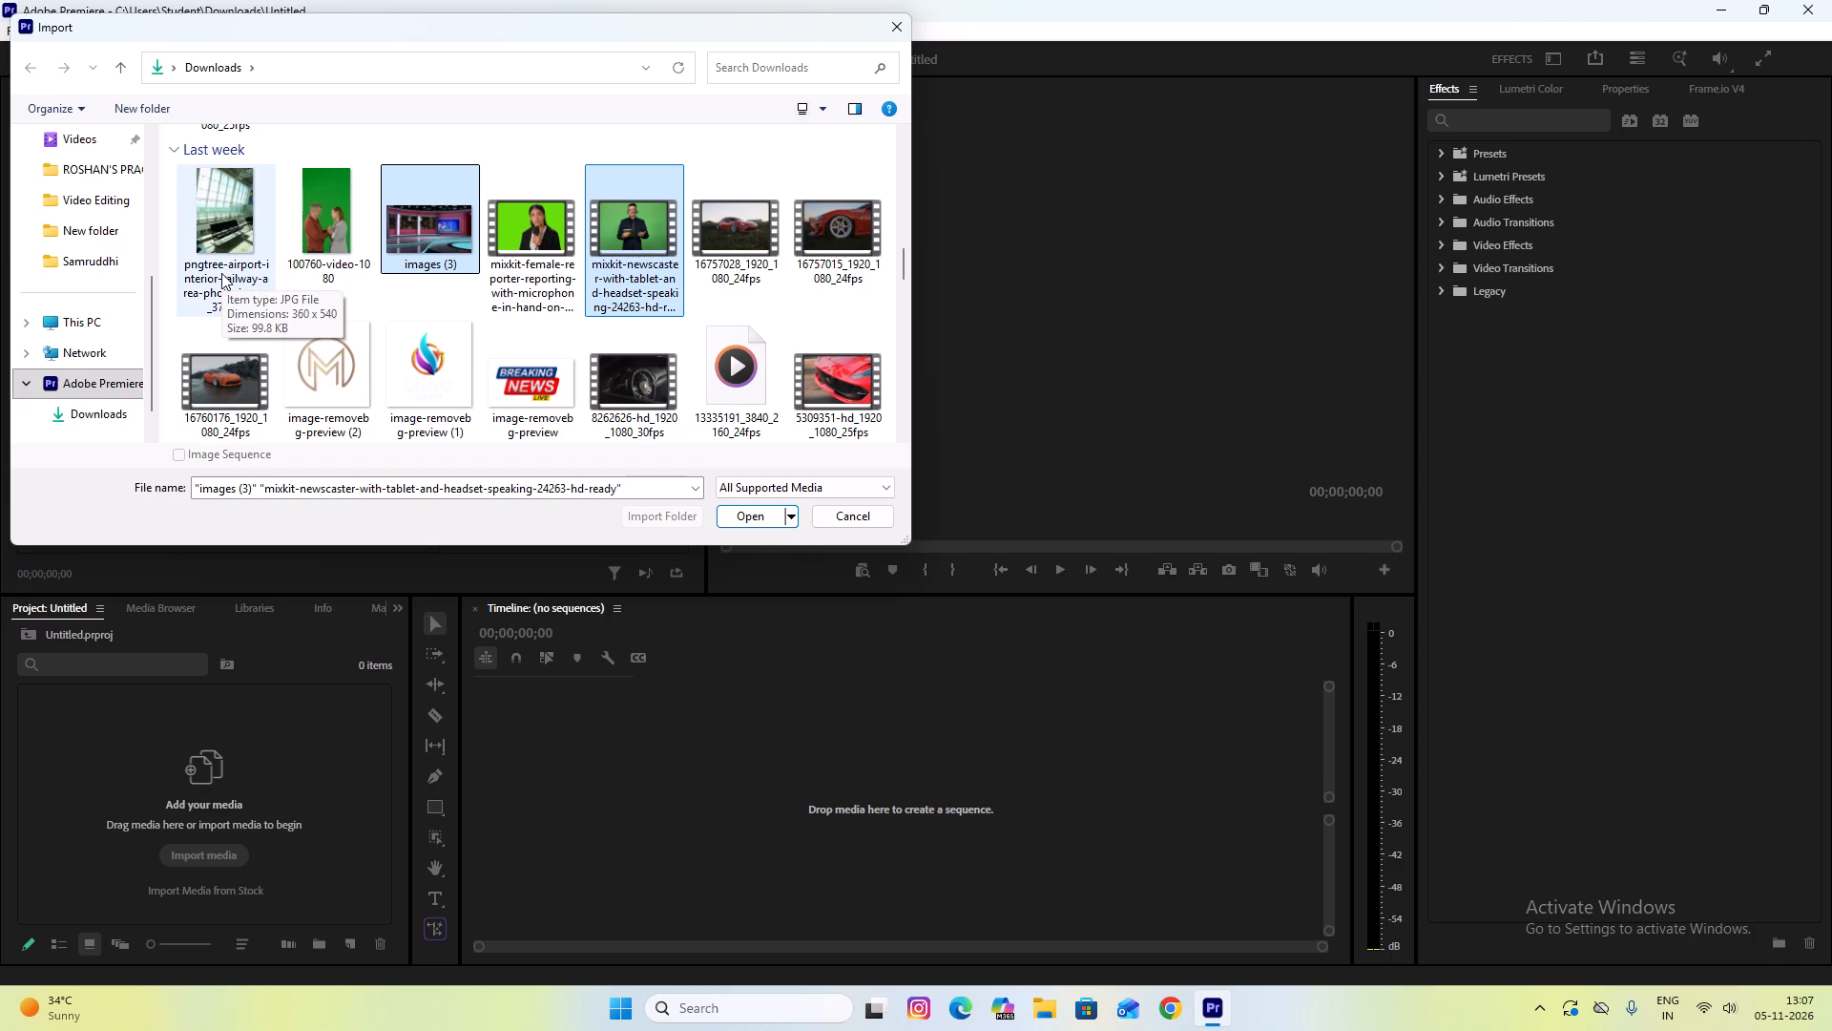
ctrl+click(524, 386)
click(770, 514)
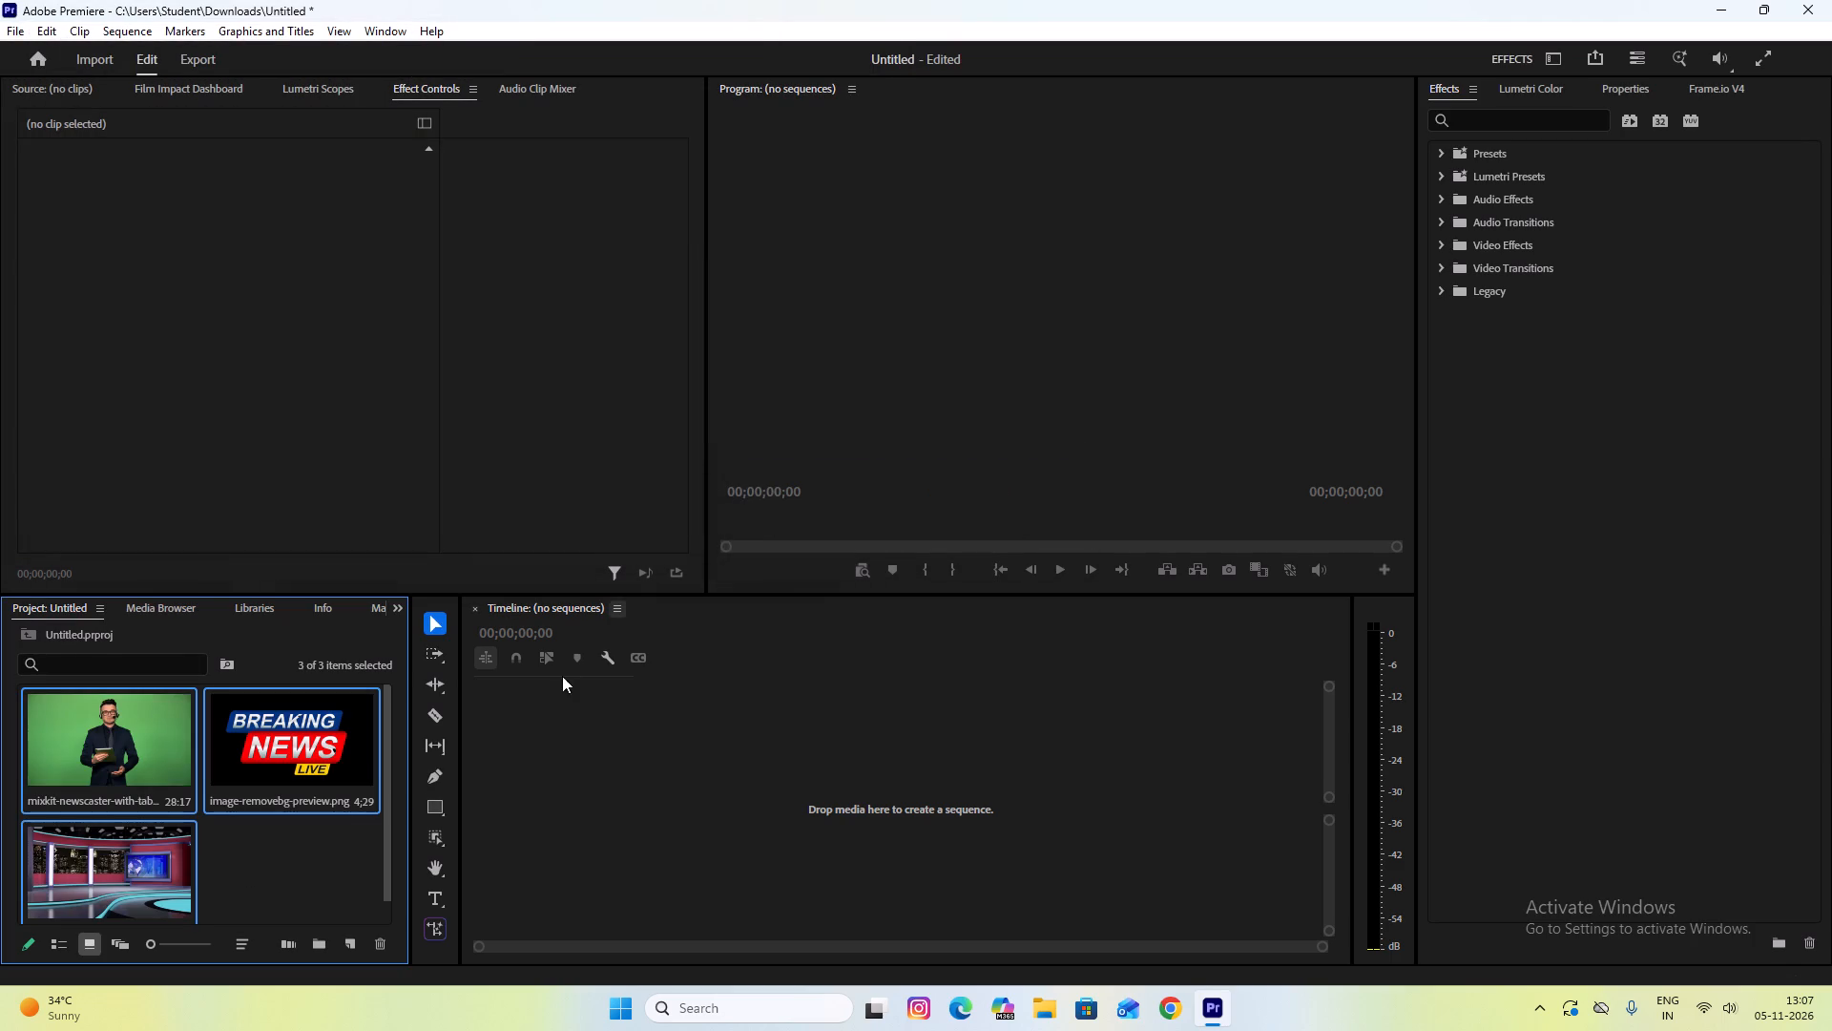
Create a sequence from the three imported media items and undo the placement of its clips.
scroll(170, 739, up, 3)
drag(130, 860, 883, 743)
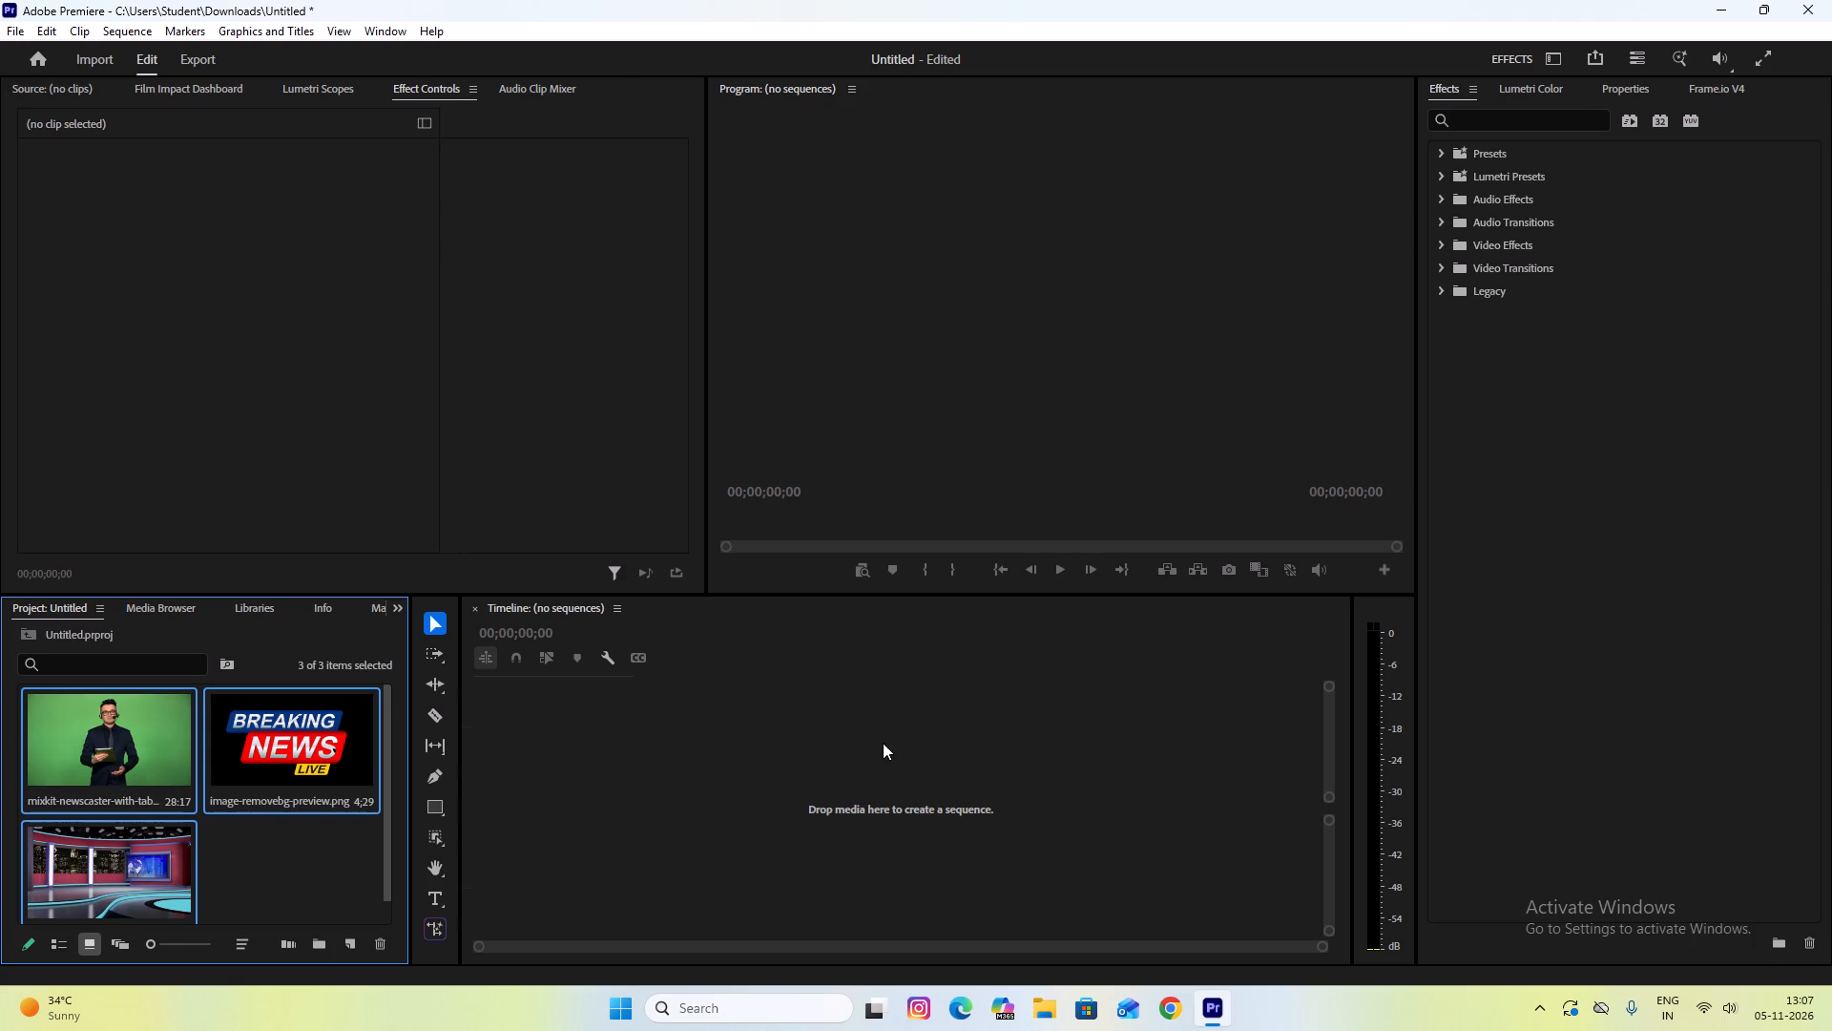
key(ctrl+z)
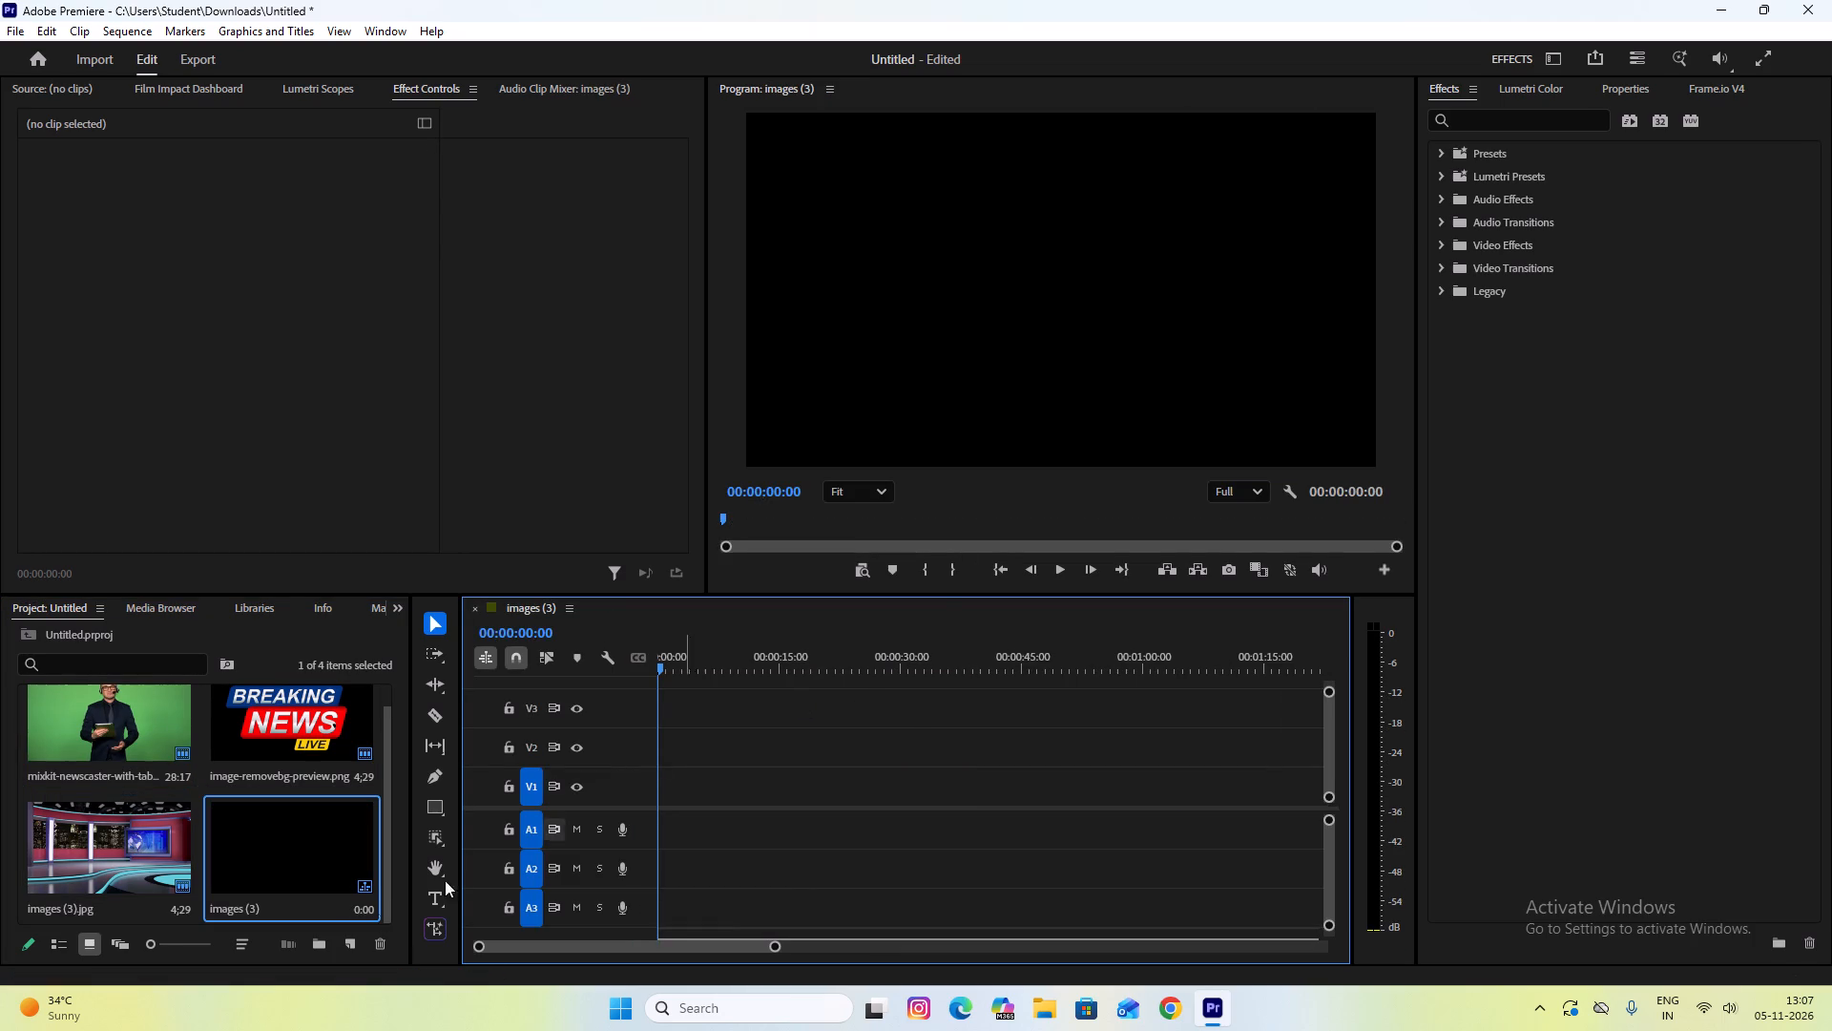
Place the studio picture images (3).jpg at the start of V1 and extend it to about 50 seconds.
click(135, 852)
drag(119, 856, 743, 792)
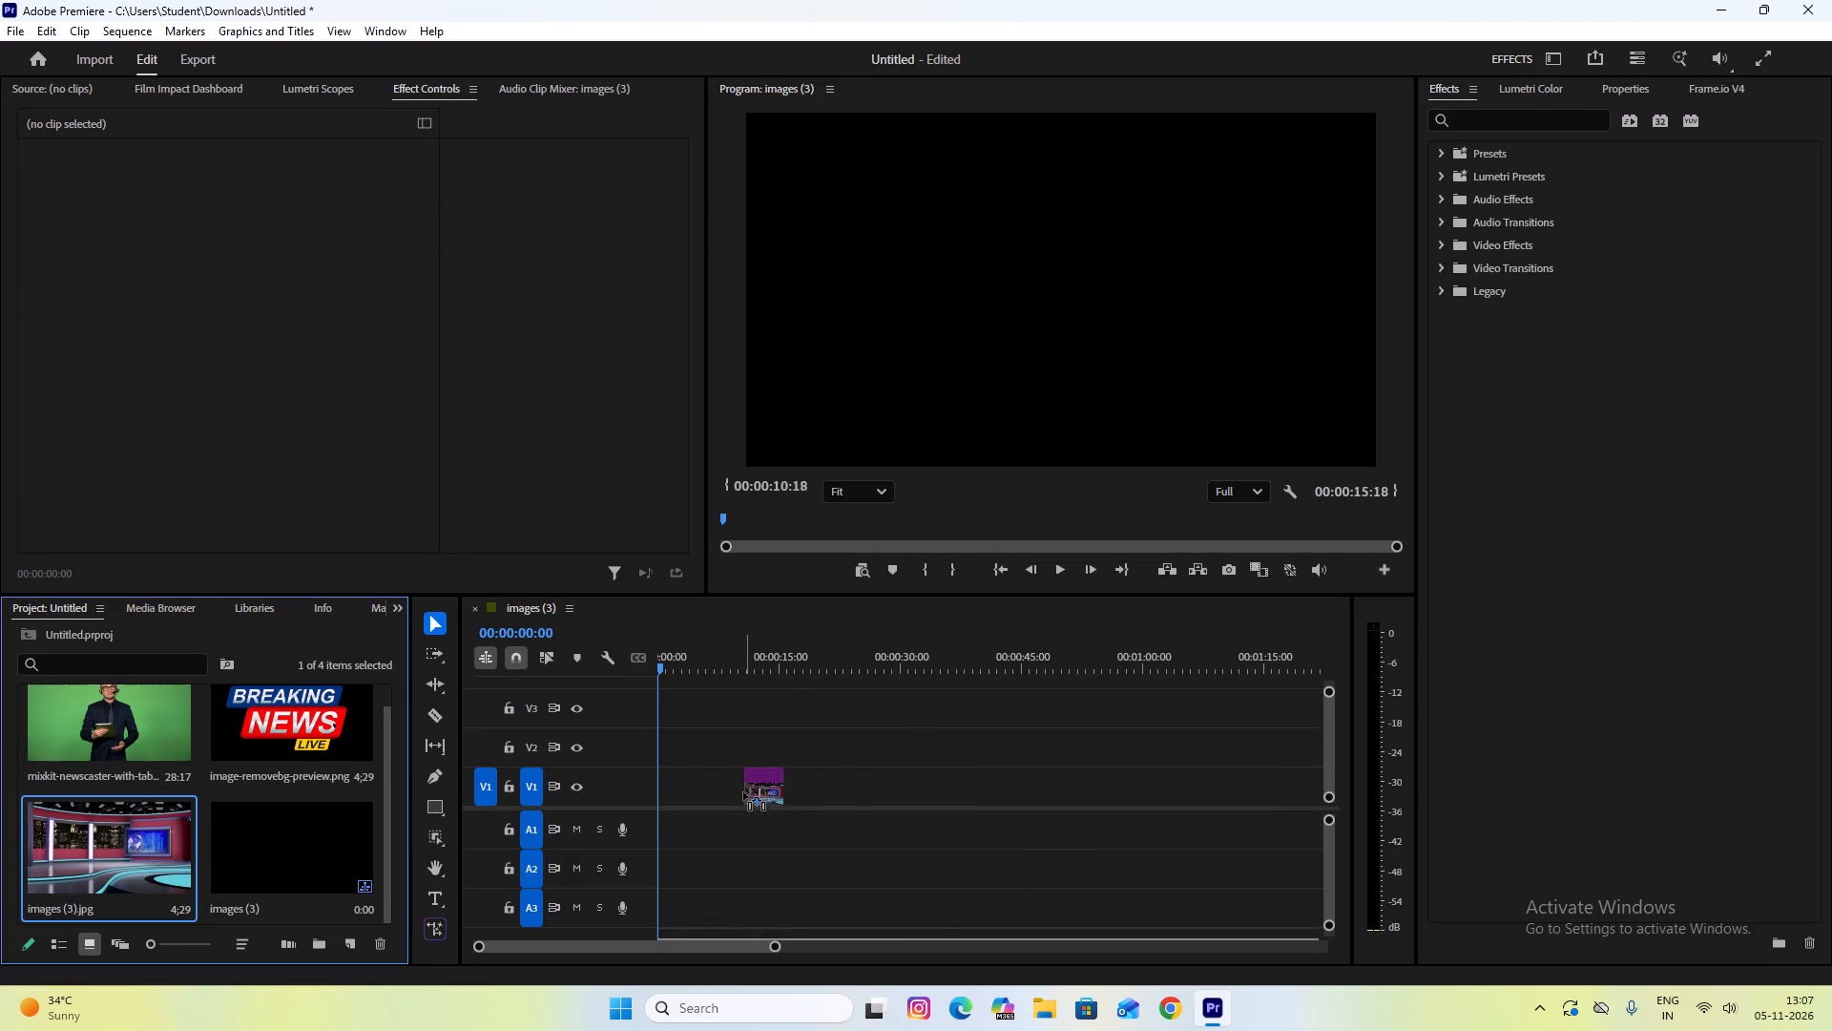
drag(743, 792, 656, 773)
drag(696, 788, 1063, 779)
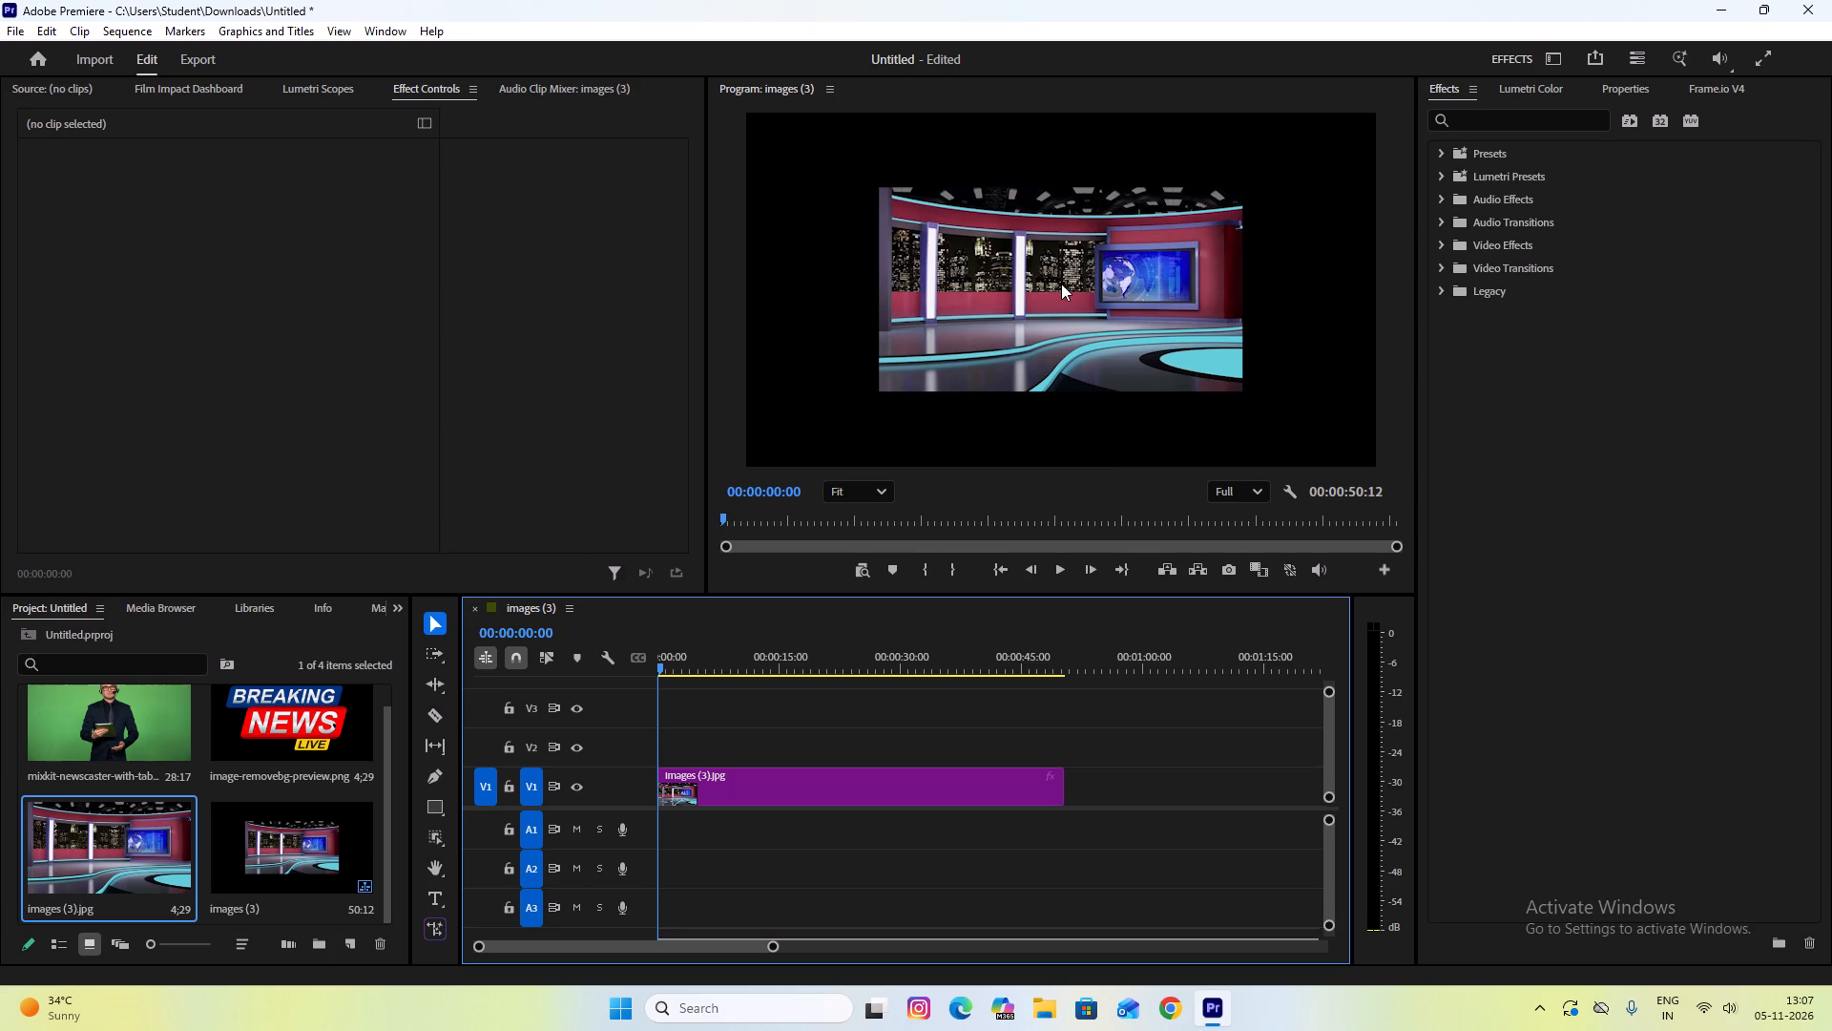
Set the studio picture's scale to 179 so it fills the frame.
click(793, 797)
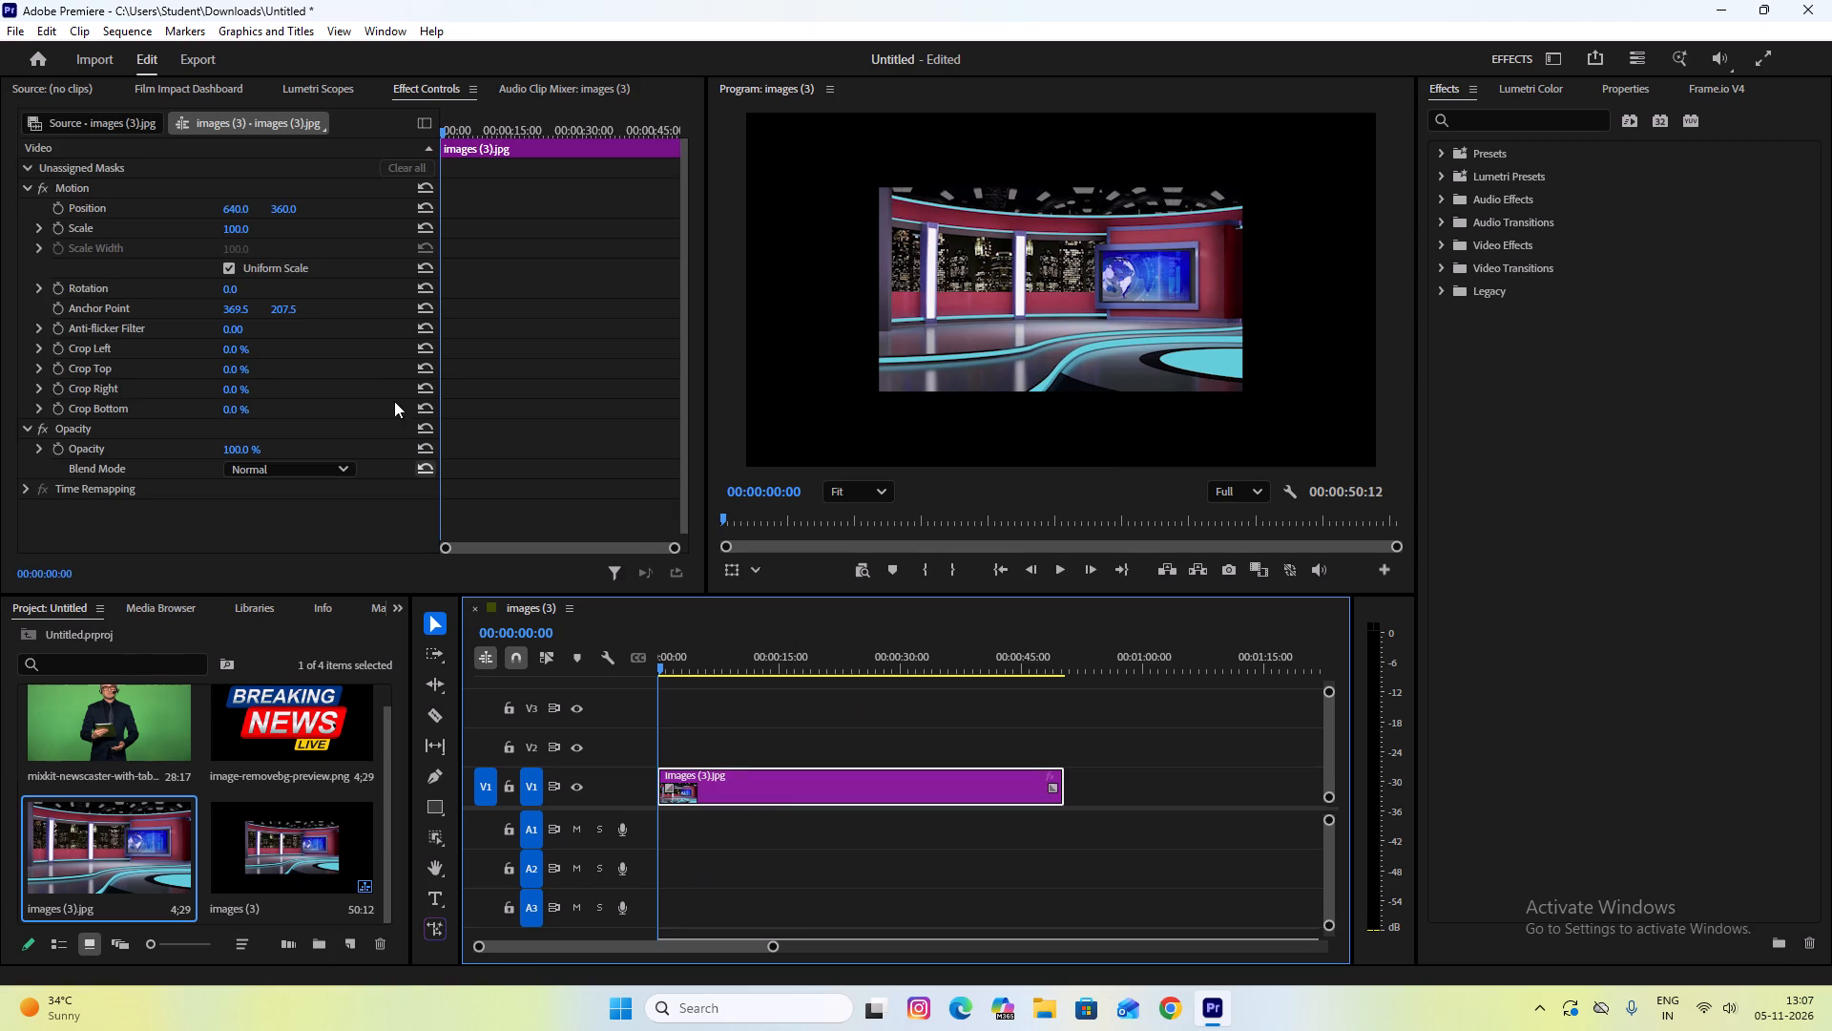
drag(229, 231, 230, 231)
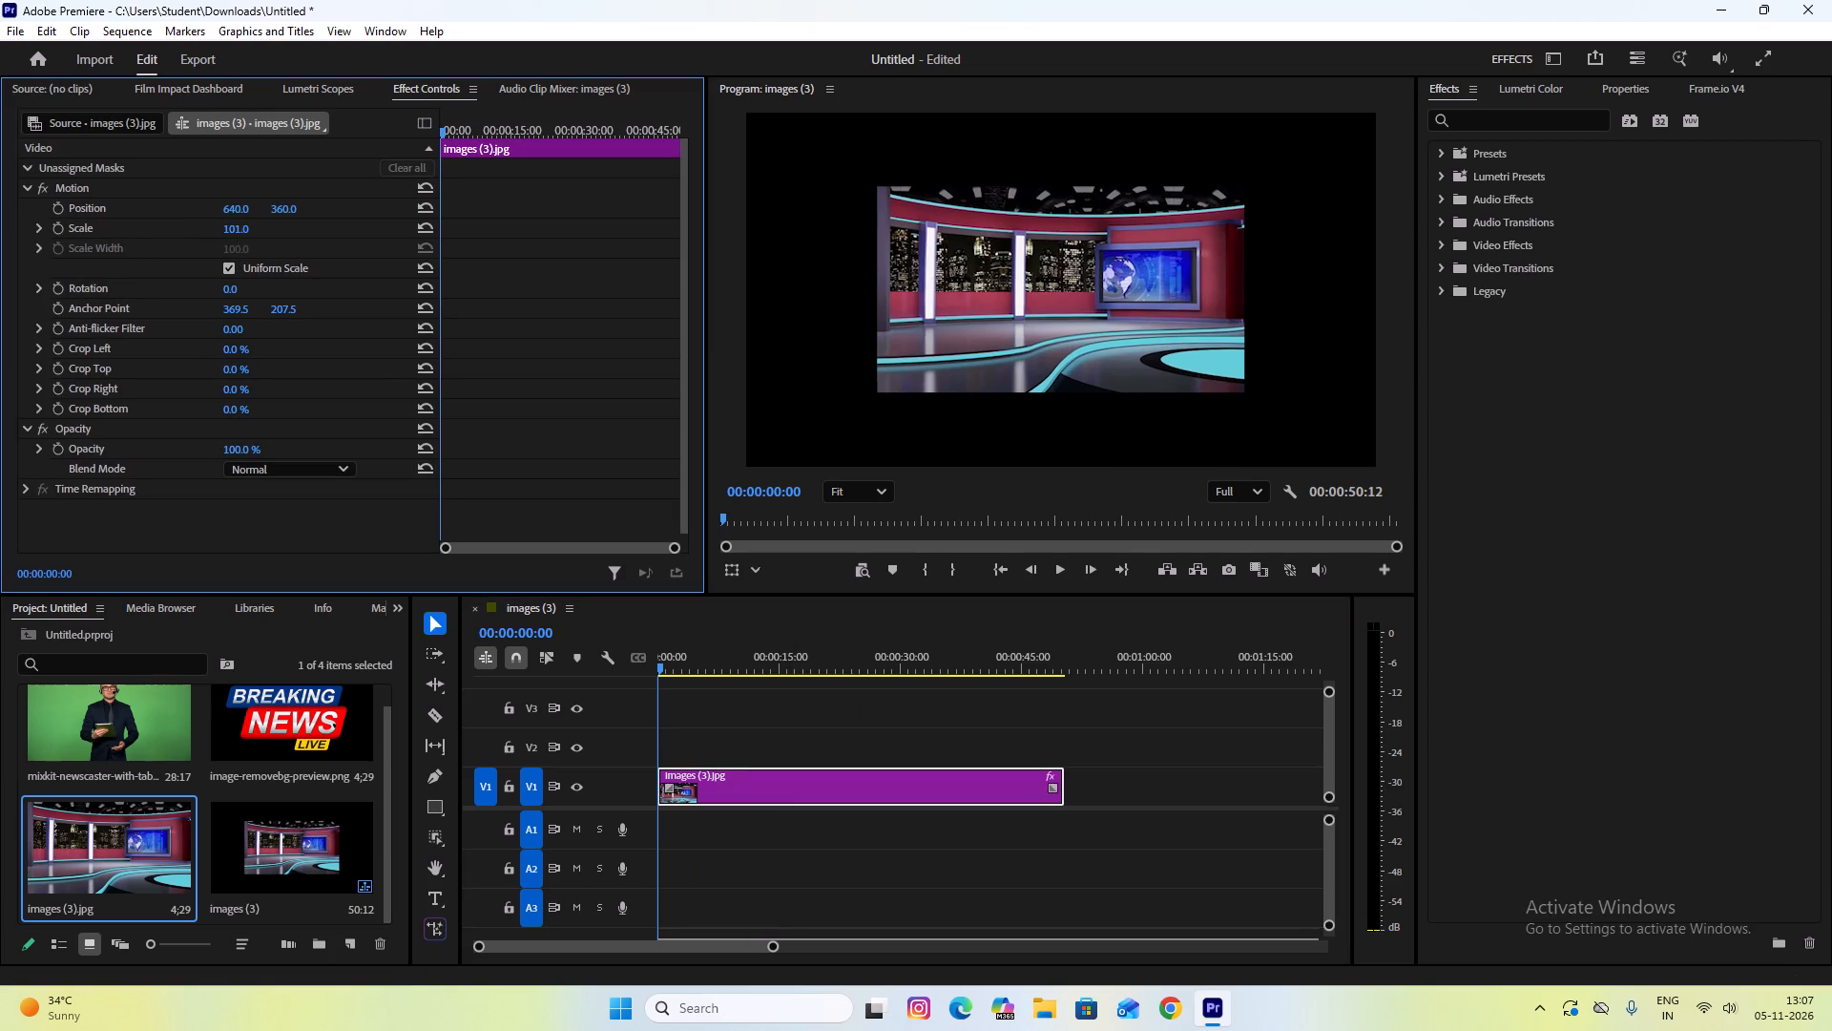
drag(230, 231, 296, 232)
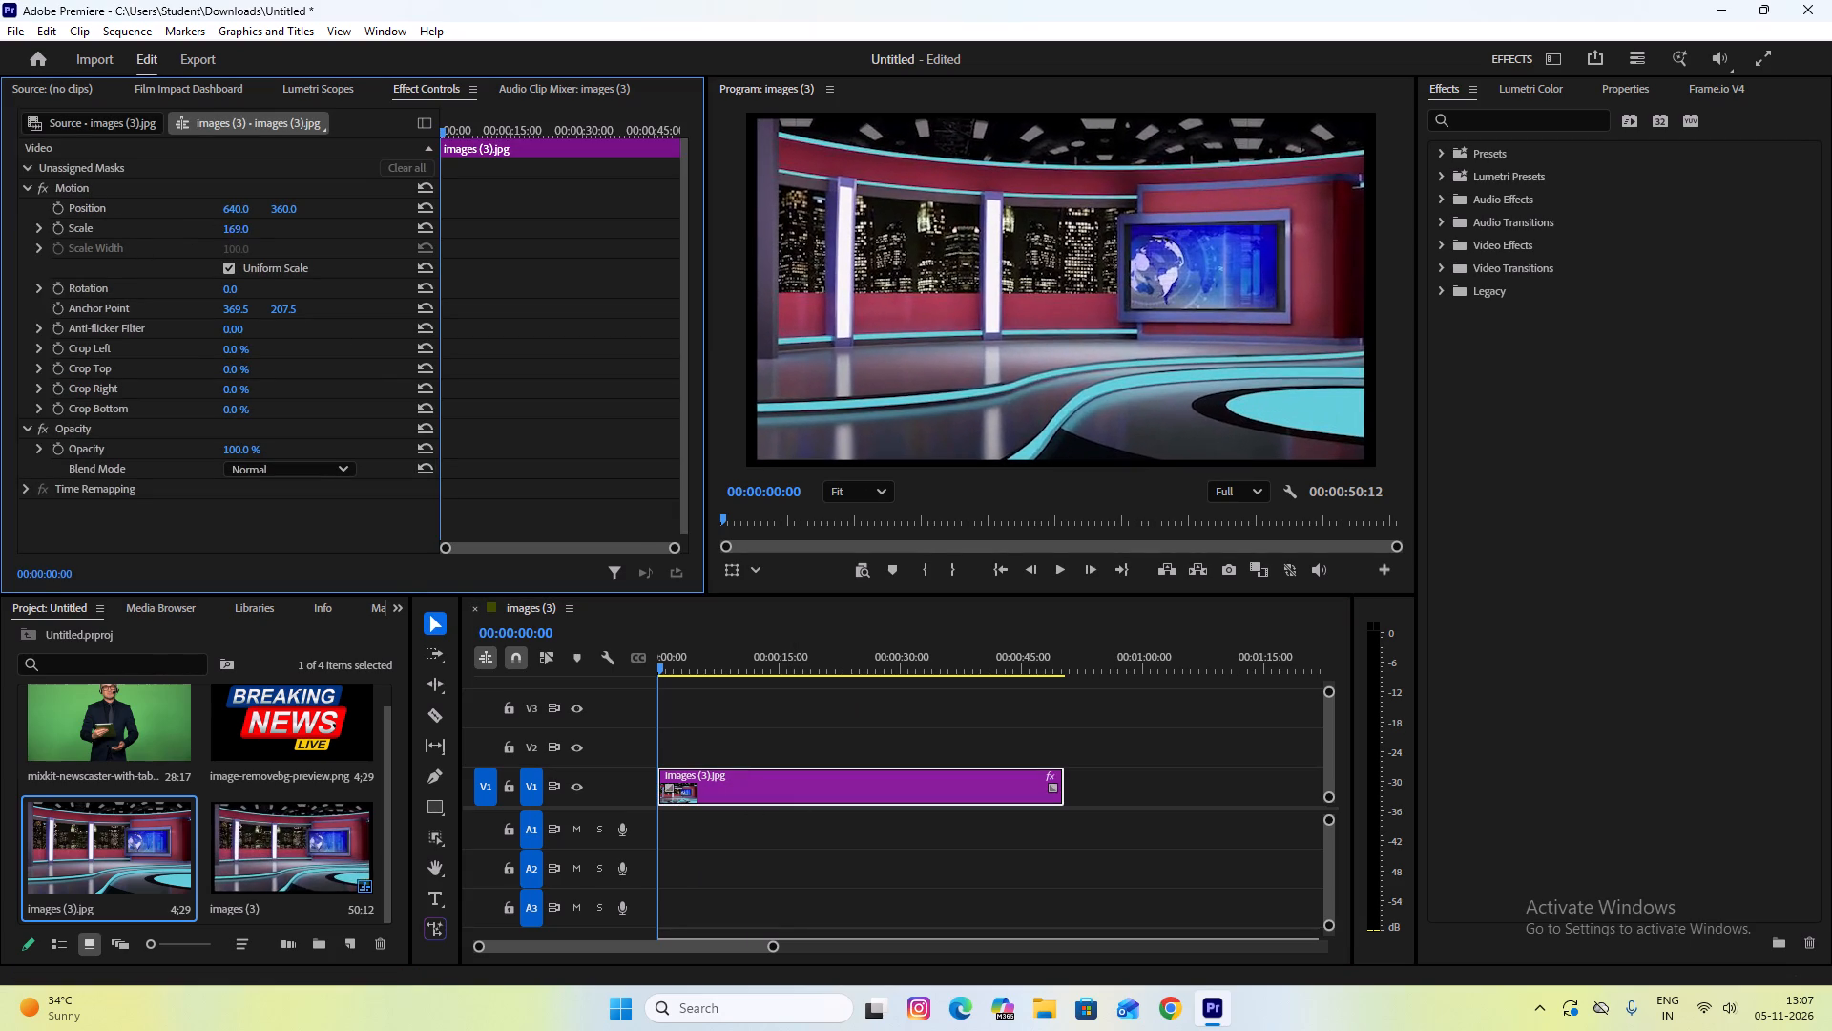
drag(296, 232, 305, 232)
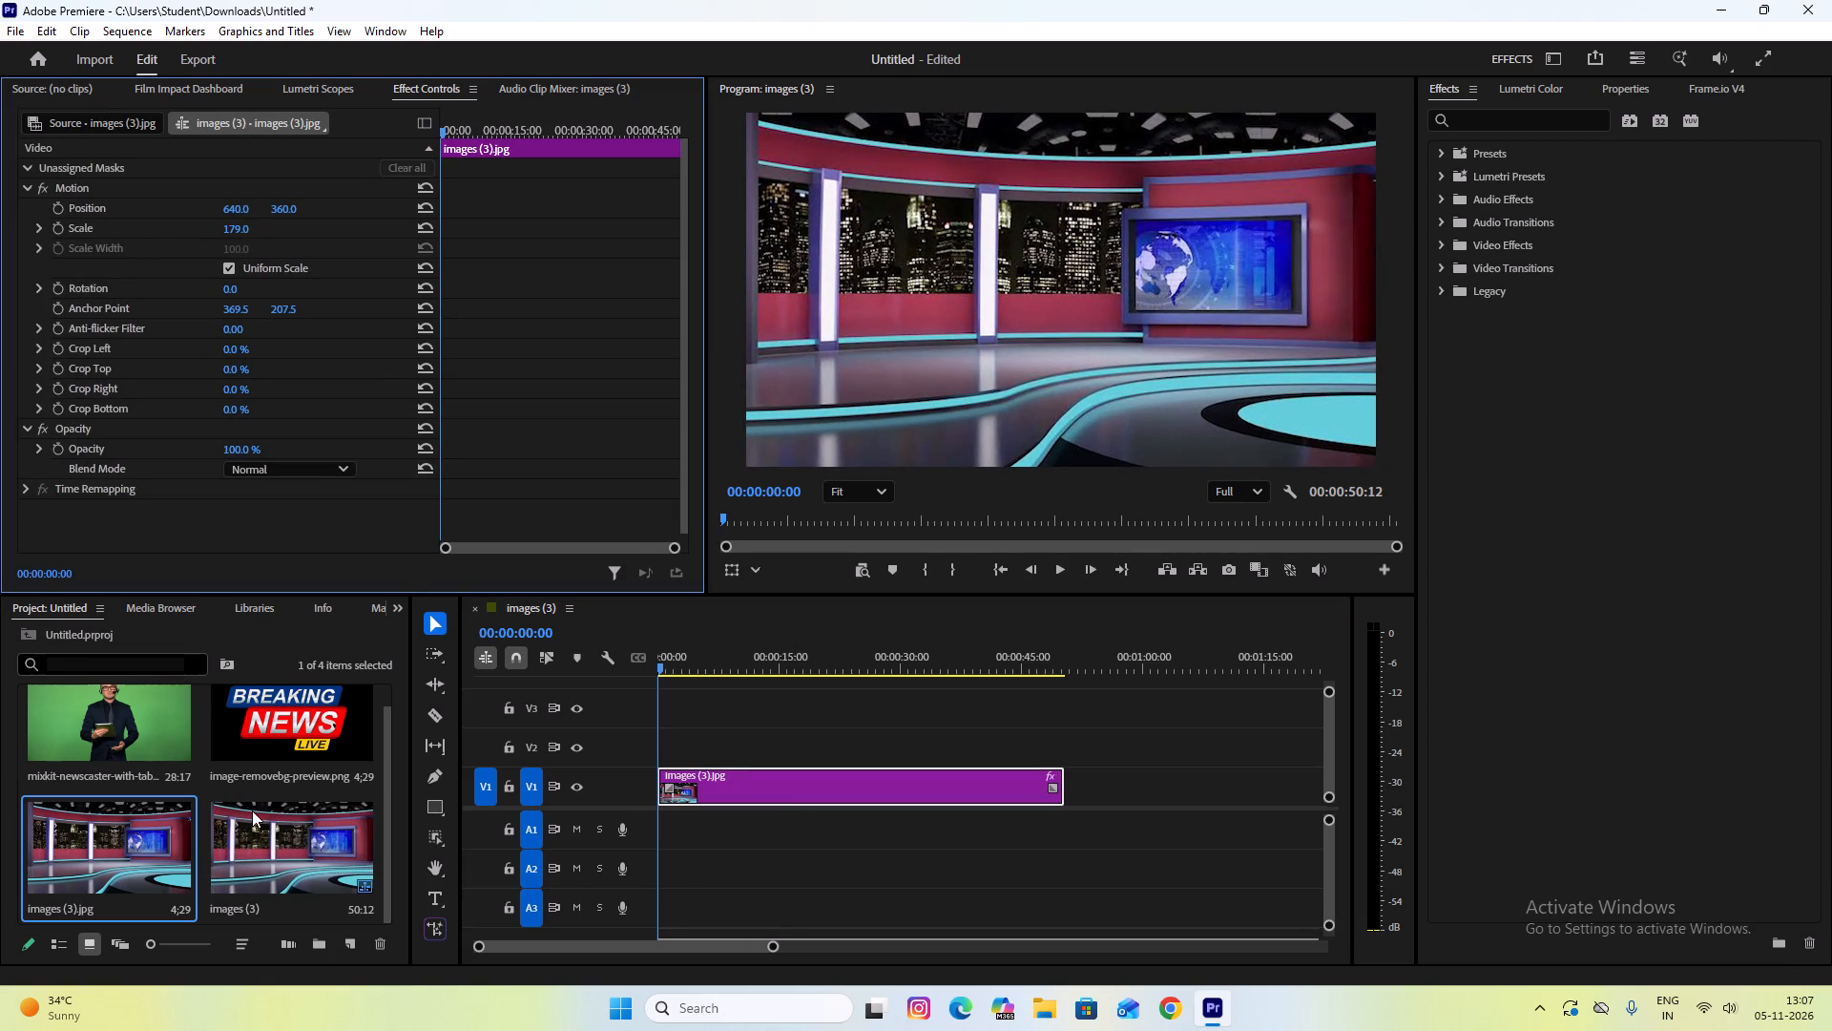
Place the Breaking News logo at the start of V2 and extend it to the end of the studio picture.
click(283, 719)
drag(283, 719, 759, 731)
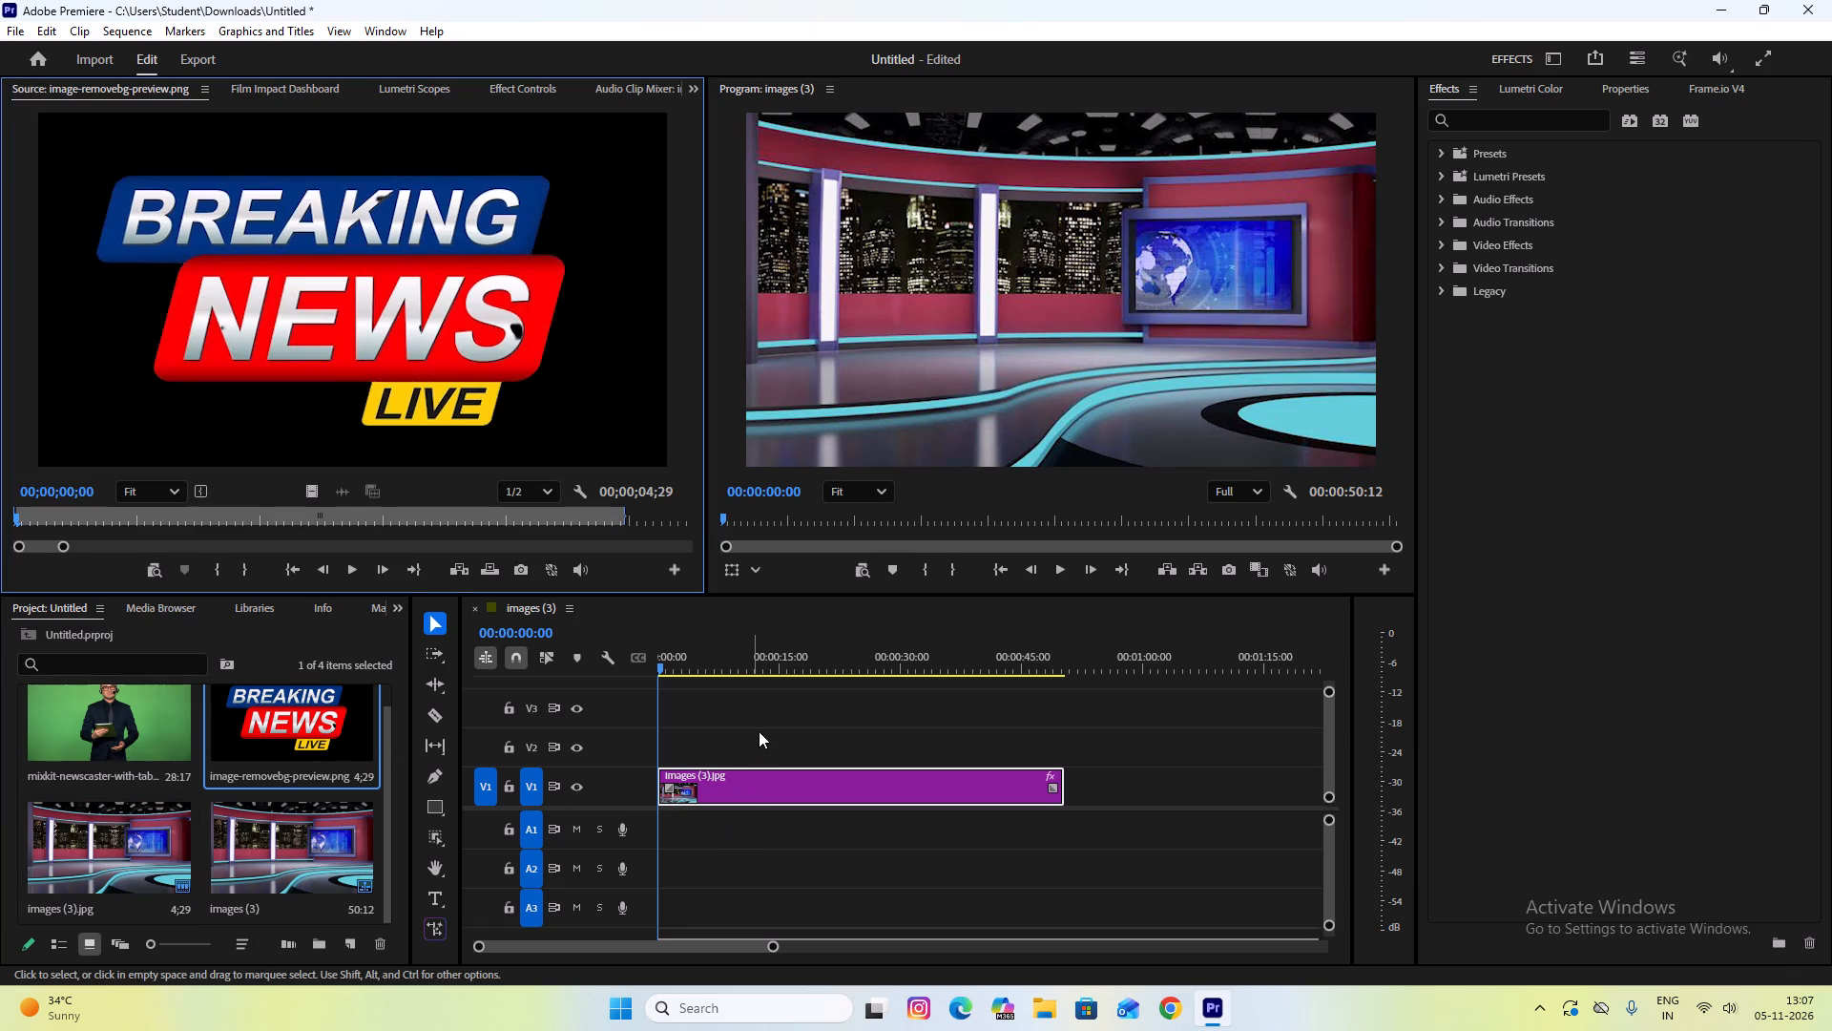
drag(759, 731, 760, 729)
drag(320, 722, 759, 731)
drag(759, 731, 666, 733)
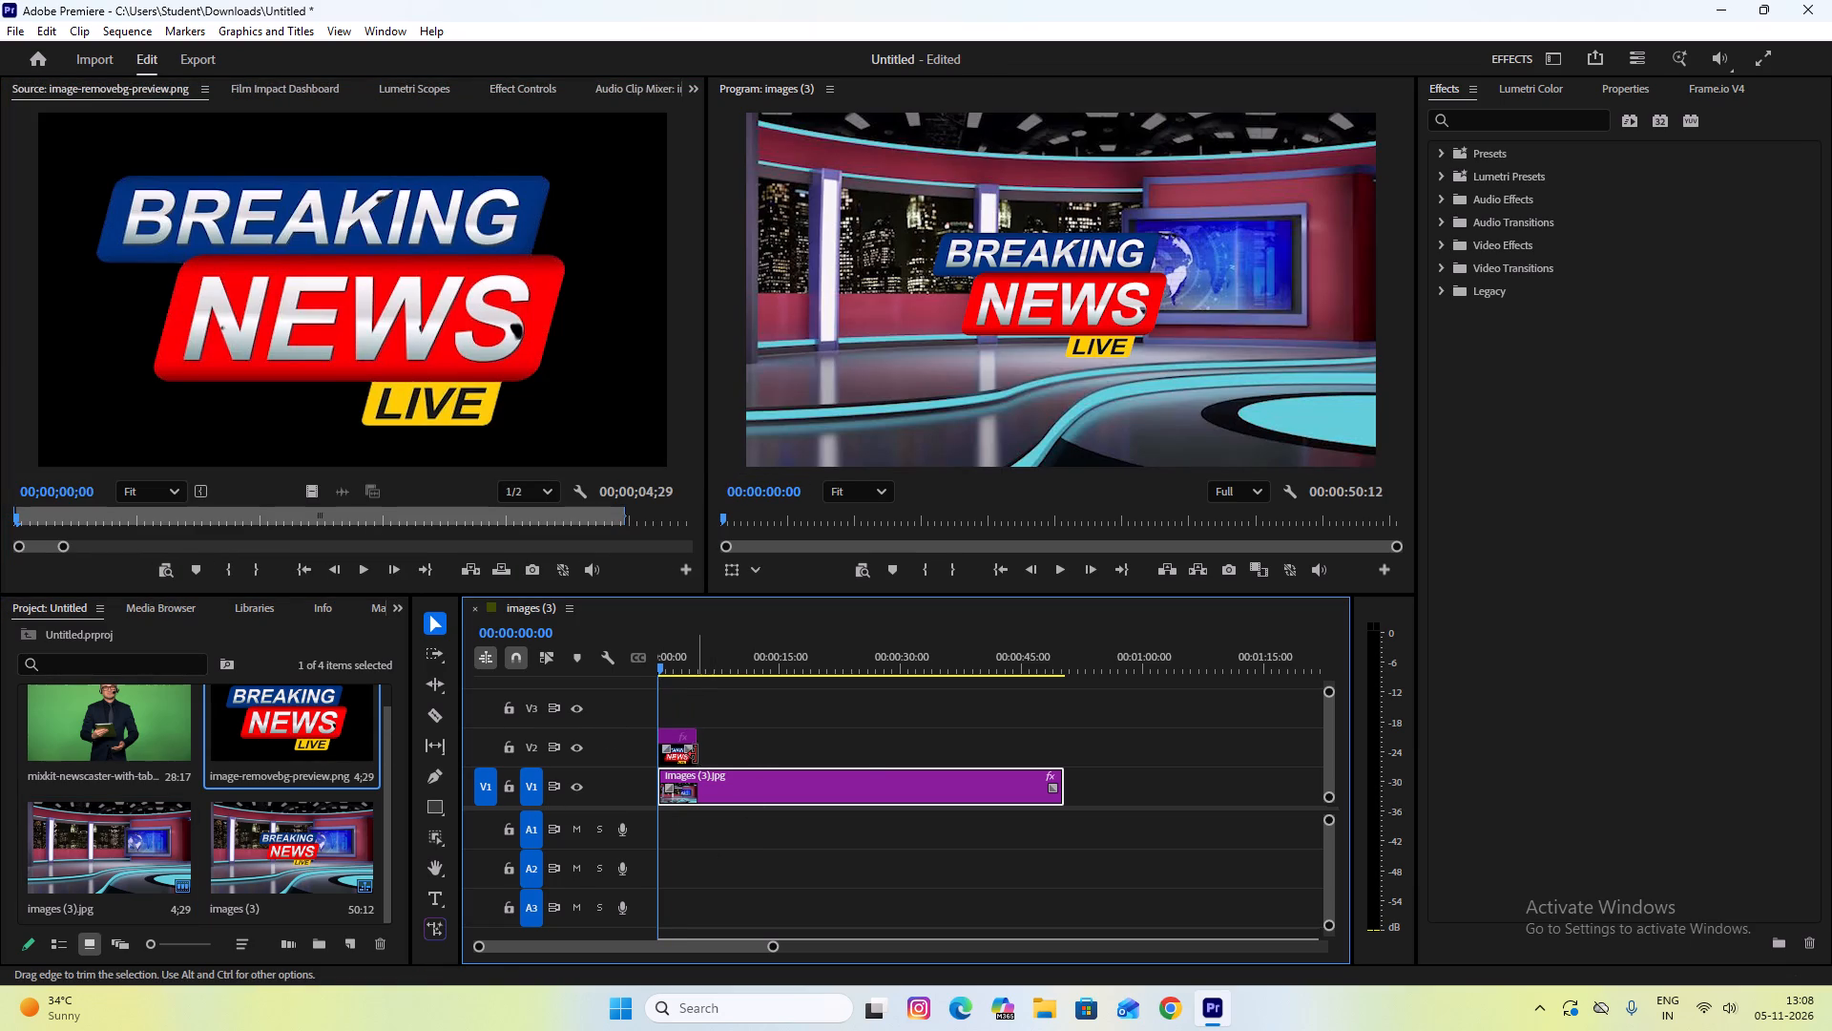
drag(696, 747, 1062, 778)
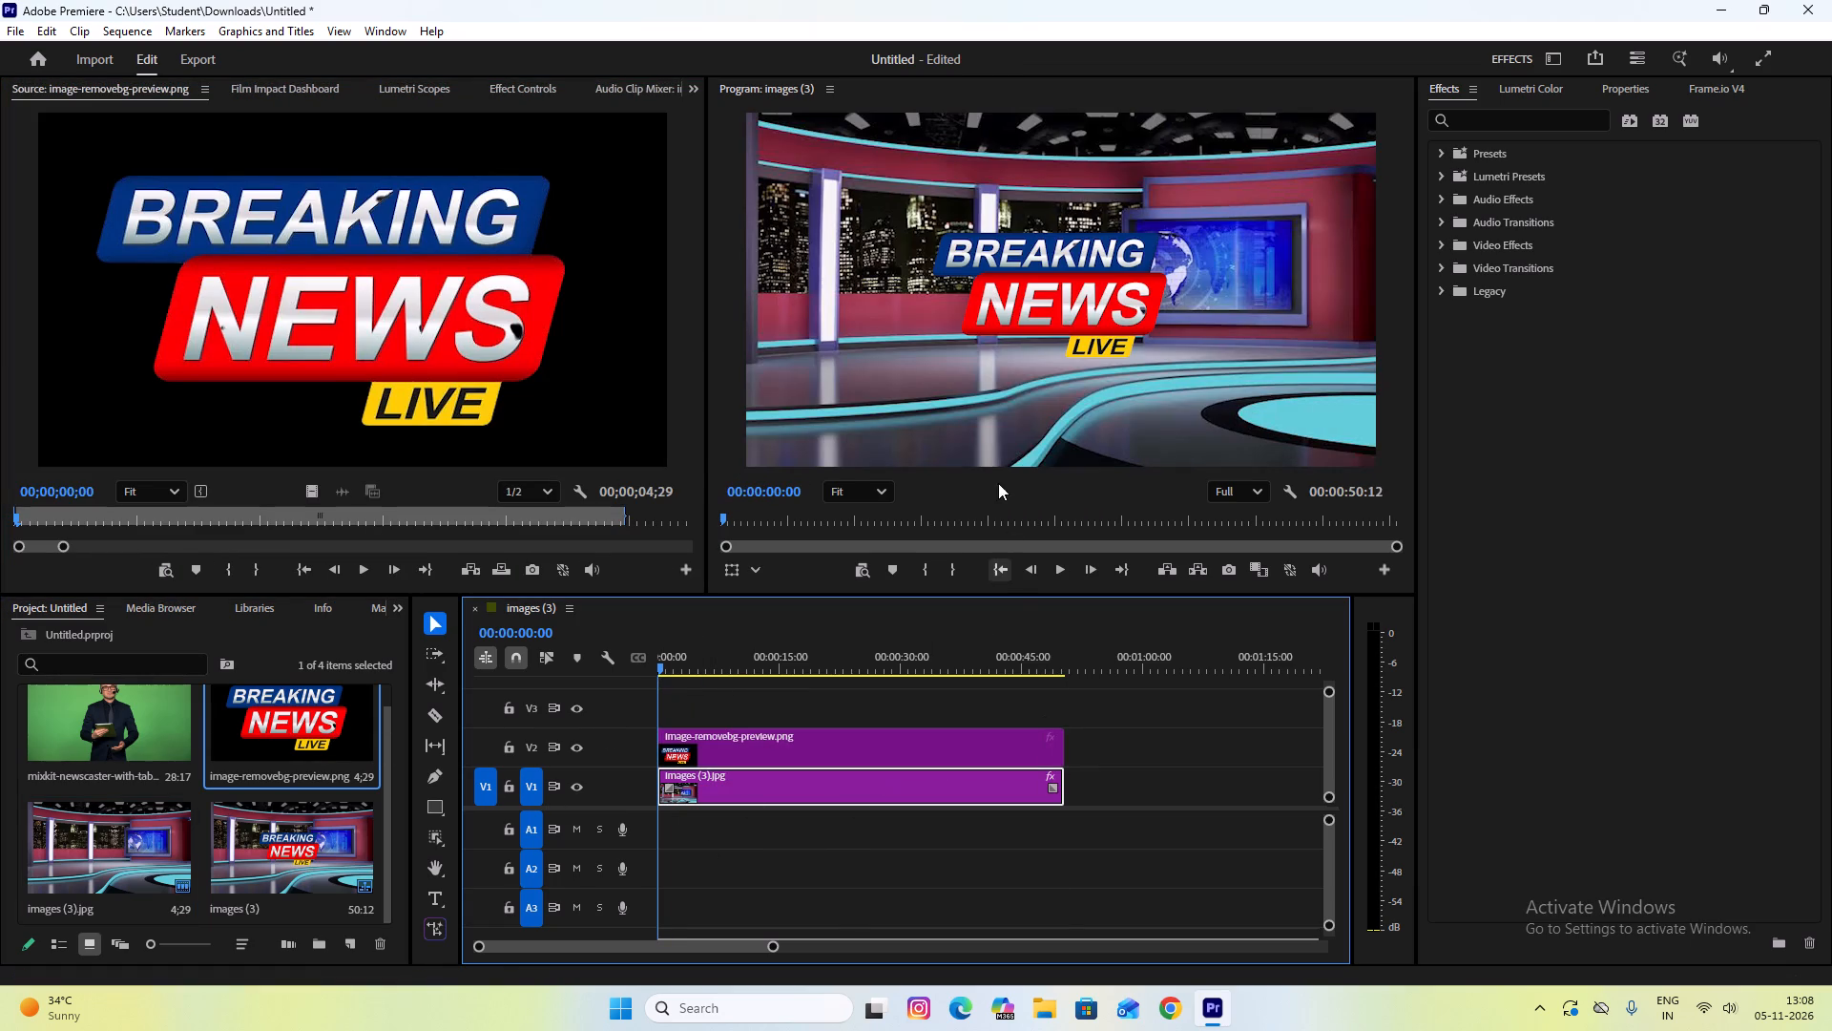
Shrink the Breaking News logo and position it in the lower-left corner of the video frame.
drag(1054, 293, 954, 362)
double_click(1059, 280)
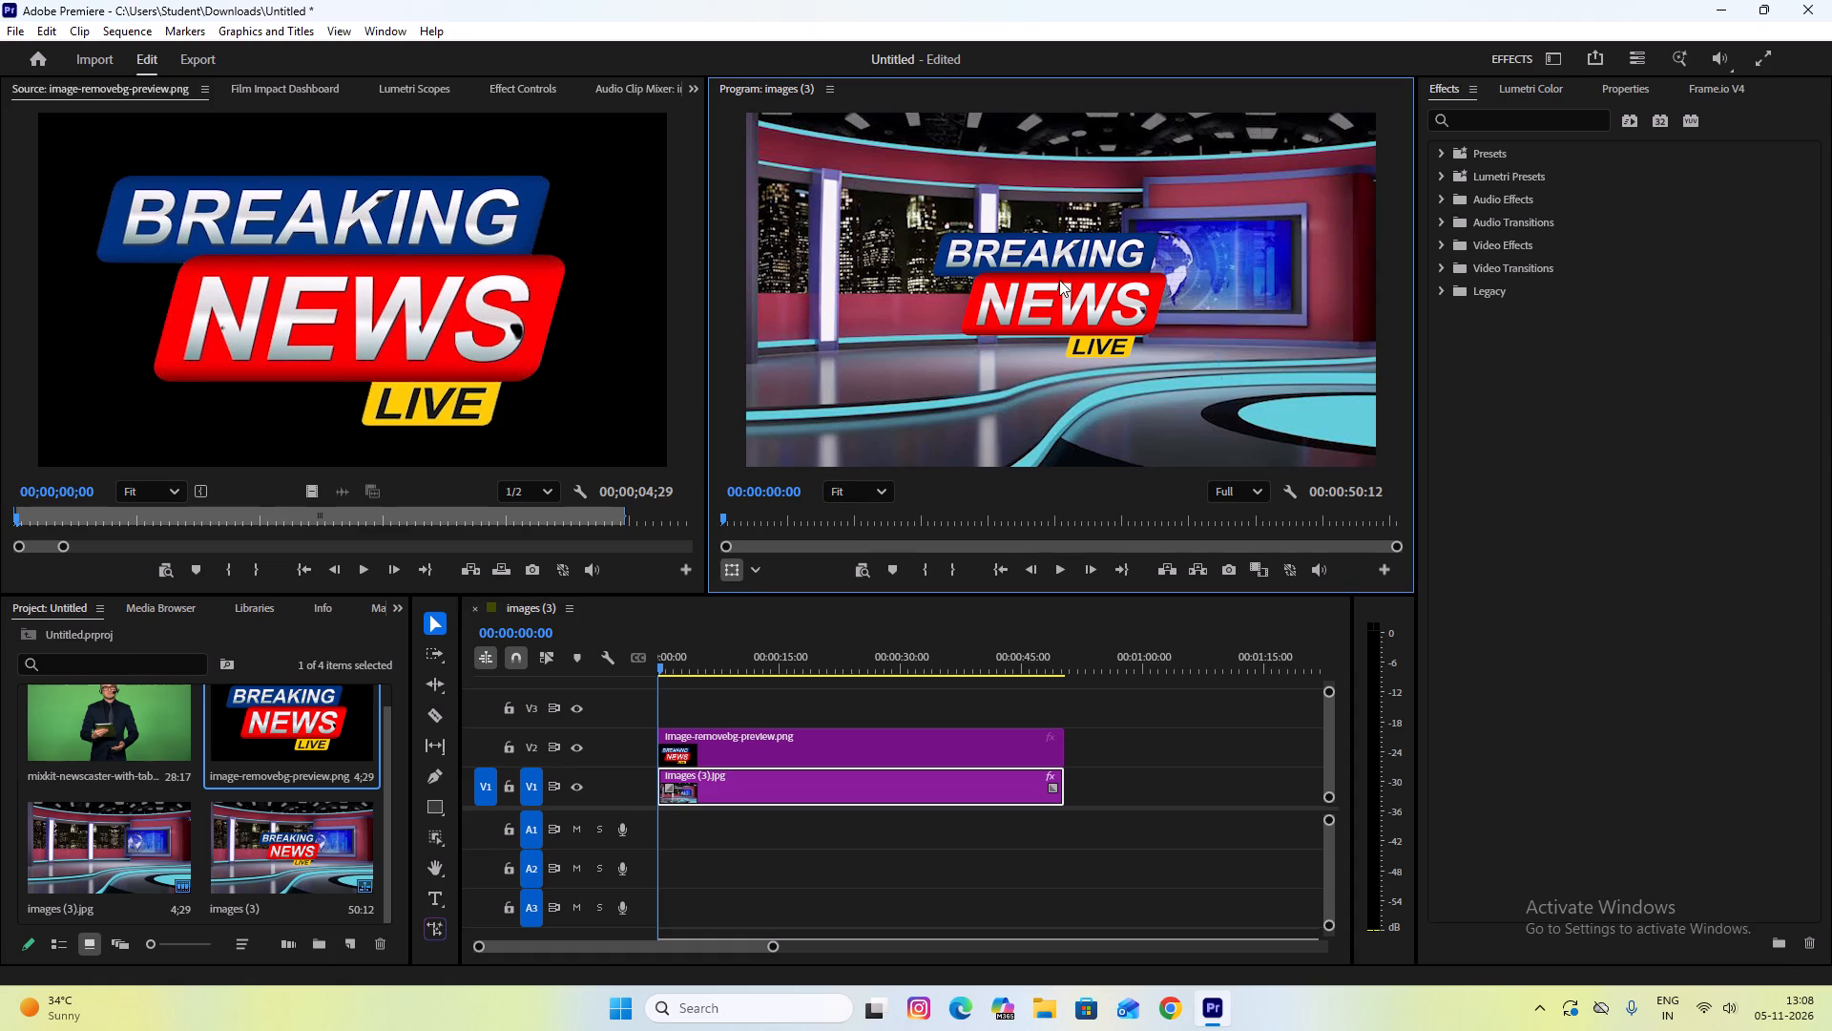
drag(1060, 308, 931, 372)
drag(1090, 315, 973, 383)
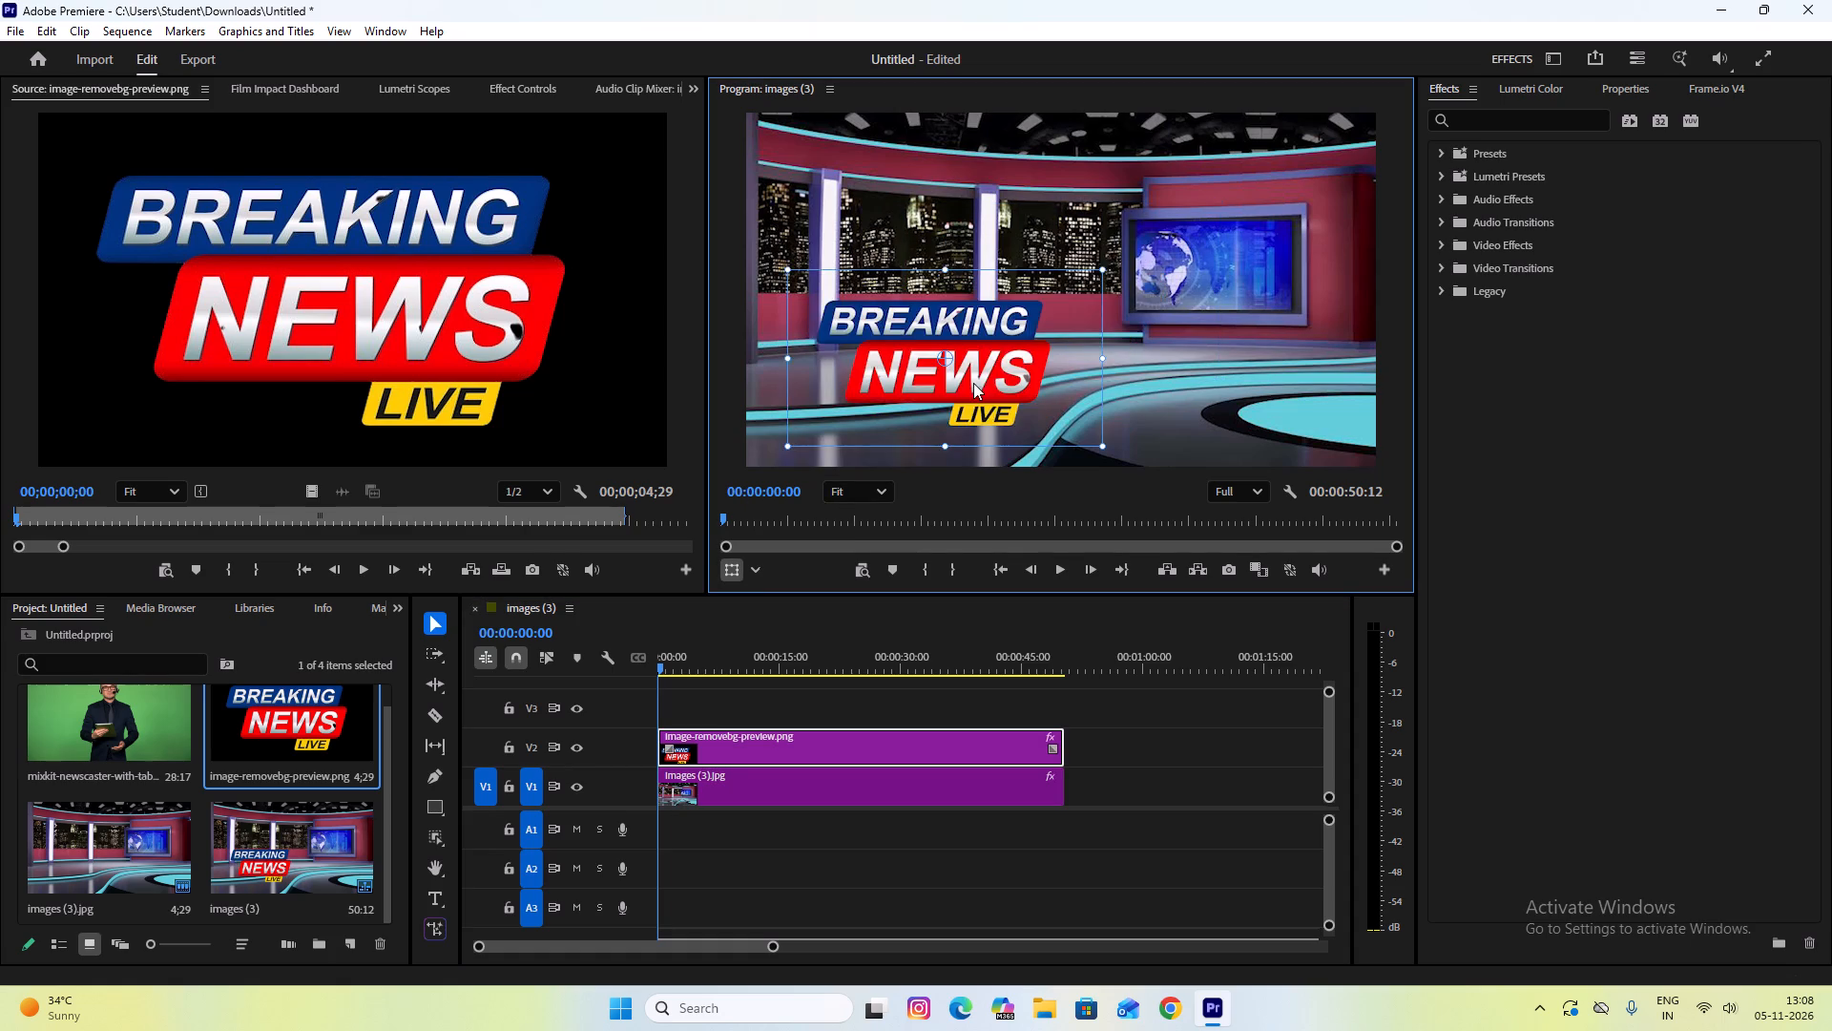
drag(973, 383, 908, 398)
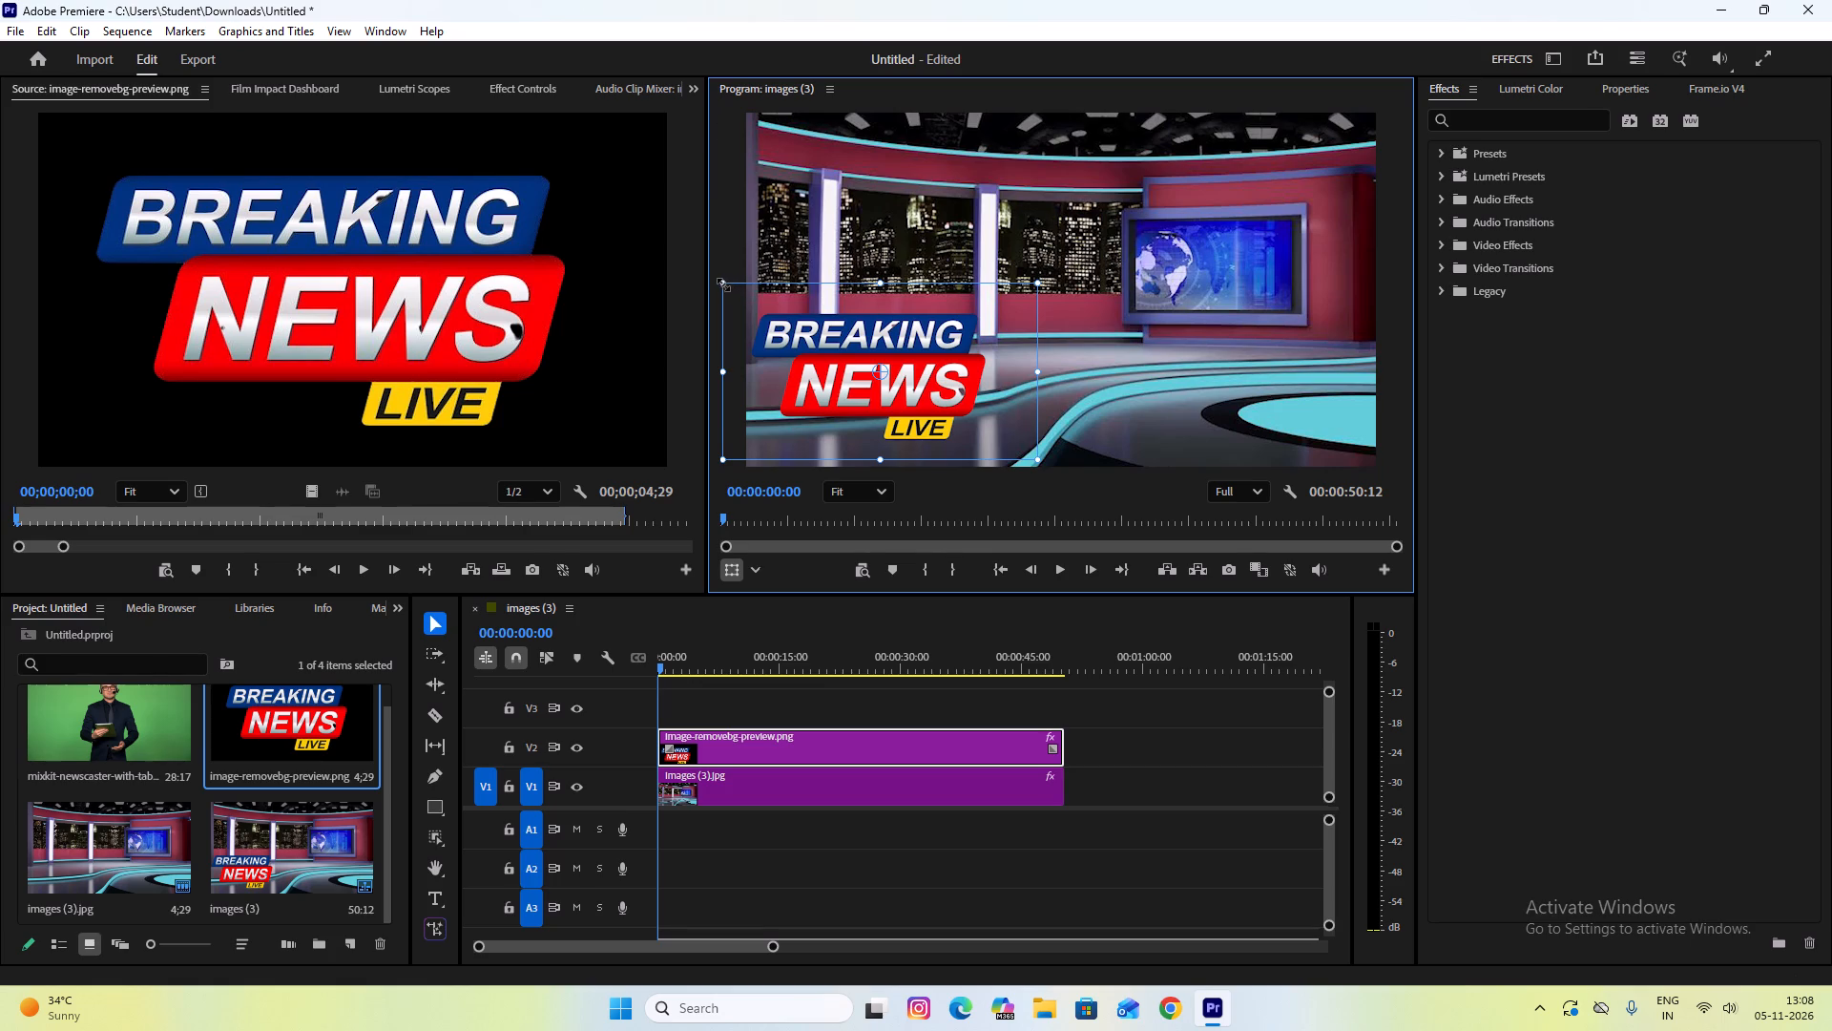
drag(723, 284, 754, 318)
drag(928, 377, 924, 383)
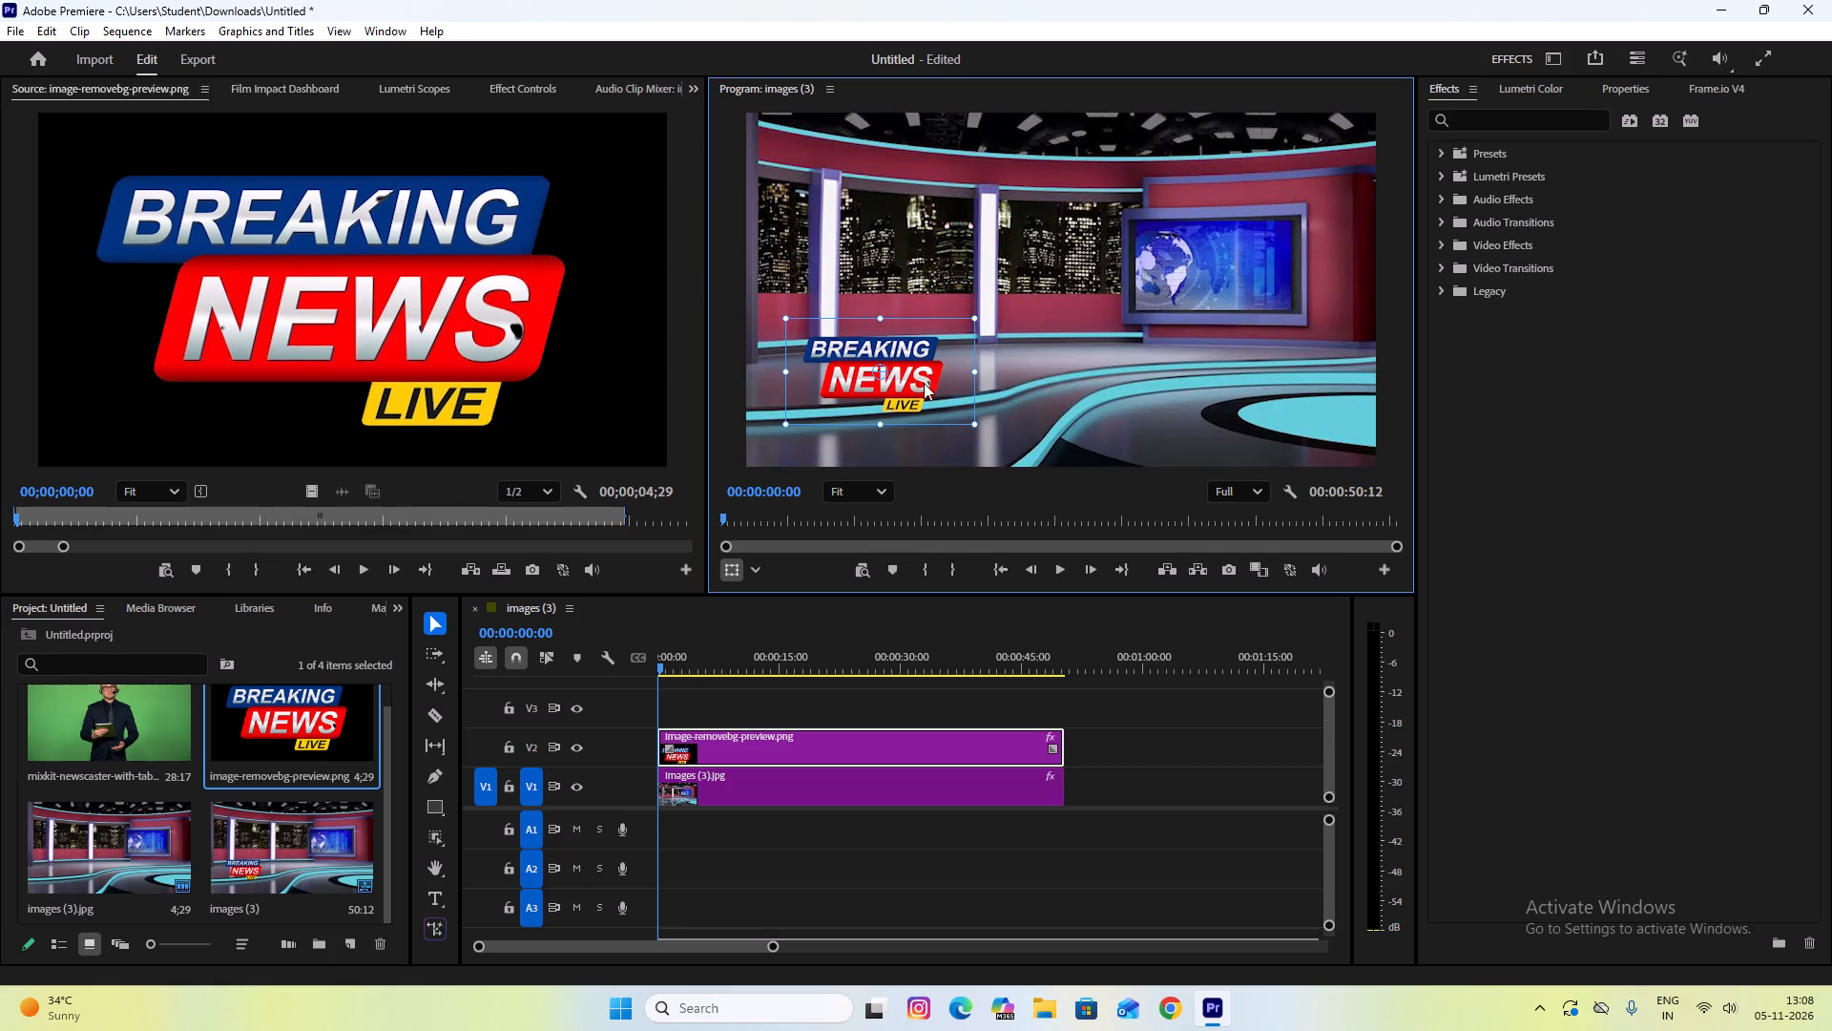
drag(924, 383, 886, 412)
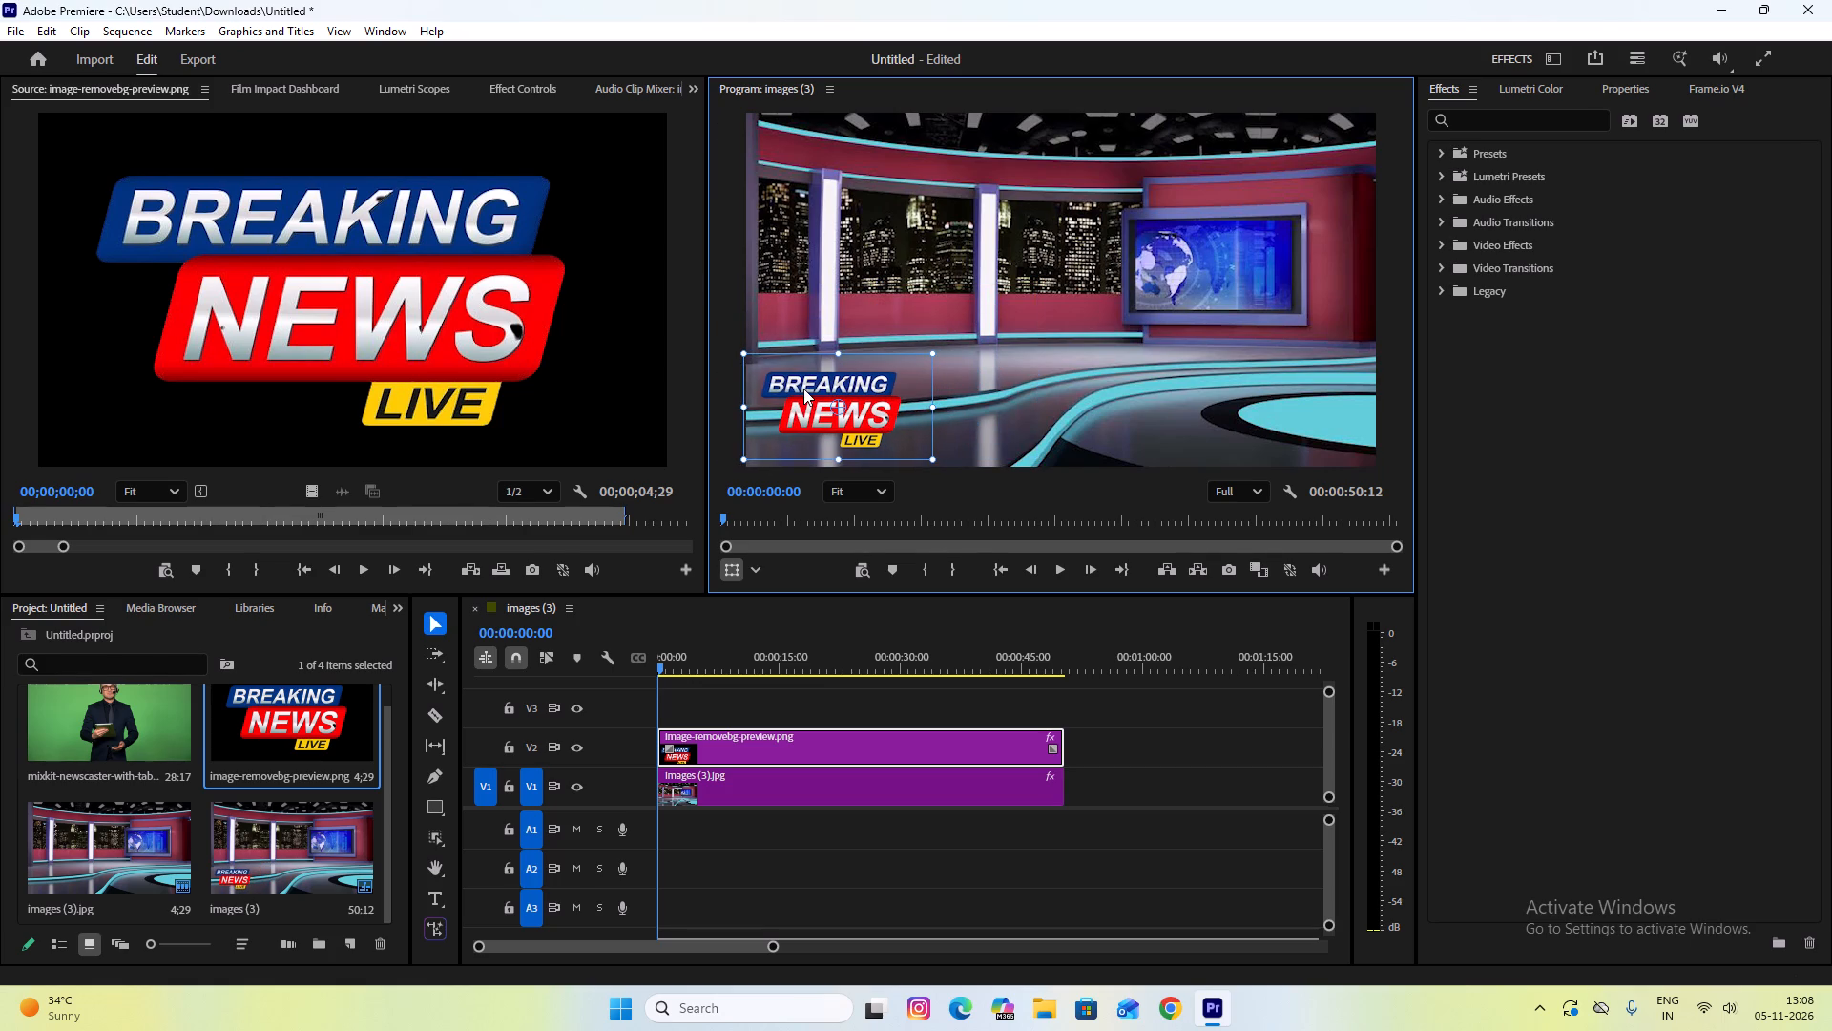
drag(744, 357, 756, 368)
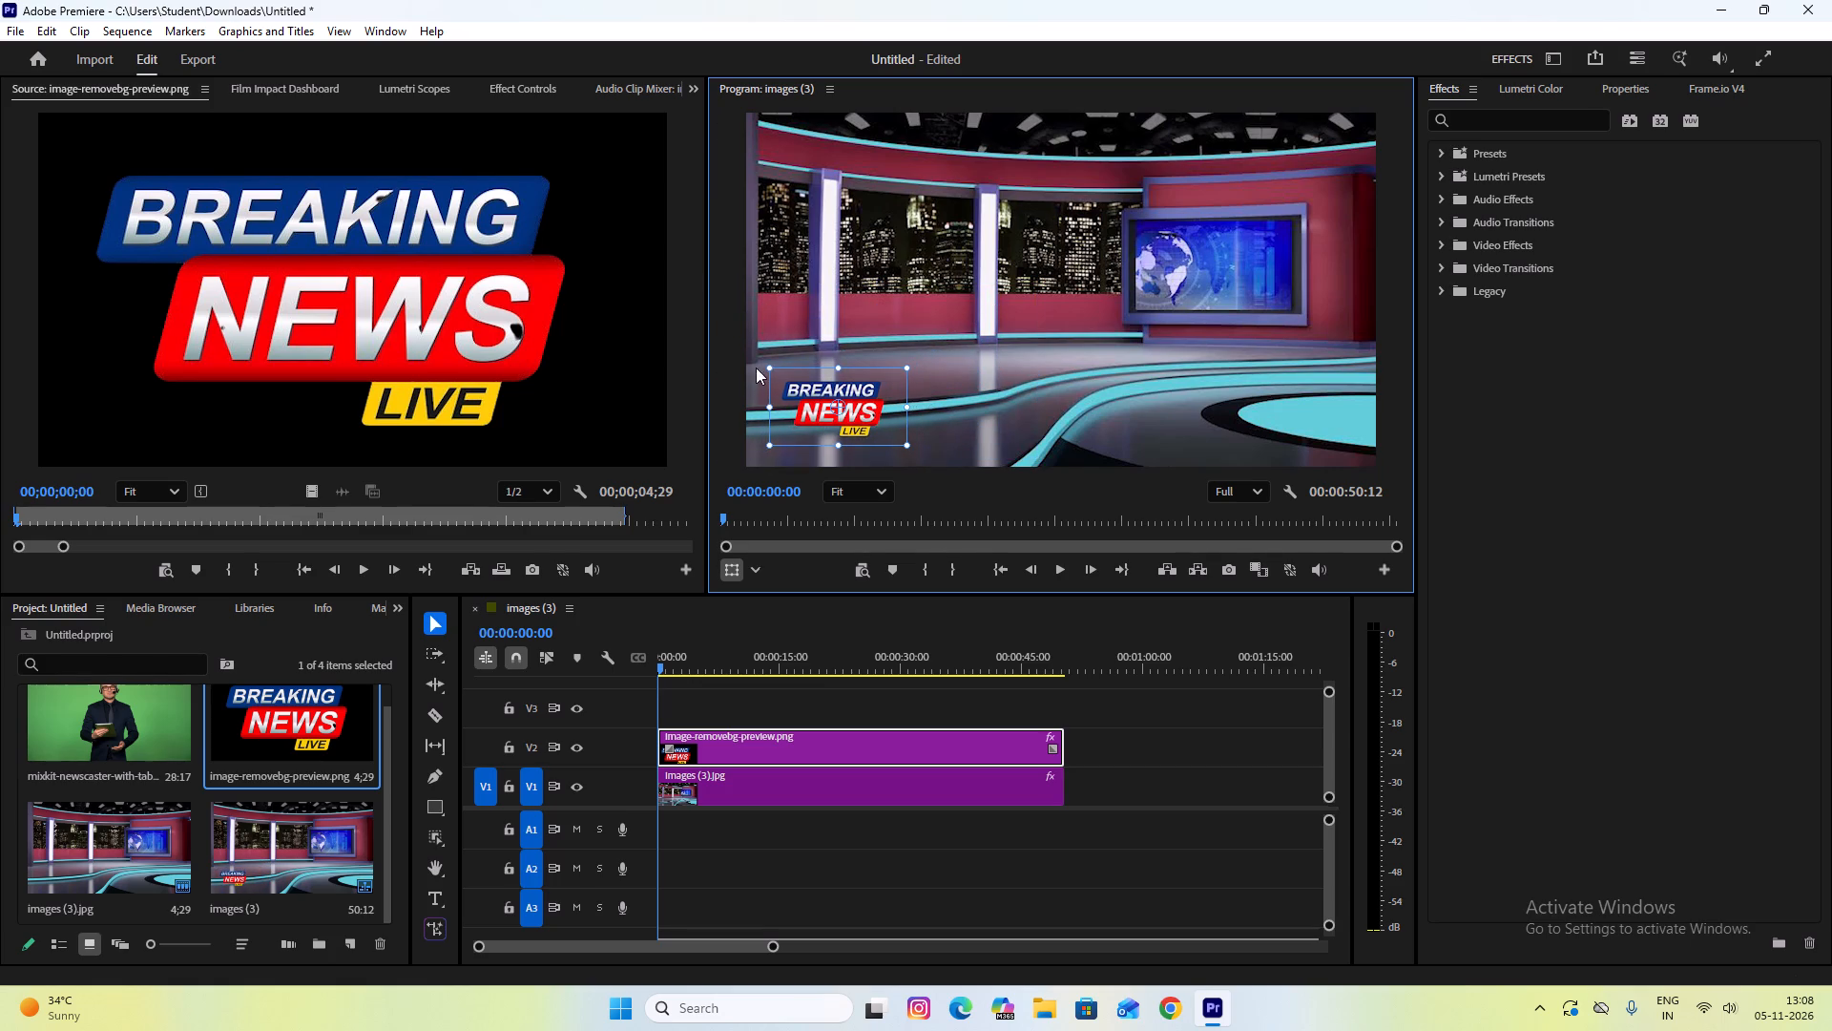
drag(871, 410, 842, 425)
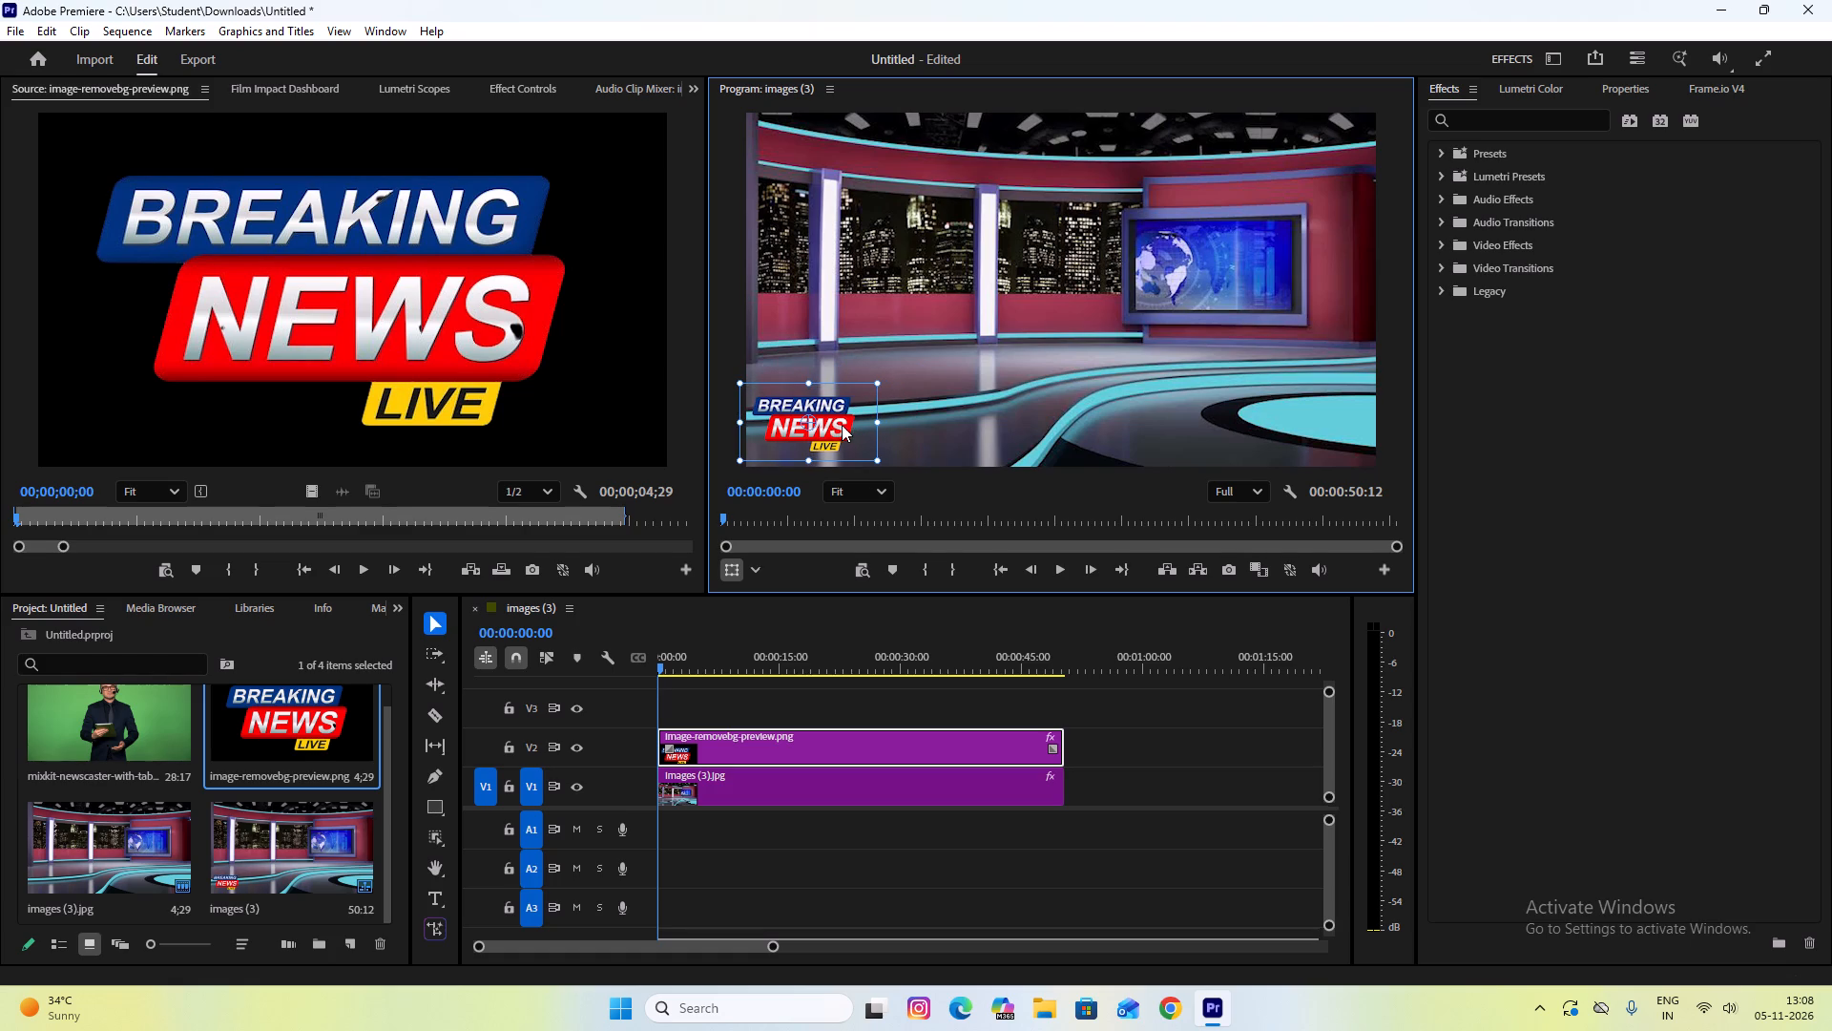
Place the green-screen newscaster video at the start of V3, above the logo and studio picture.
click(125, 728)
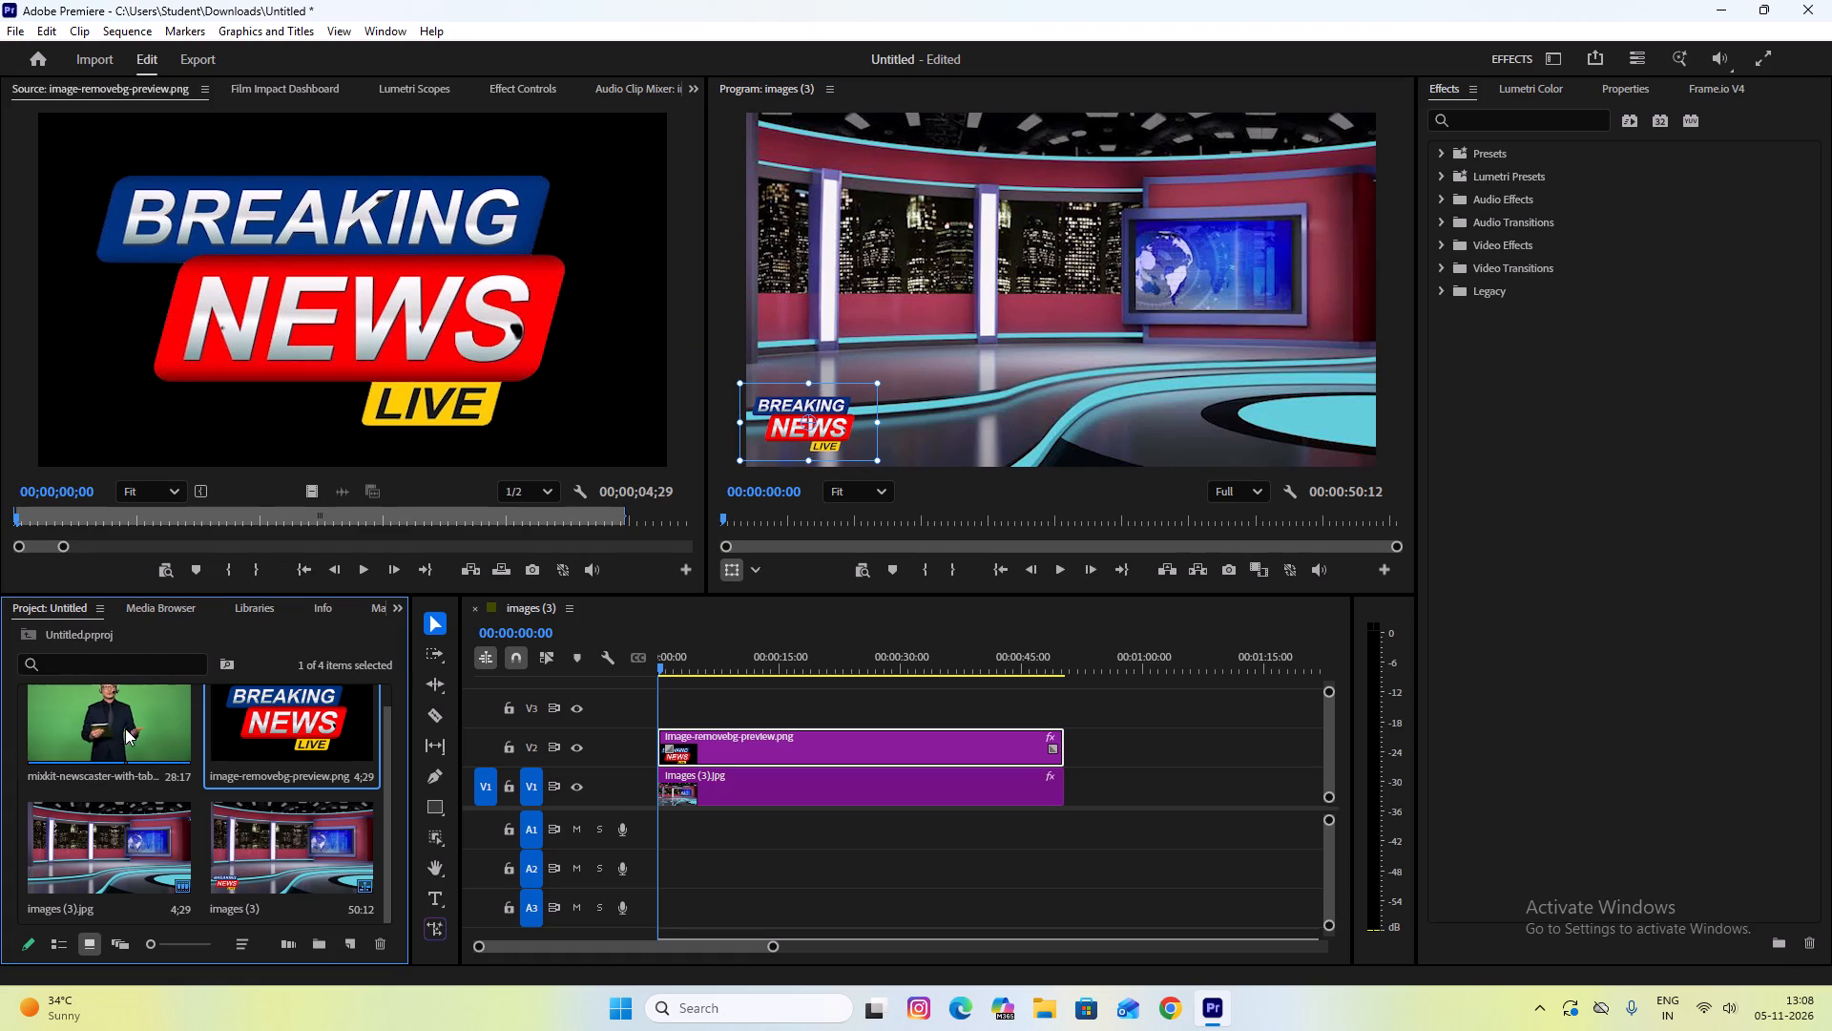
drag(123, 718, 656, 703)
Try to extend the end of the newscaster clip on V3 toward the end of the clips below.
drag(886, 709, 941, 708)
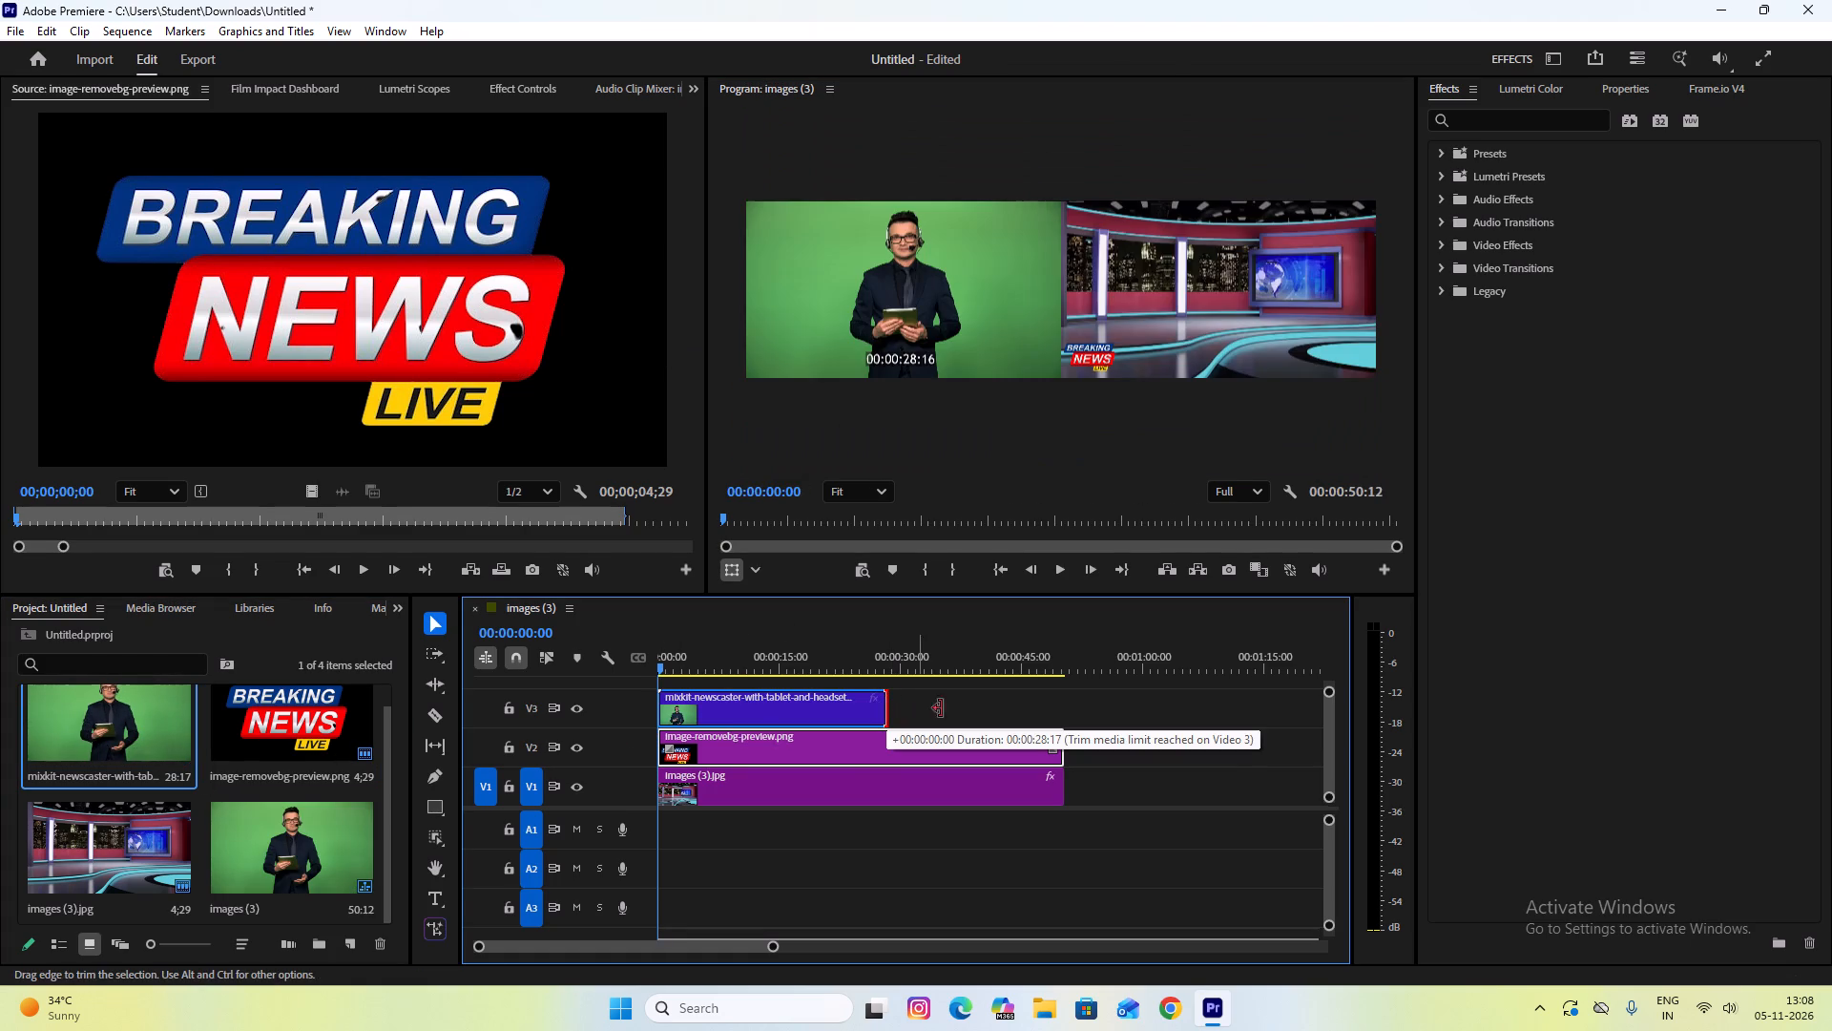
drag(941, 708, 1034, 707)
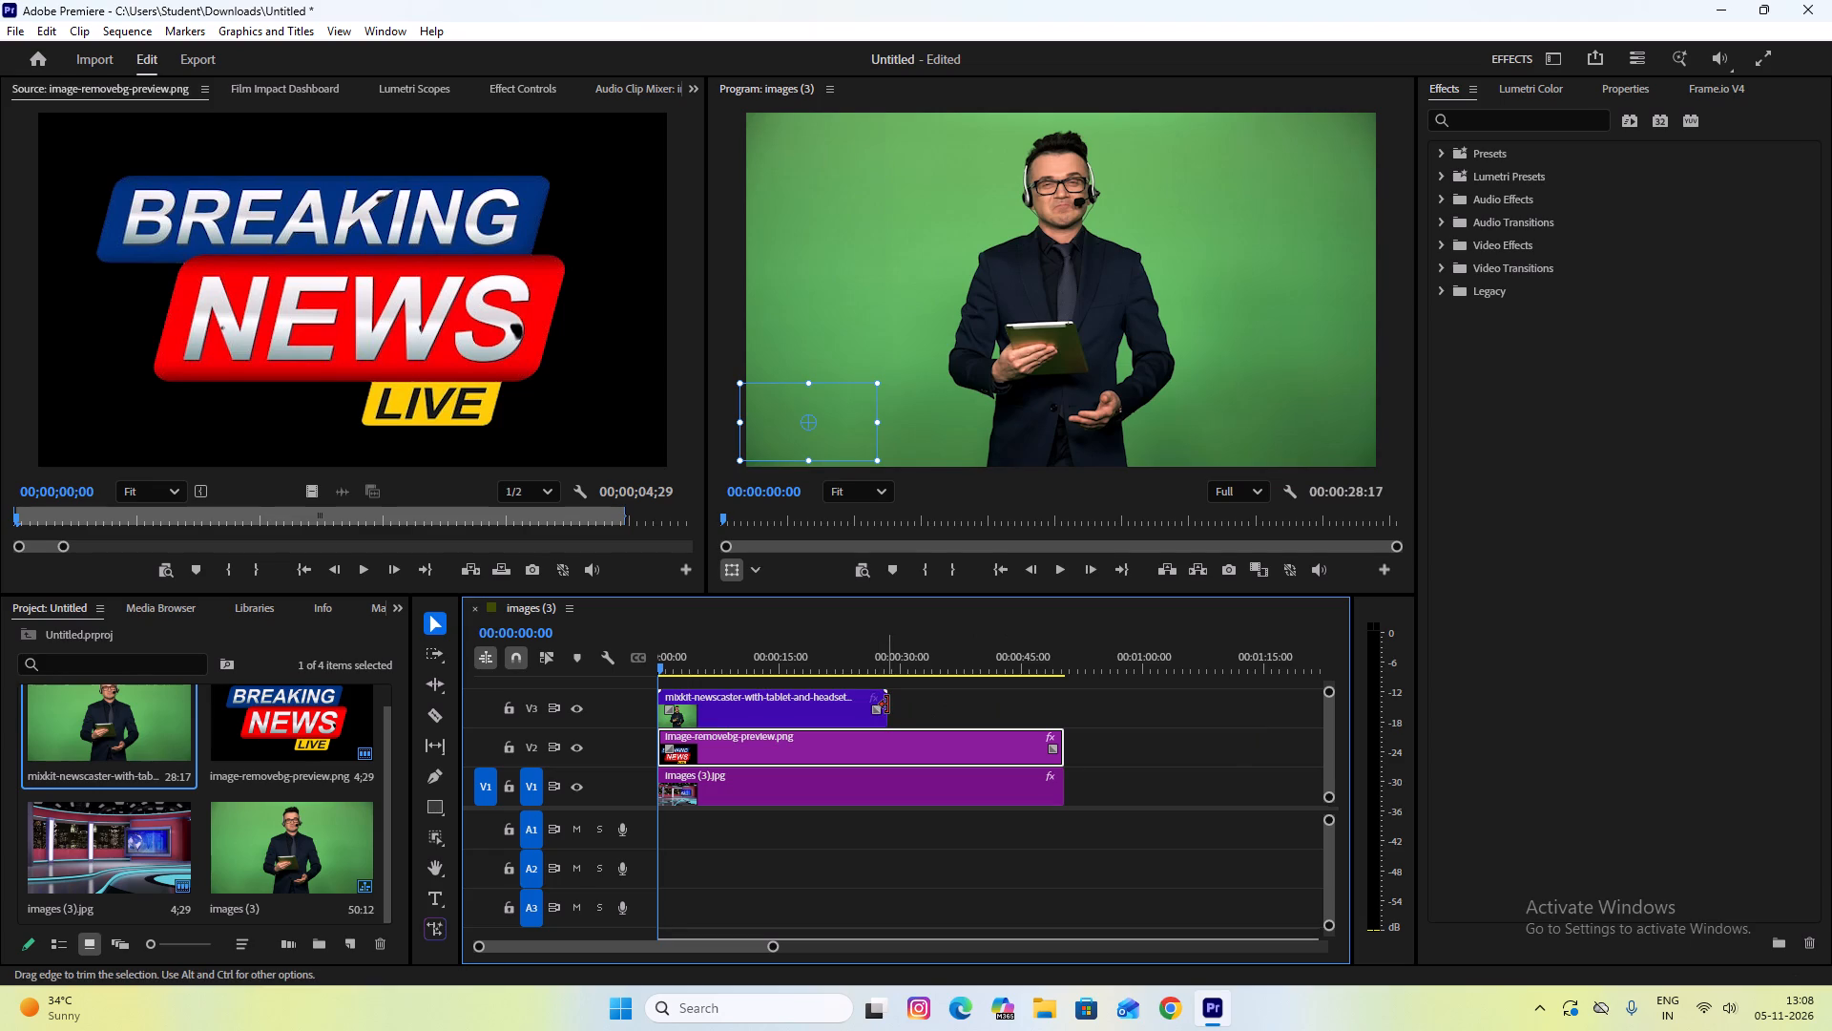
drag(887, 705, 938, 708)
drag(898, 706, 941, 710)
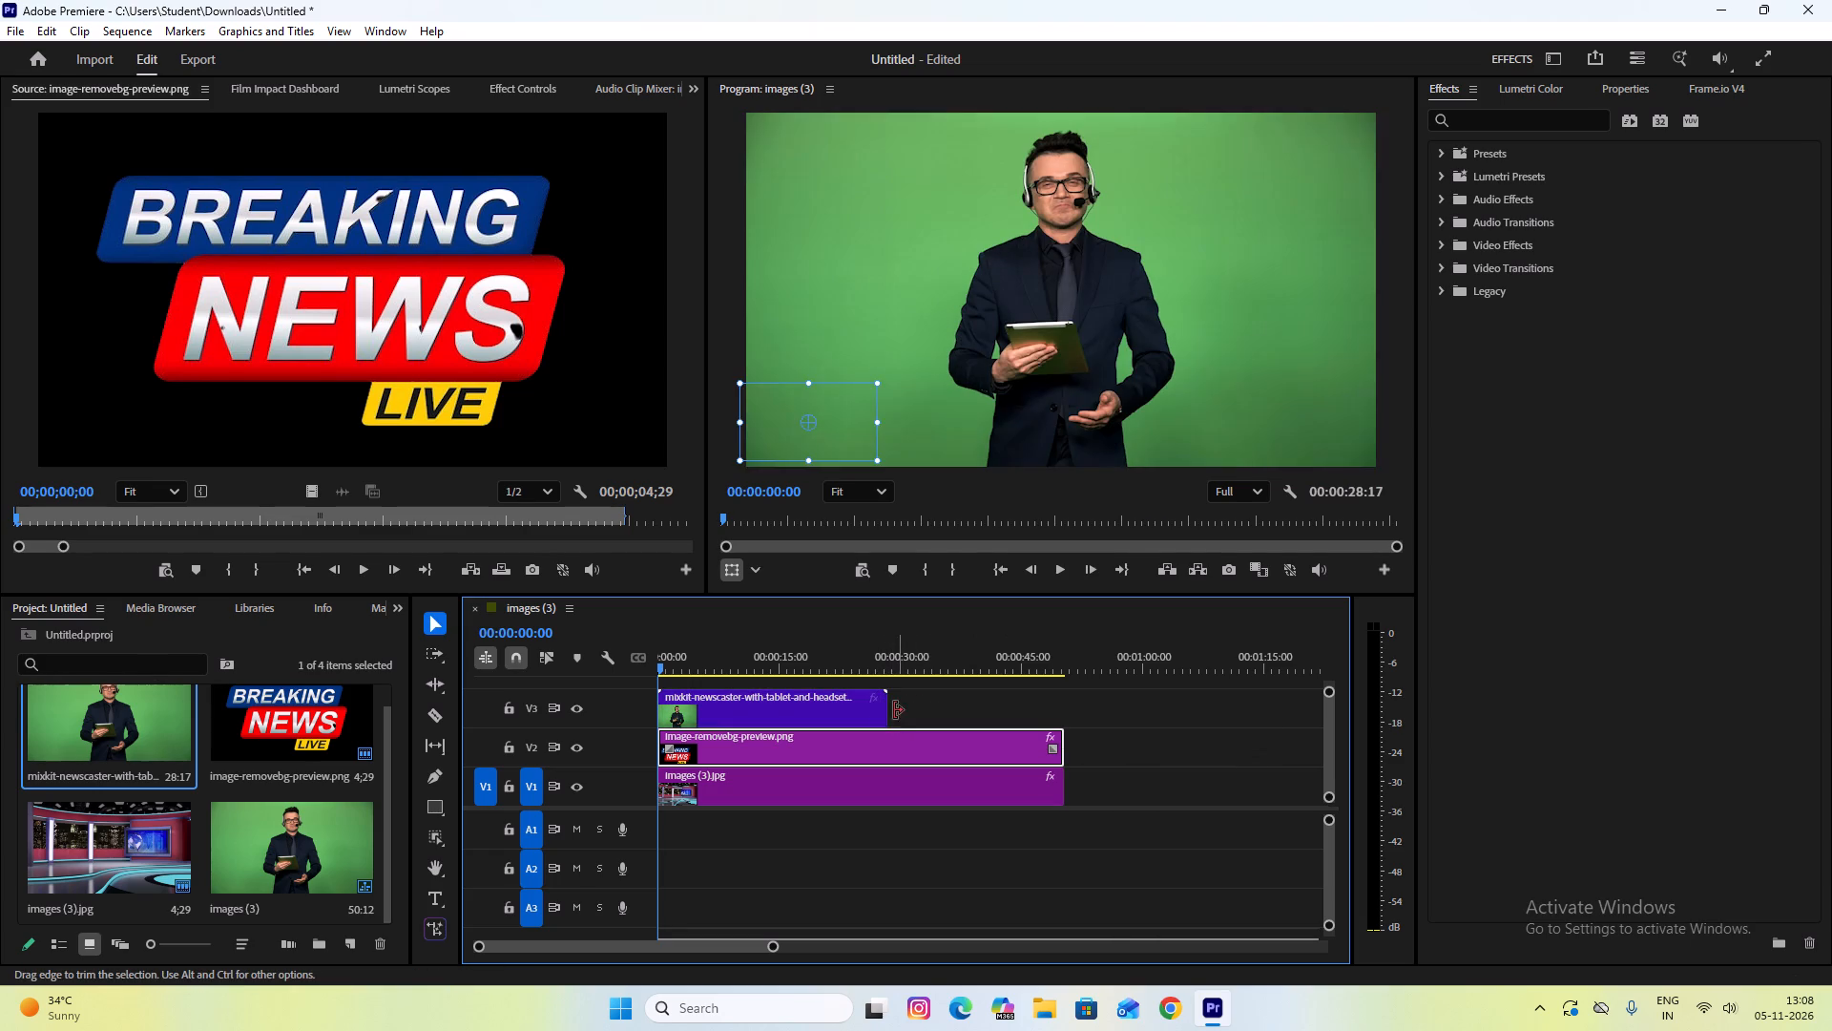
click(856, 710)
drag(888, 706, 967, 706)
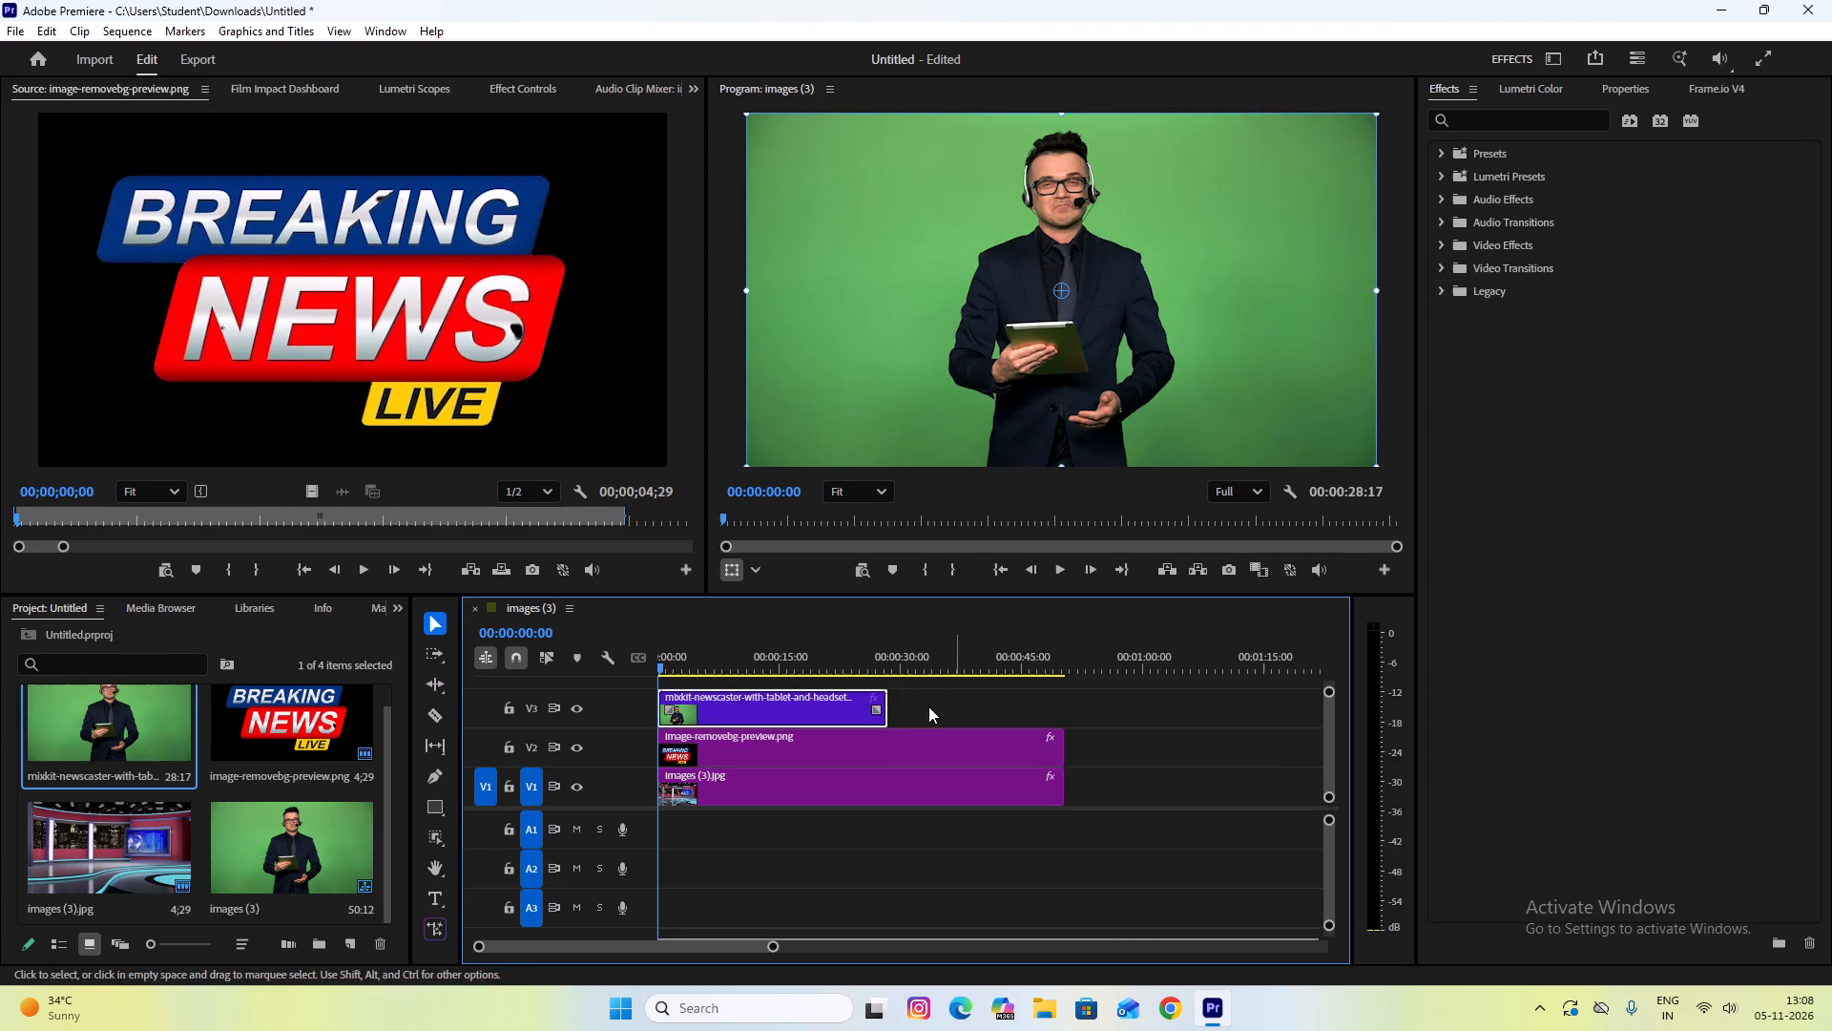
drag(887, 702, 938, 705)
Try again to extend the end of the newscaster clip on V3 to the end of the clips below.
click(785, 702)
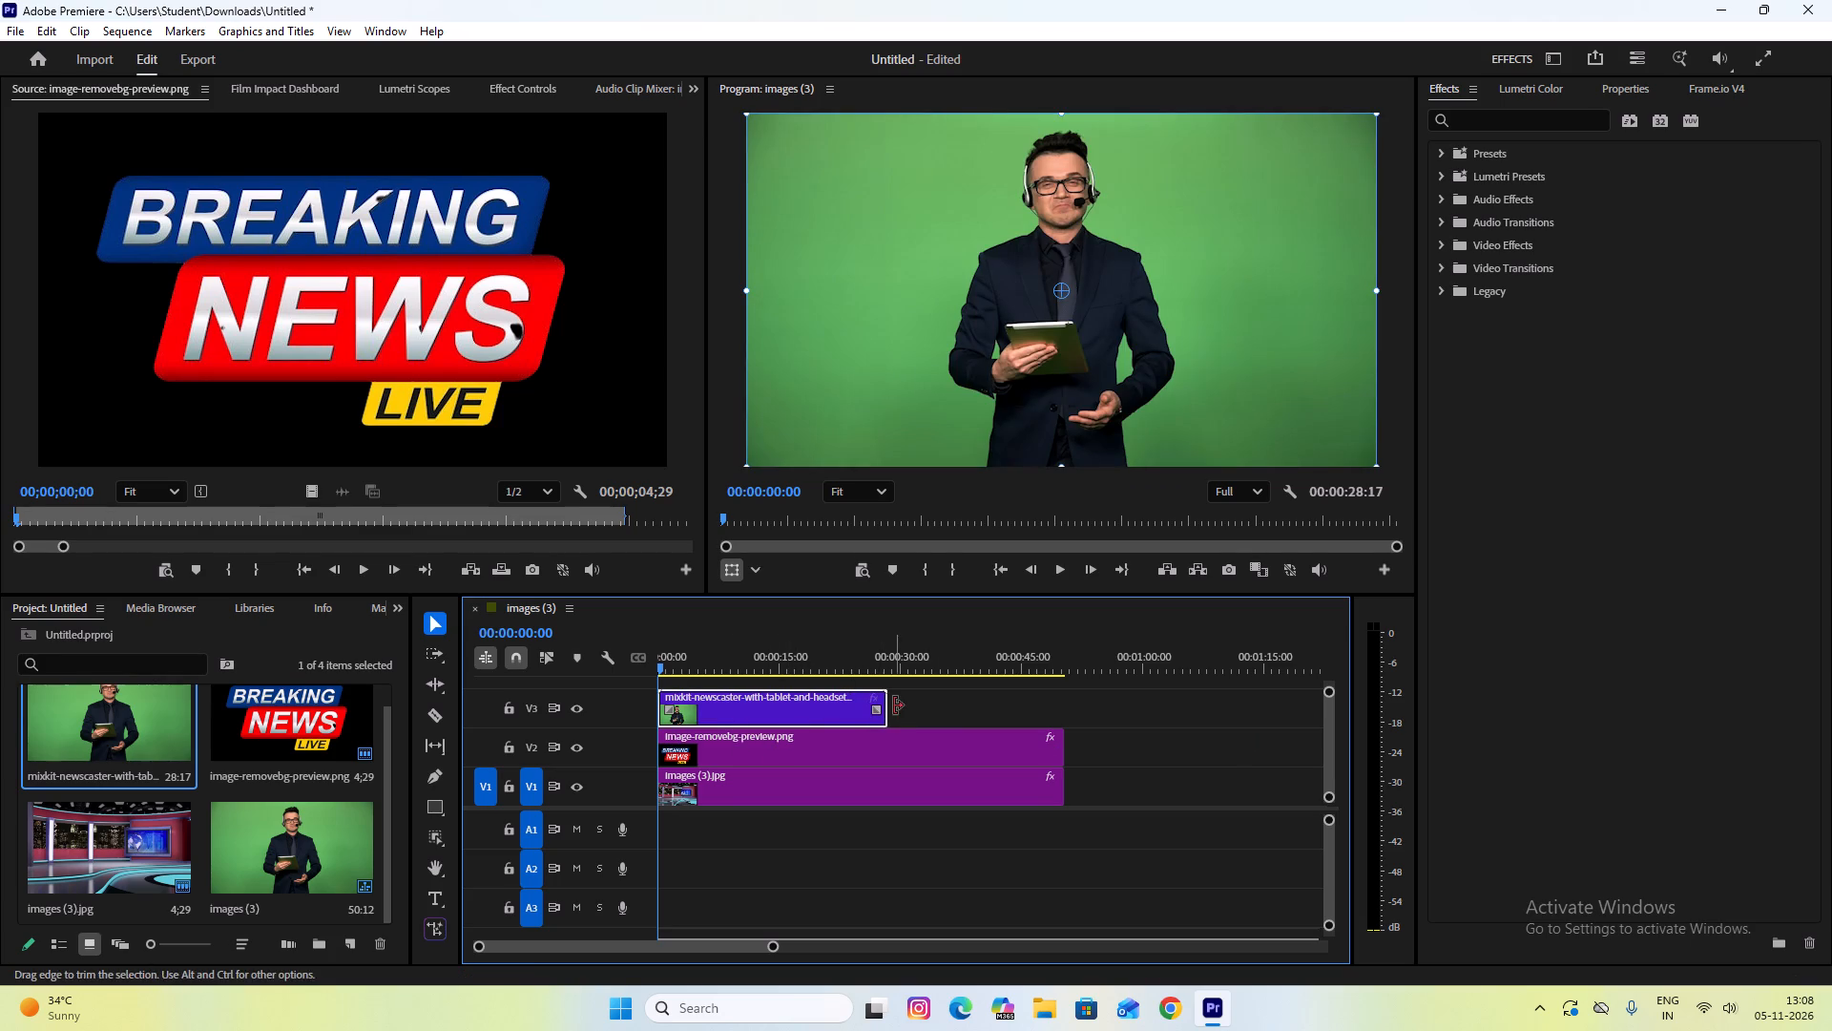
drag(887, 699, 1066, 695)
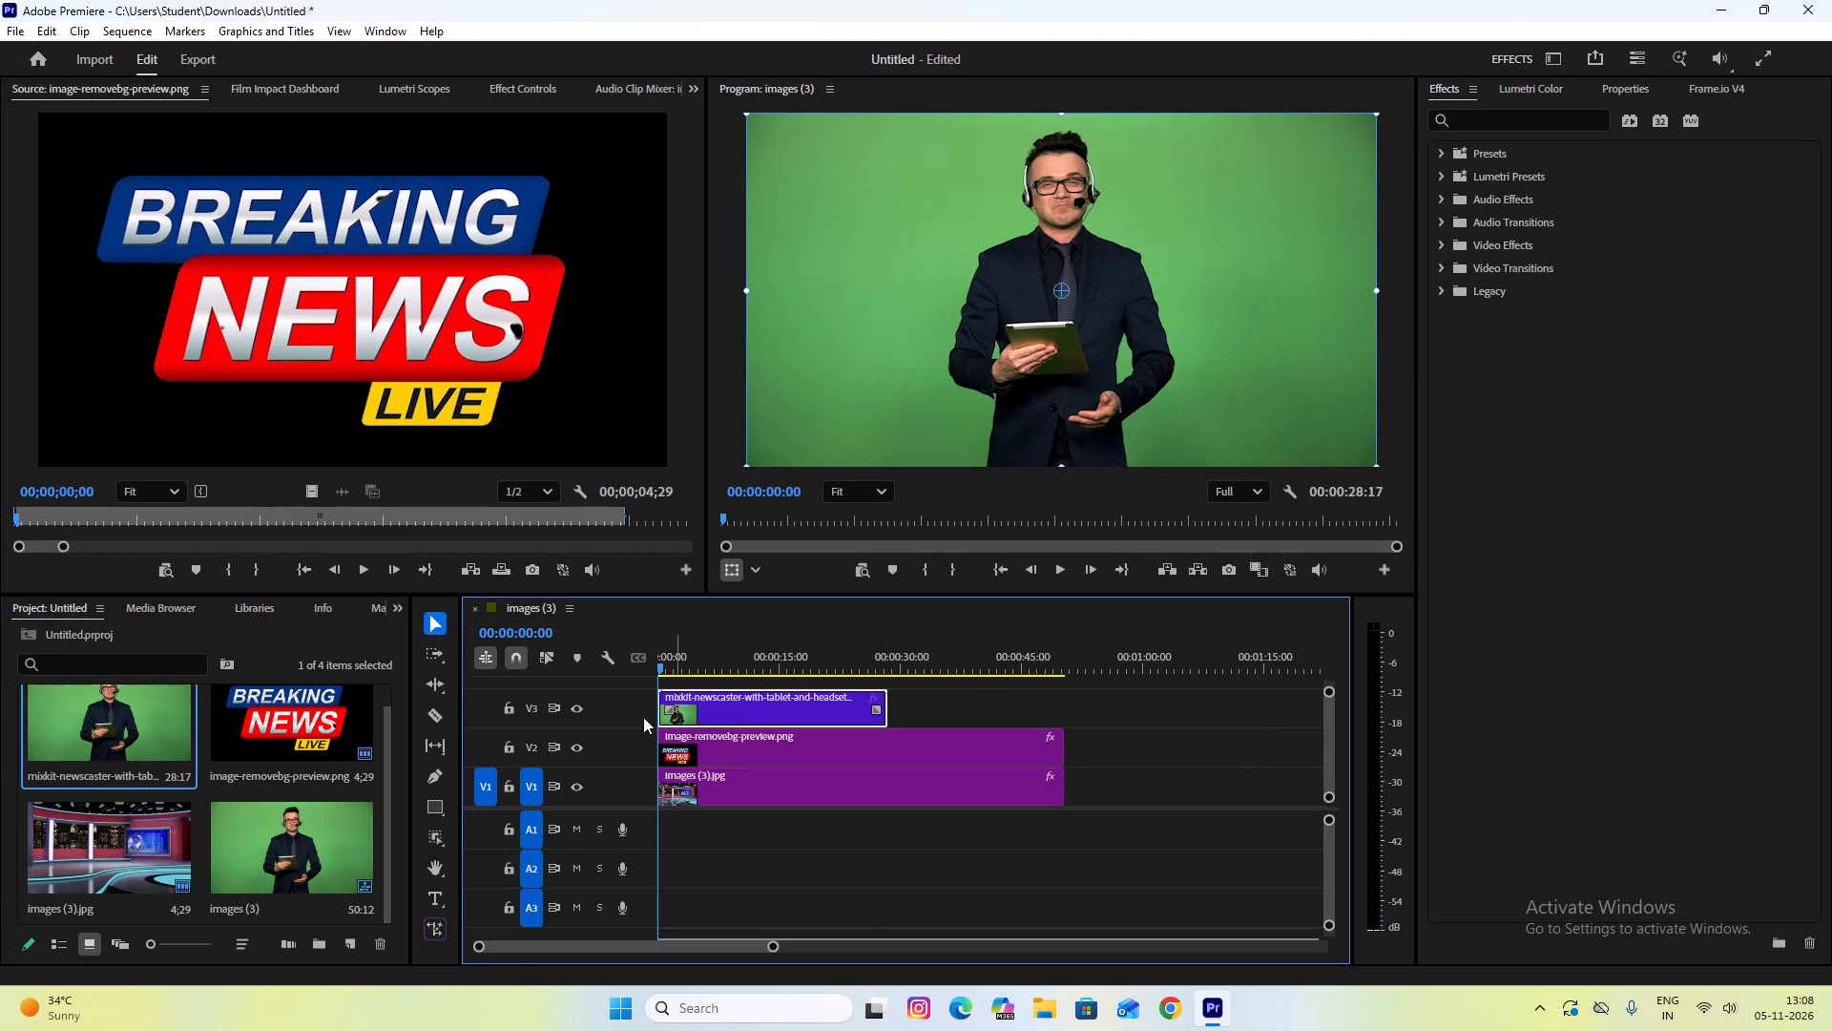
Trim the ends of the Breaking News logo on V2 and the studio picture on V1 to the newscaster clip's end.
drag(659, 667, 935, 682)
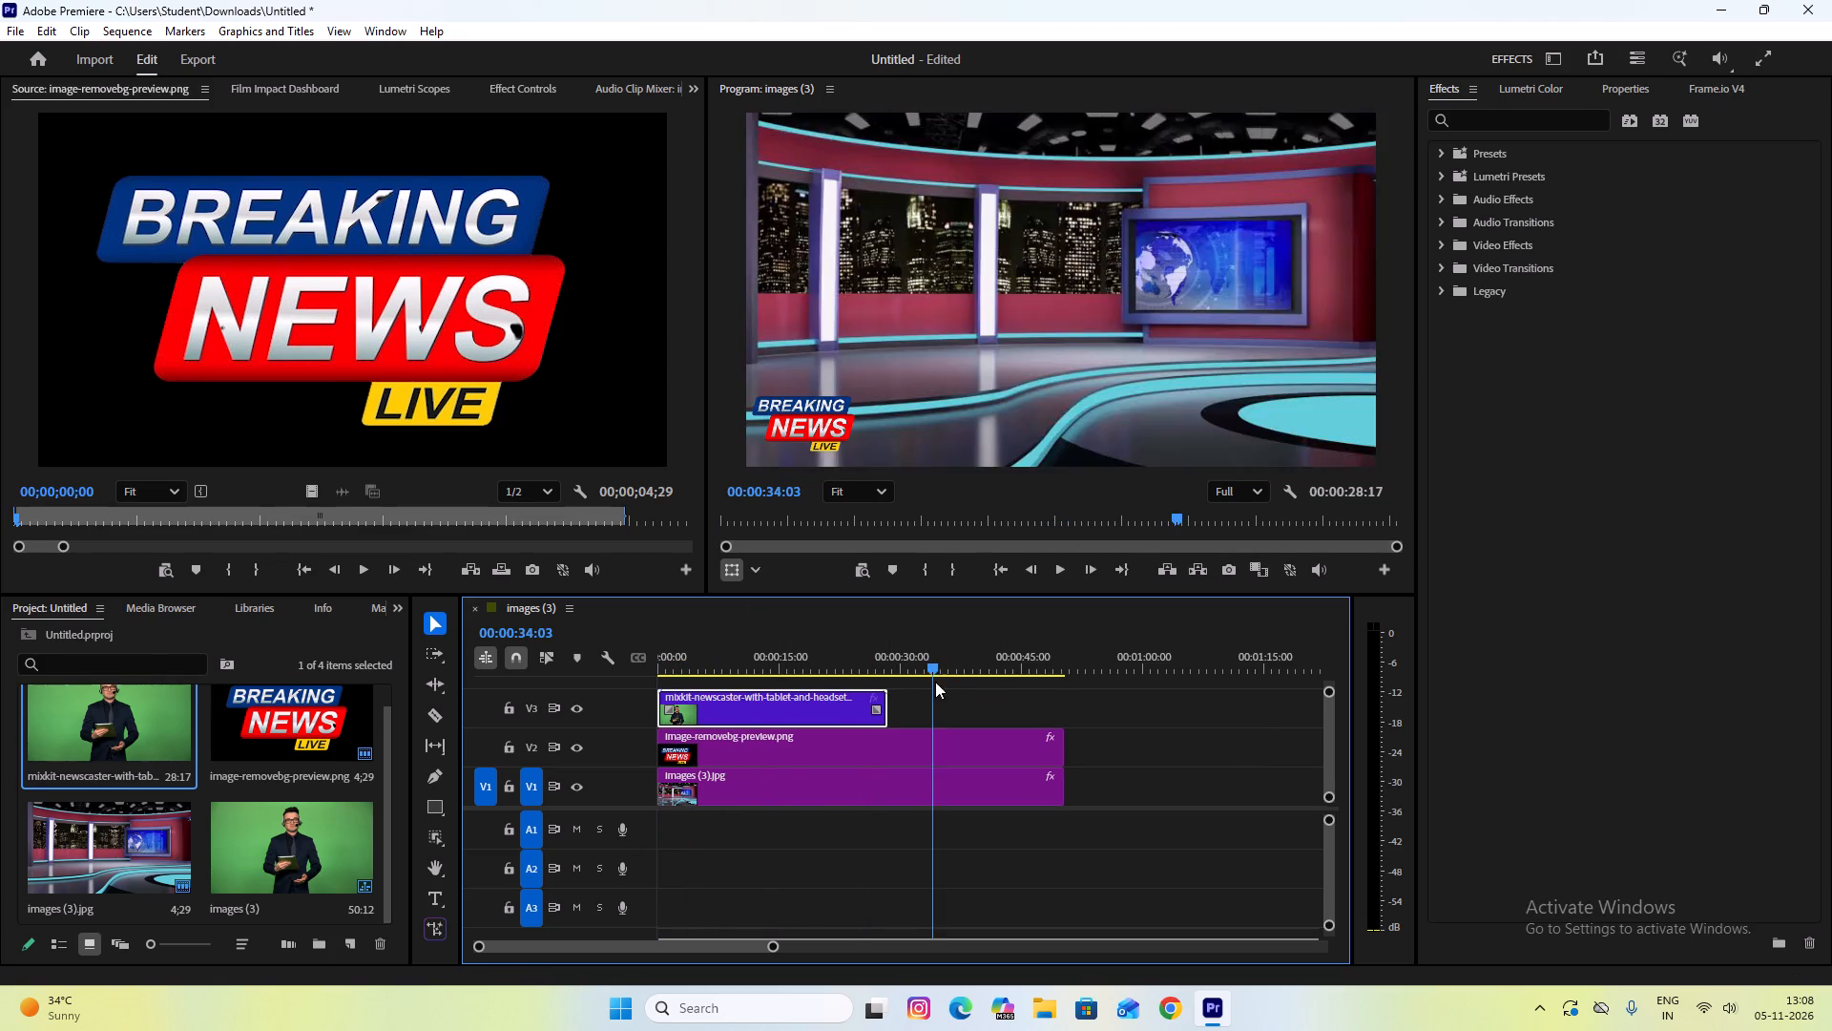
drag(935, 682, 417, 659)
drag(1062, 745, 893, 746)
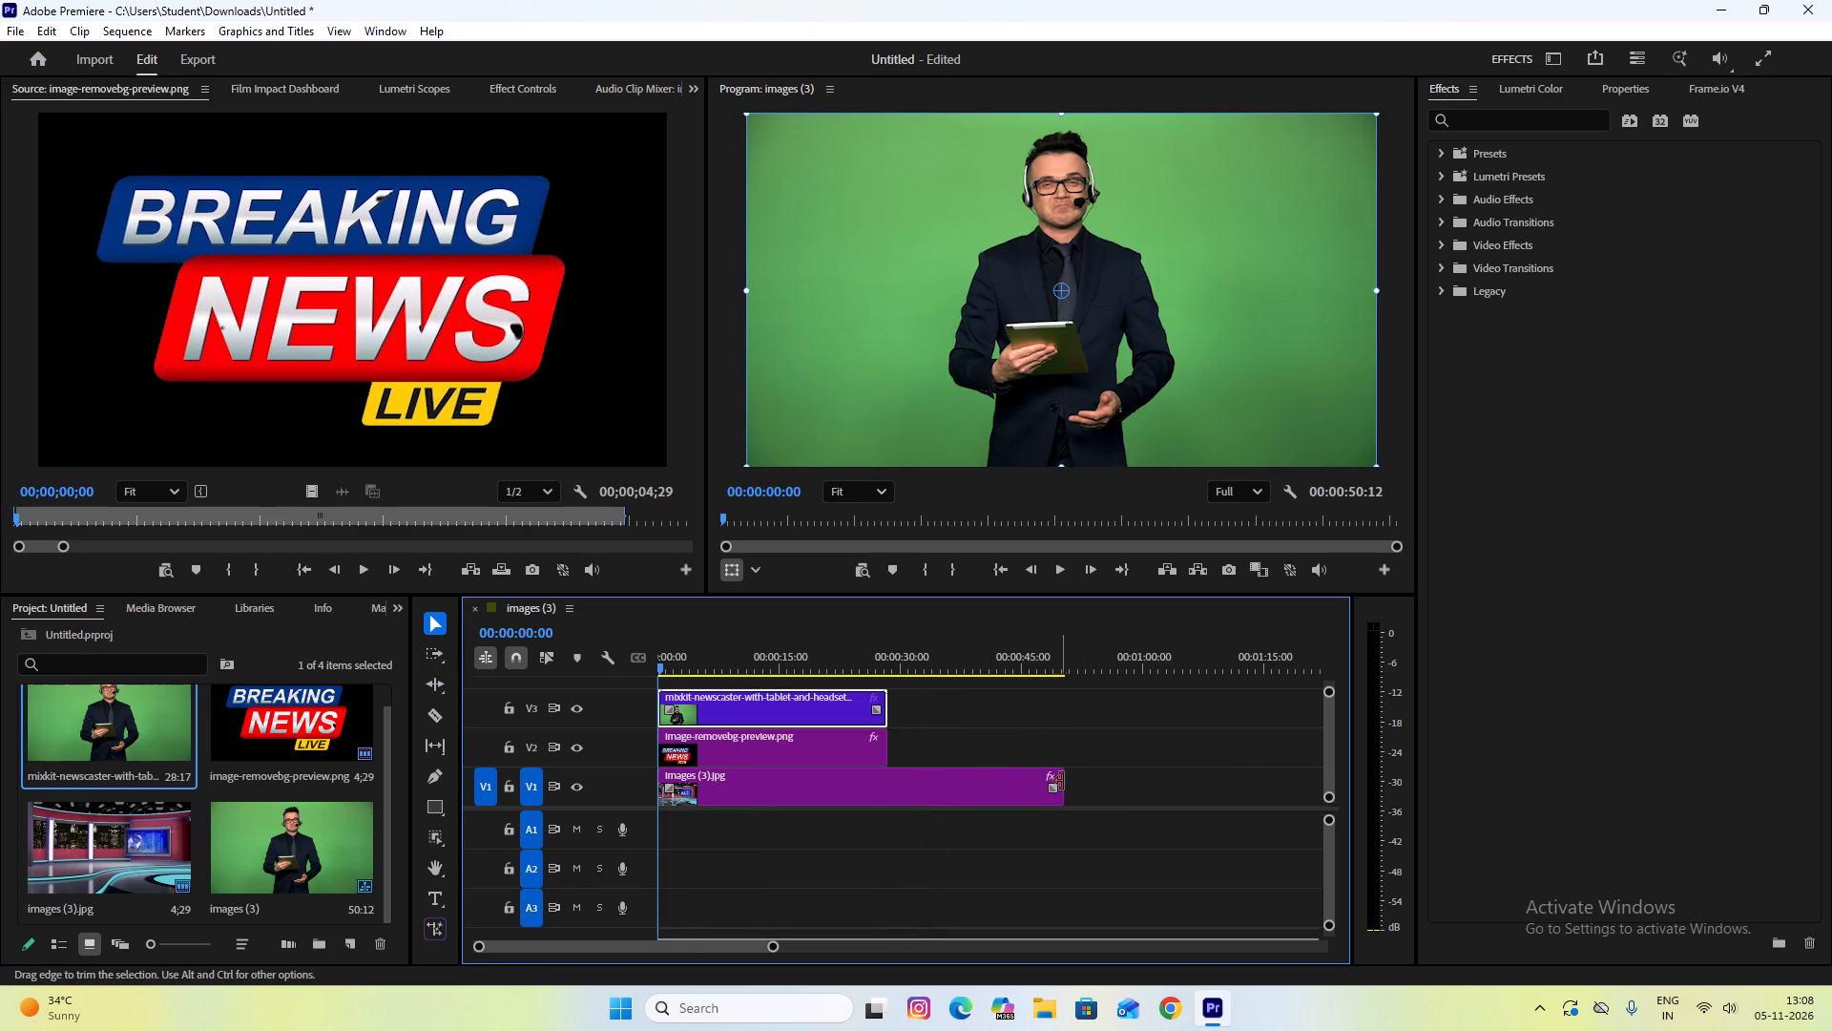
drag(1064, 784, 893, 790)
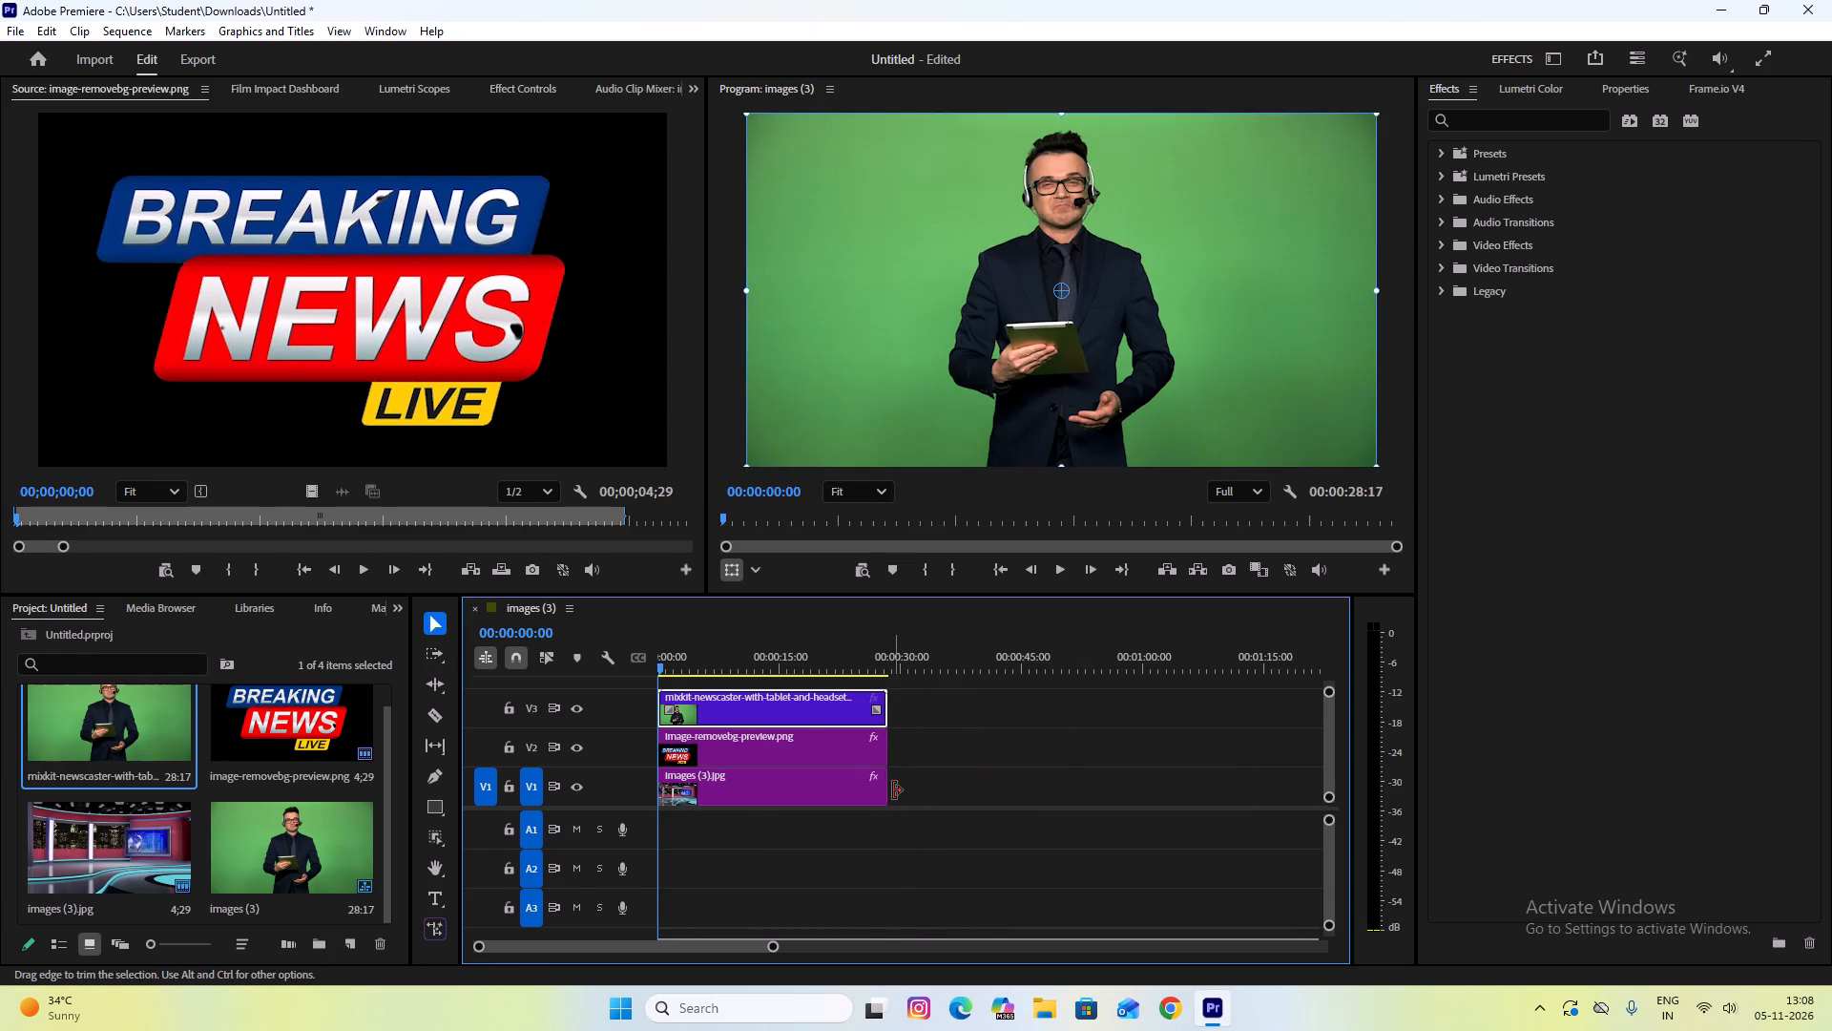
Search the effects for "ultra key" and apply the Ultra Key effect to the newscaster clip on V3.
click(790, 701)
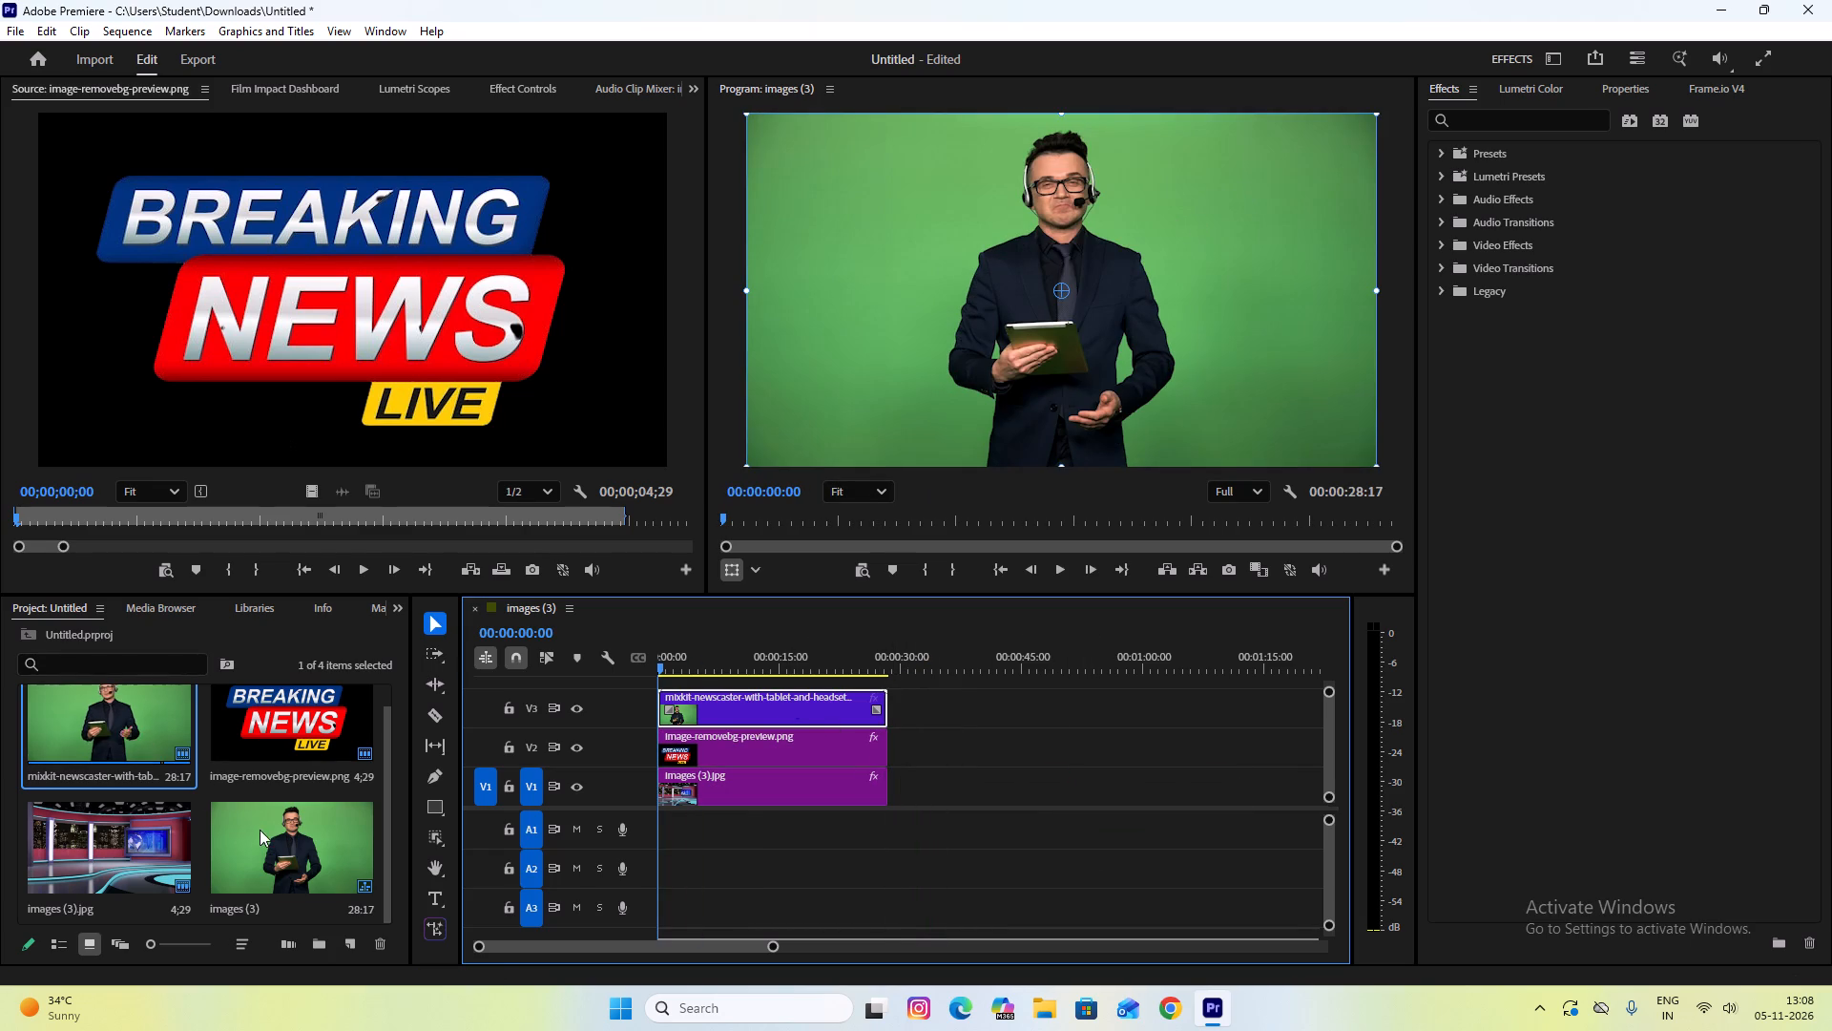
click(1492, 117)
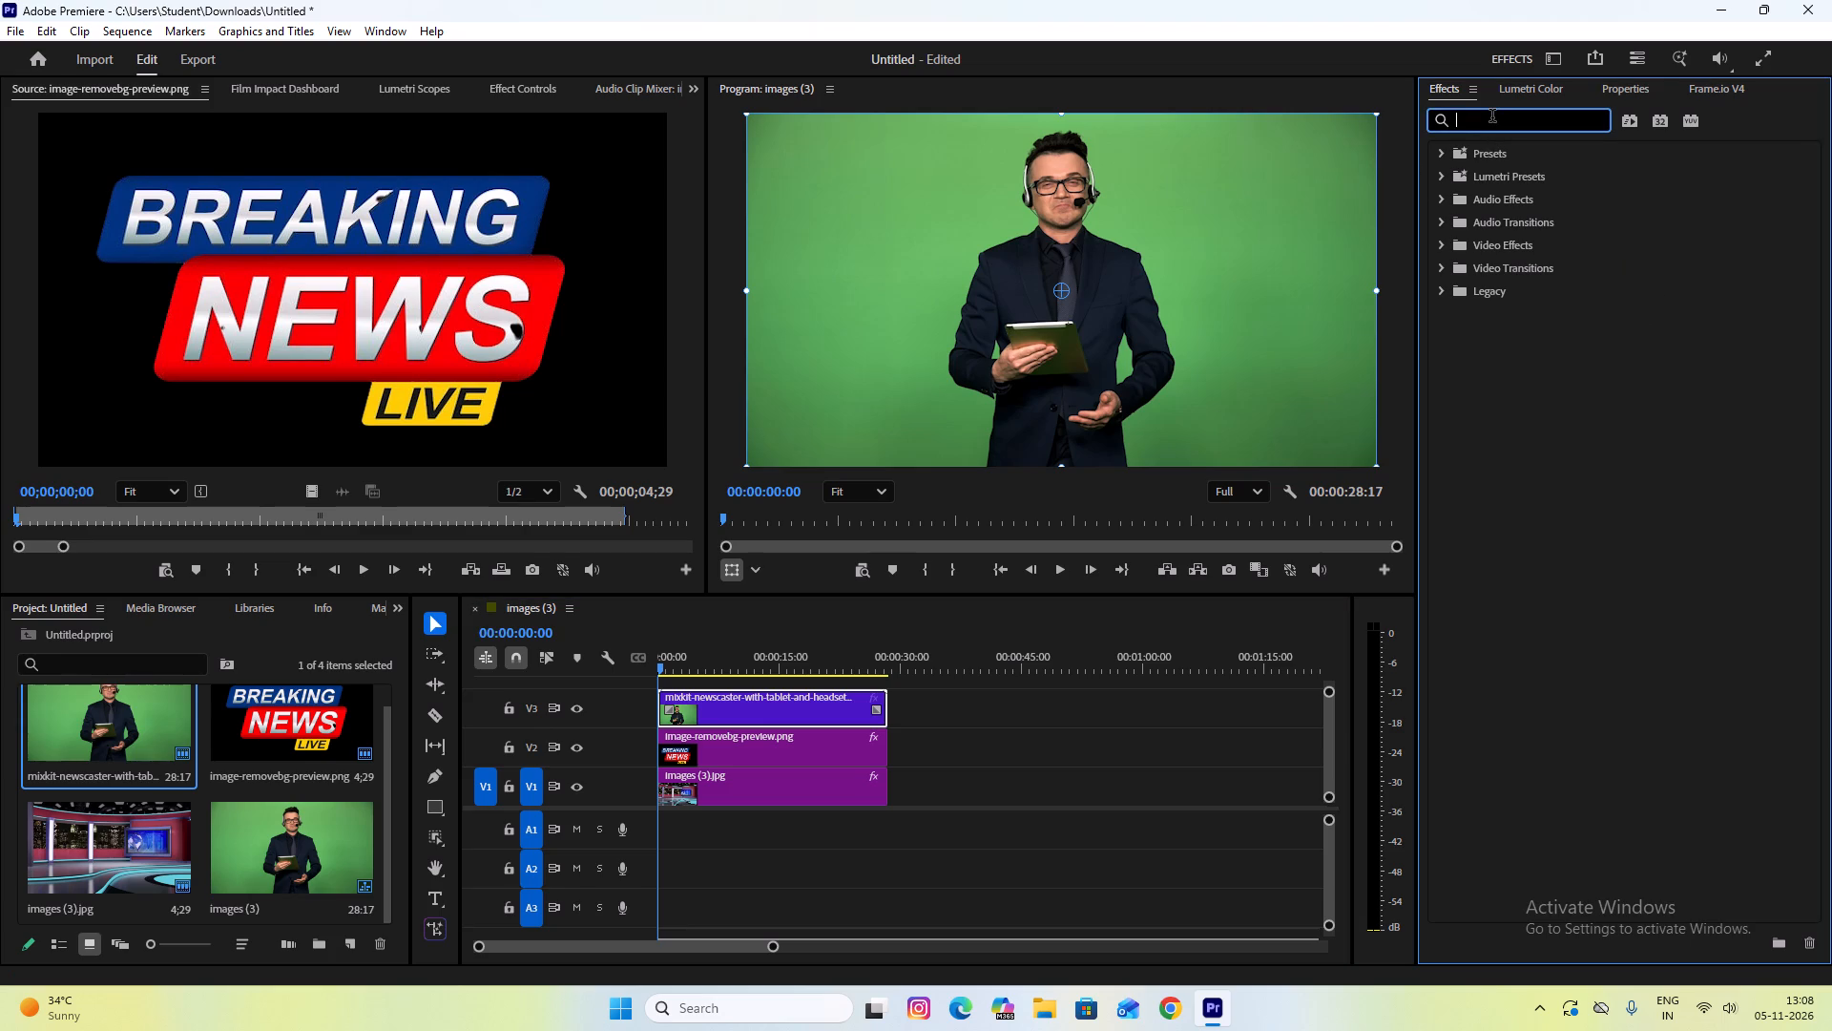
key(u)
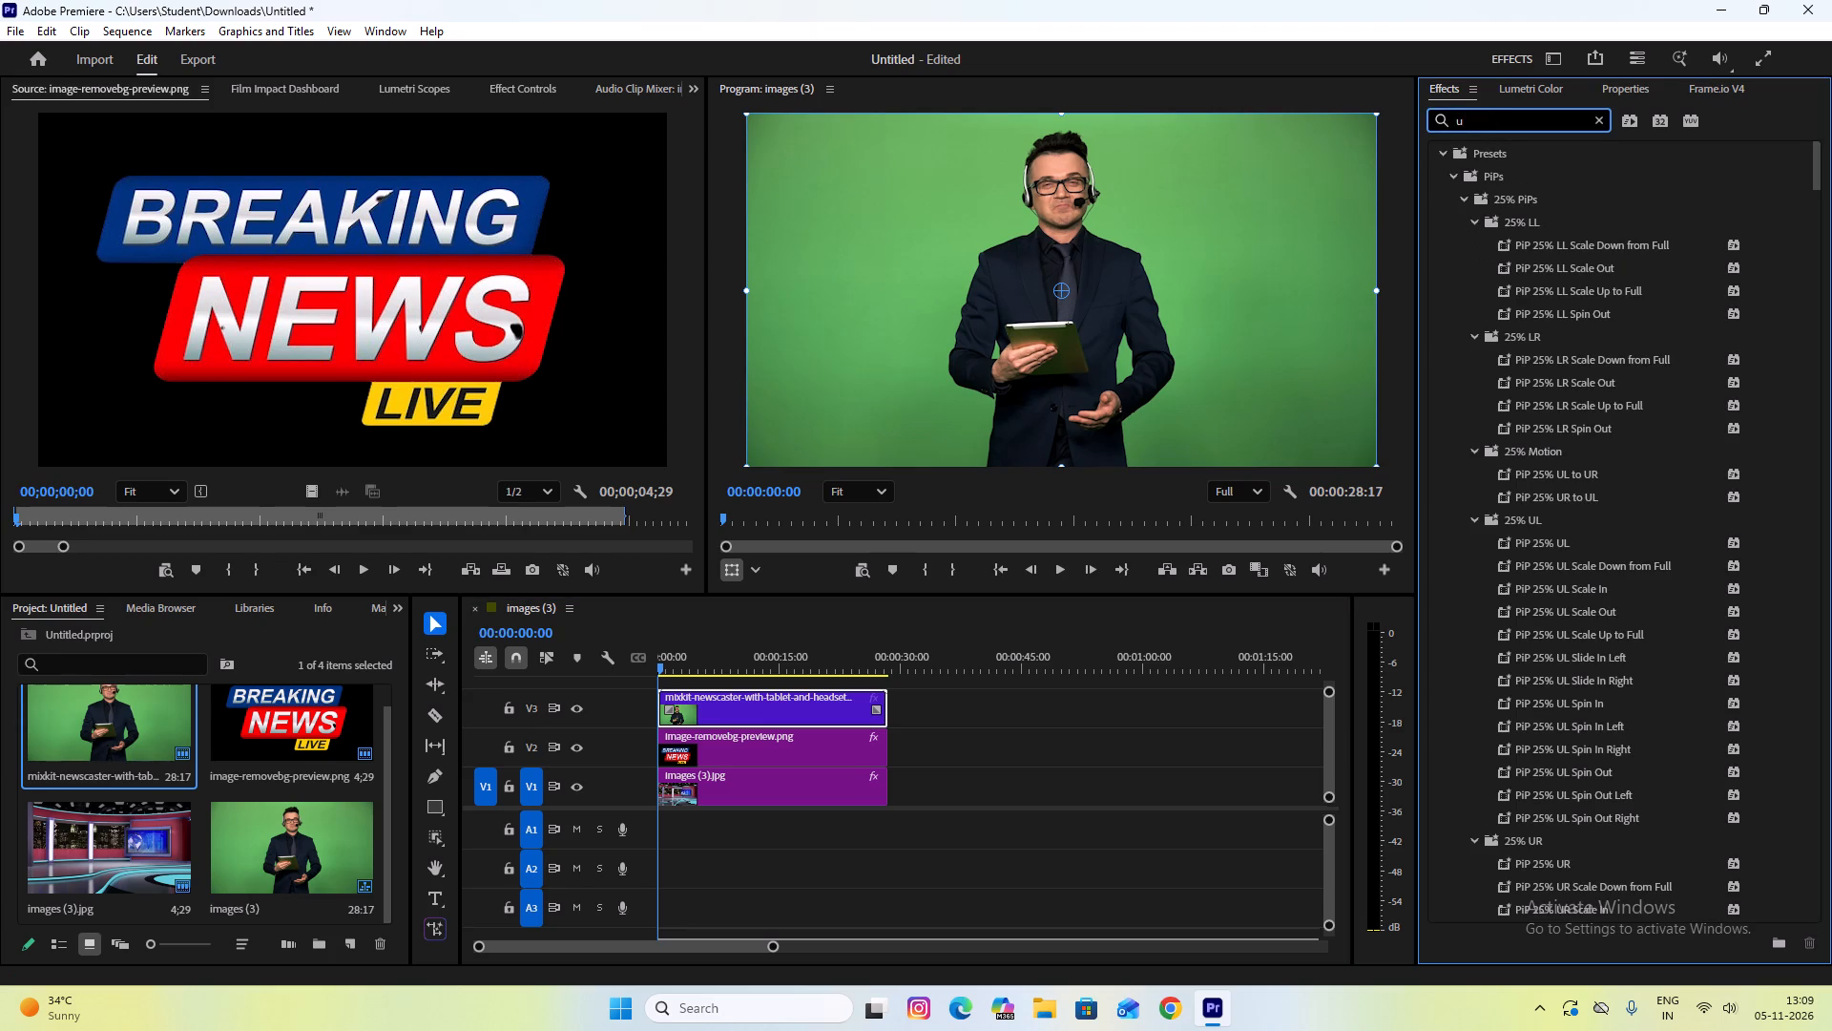
key(BackSpace)
key(BackSpace)
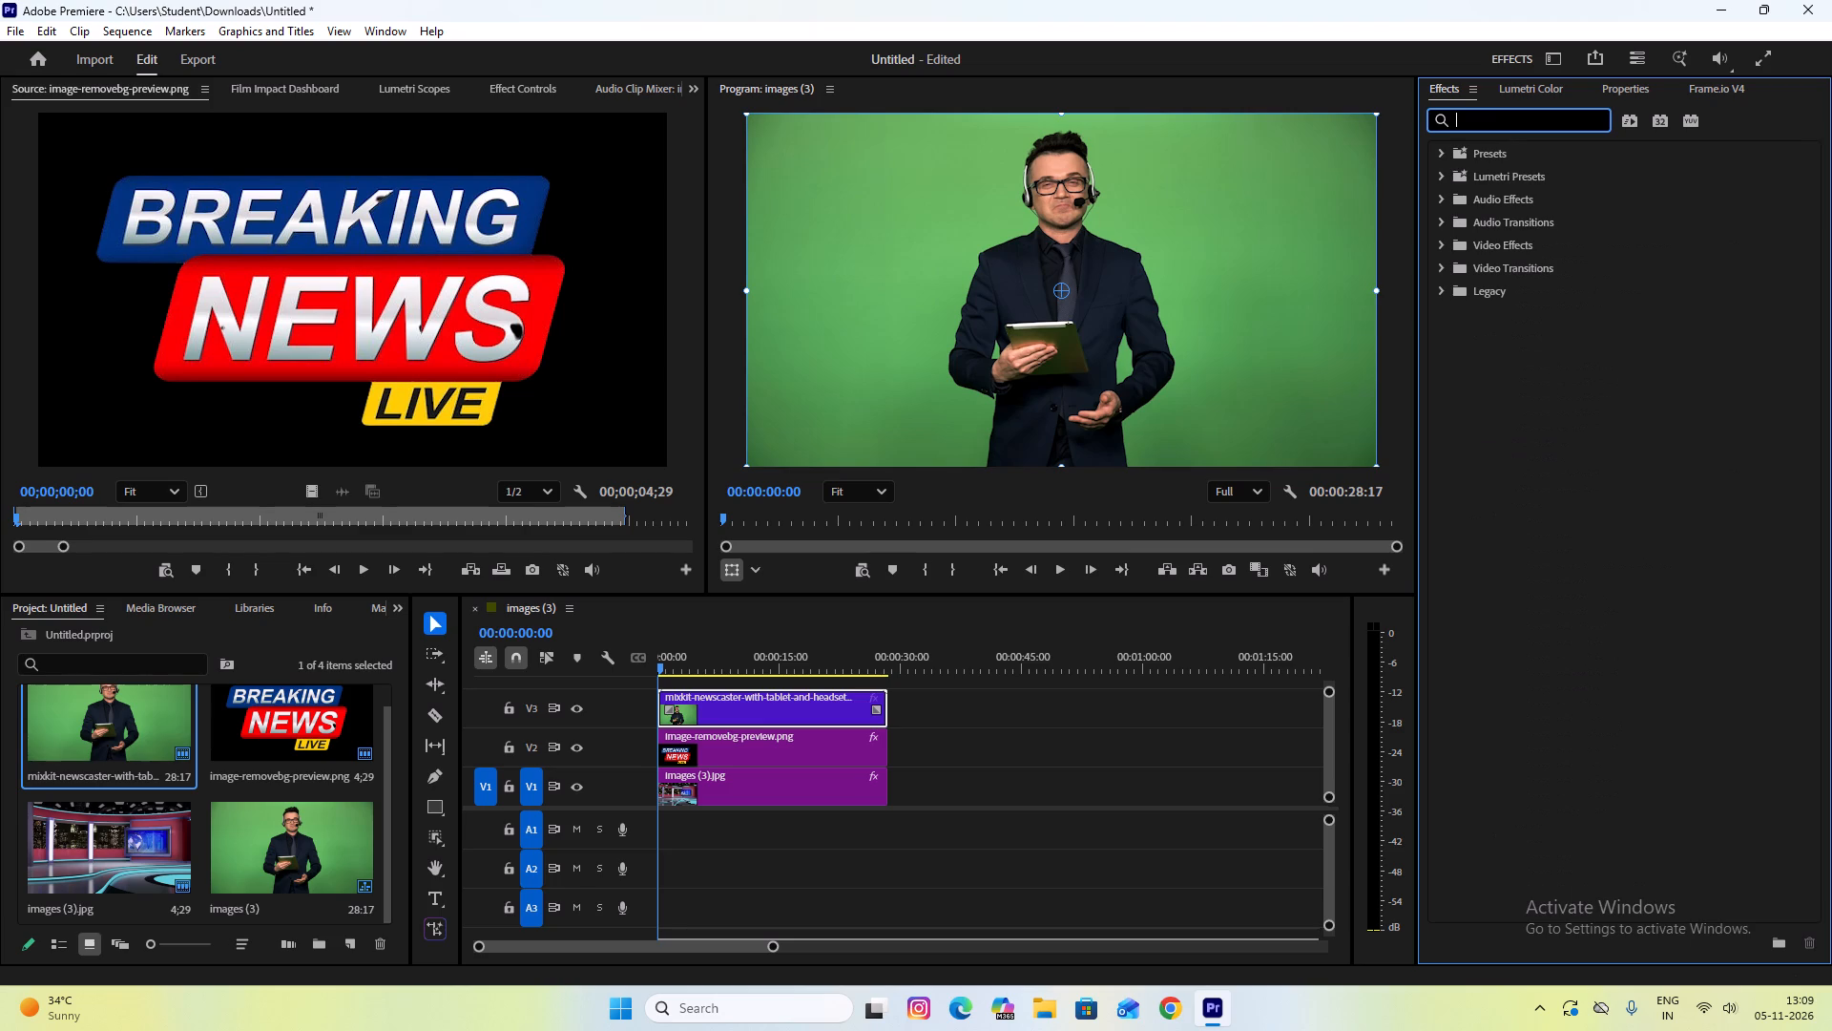
text(ultra)
key(space)
text(key)
key(l)
key(o)
key(BackSpace)
key(i)
key(BackSpace)
key(BackSpace)
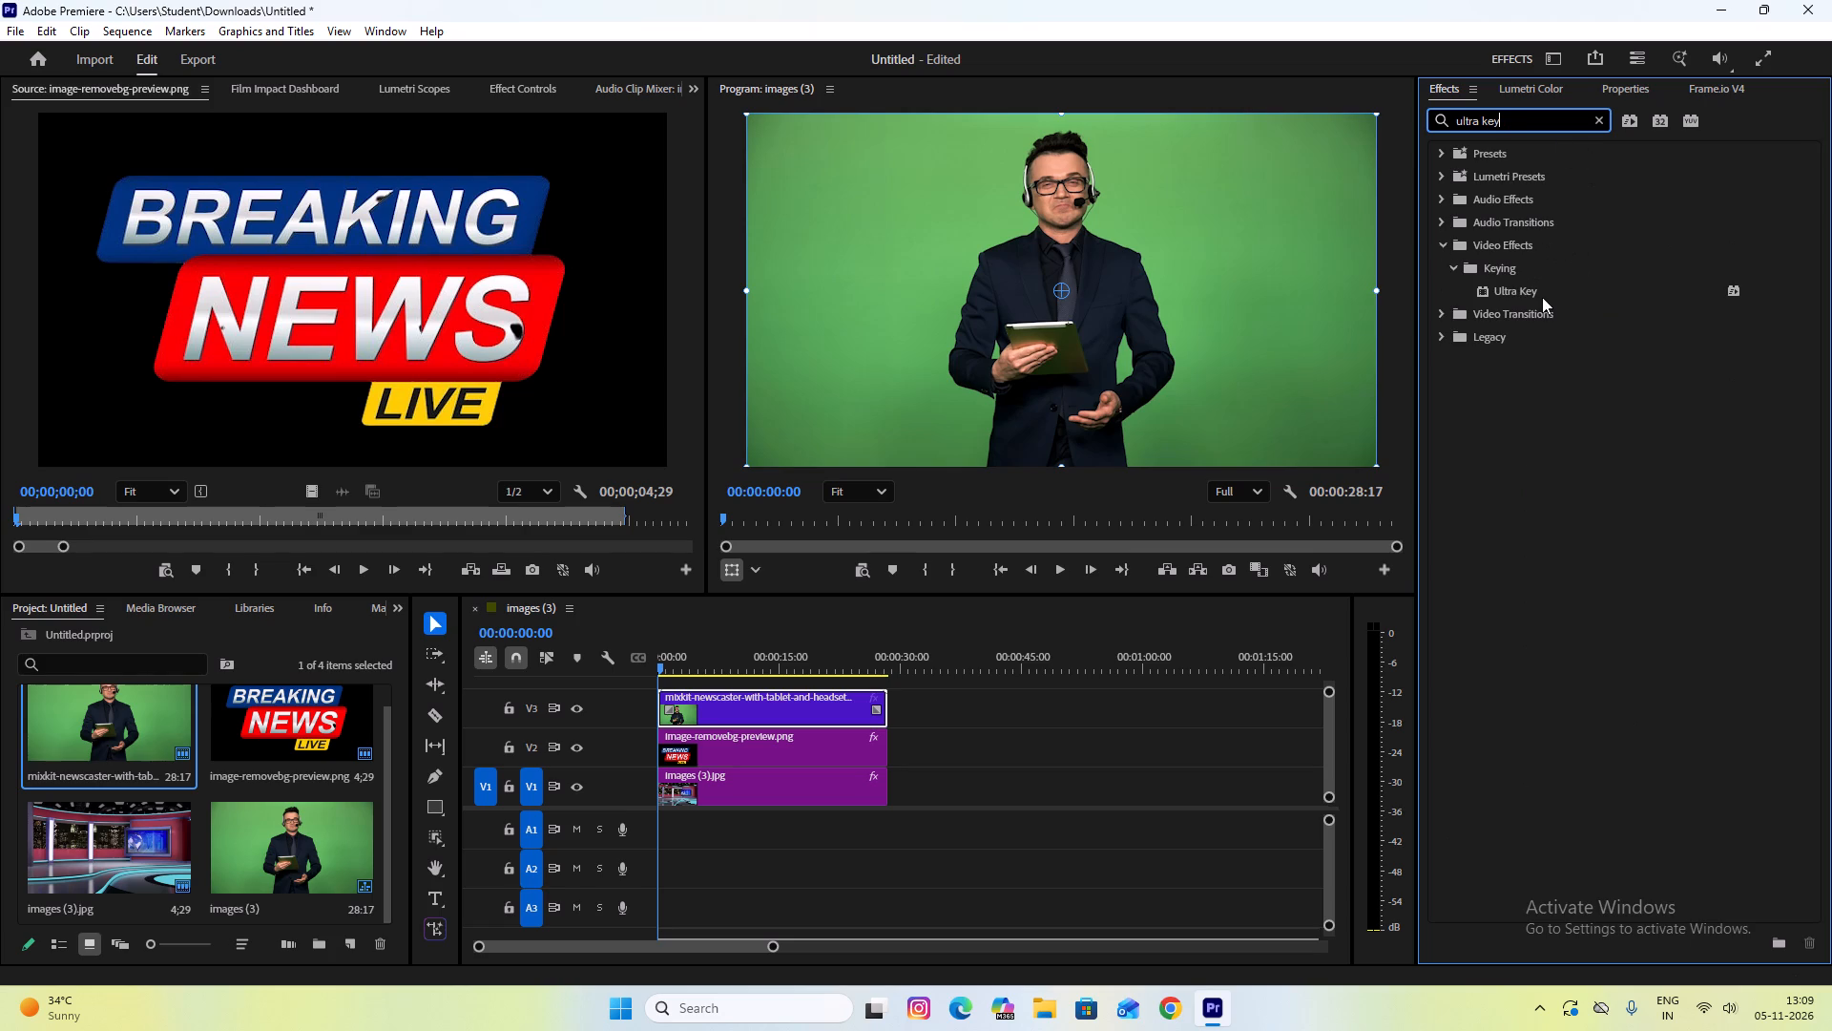
click(1535, 286)
drag(1512, 288, 778, 688)
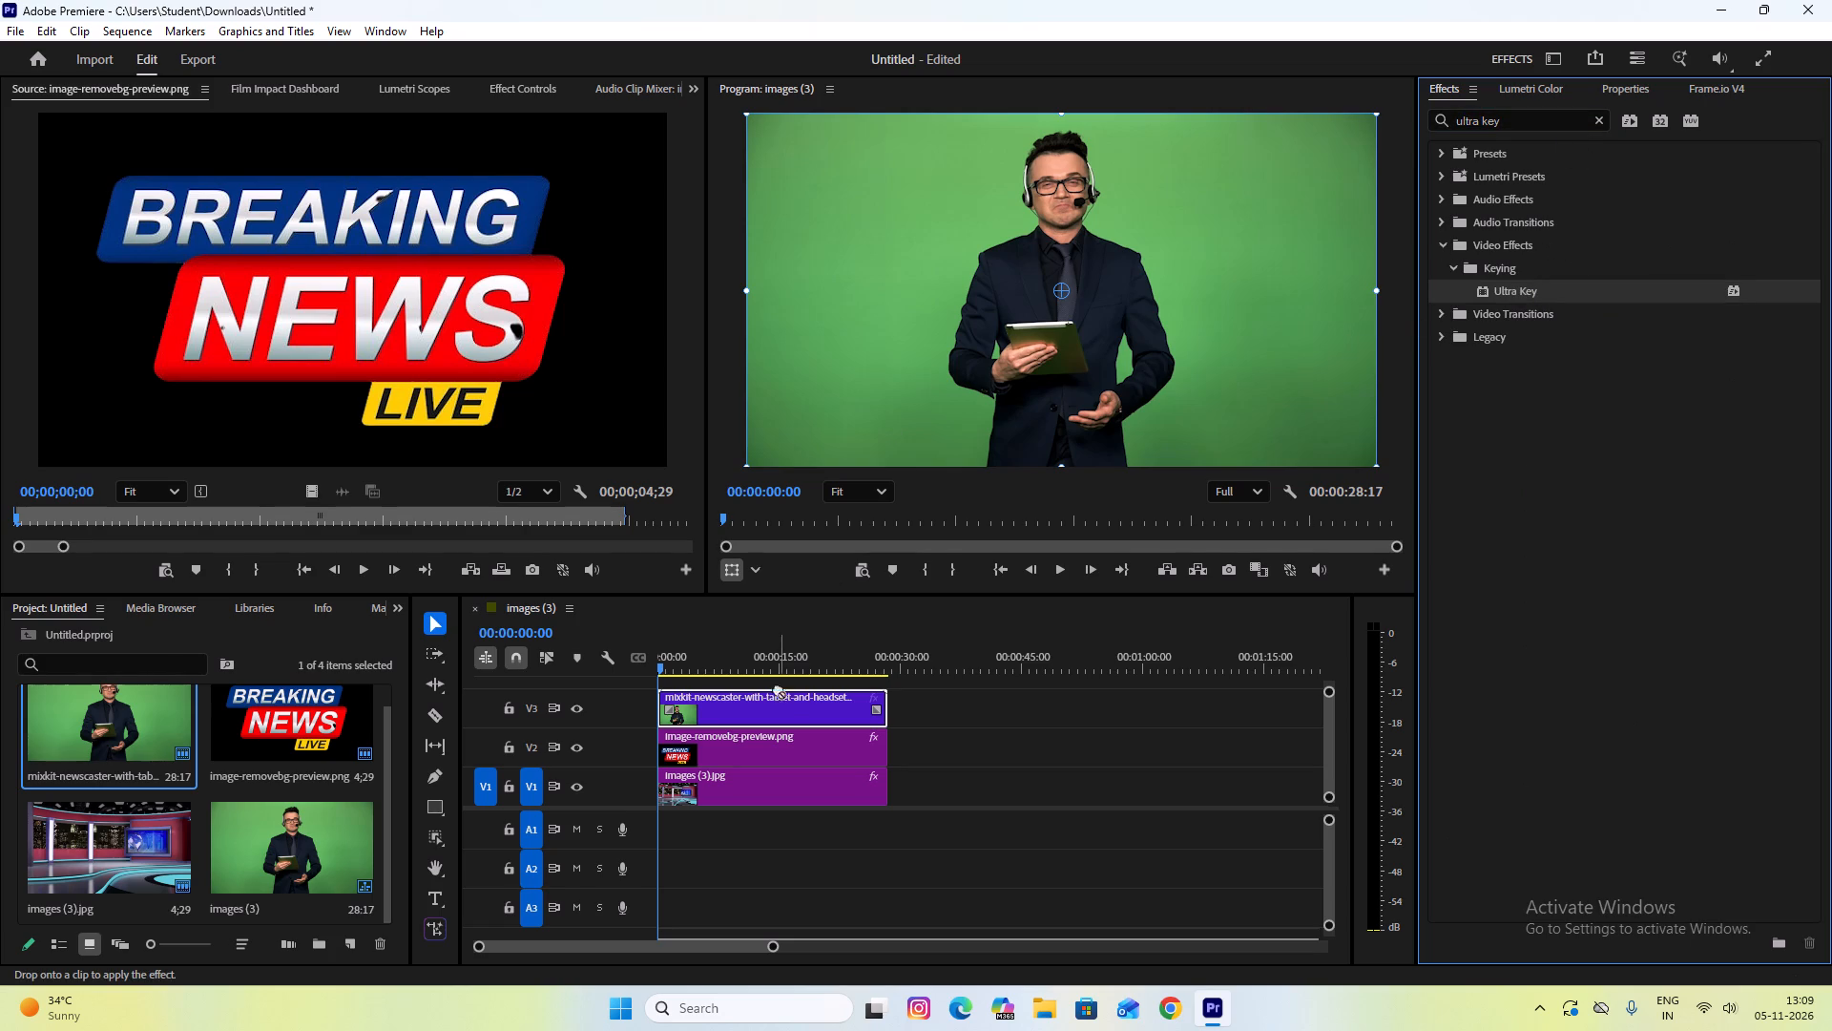
drag(778, 688, 755, 710)
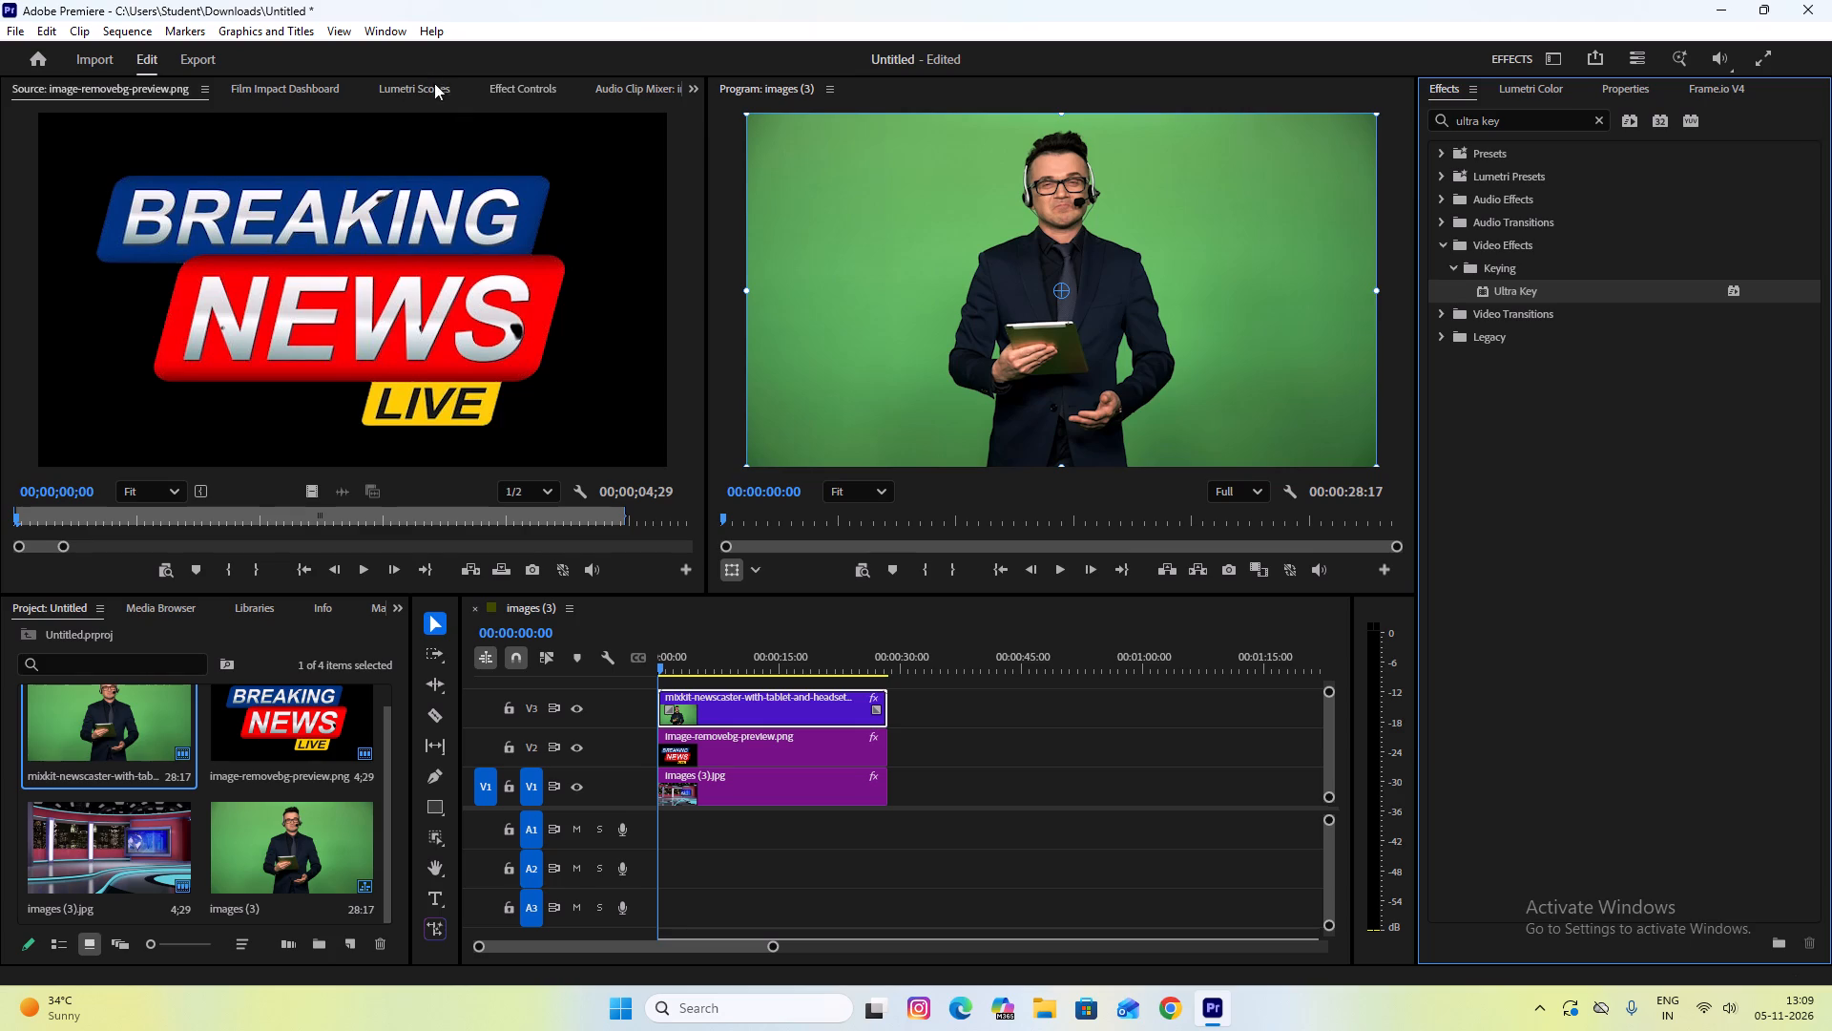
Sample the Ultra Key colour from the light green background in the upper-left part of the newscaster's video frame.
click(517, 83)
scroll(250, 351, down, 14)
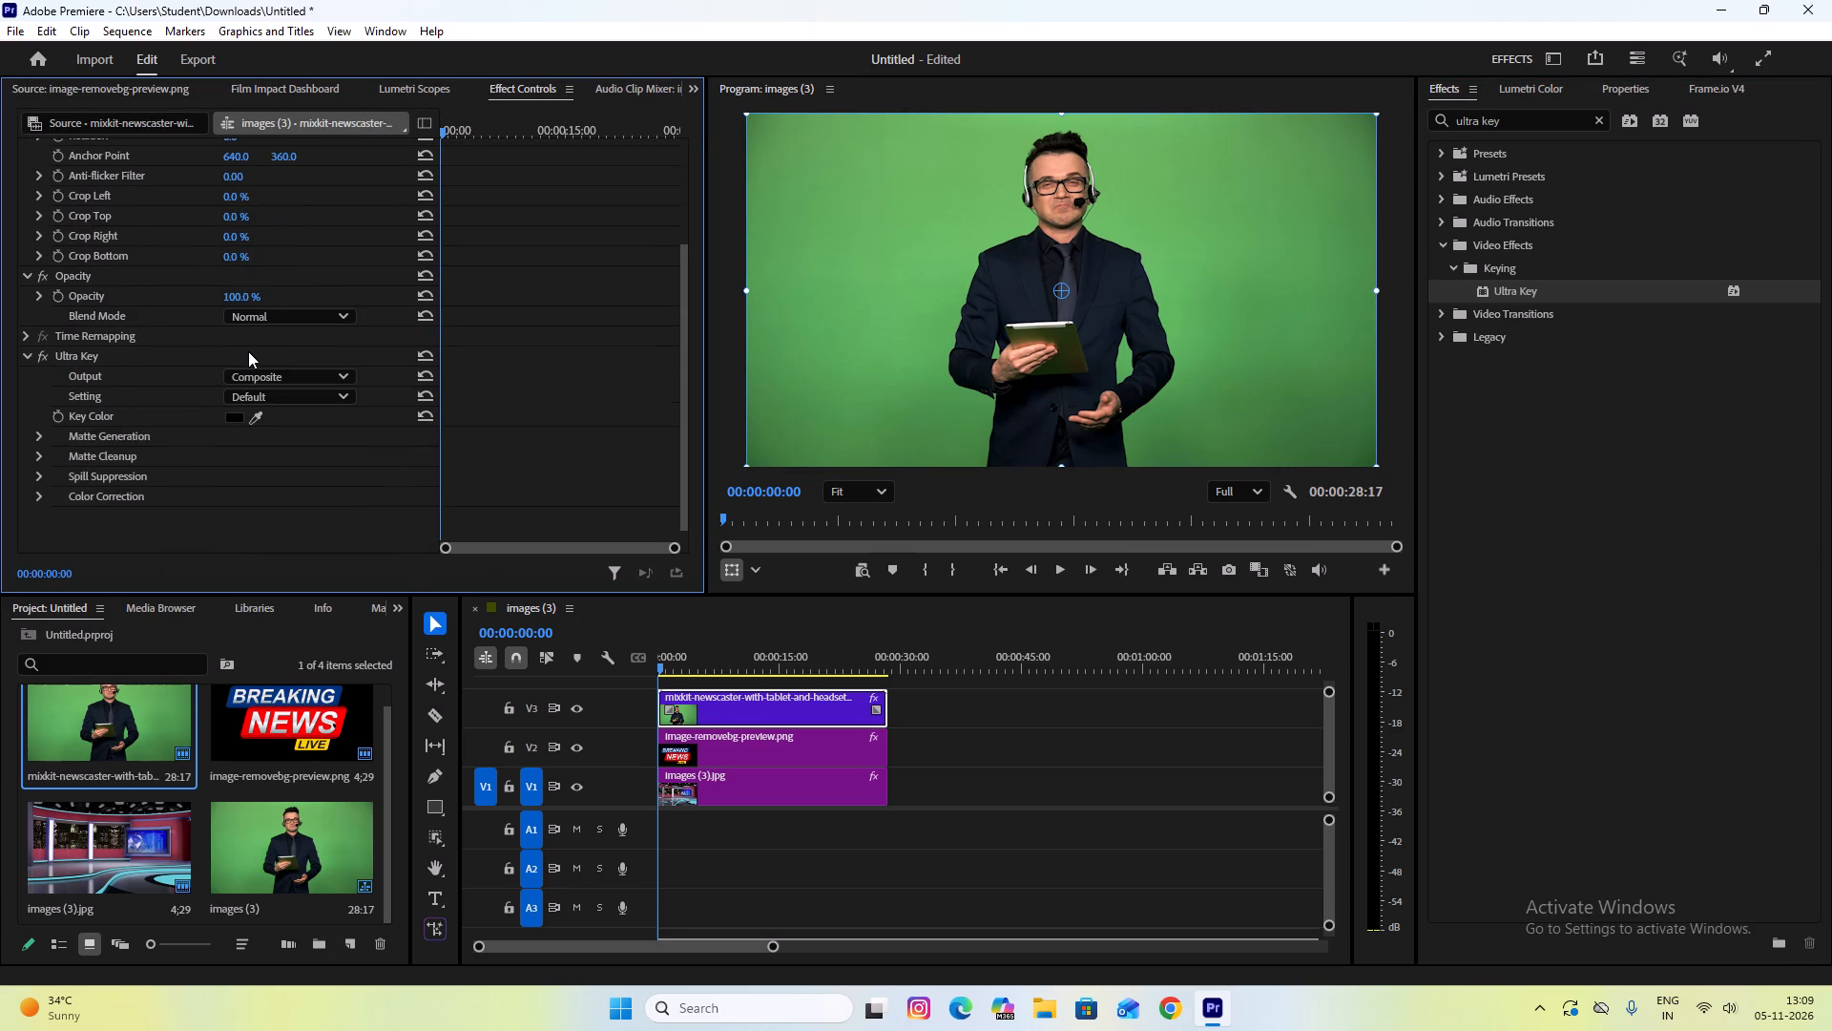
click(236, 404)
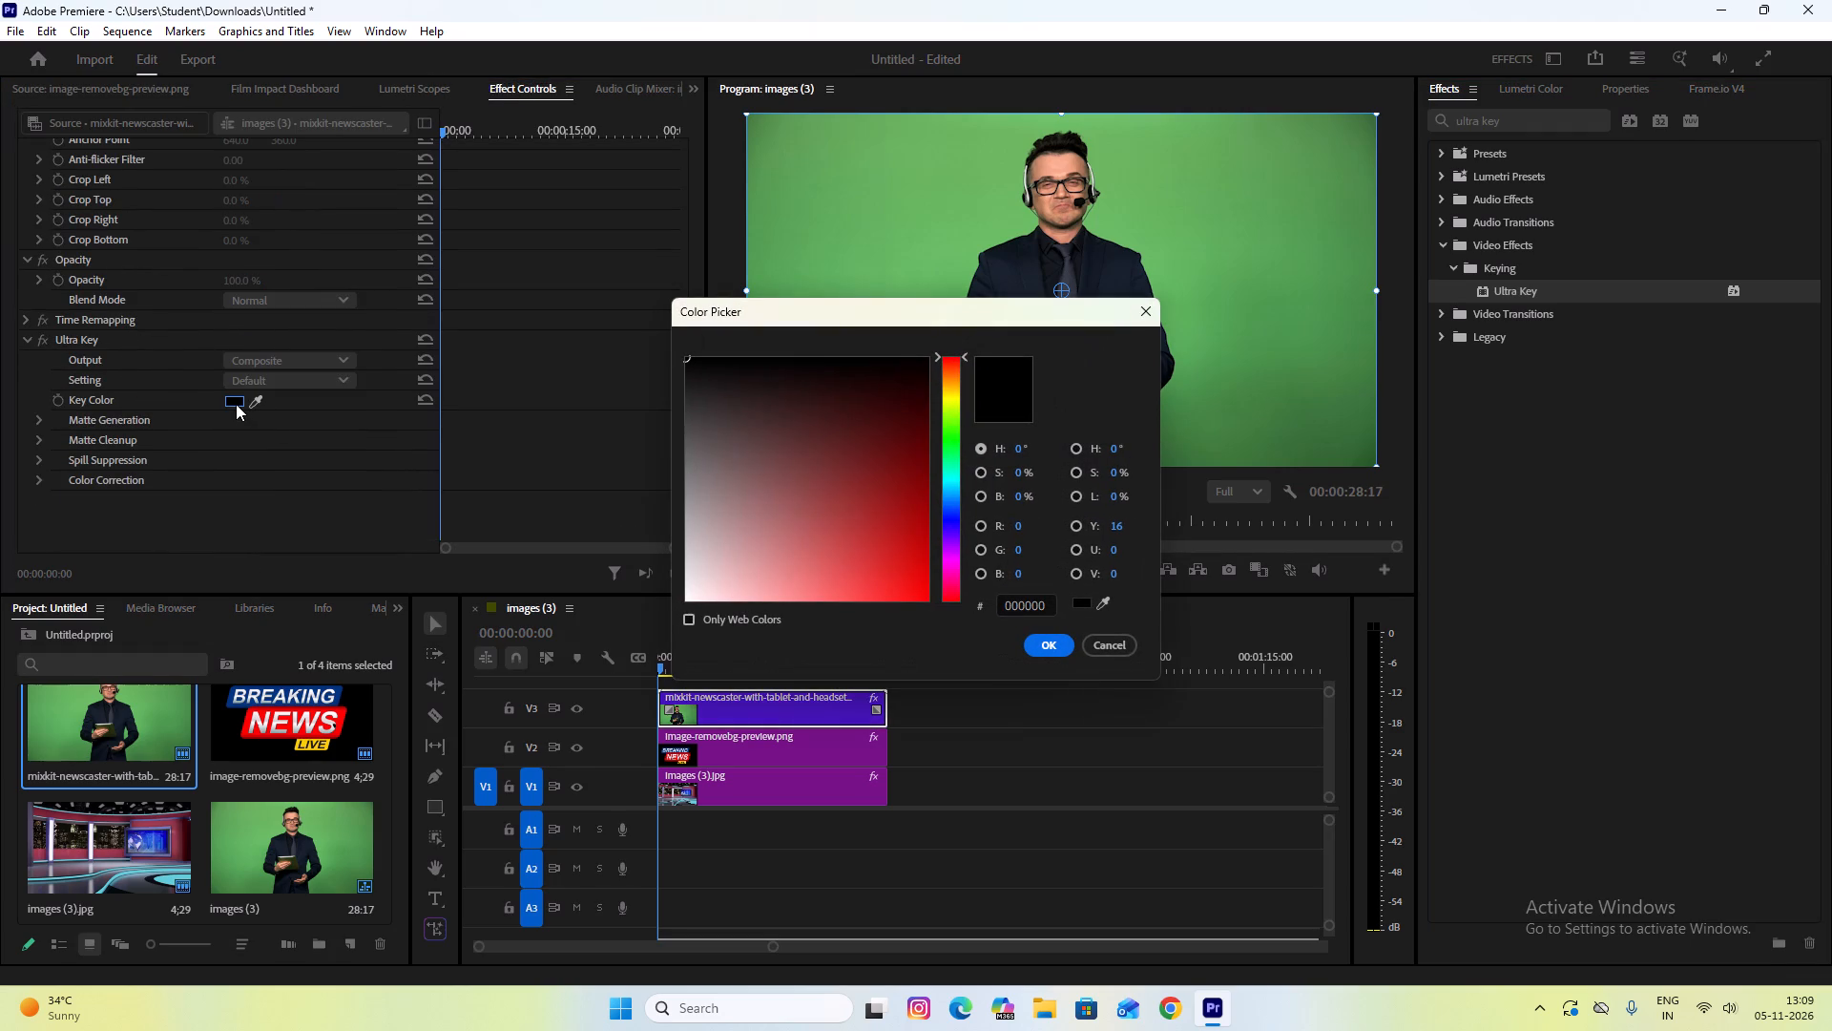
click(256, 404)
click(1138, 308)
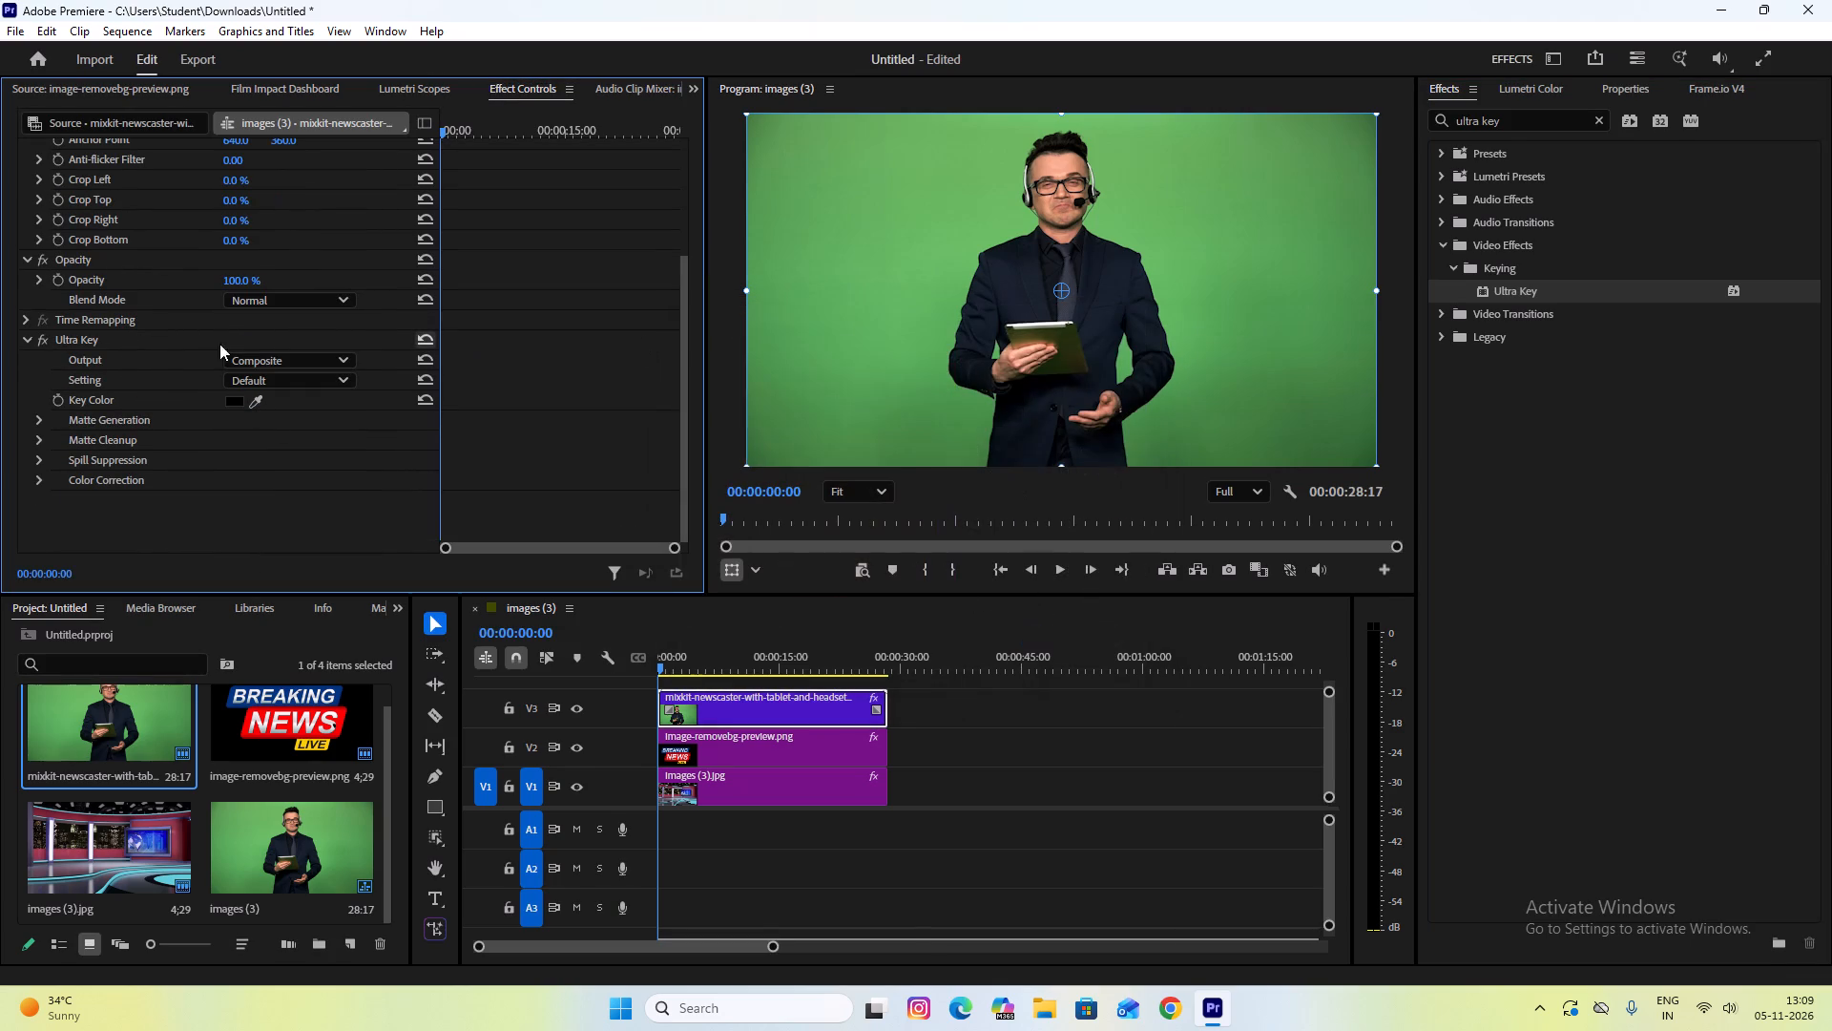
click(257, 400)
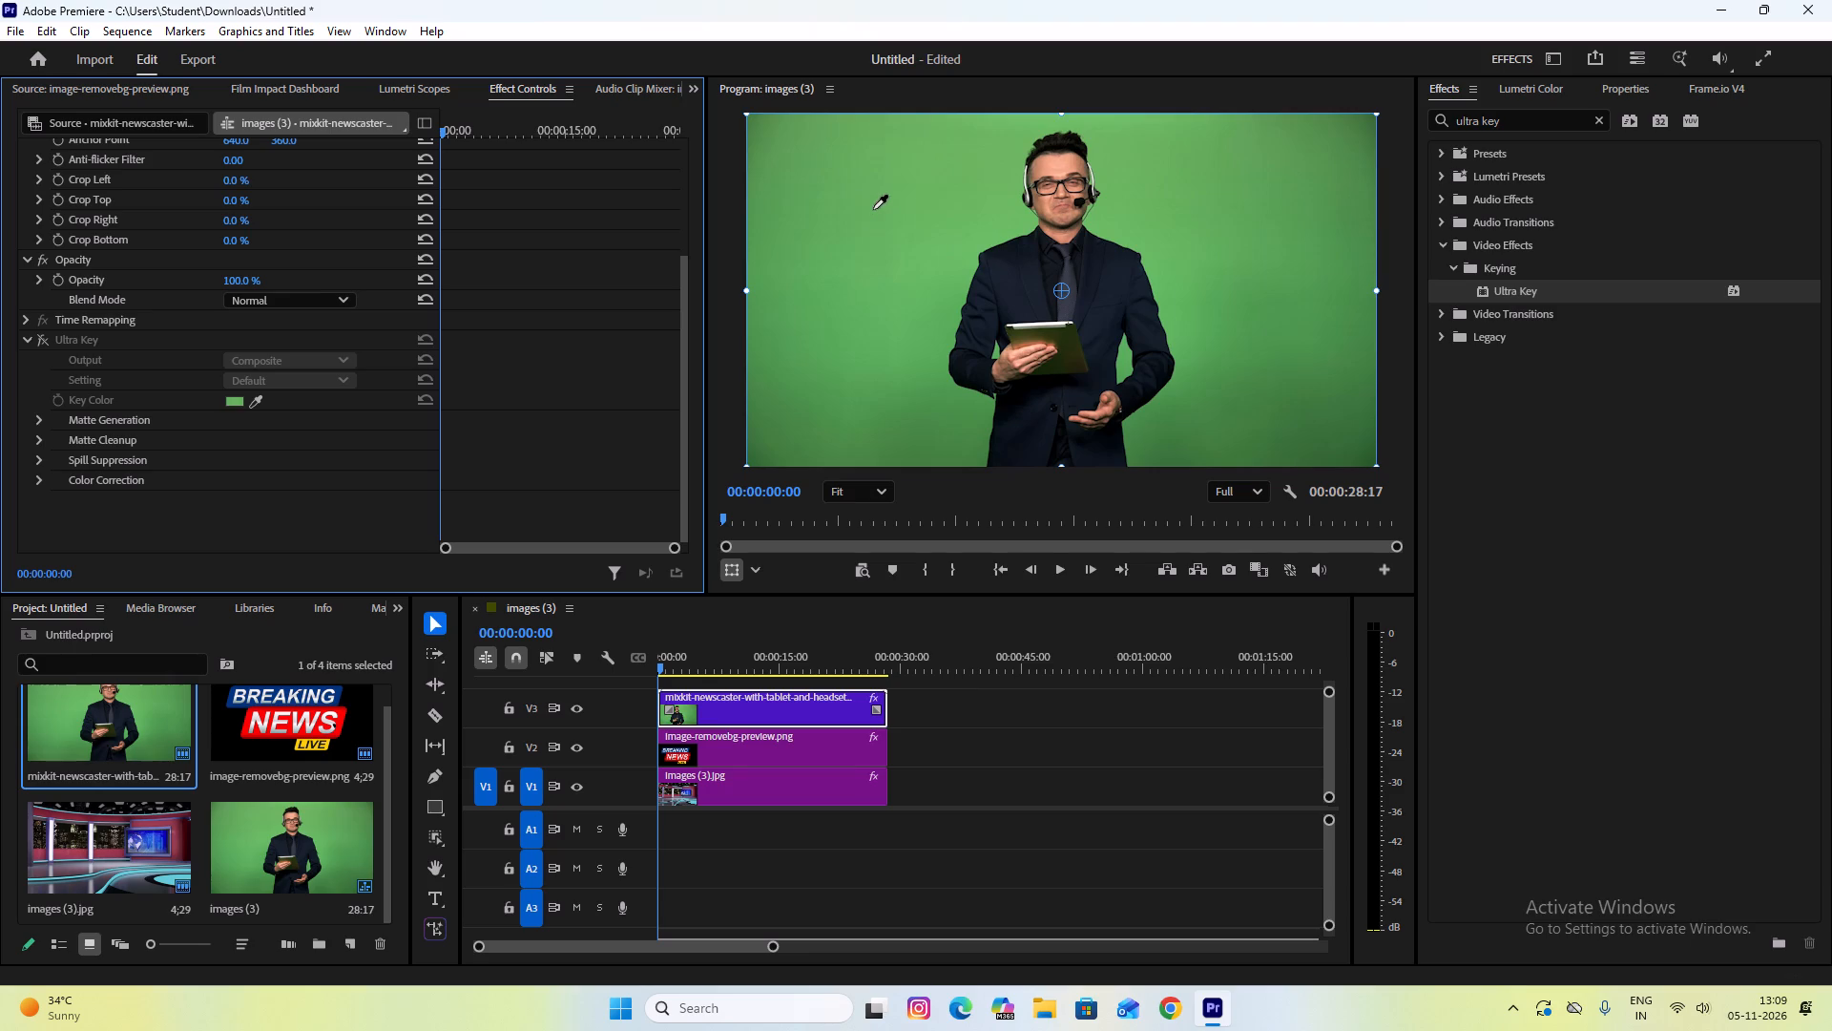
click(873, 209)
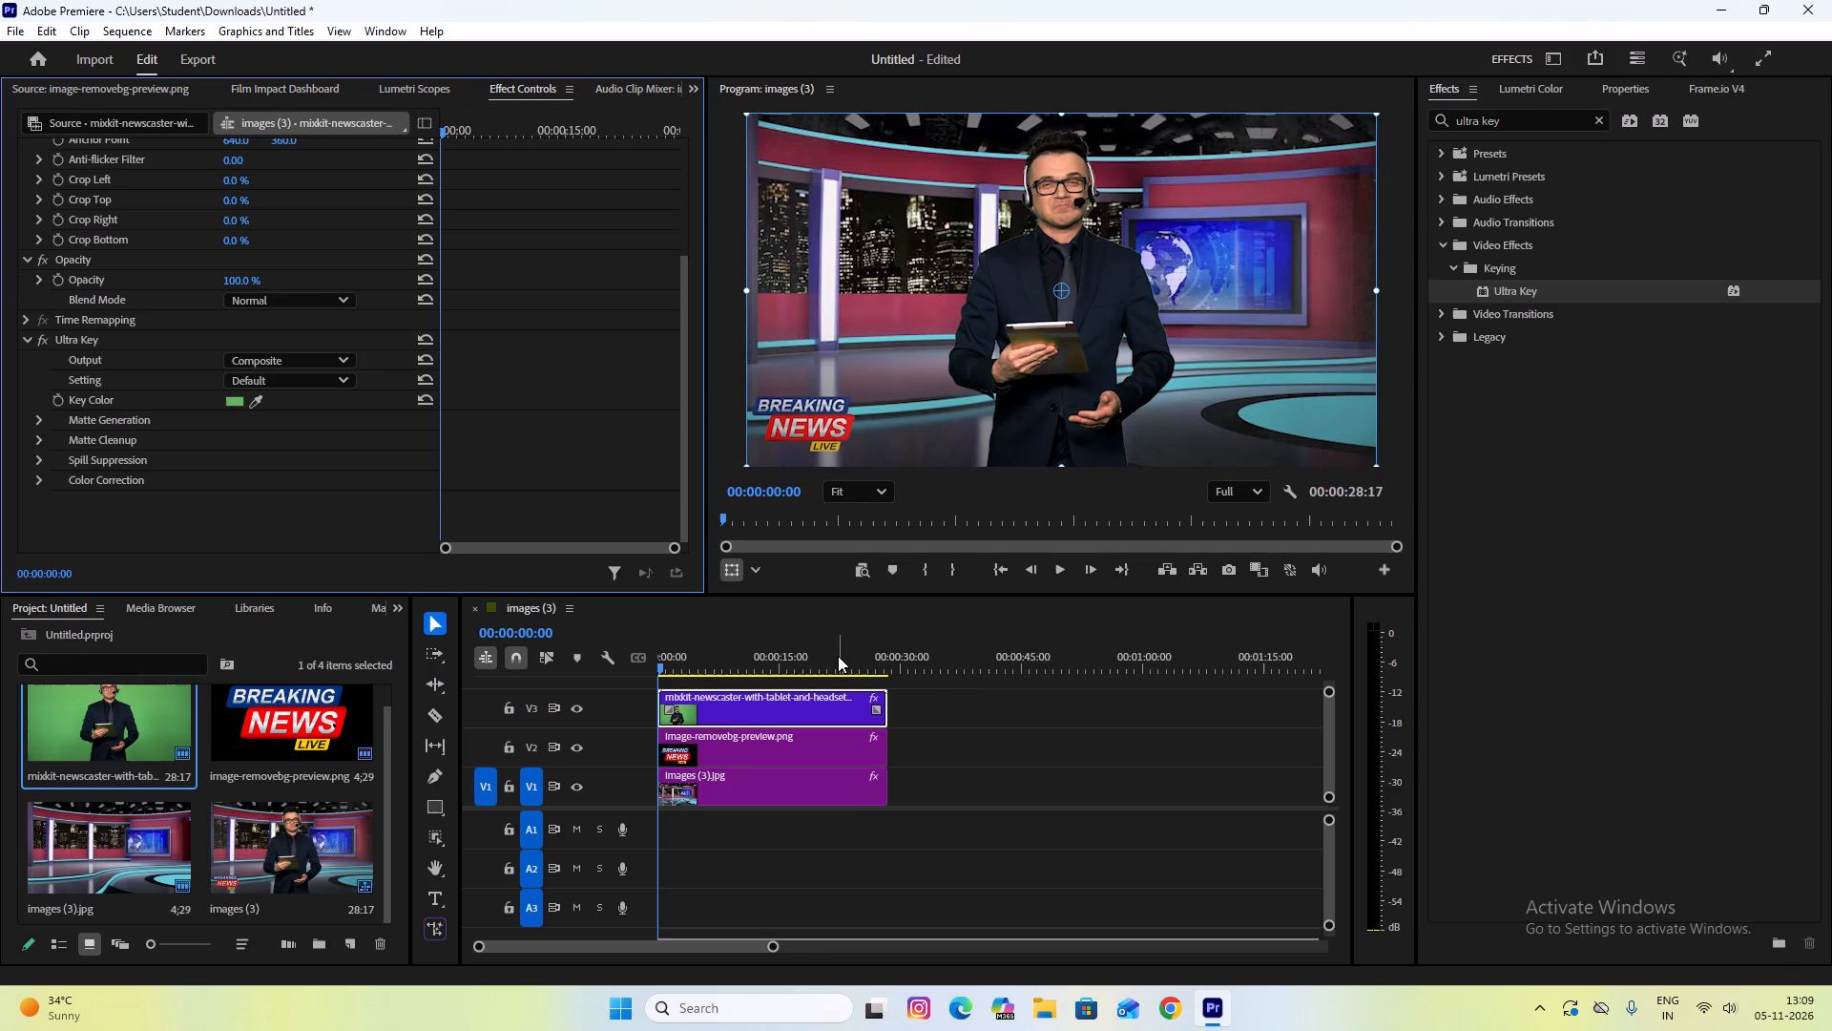
Resample the Ultra Key colour from the darker green beside the newscaster near the bottom of the video frame.
key(ctrl+z)
key(ctrl+z)
key(ctrl+z)
key(ctrl+z)
key(ctrl+z)
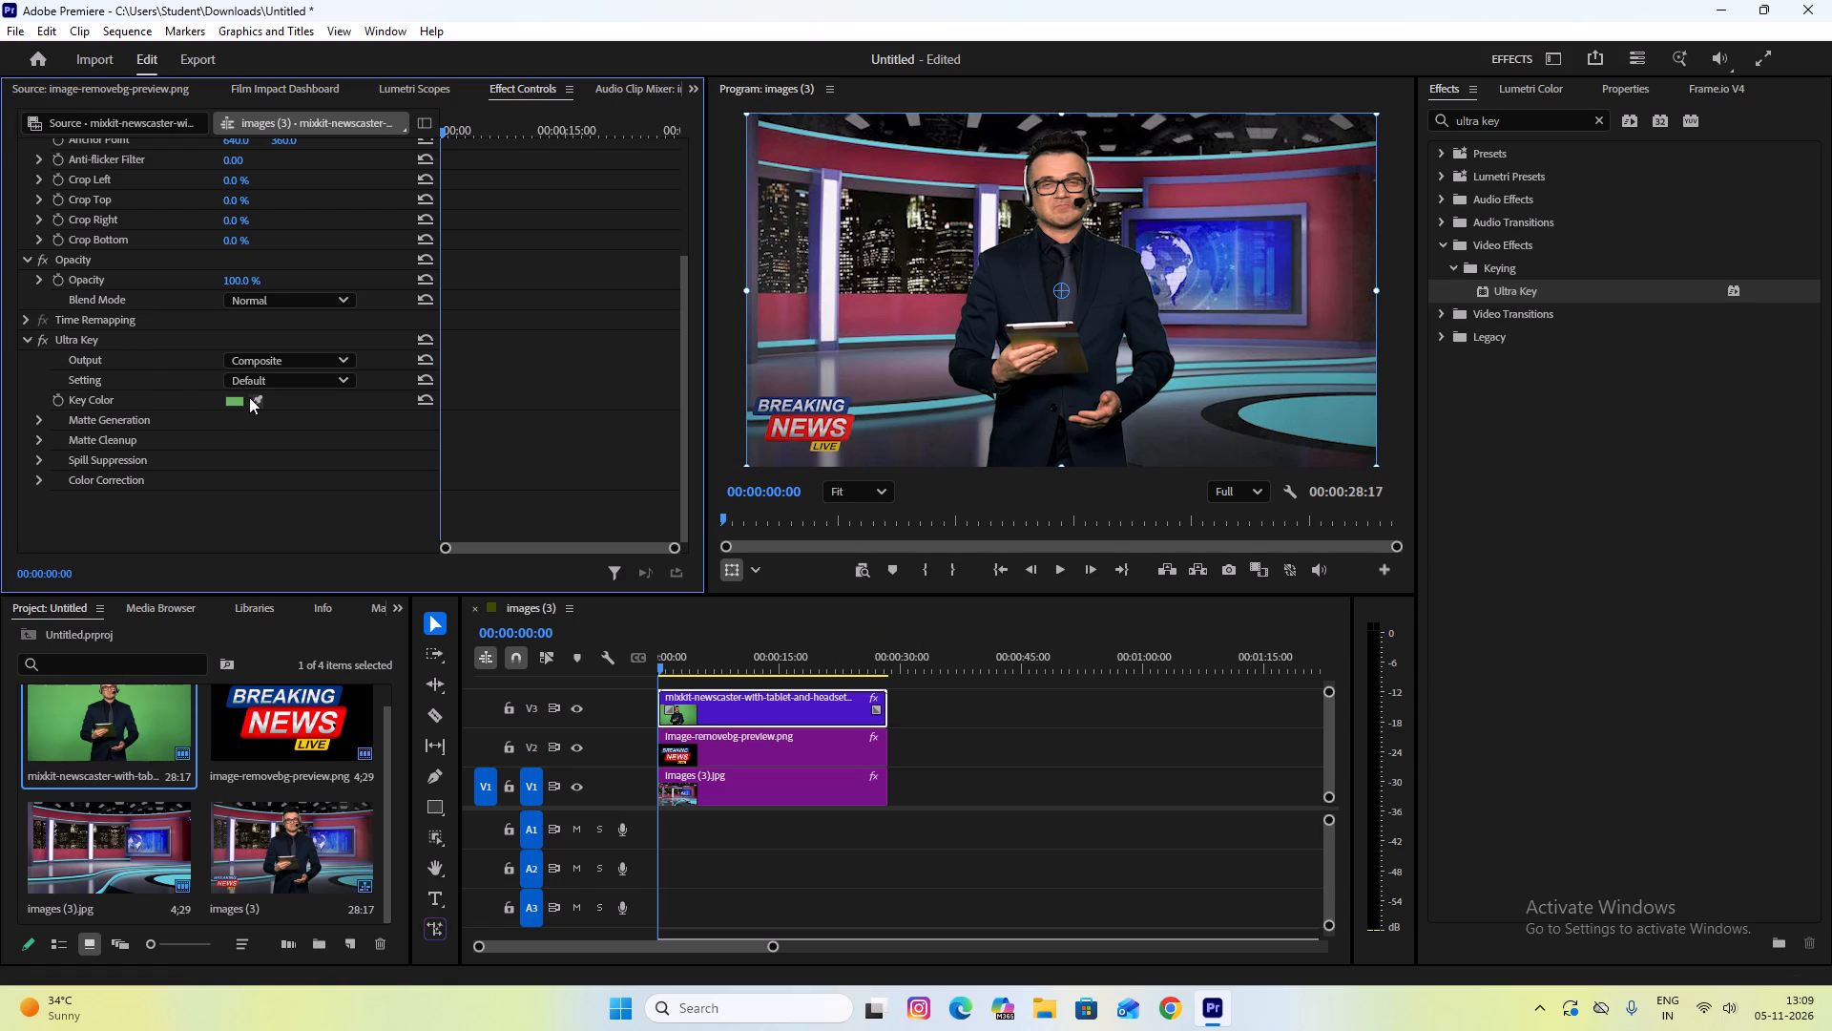
click(254, 399)
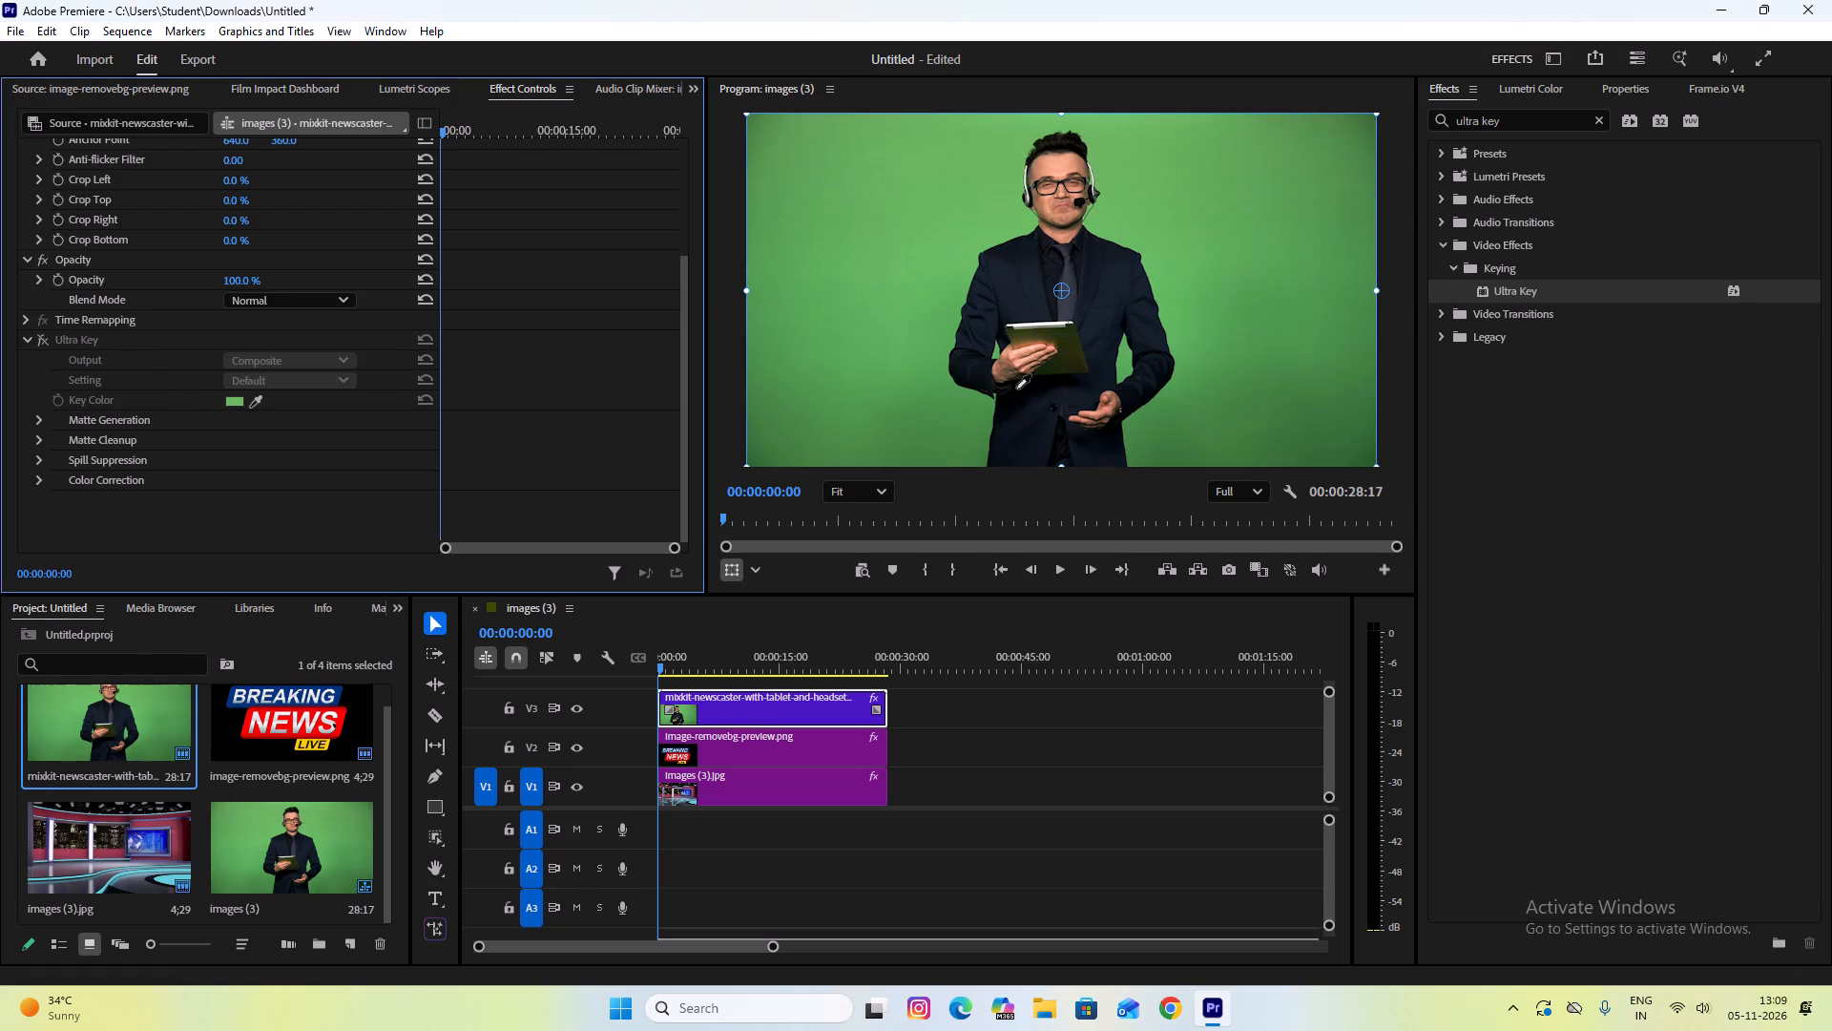
click(1171, 448)
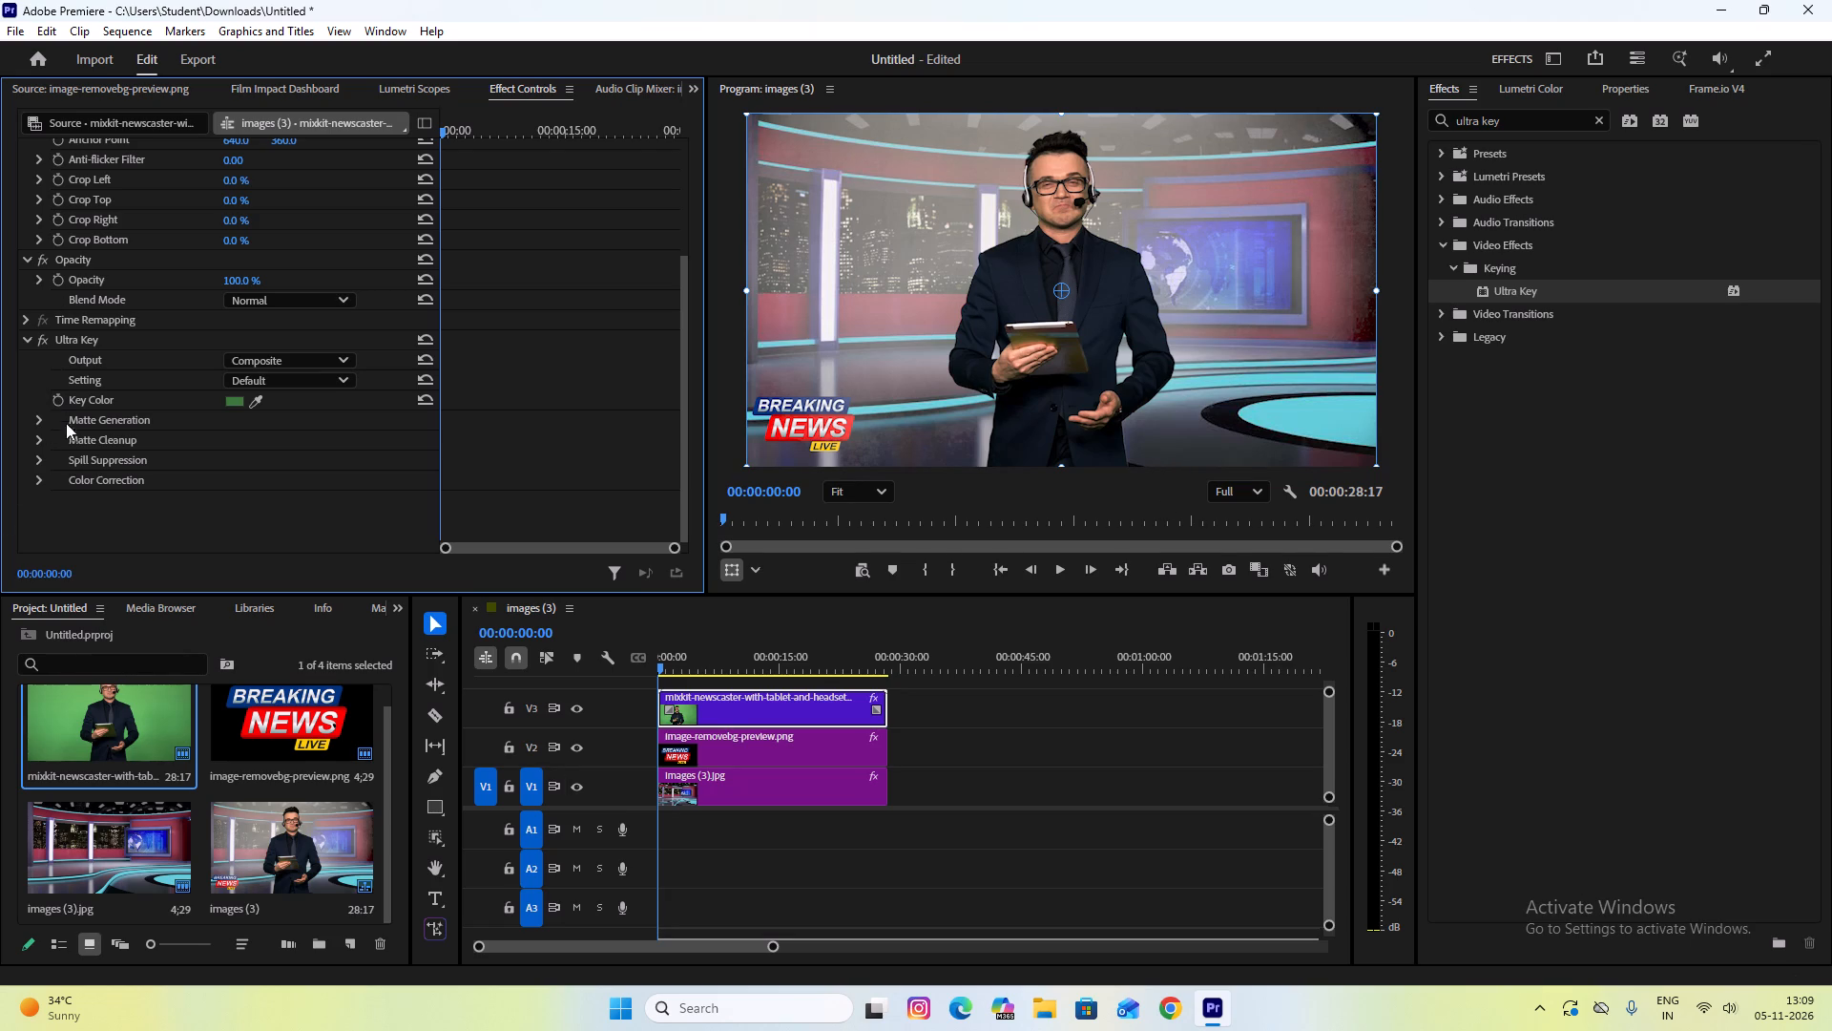
Expand Ultra Key's Matte Generation settings and set the effect's output to Alpha Channel.
click(35, 417)
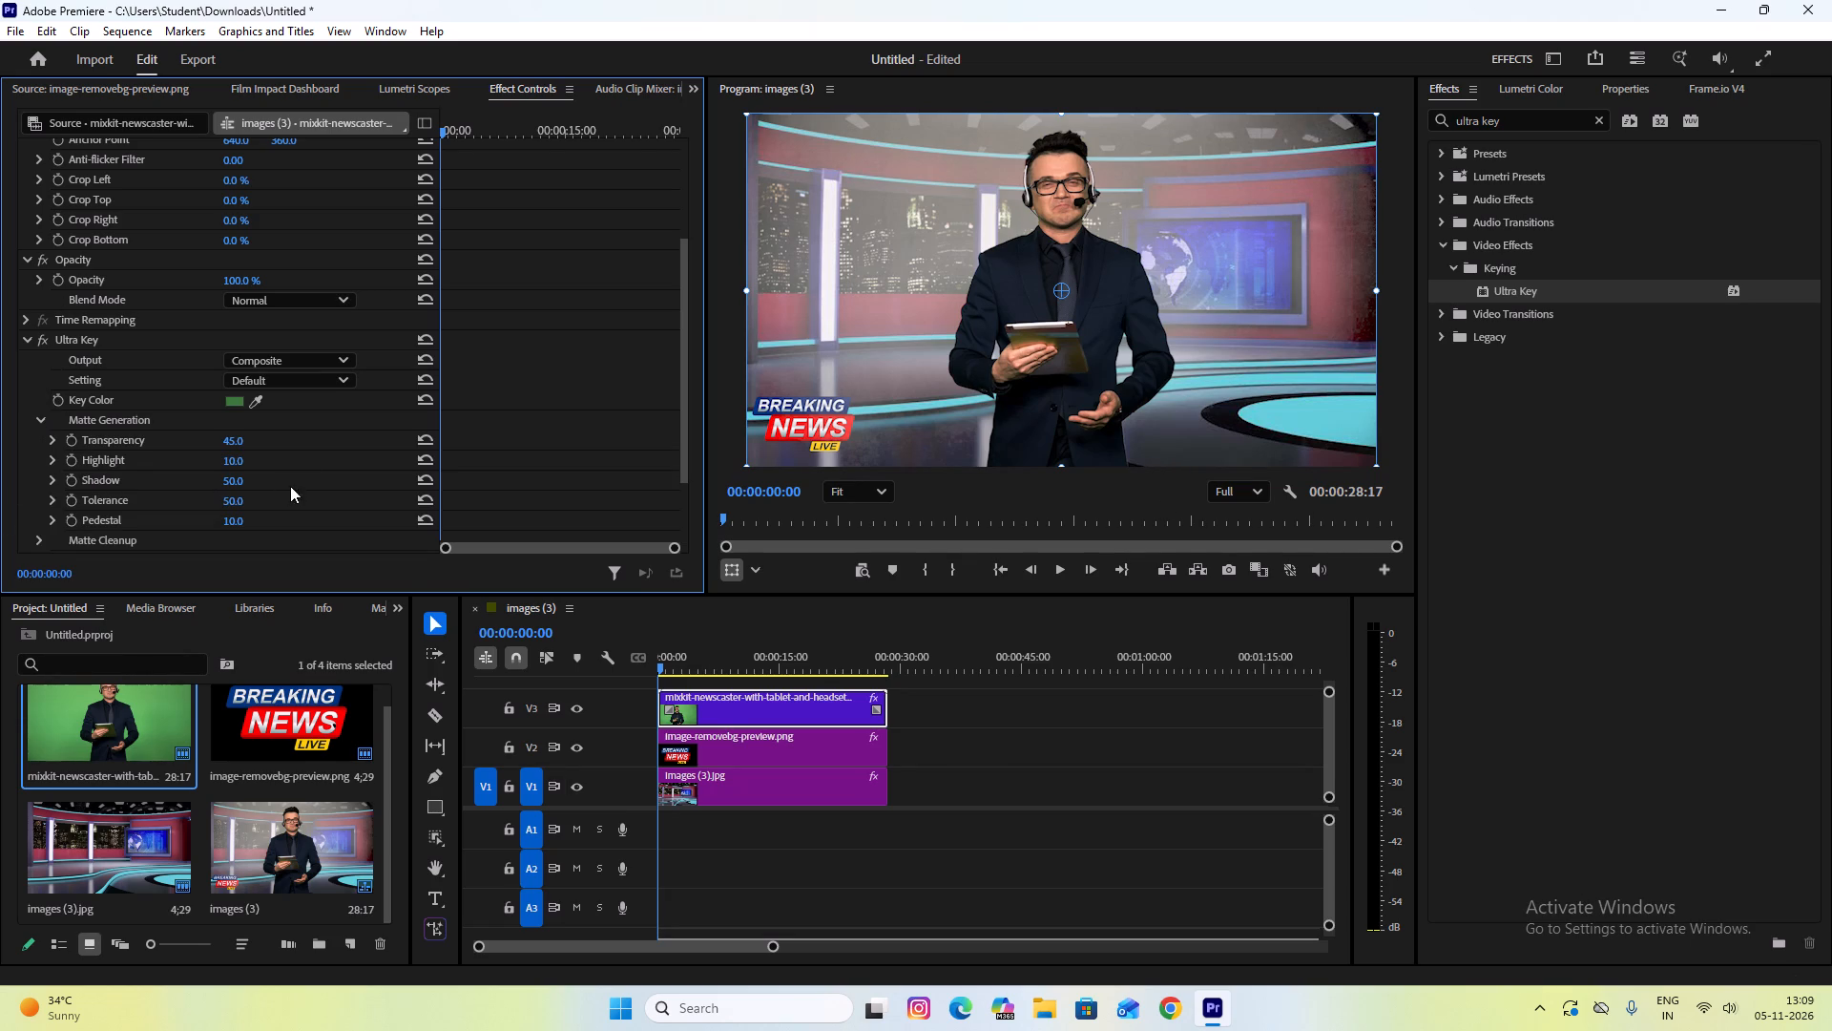
click(345, 357)
click(319, 417)
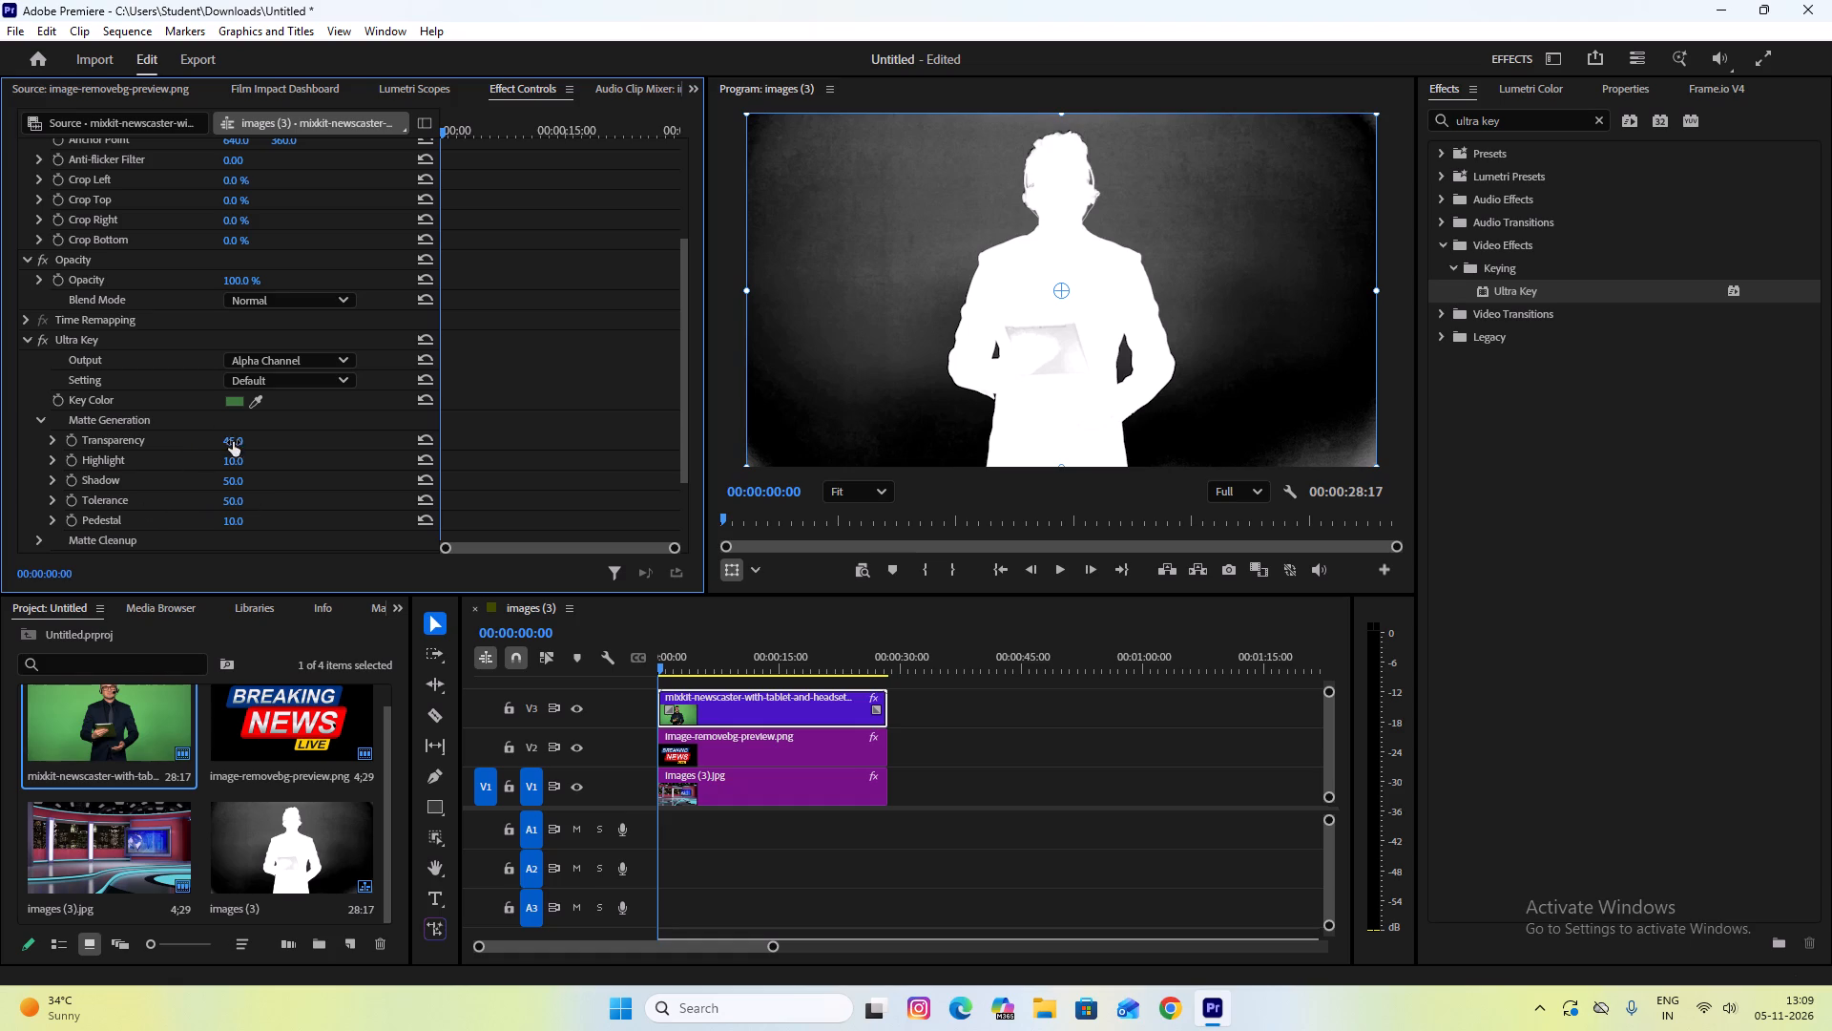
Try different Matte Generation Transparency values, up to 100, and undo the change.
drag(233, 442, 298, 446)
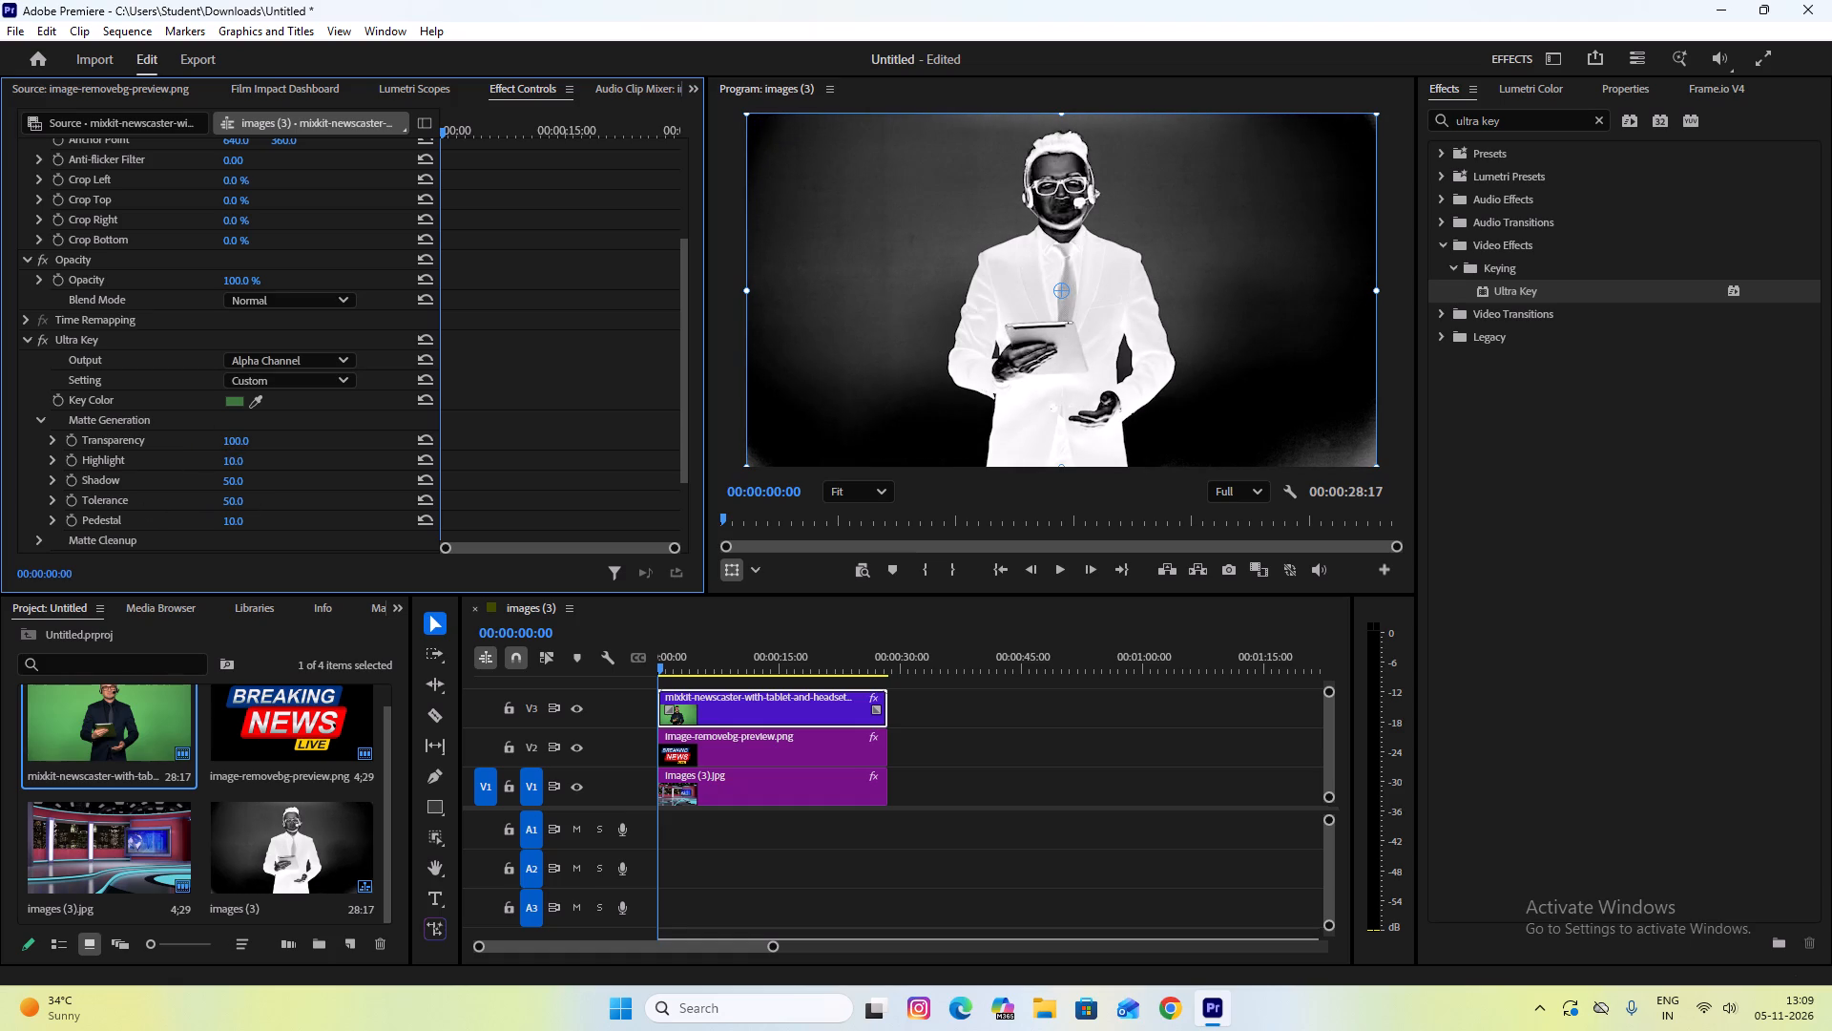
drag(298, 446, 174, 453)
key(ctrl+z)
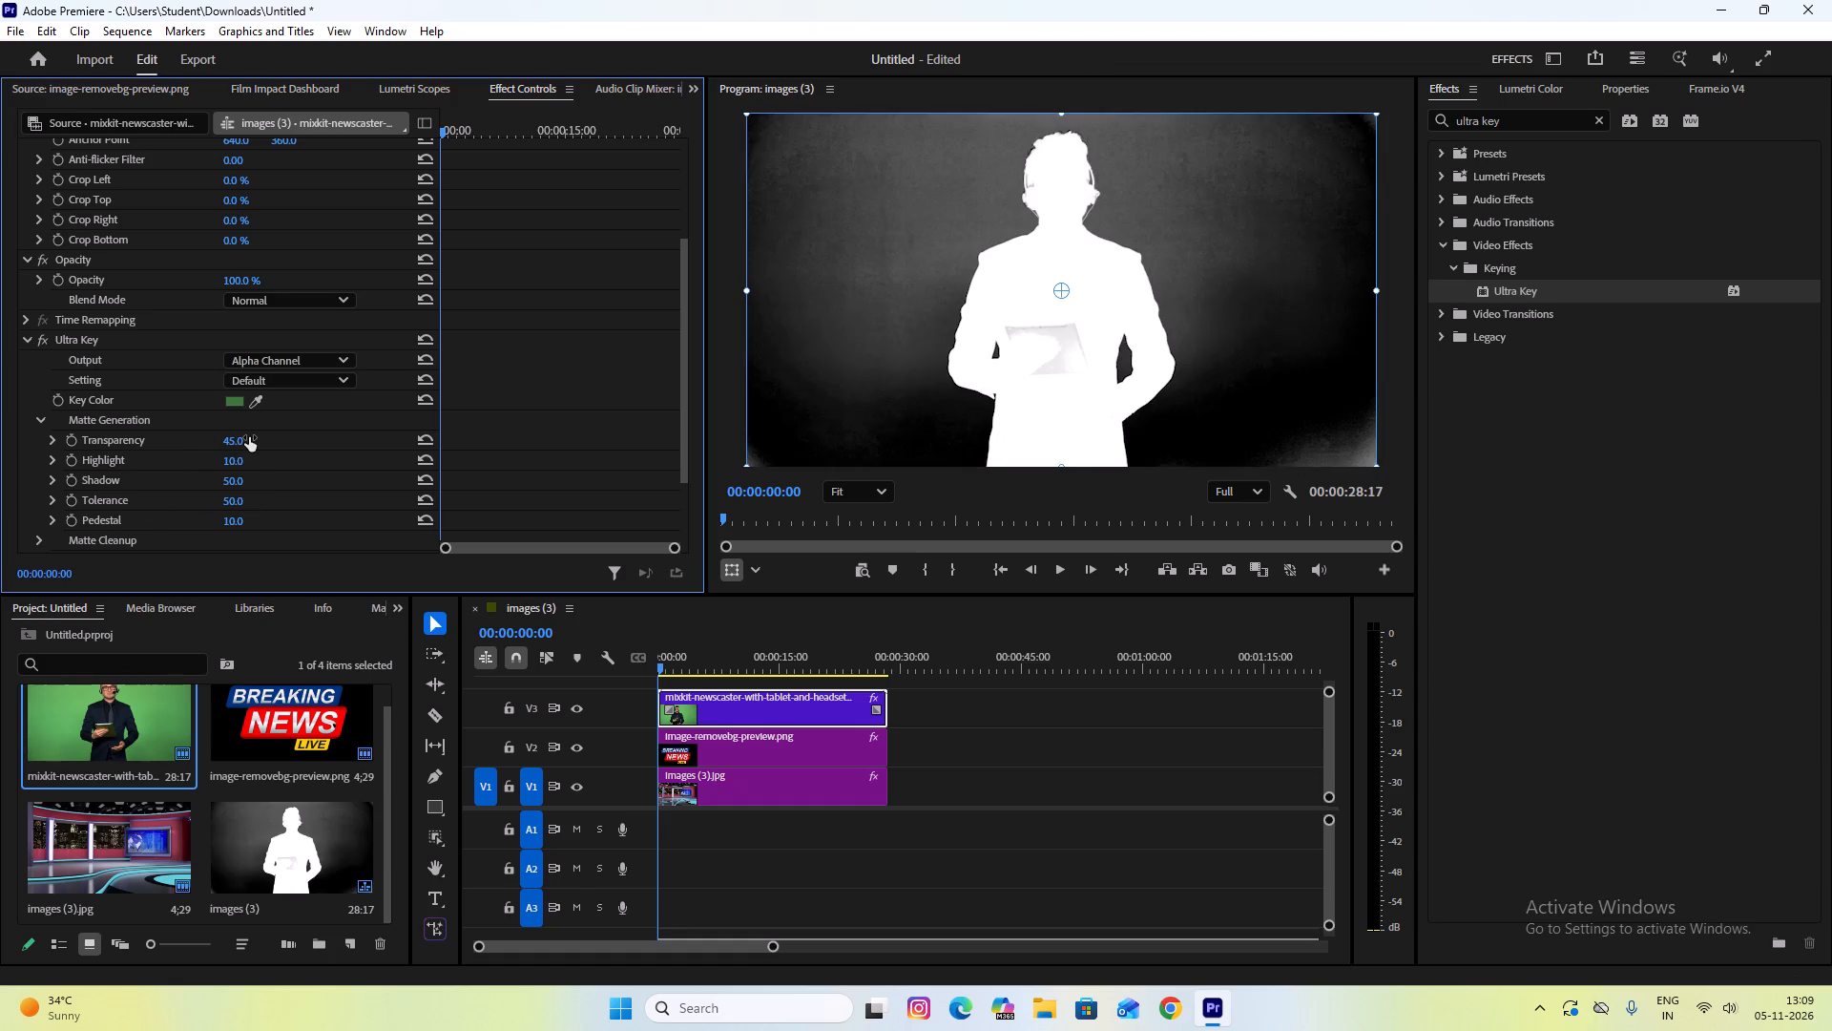
Set the Matte Generation Highlight to 0 and Pedestal to 100 to clean the background out of the matte.
drag(226, 461, 248, 461)
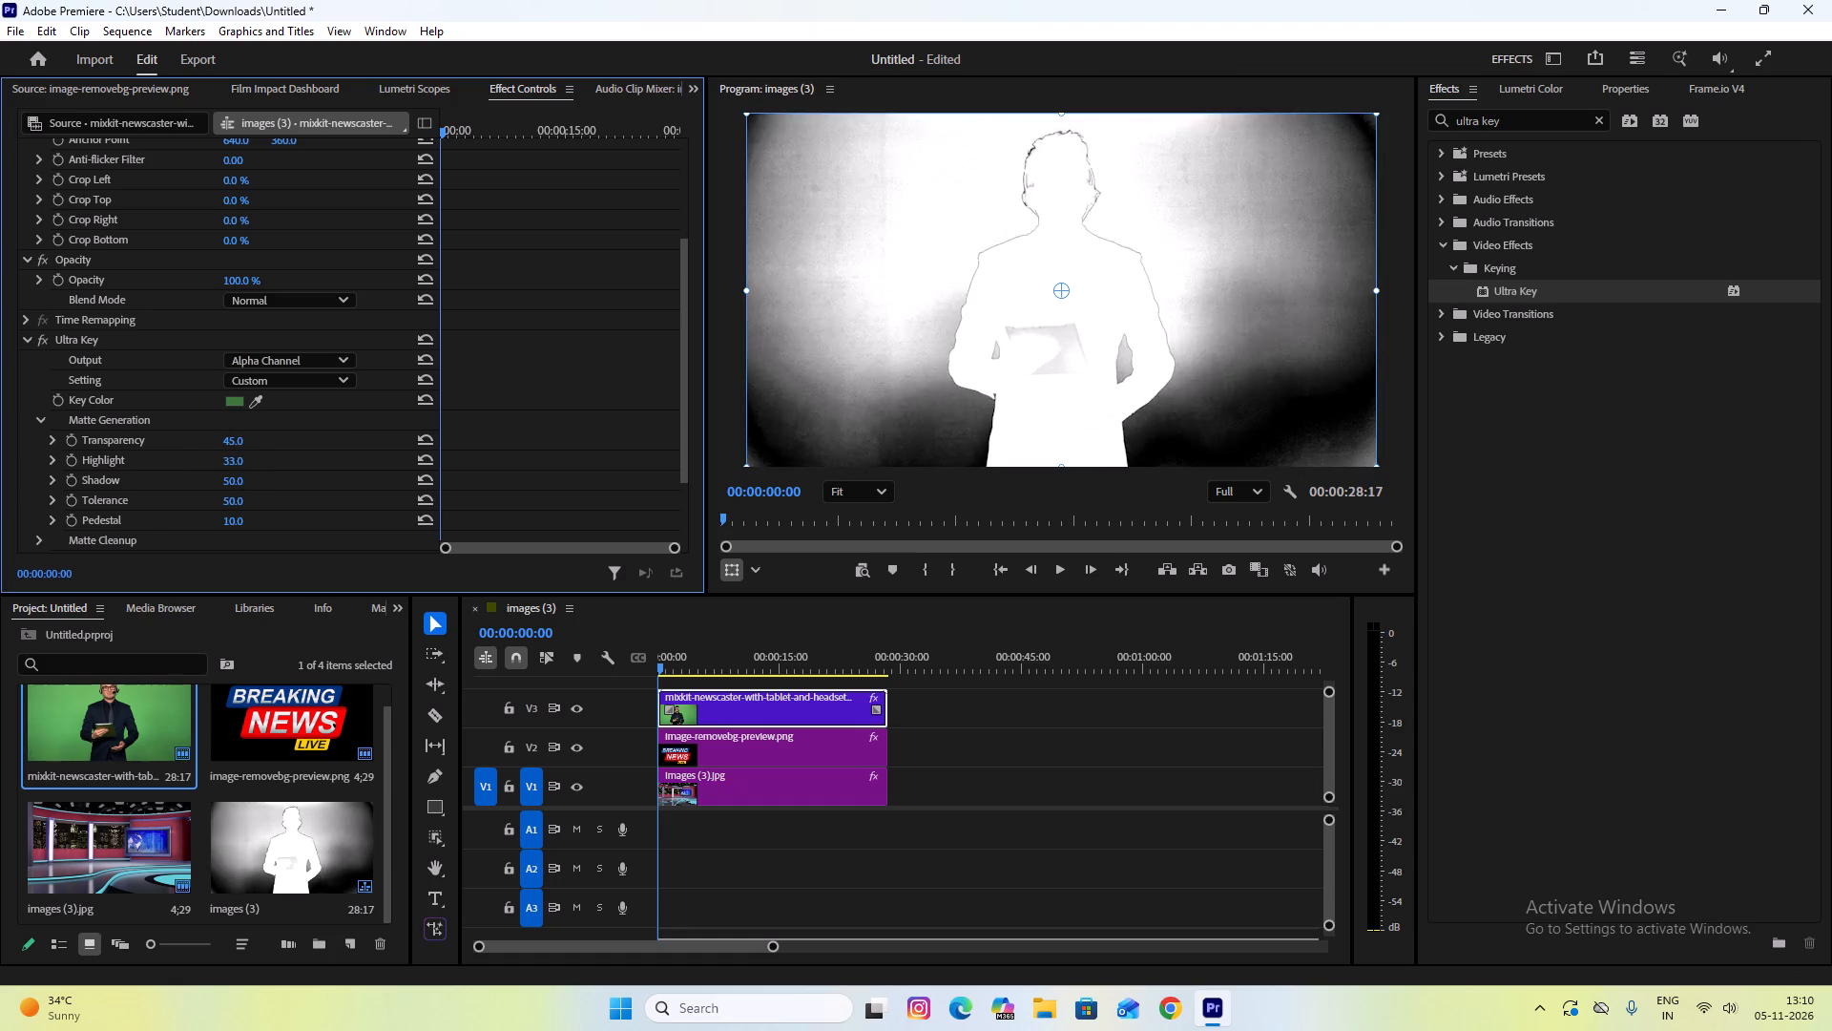
drag(248, 461, 204, 472)
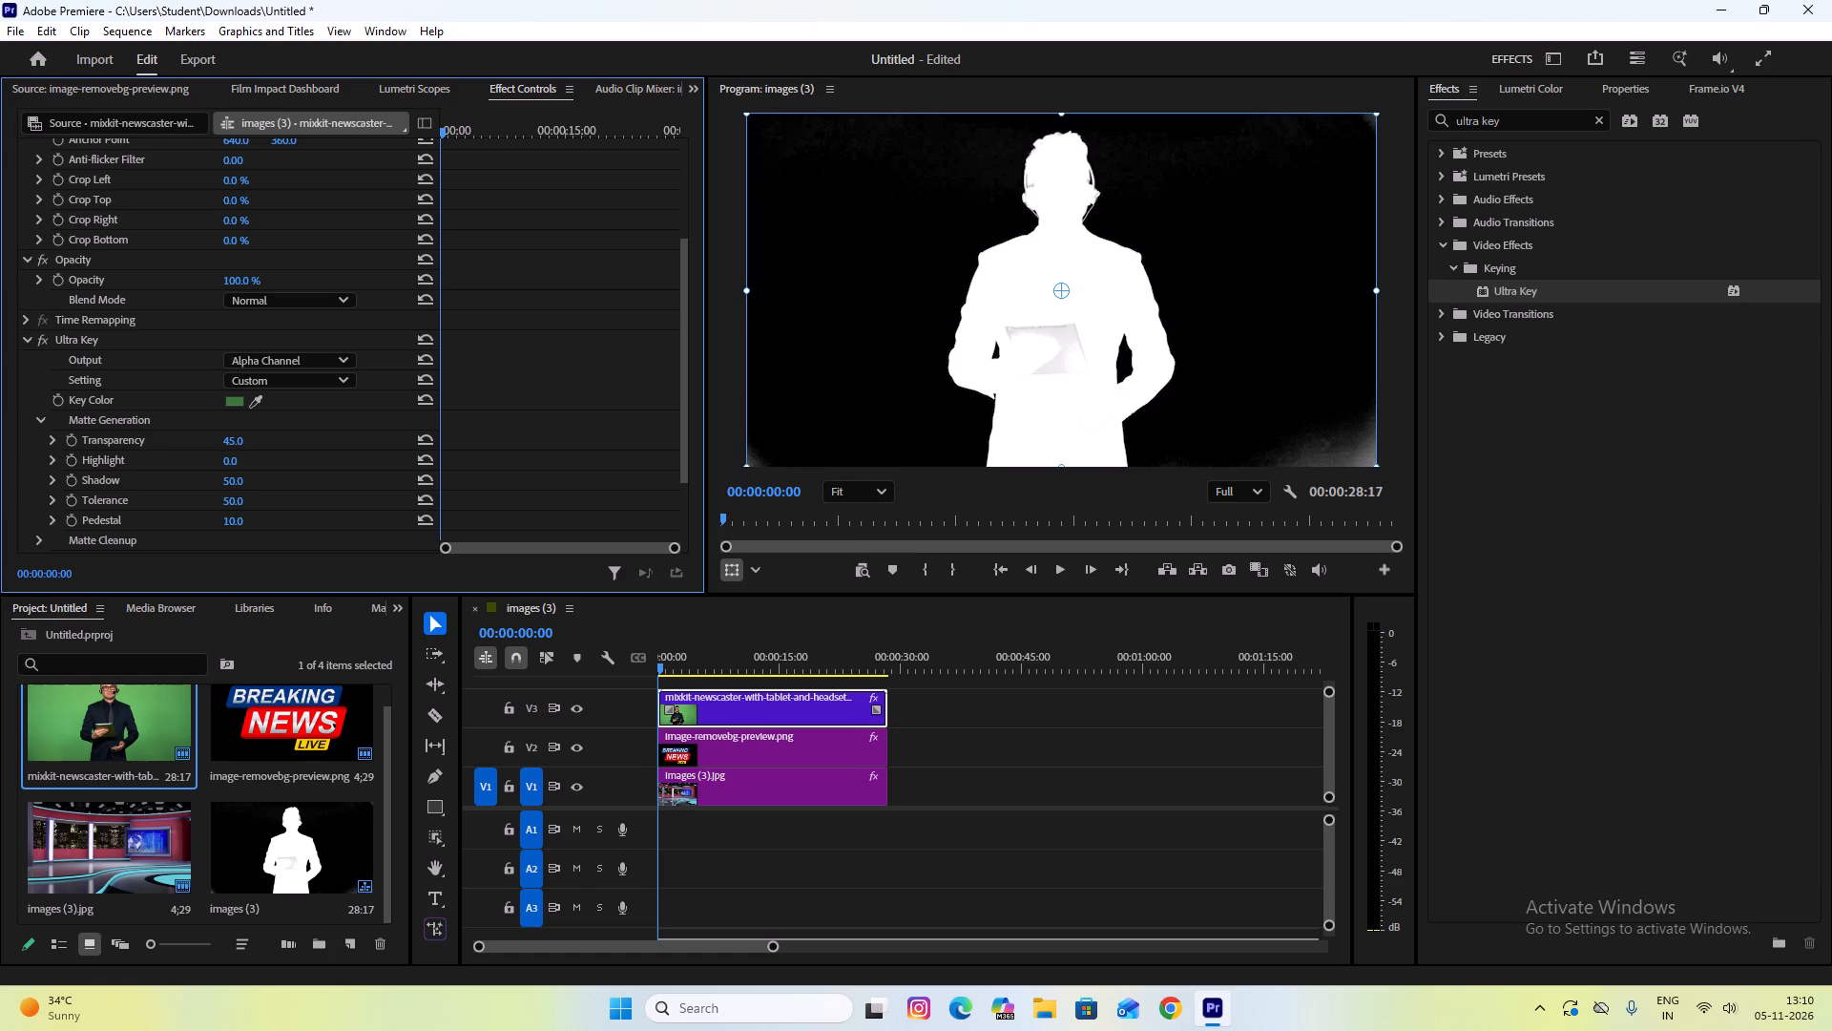
drag(204, 472, 170, 481)
scroll(144, 487, down, 3)
drag(236, 463, 242, 463)
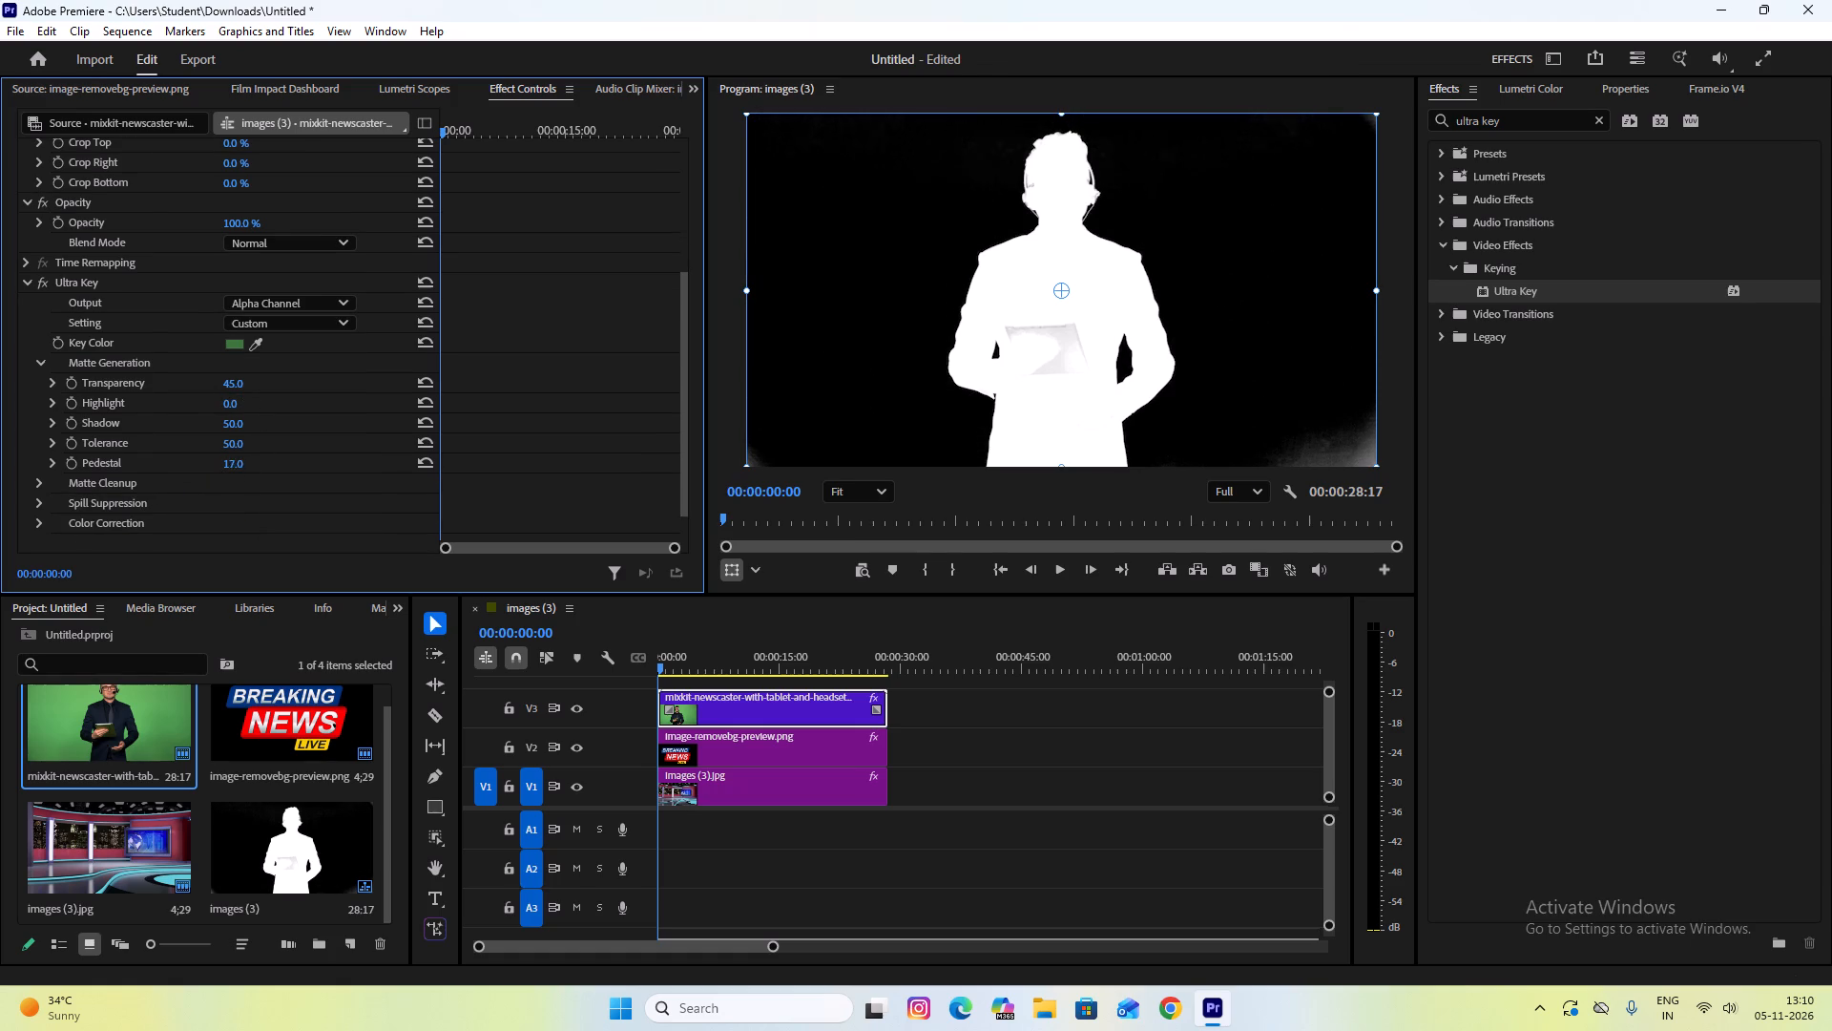
drag(242, 463, 326, 469)
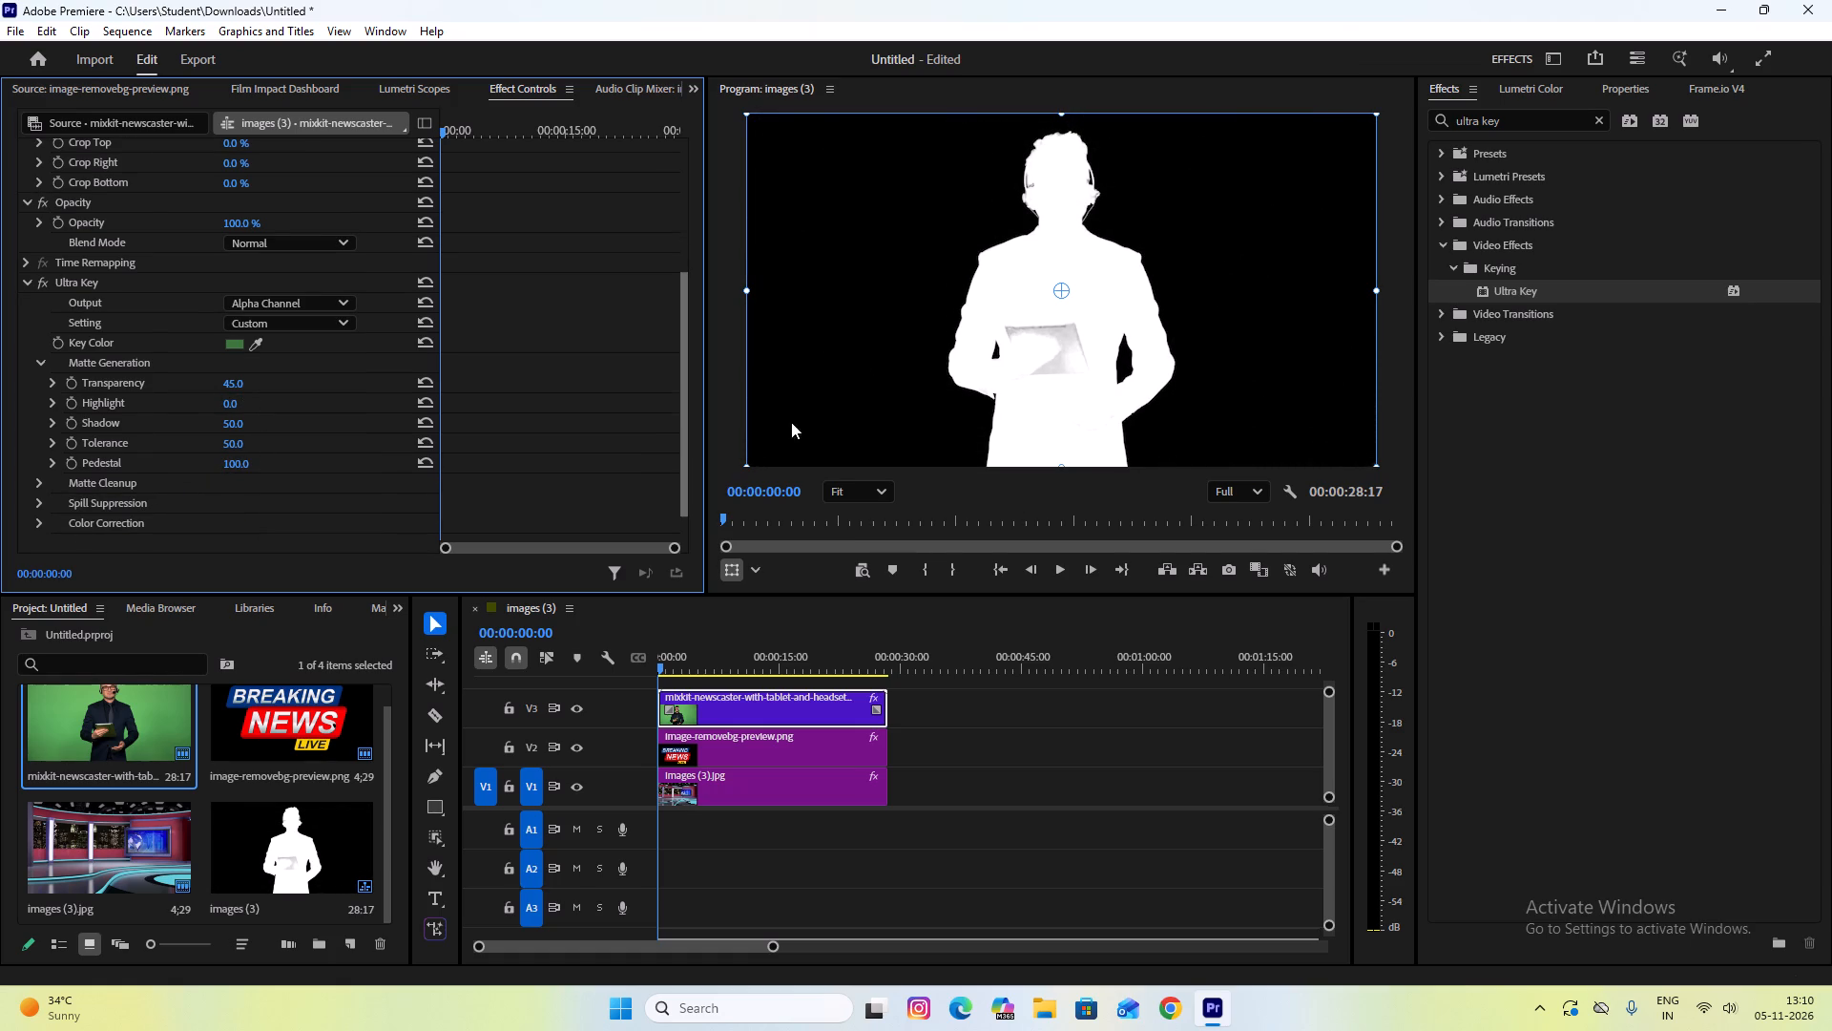
Set the Ultra Key output back to Composite.
click(344, 303)
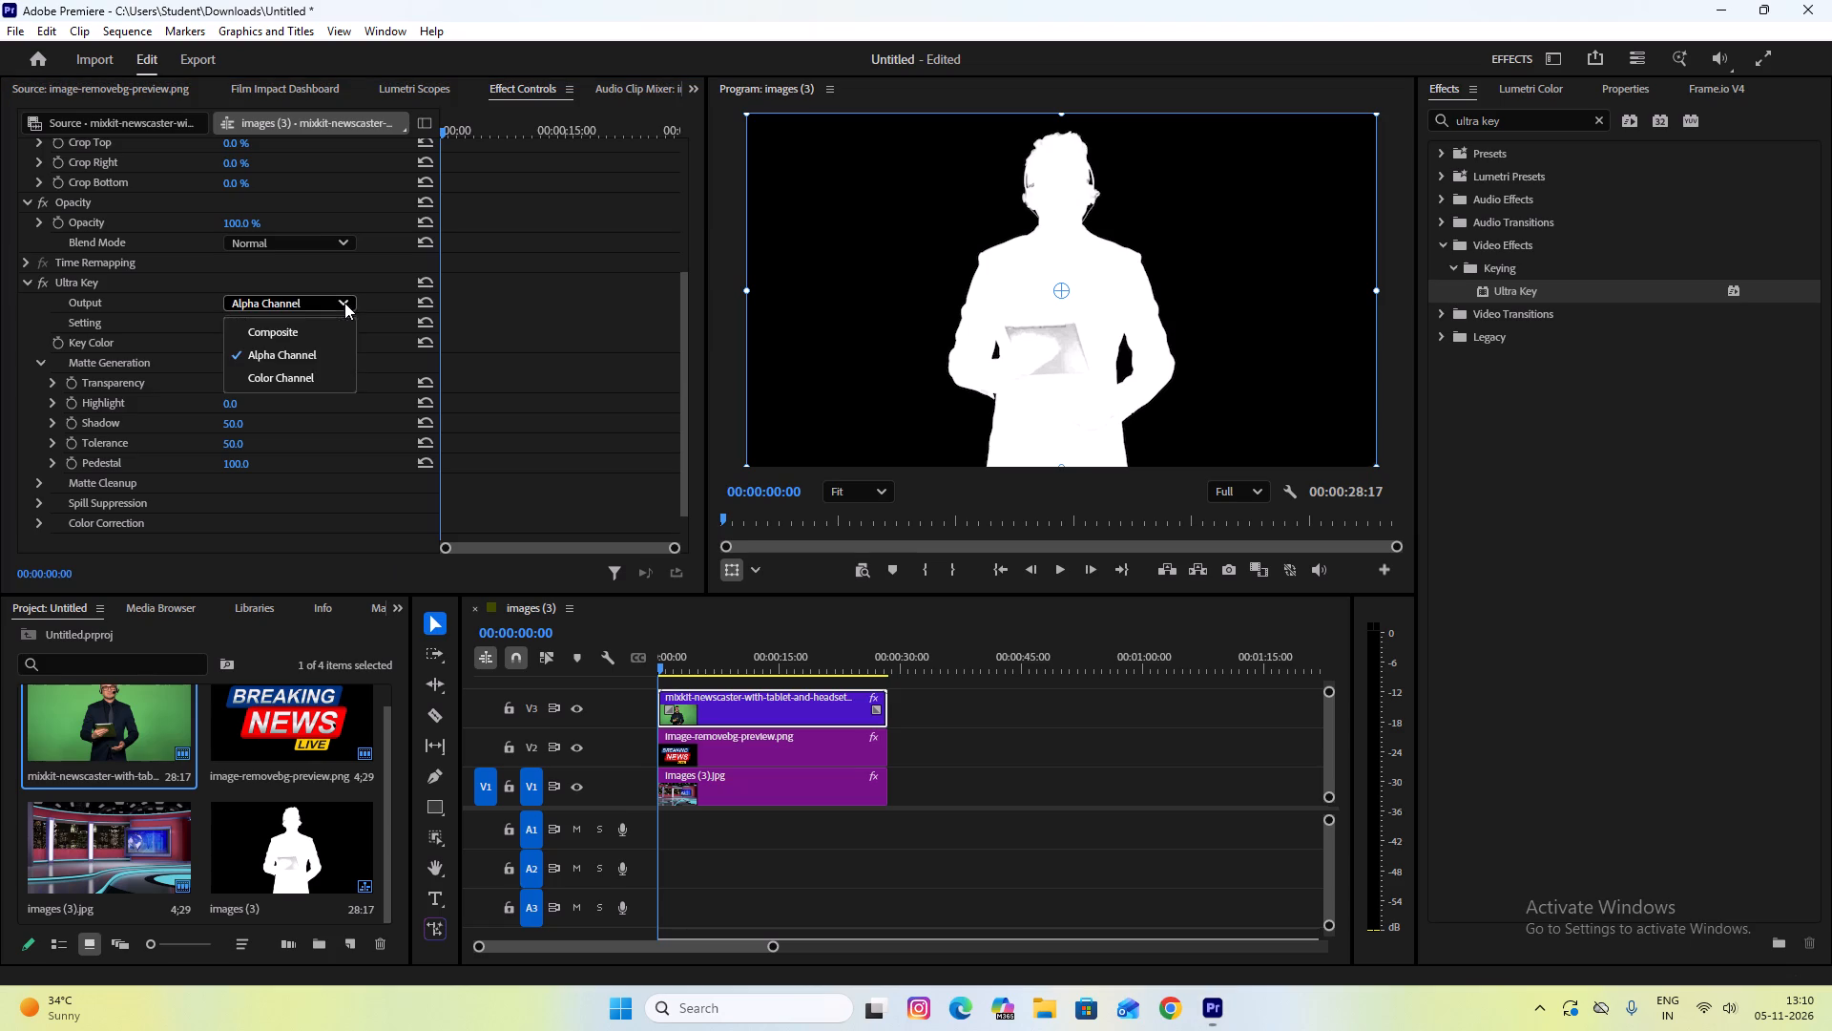
click(328, 329)
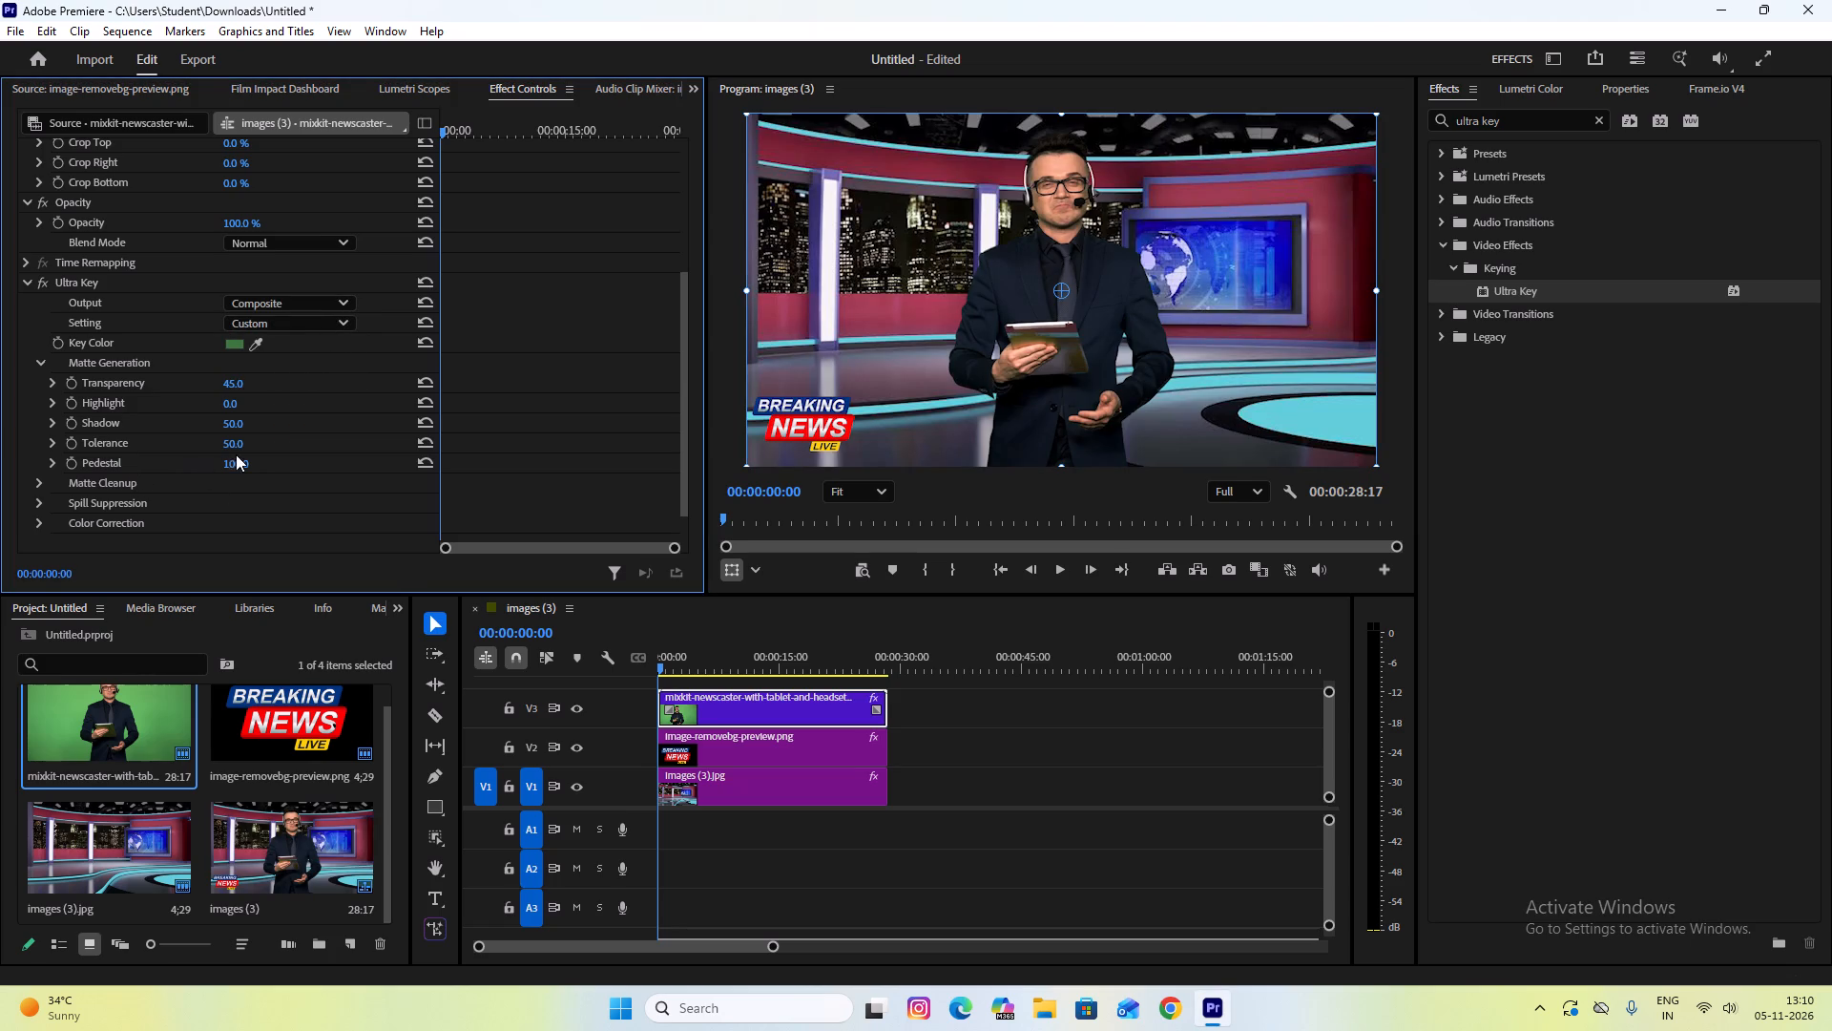
Expand the Matte Cleanup settings of the newscaster clip's Ultra Key effect.
click(39, 478)
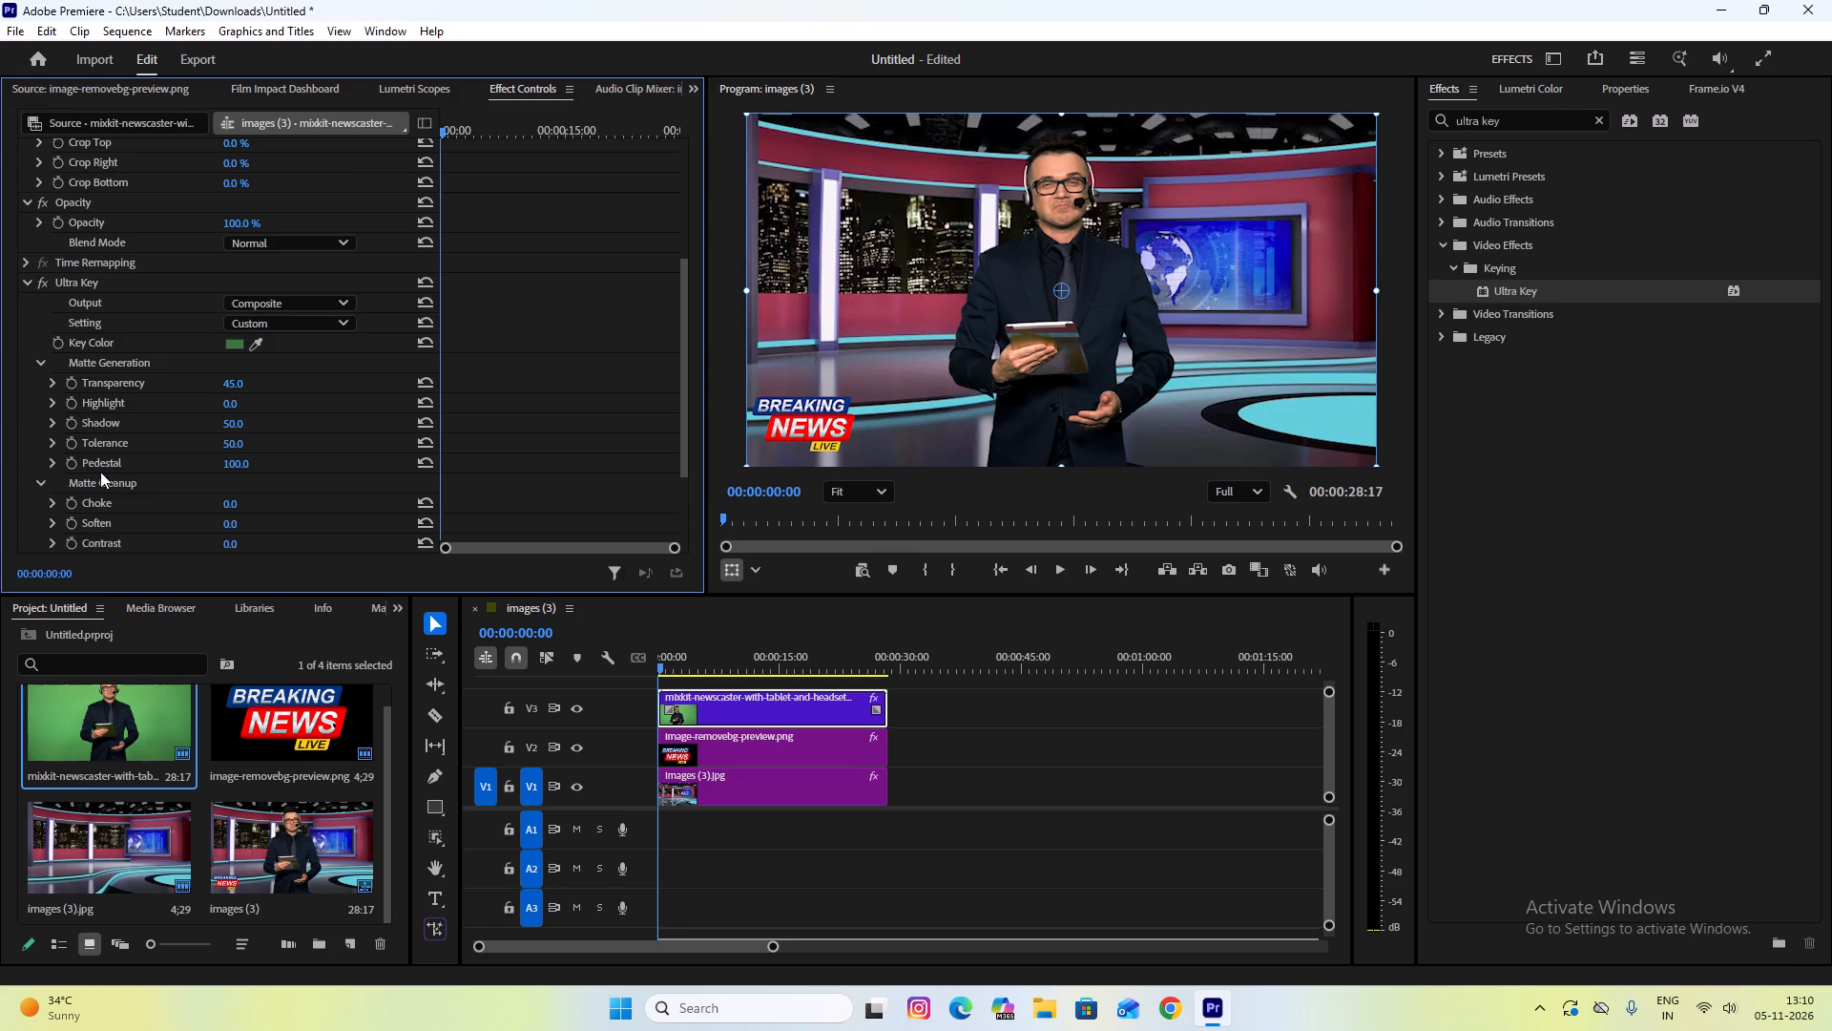
scroll(112, 458, down, 5)
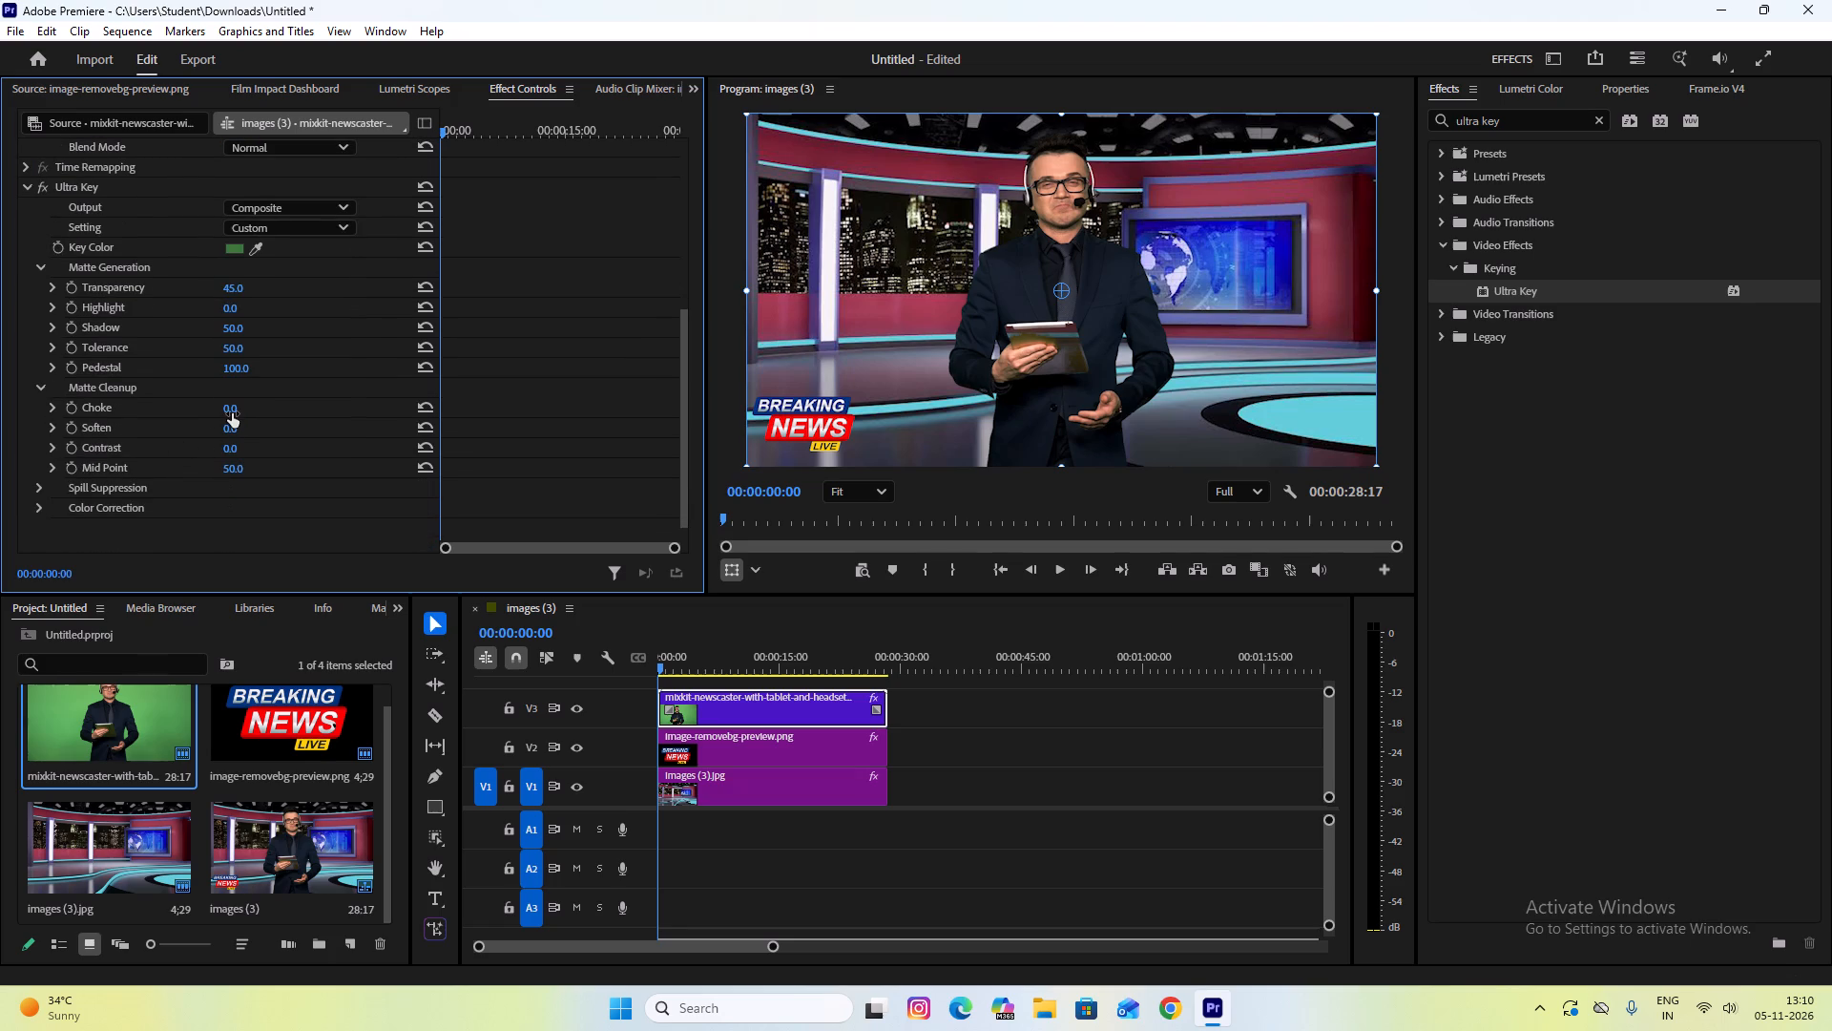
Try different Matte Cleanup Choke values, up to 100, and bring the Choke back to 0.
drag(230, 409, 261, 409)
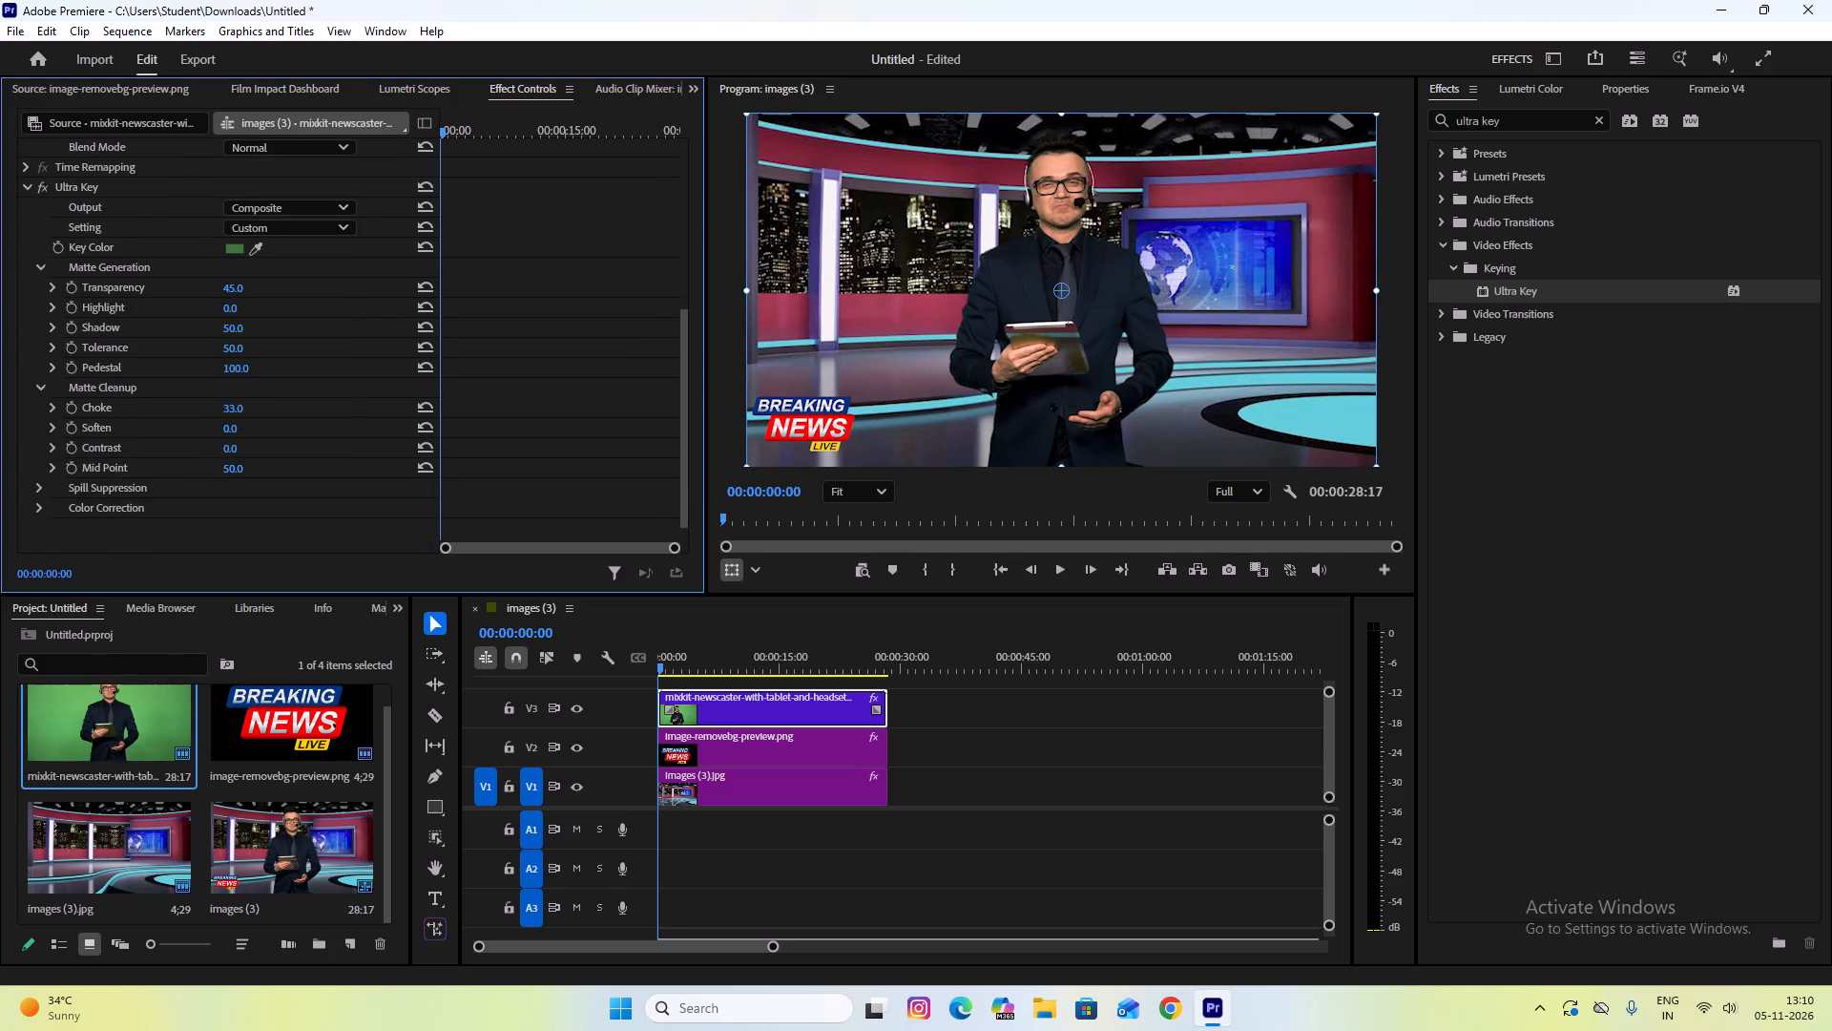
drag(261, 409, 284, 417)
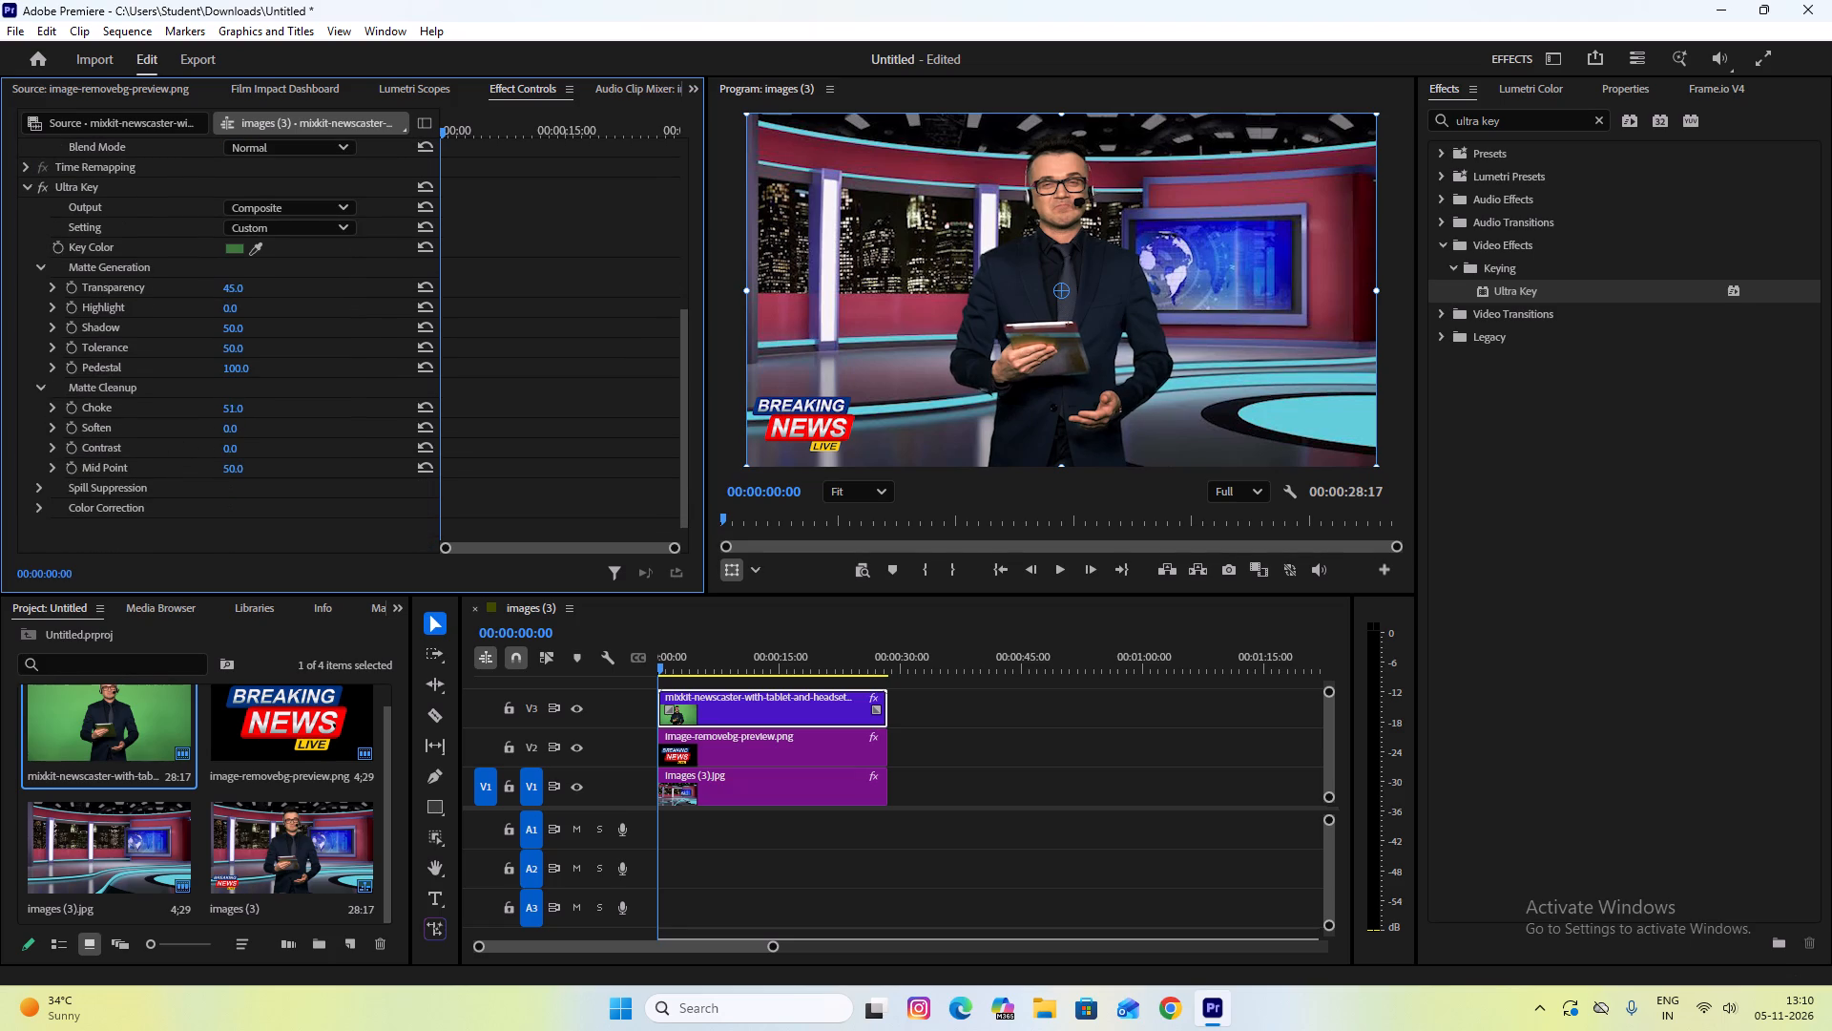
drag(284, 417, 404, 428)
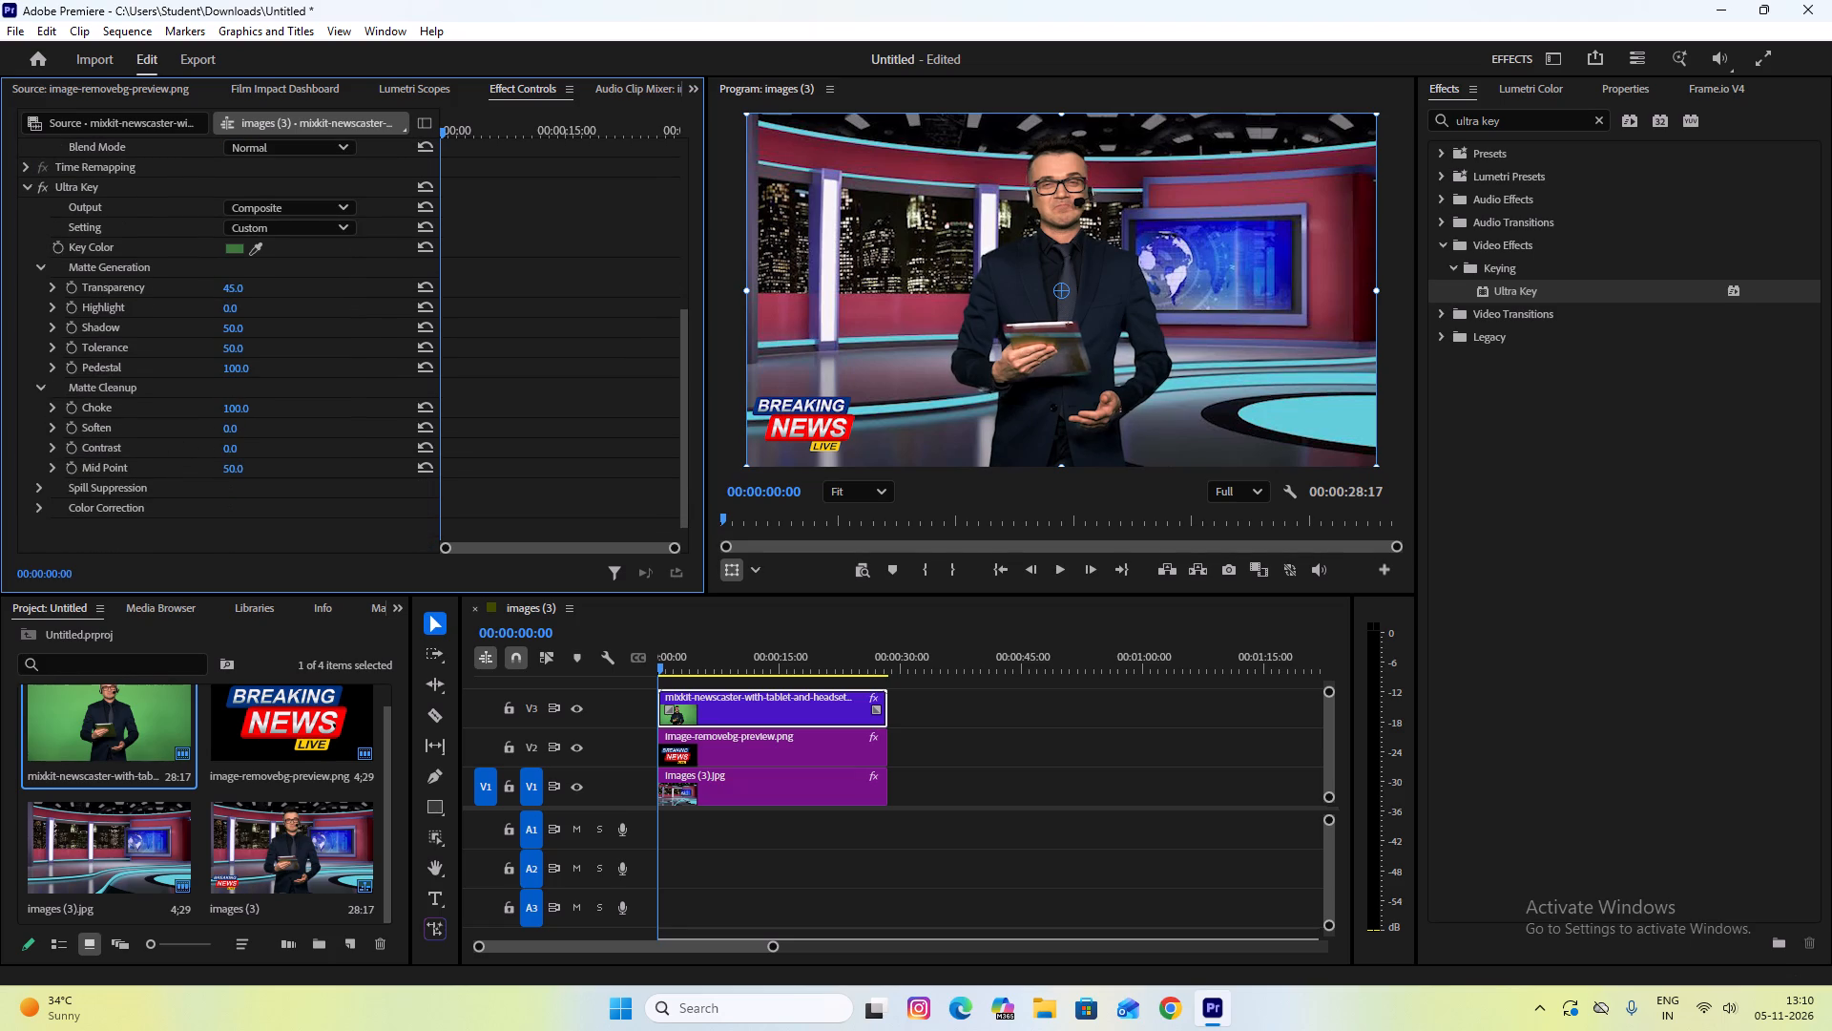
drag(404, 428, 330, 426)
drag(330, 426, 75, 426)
In Matte Cleanup, set the Choke to 22, Soften to 6 and Contrast to 40 to refine the newscaster's edges.
scroll(1035, 261, up, 8)
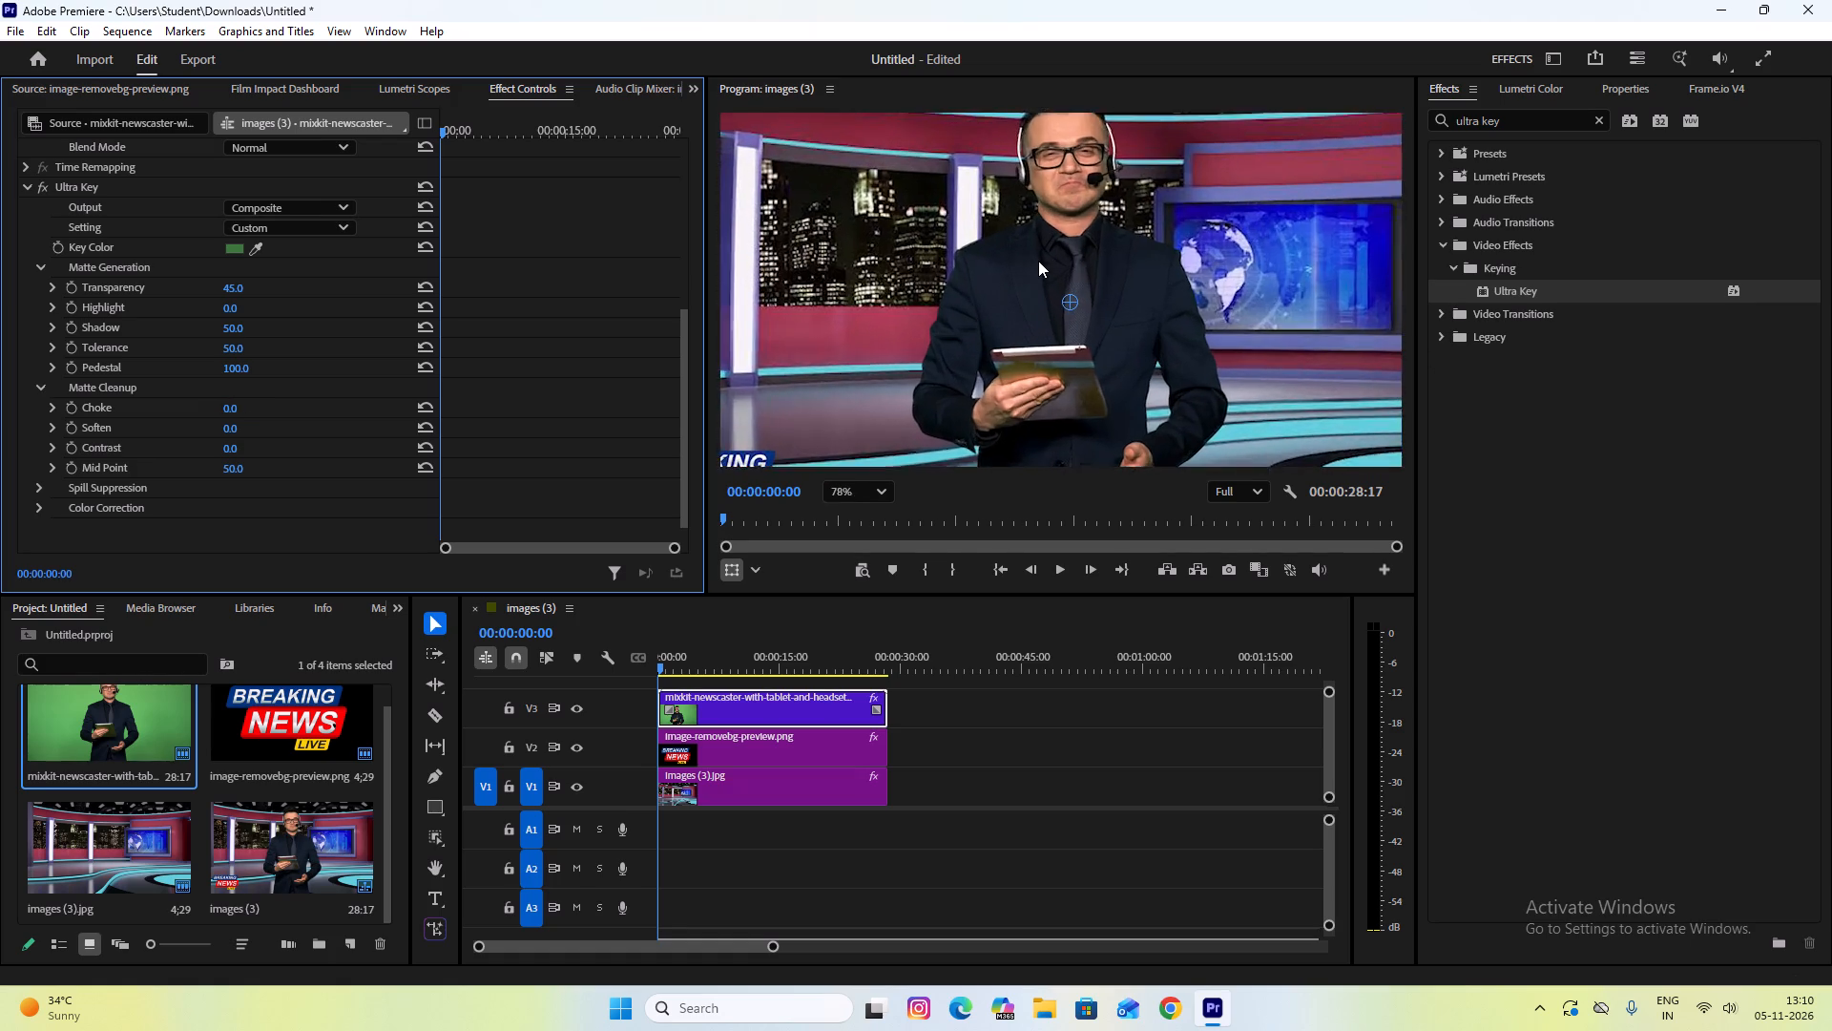
scroll(1038, 261, up, 8)
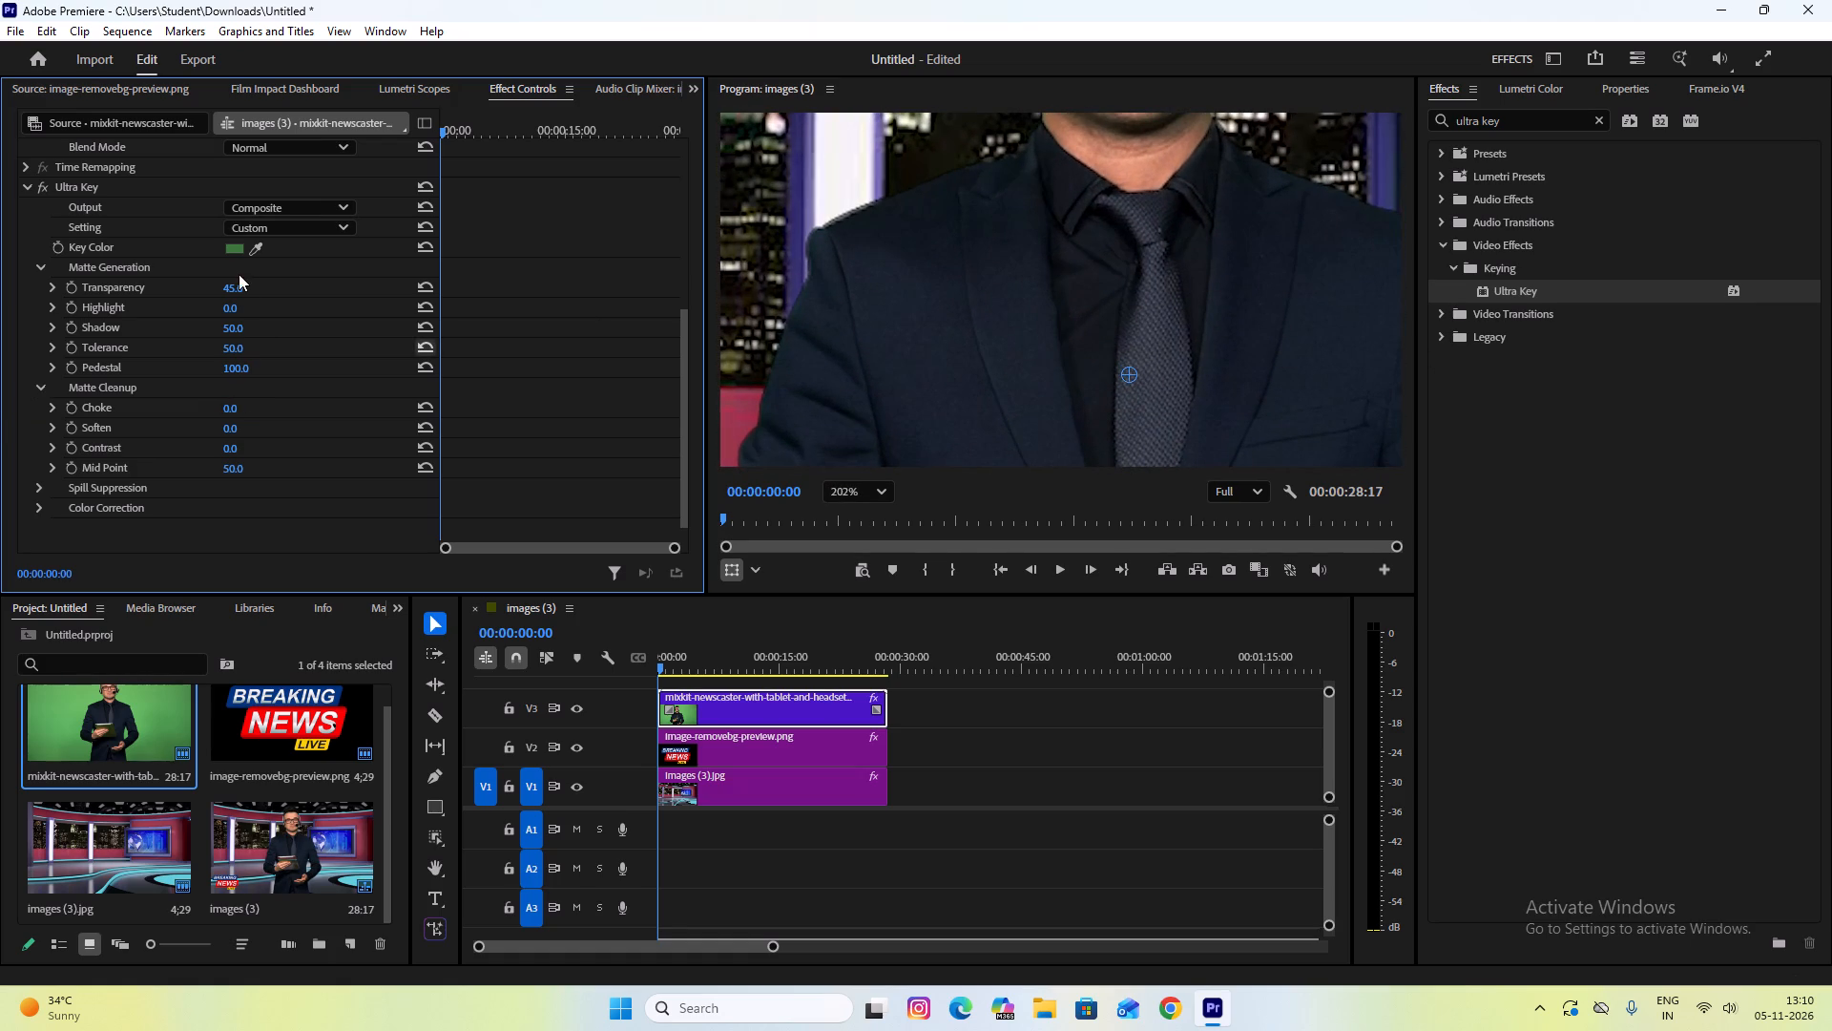
drag(230, 410, 239, 410)
drag(239, 410, 251, 410)
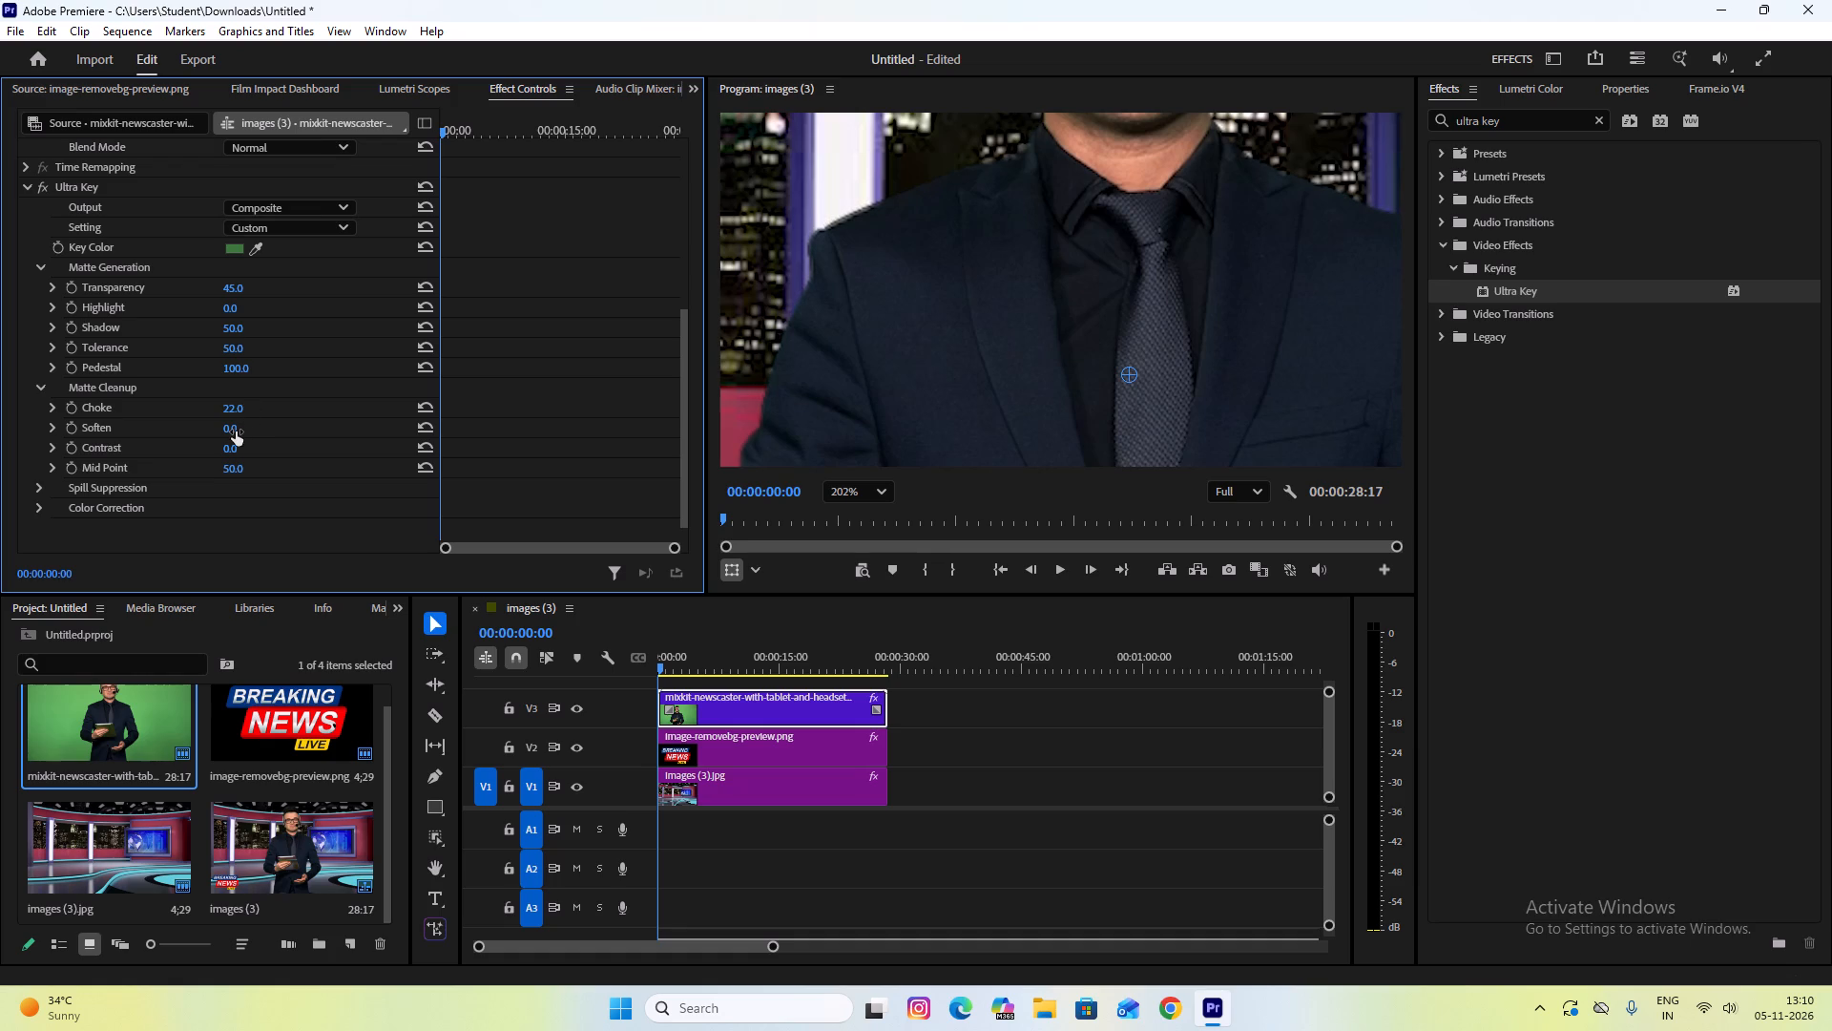
click(232, 431)
drag(230, 447, 263, 447)
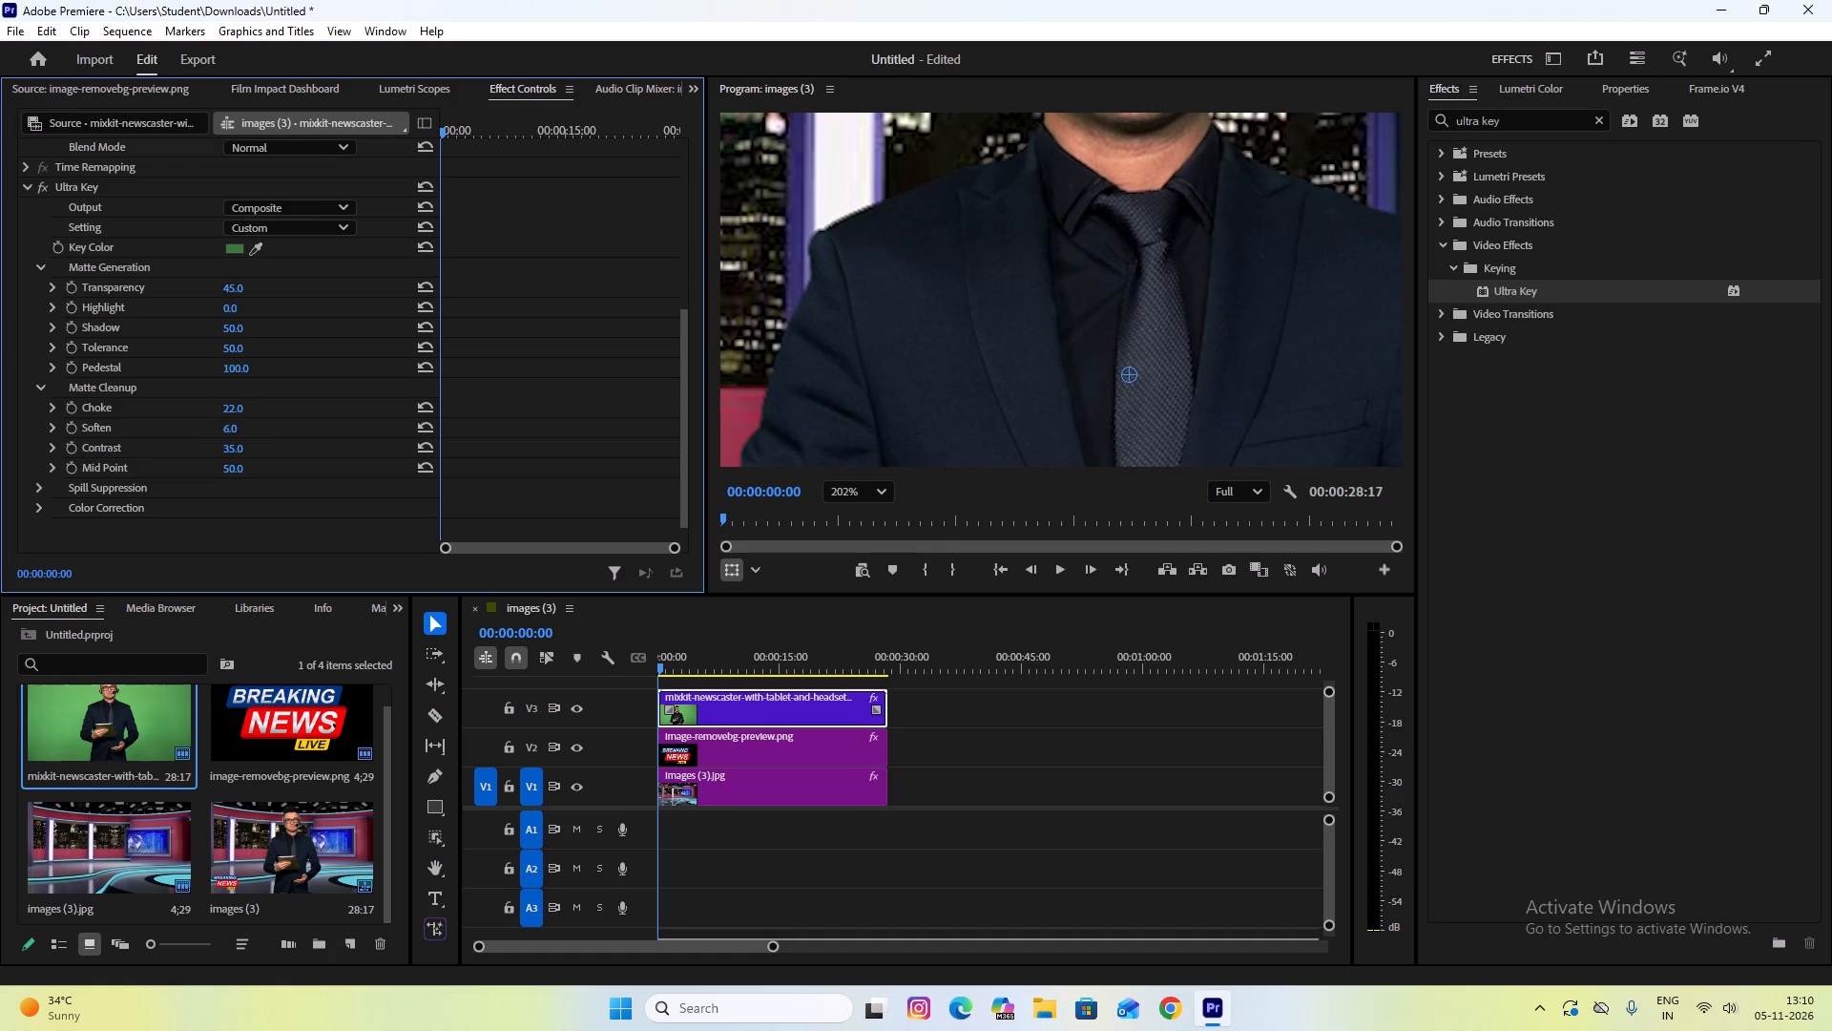
drag(263, 447, 249, 453)
Expand Ultra Key's Spill Suppression settings.
click(38, 482)
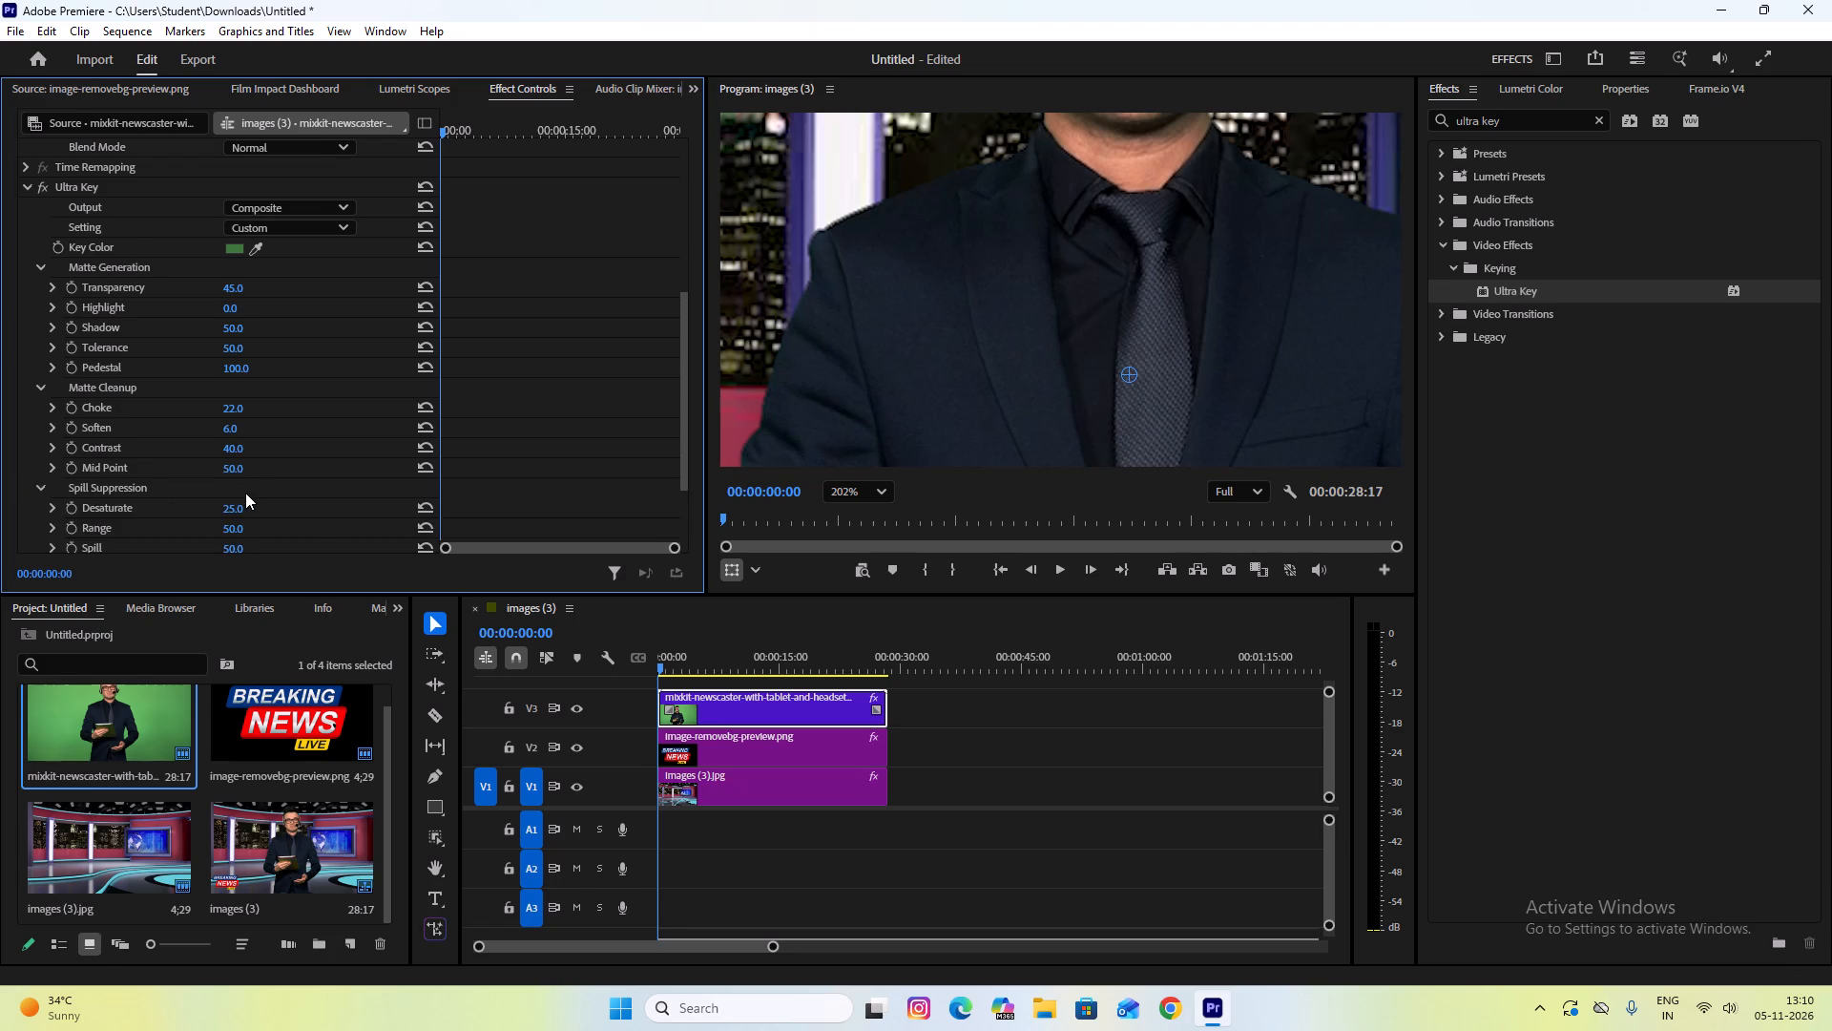
scroll(245, 493, down, 4)
scroll(1062, 316, down, 2)
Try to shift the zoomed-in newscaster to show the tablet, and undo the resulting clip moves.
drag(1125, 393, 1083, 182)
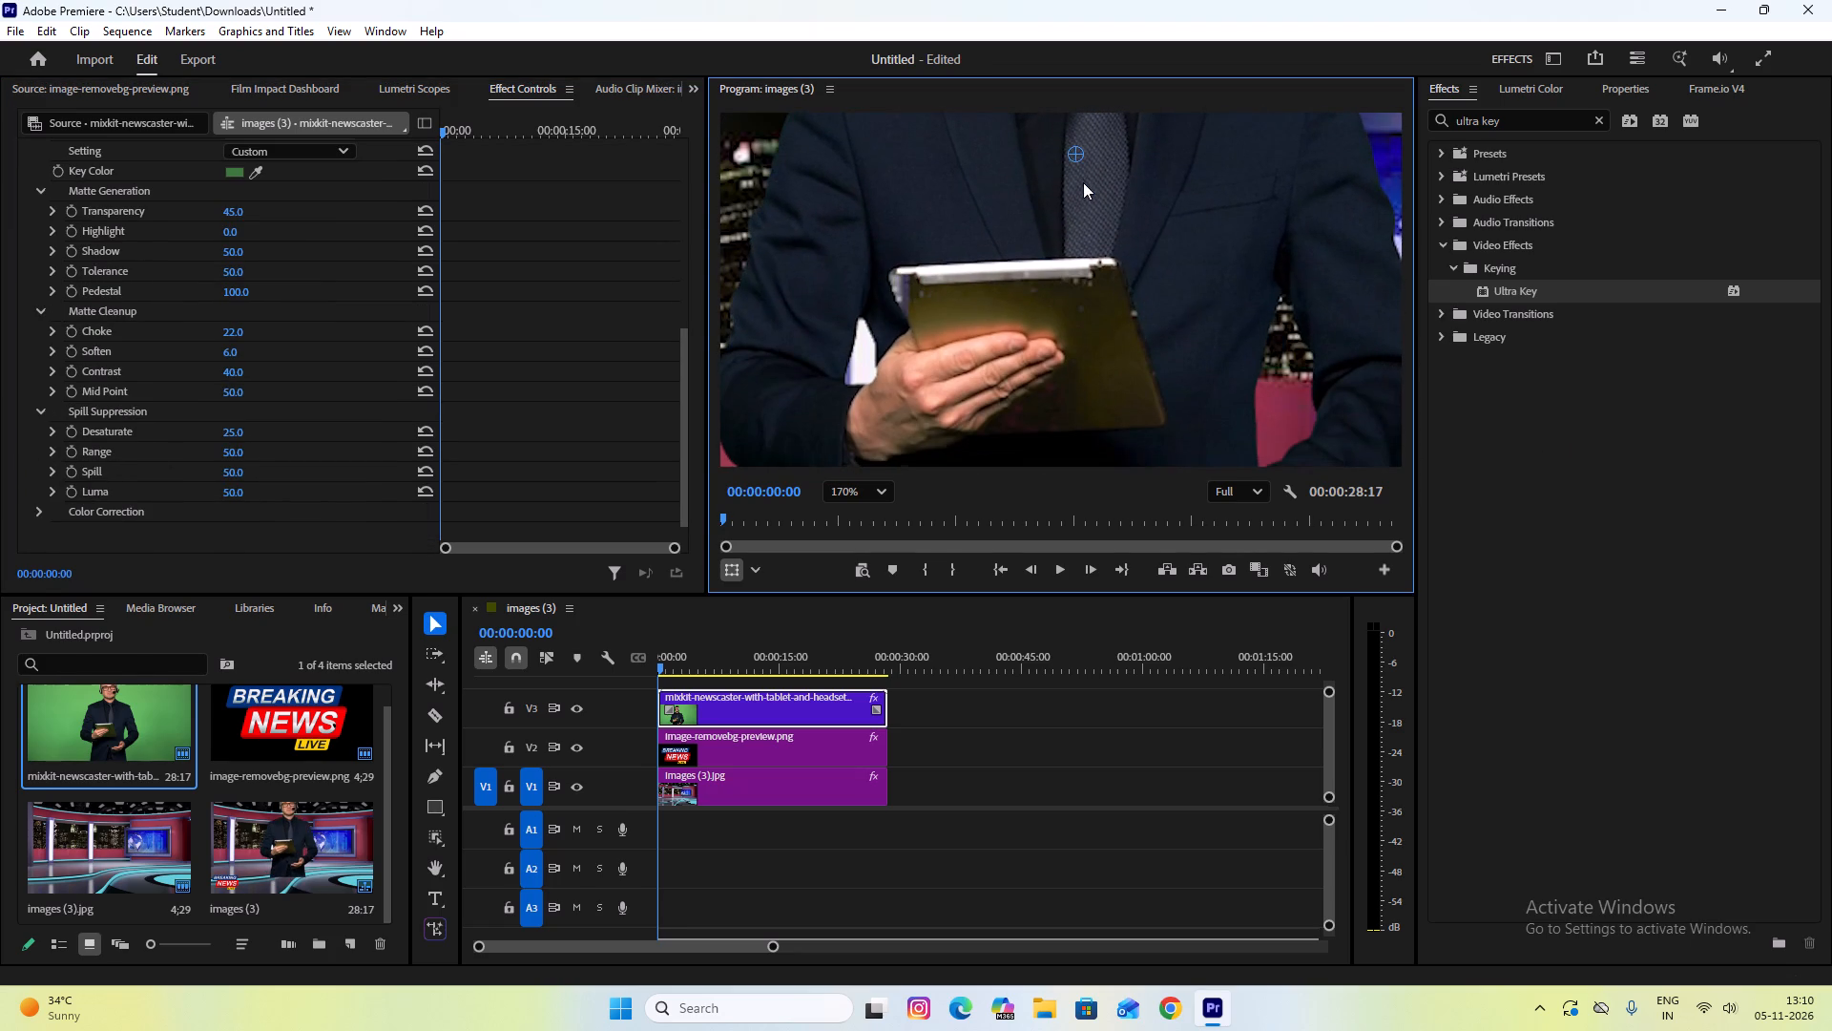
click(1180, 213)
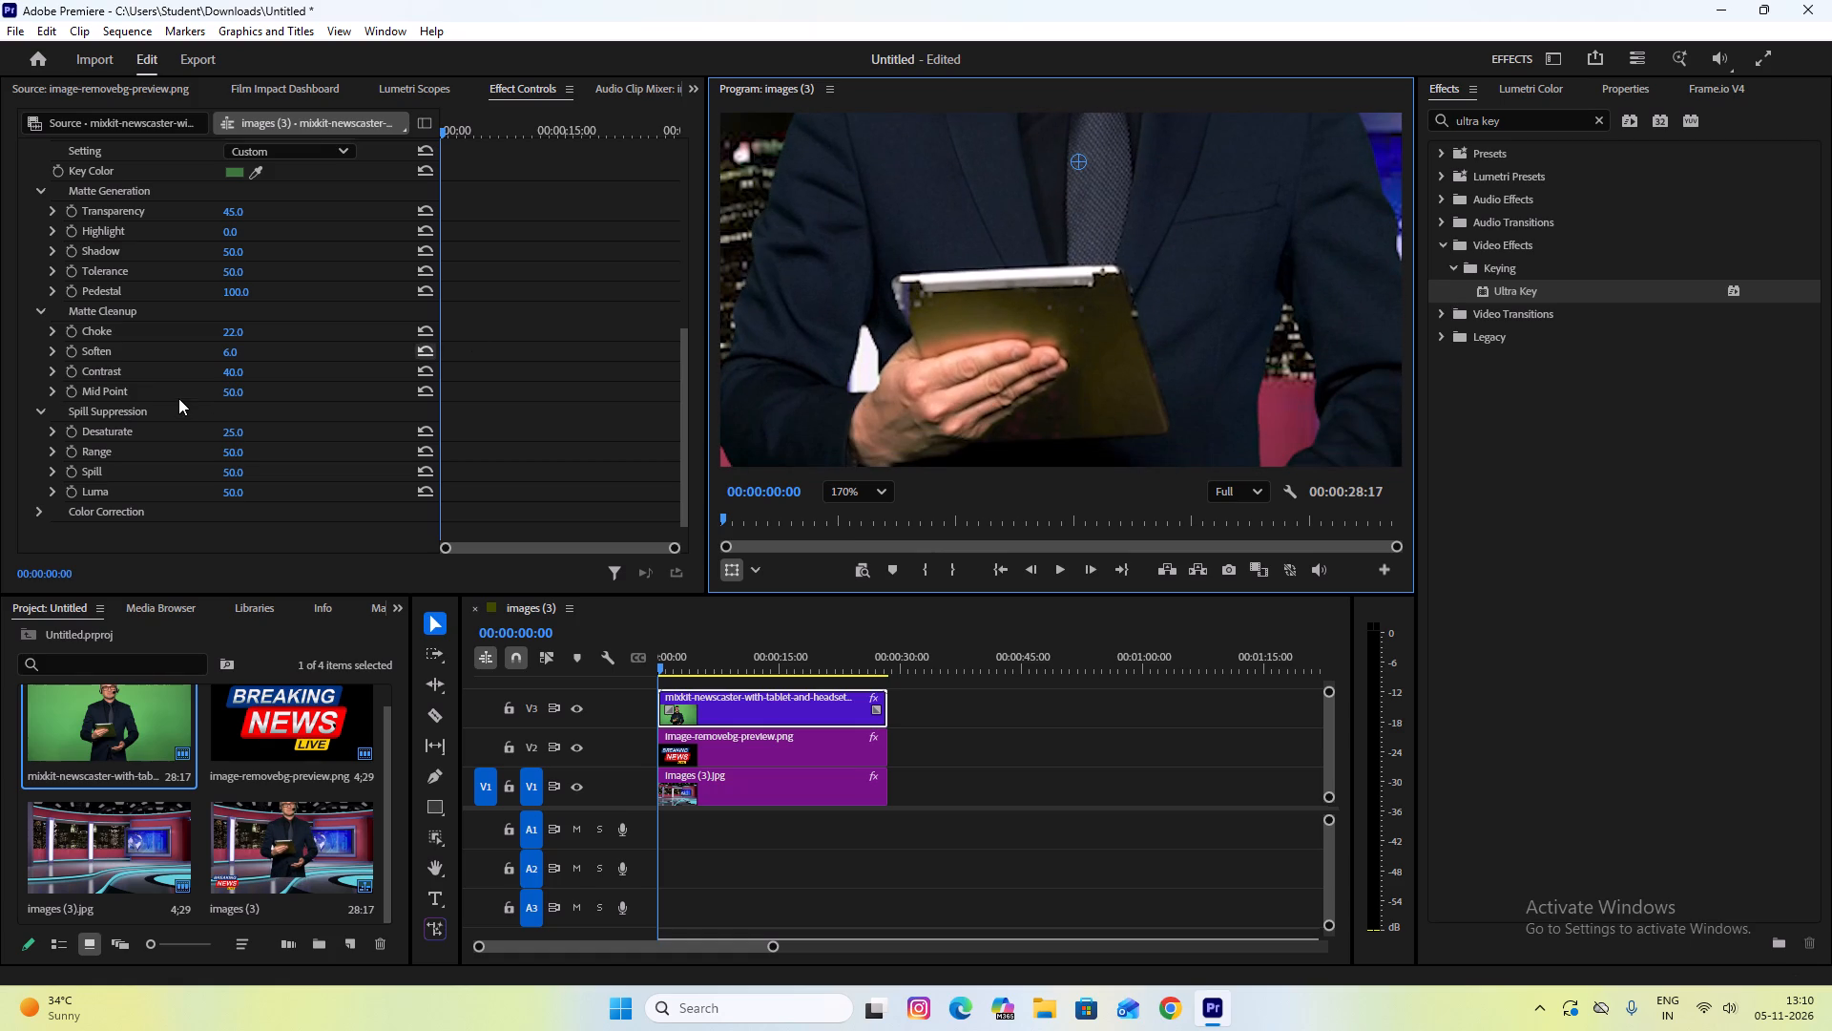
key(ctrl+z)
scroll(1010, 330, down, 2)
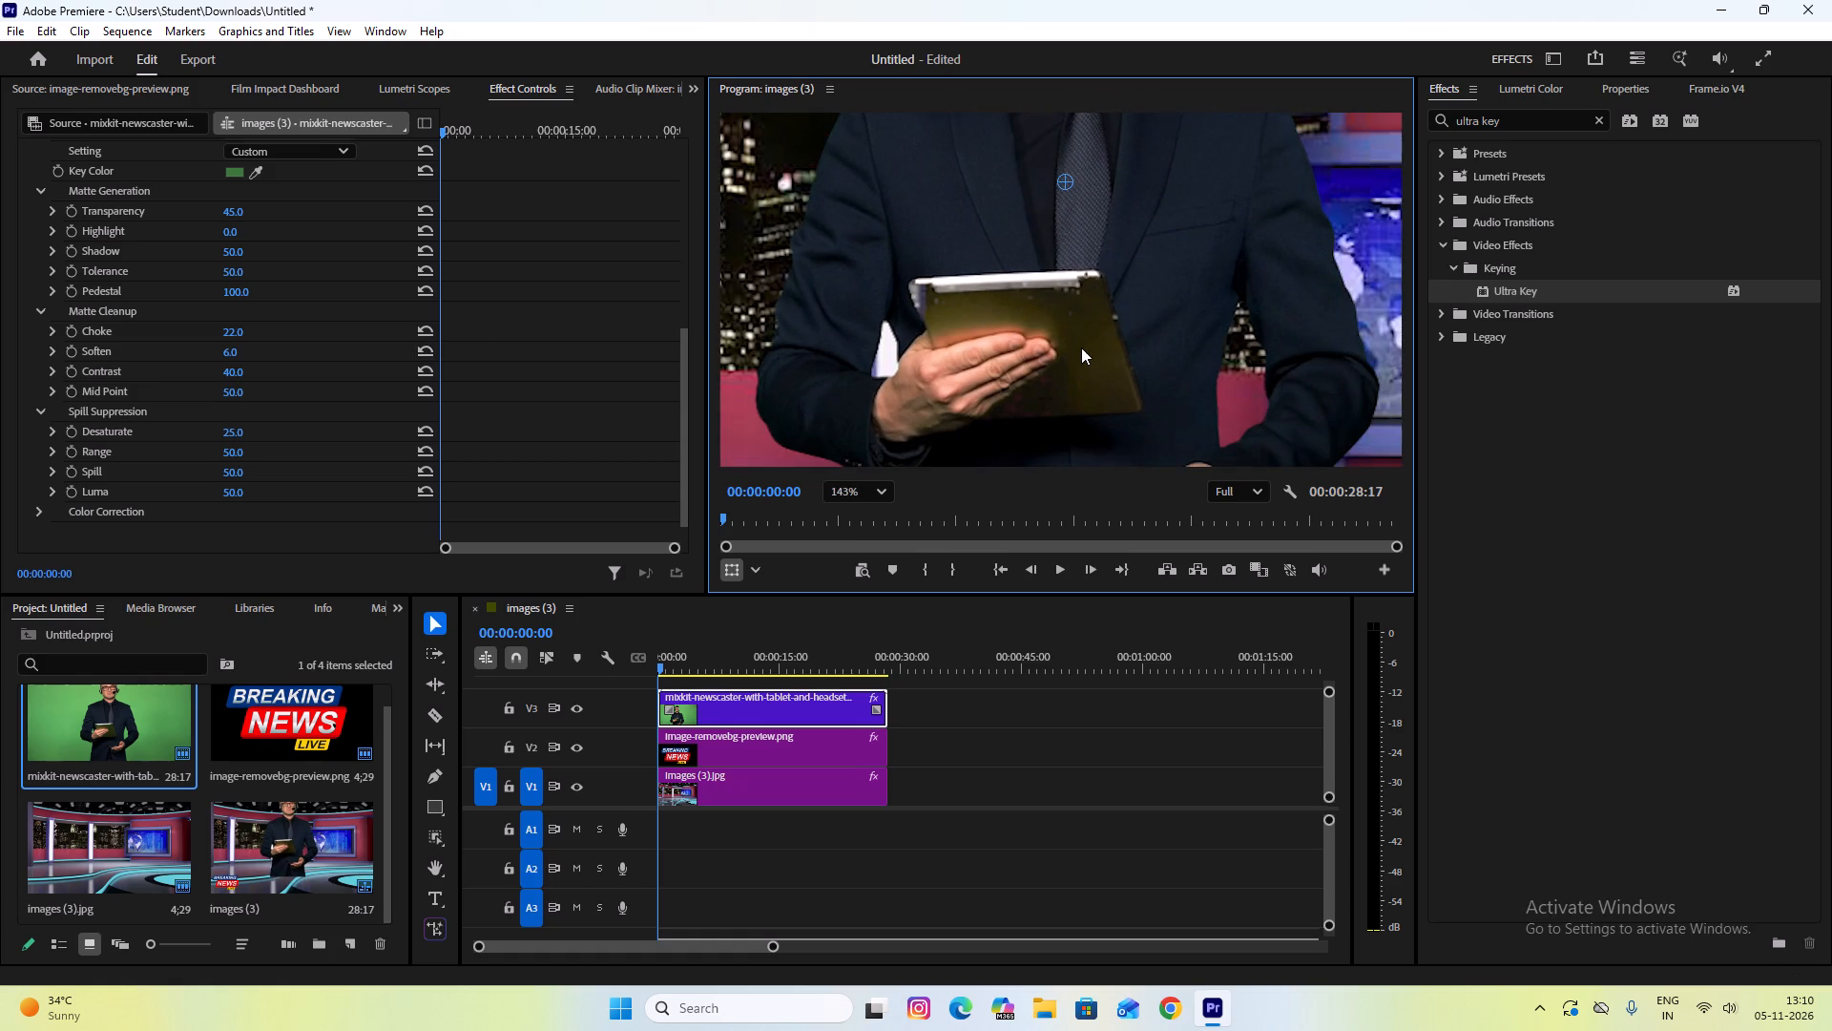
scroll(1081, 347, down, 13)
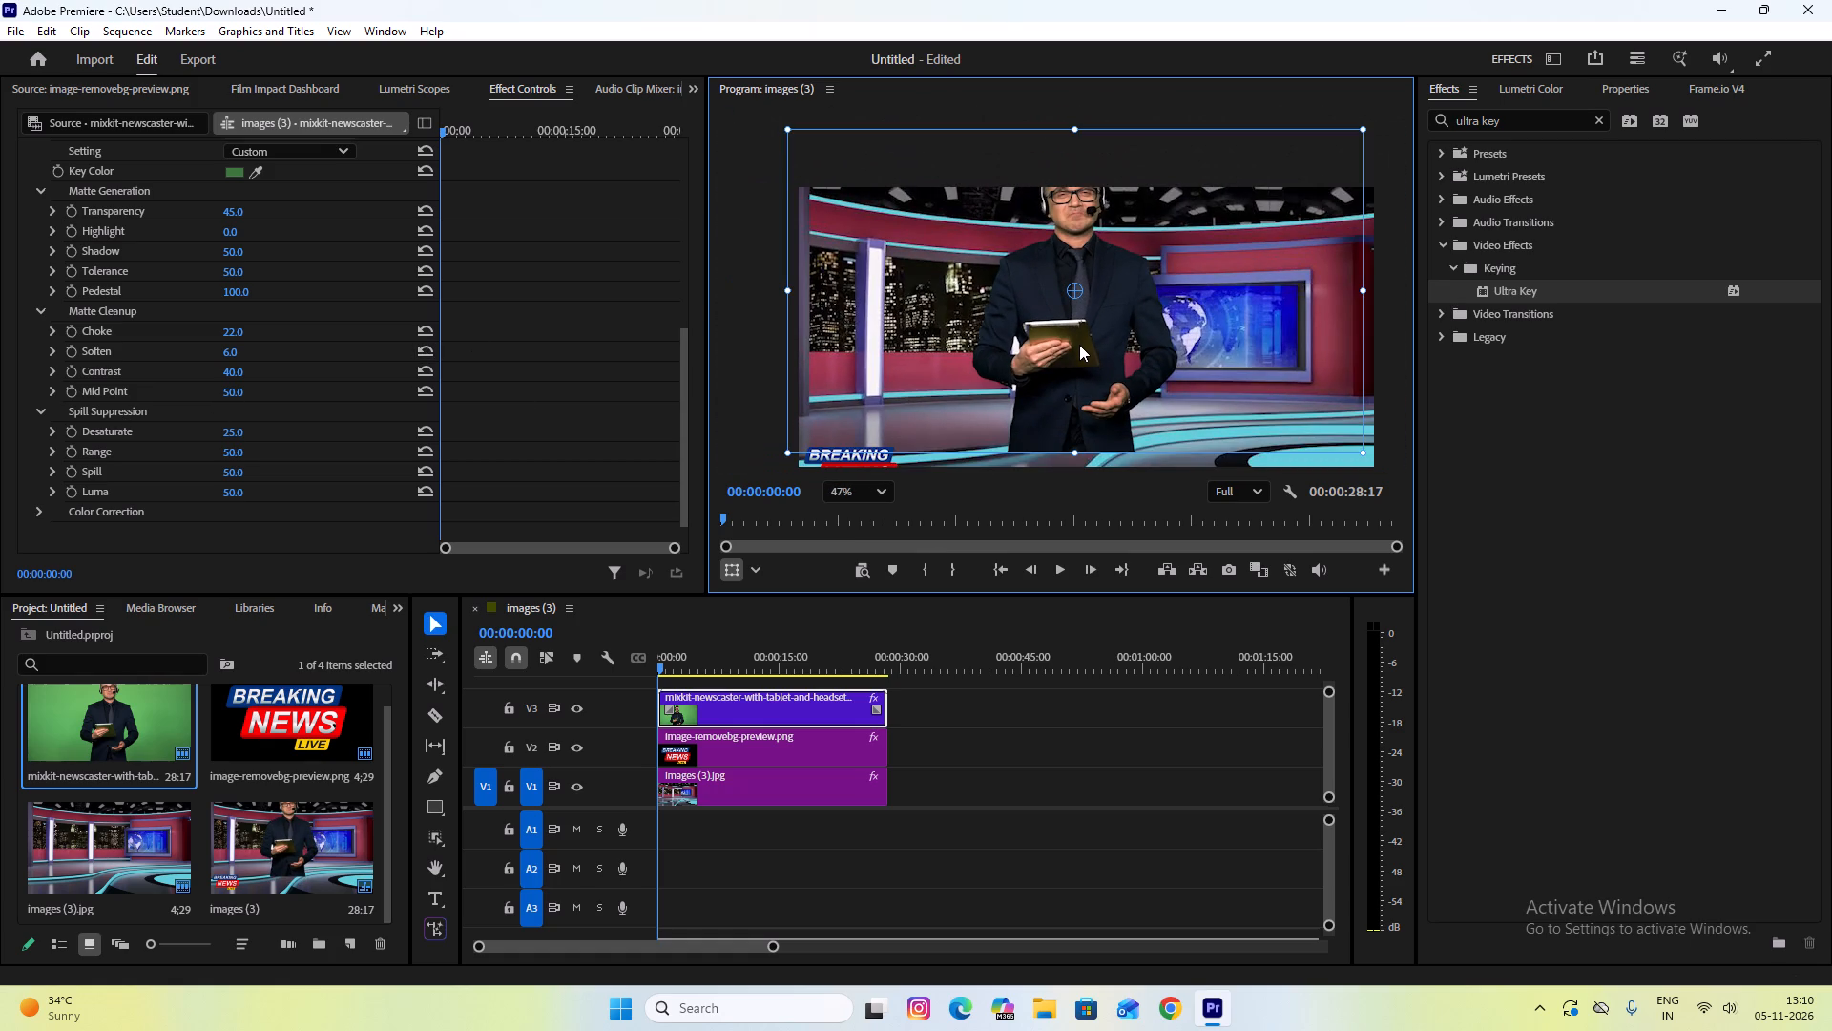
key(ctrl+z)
Play the first seconds of the sequence zoomed in and examine the key around the newscaster's body, hands and tablet.
scroll(1094, 368, up, 3)
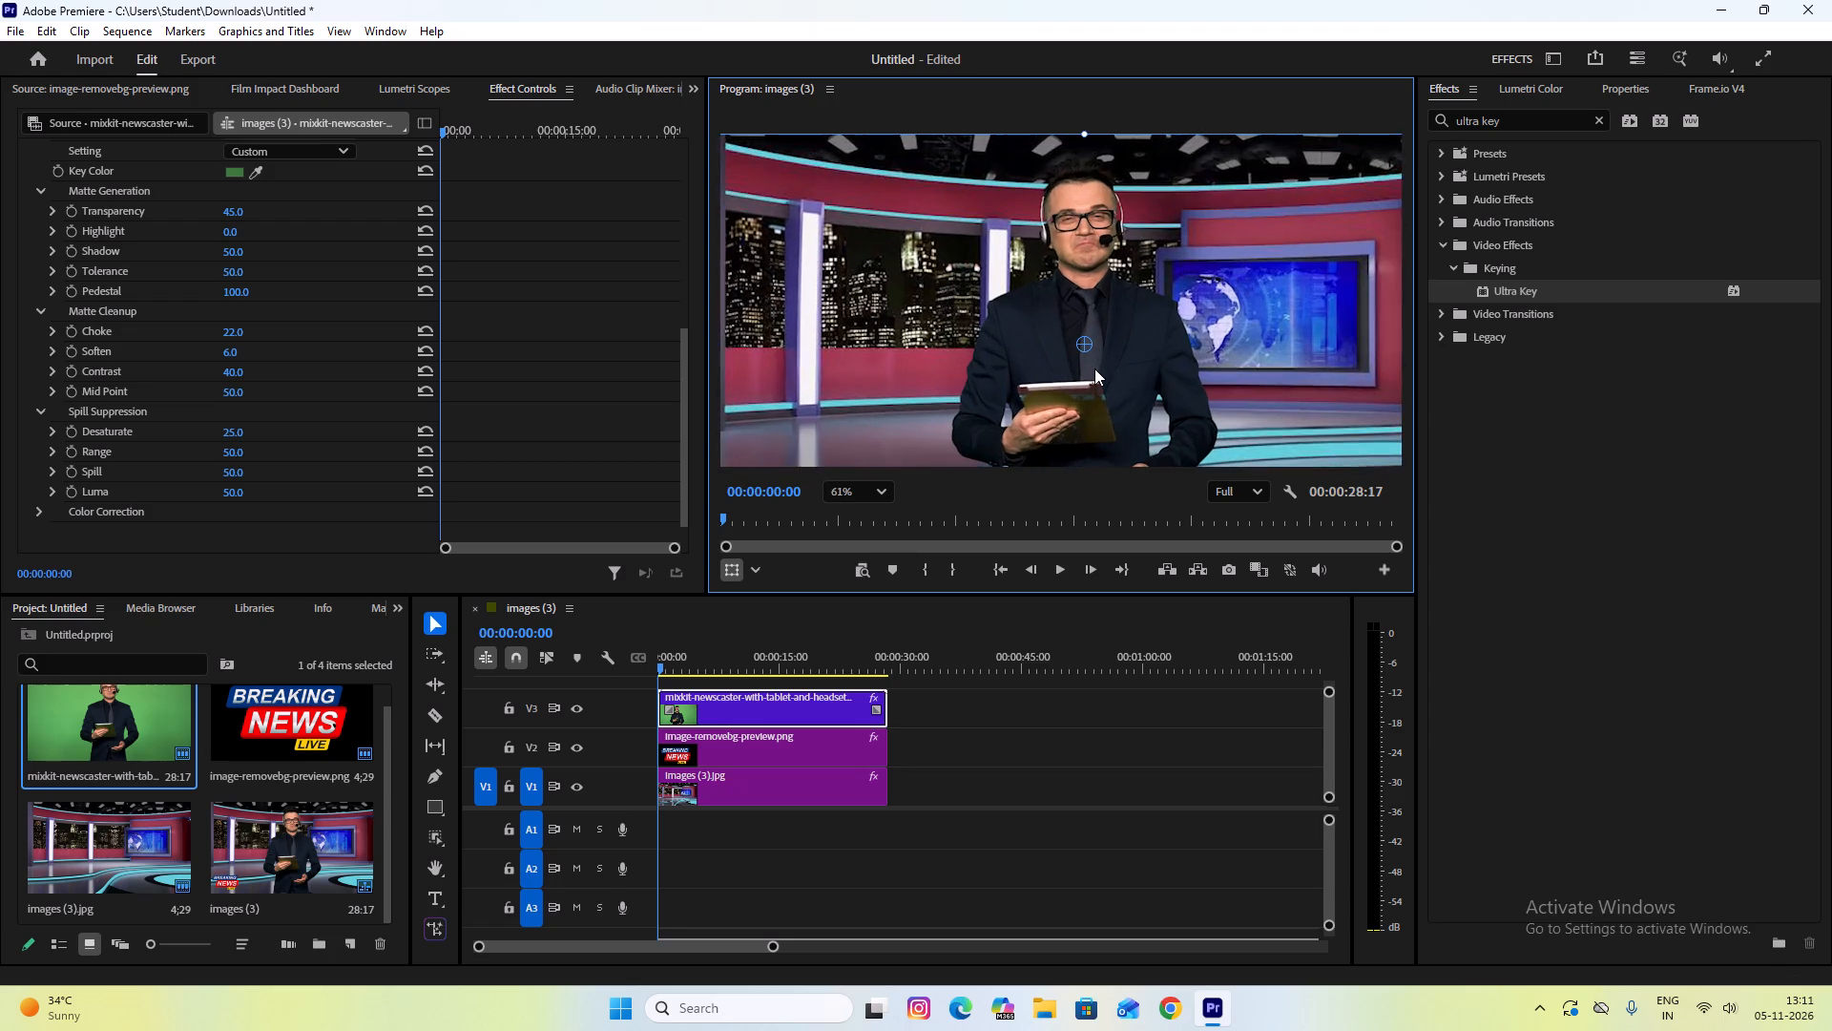
scroll(1094, 368, up, 5)
click(1071, 737)
scroll(1054, 355, up, 1)
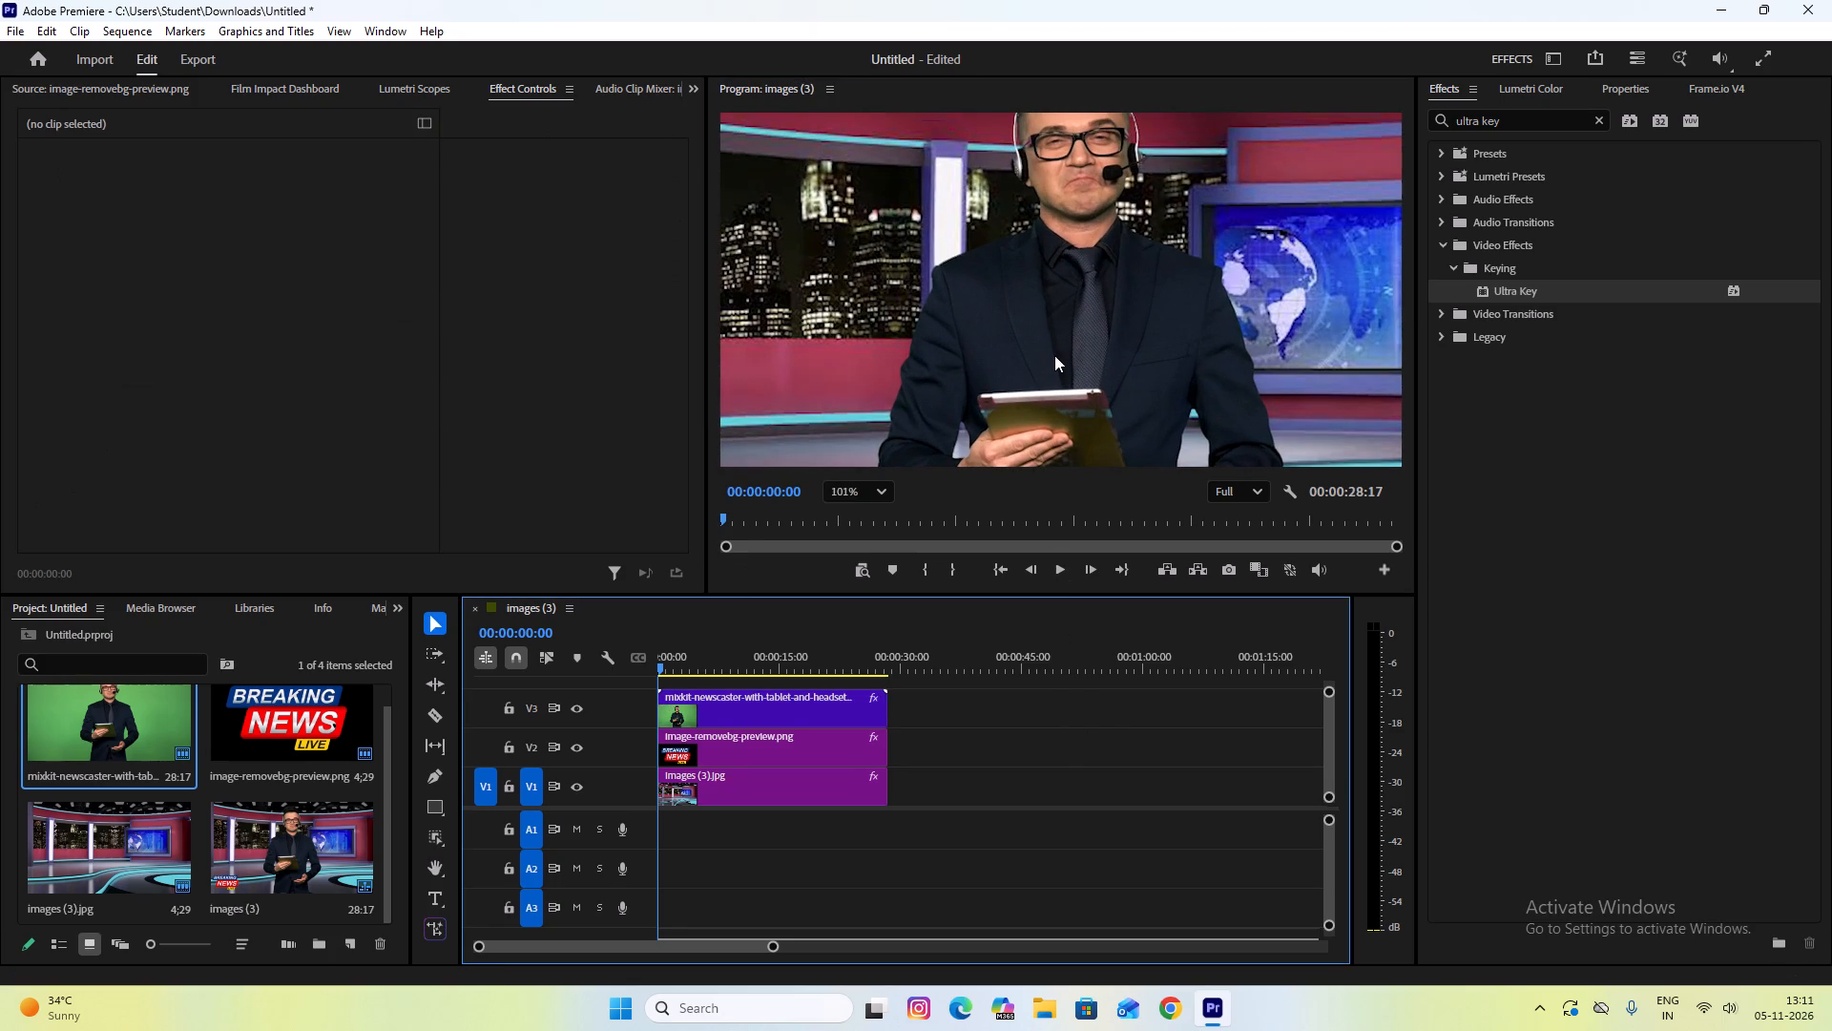
scroll(1054, 355, up, 2)
drag(1099, 368, 1093, 251)
key(space)
key(space)
key(space)
key(space)
key(space)
key(space)
key(space)
key(space)
key(space)
drag(1099, 374, 1084, 263)
click(1088, 336)
click(1059, 567)
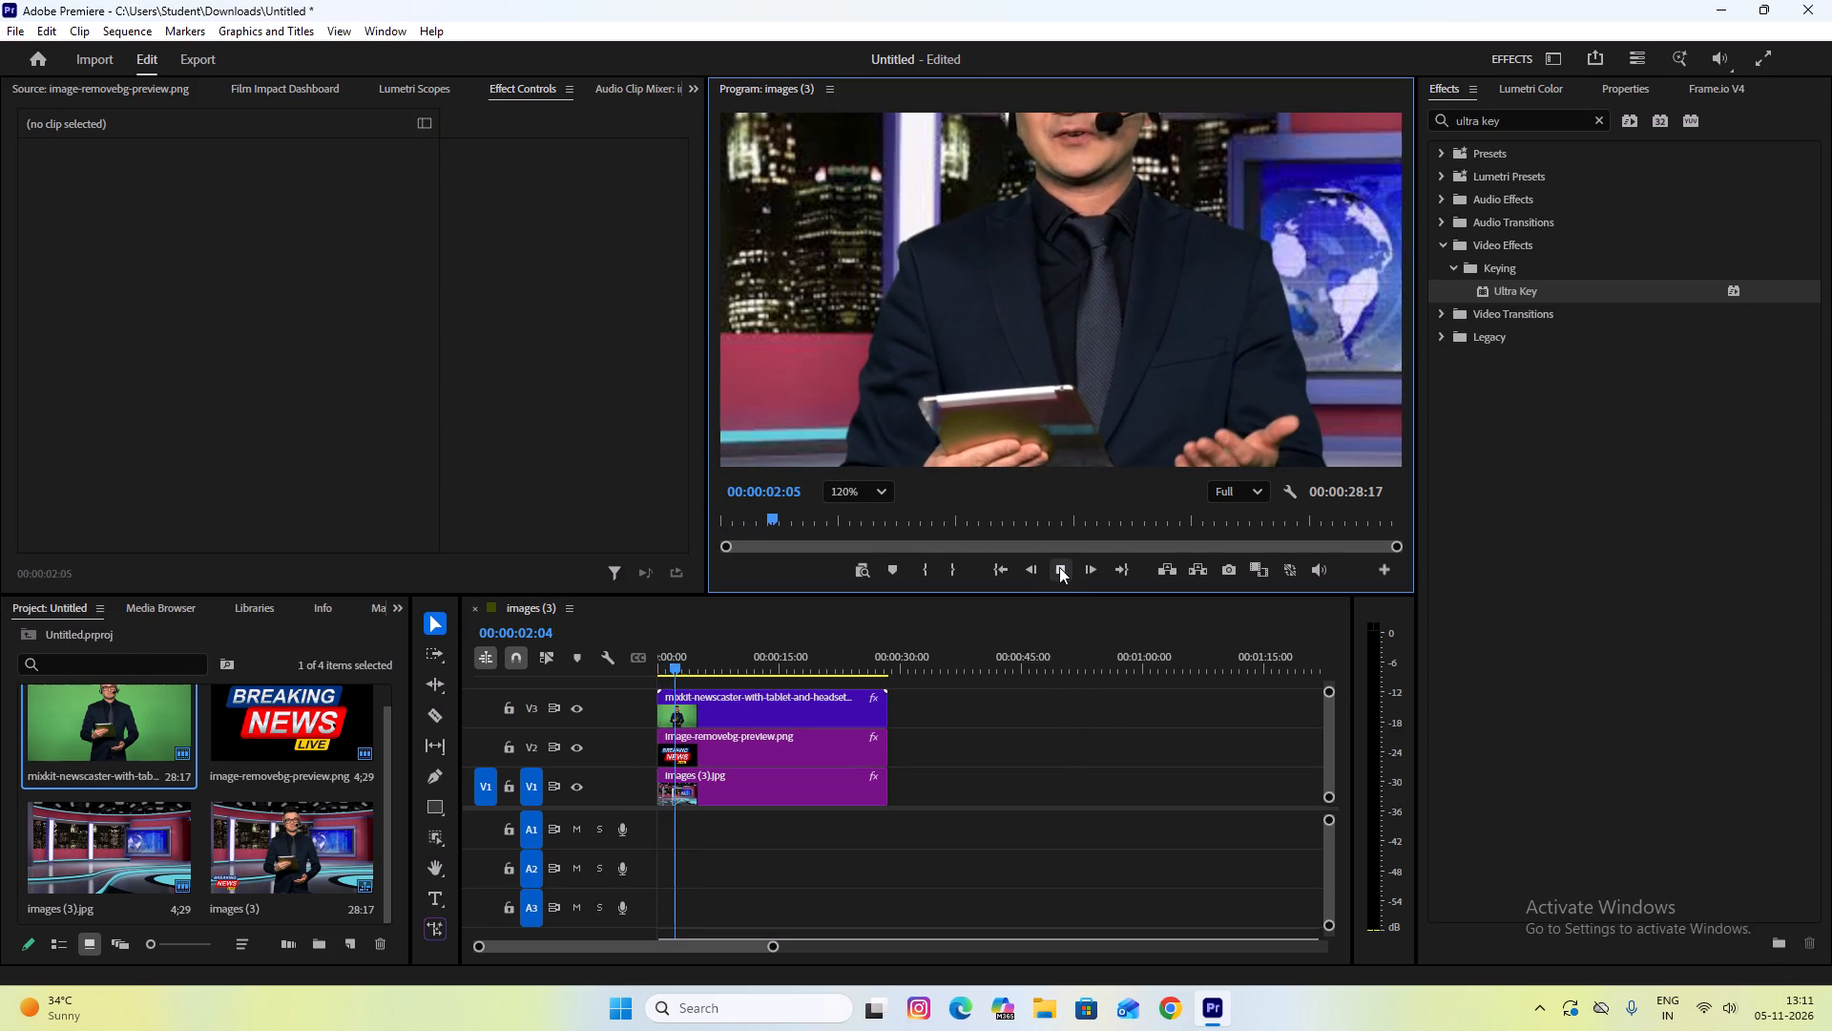
scroll(1043, 377, down, 3)
scroll(1043, 368, up, 2)
key(space)
key(space)
key(space)
key(space)
key(space)
key(space)
key(space)
drag(1093, 368, 1080, 261)
click(1151, 359)
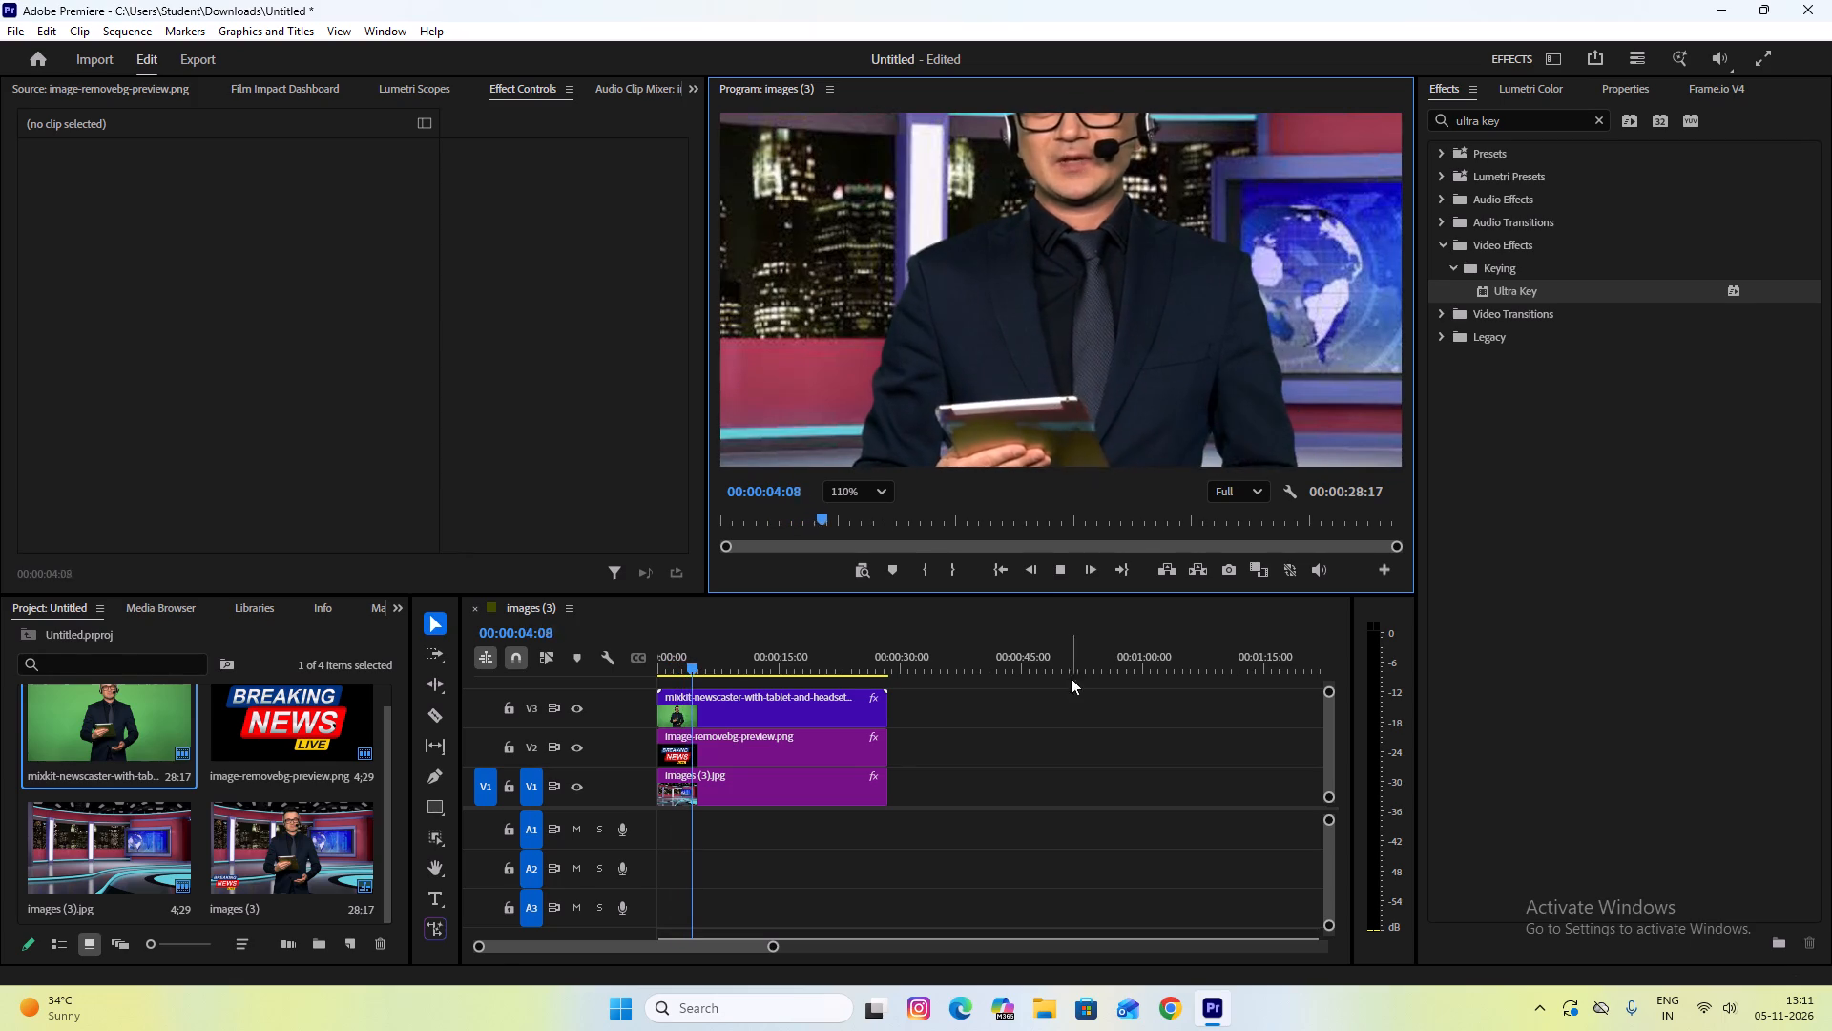
click(1061, 572)
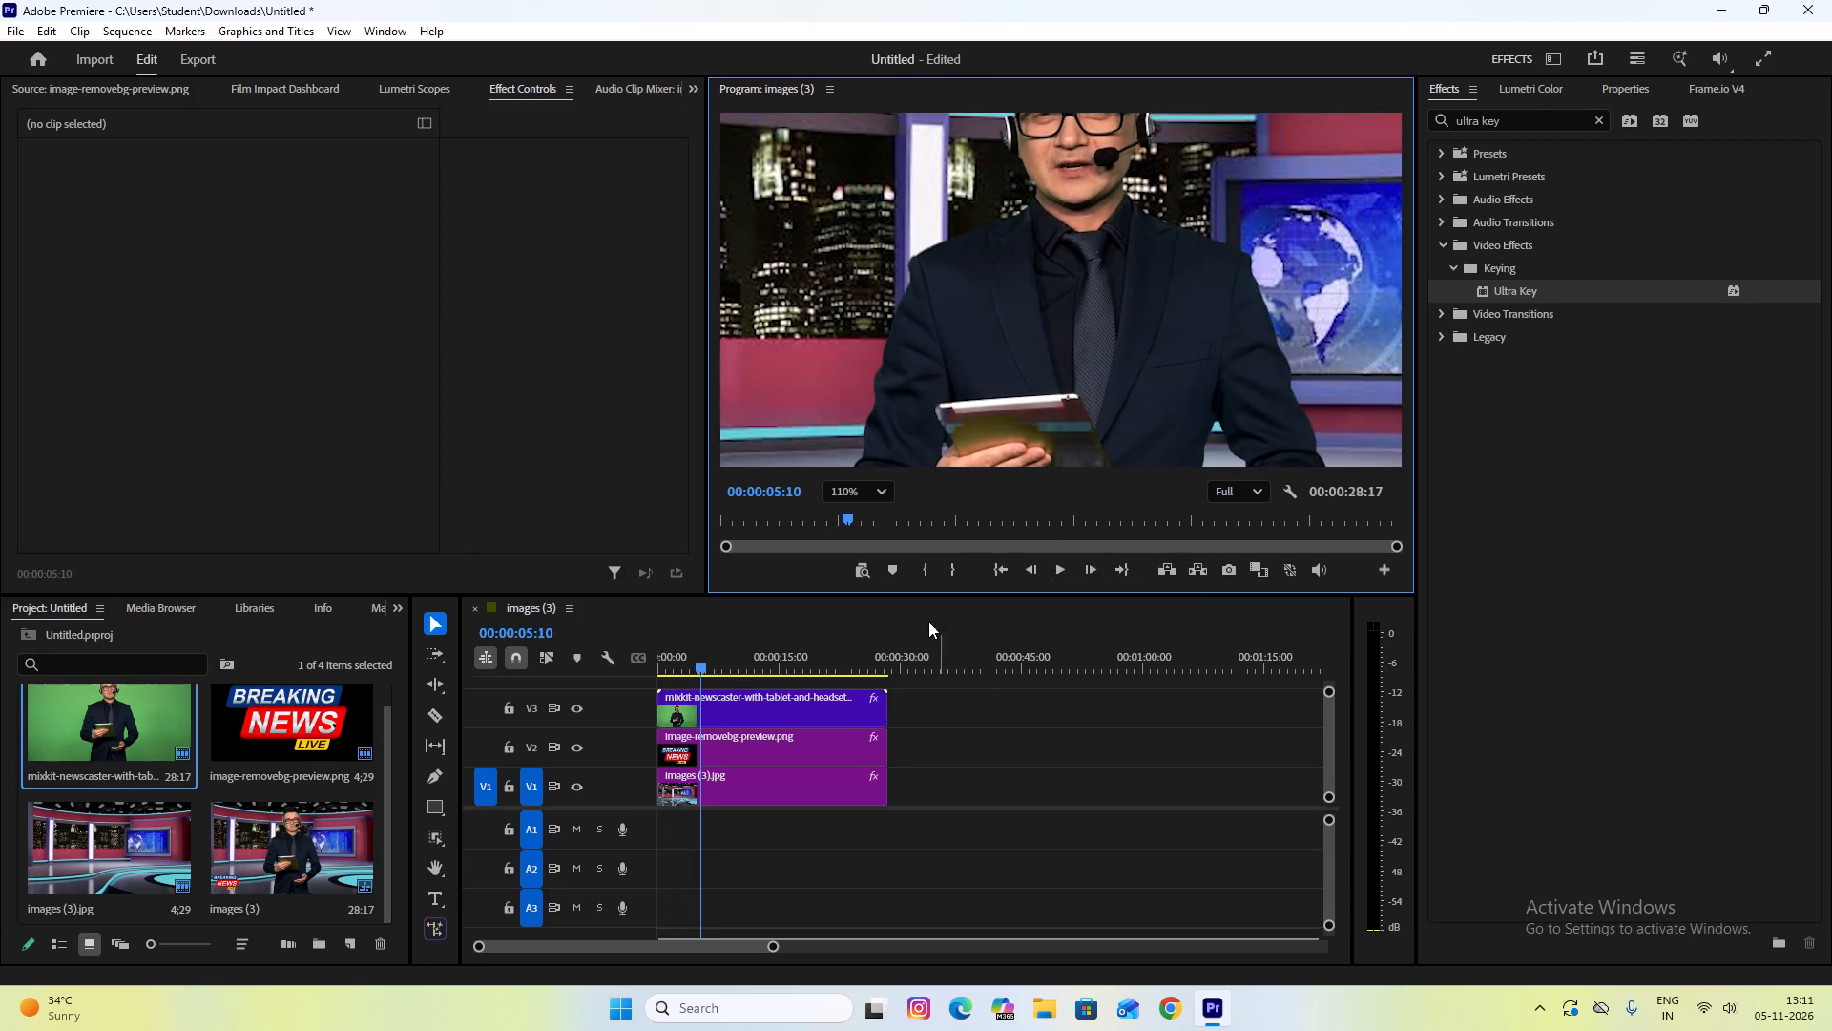
click(885, 492)
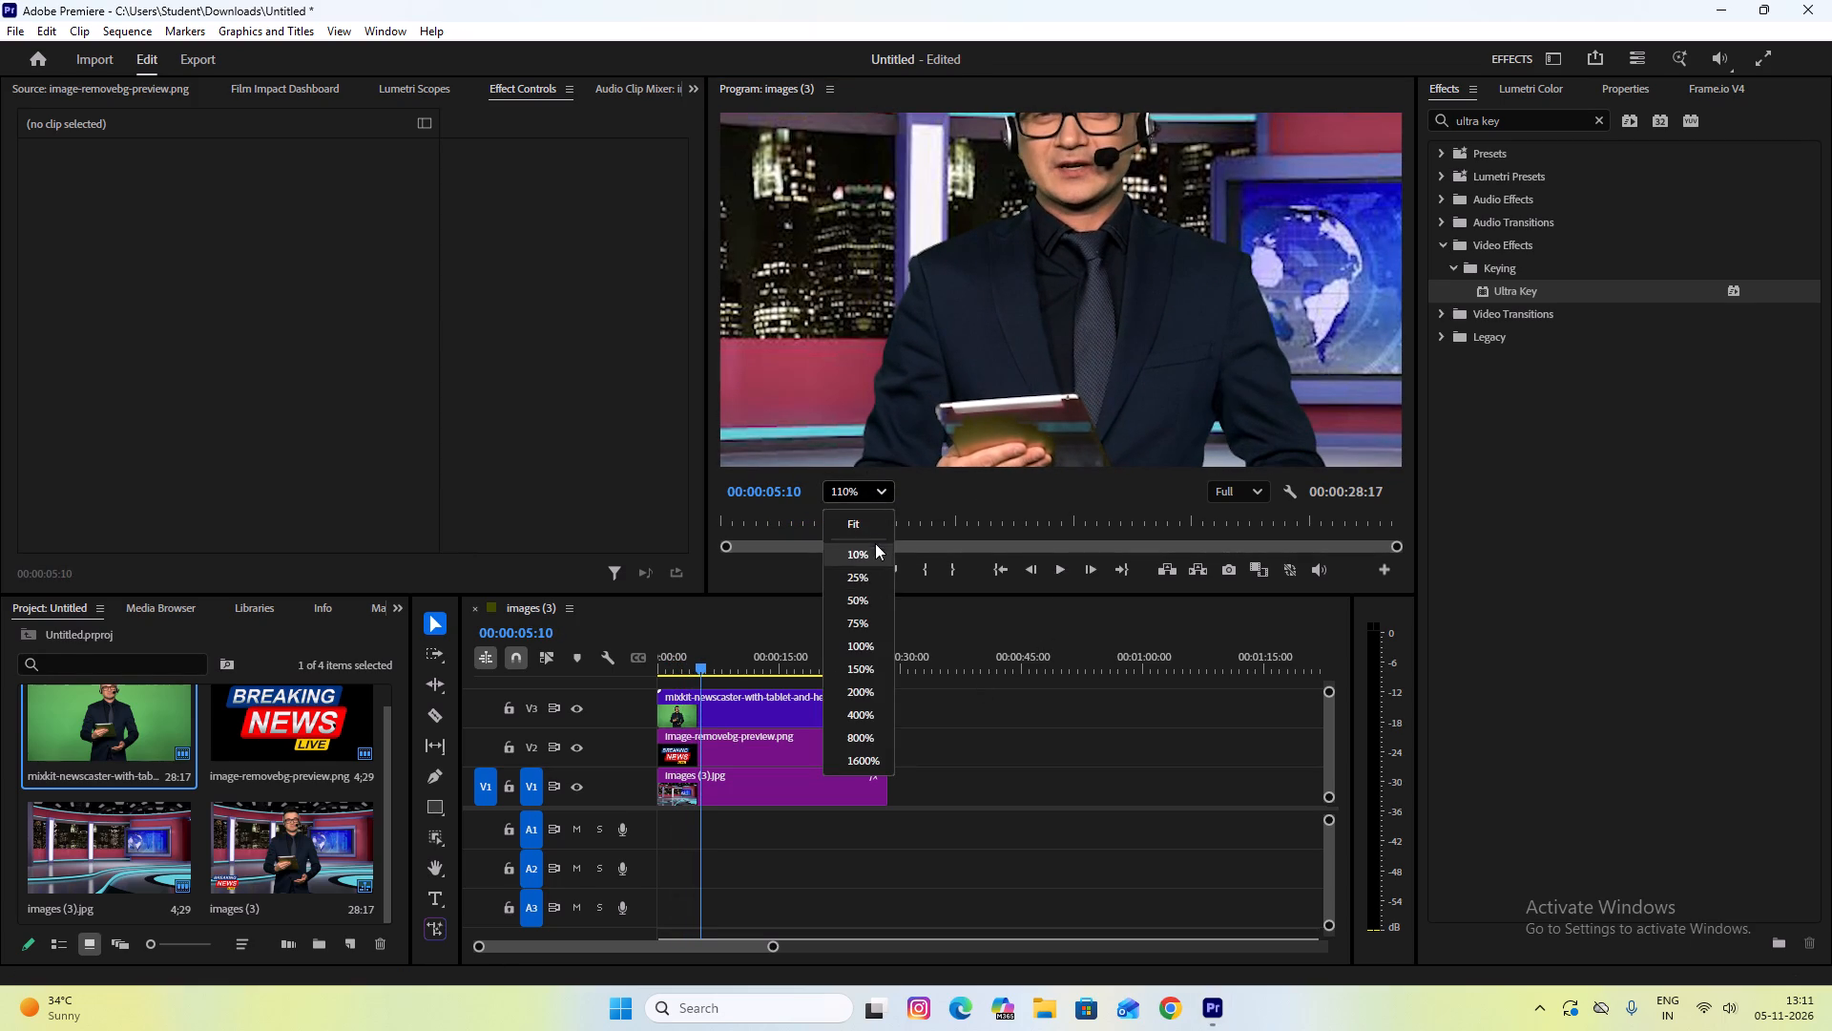
click(872, 535)
scroll(1045, 387, up, 9)
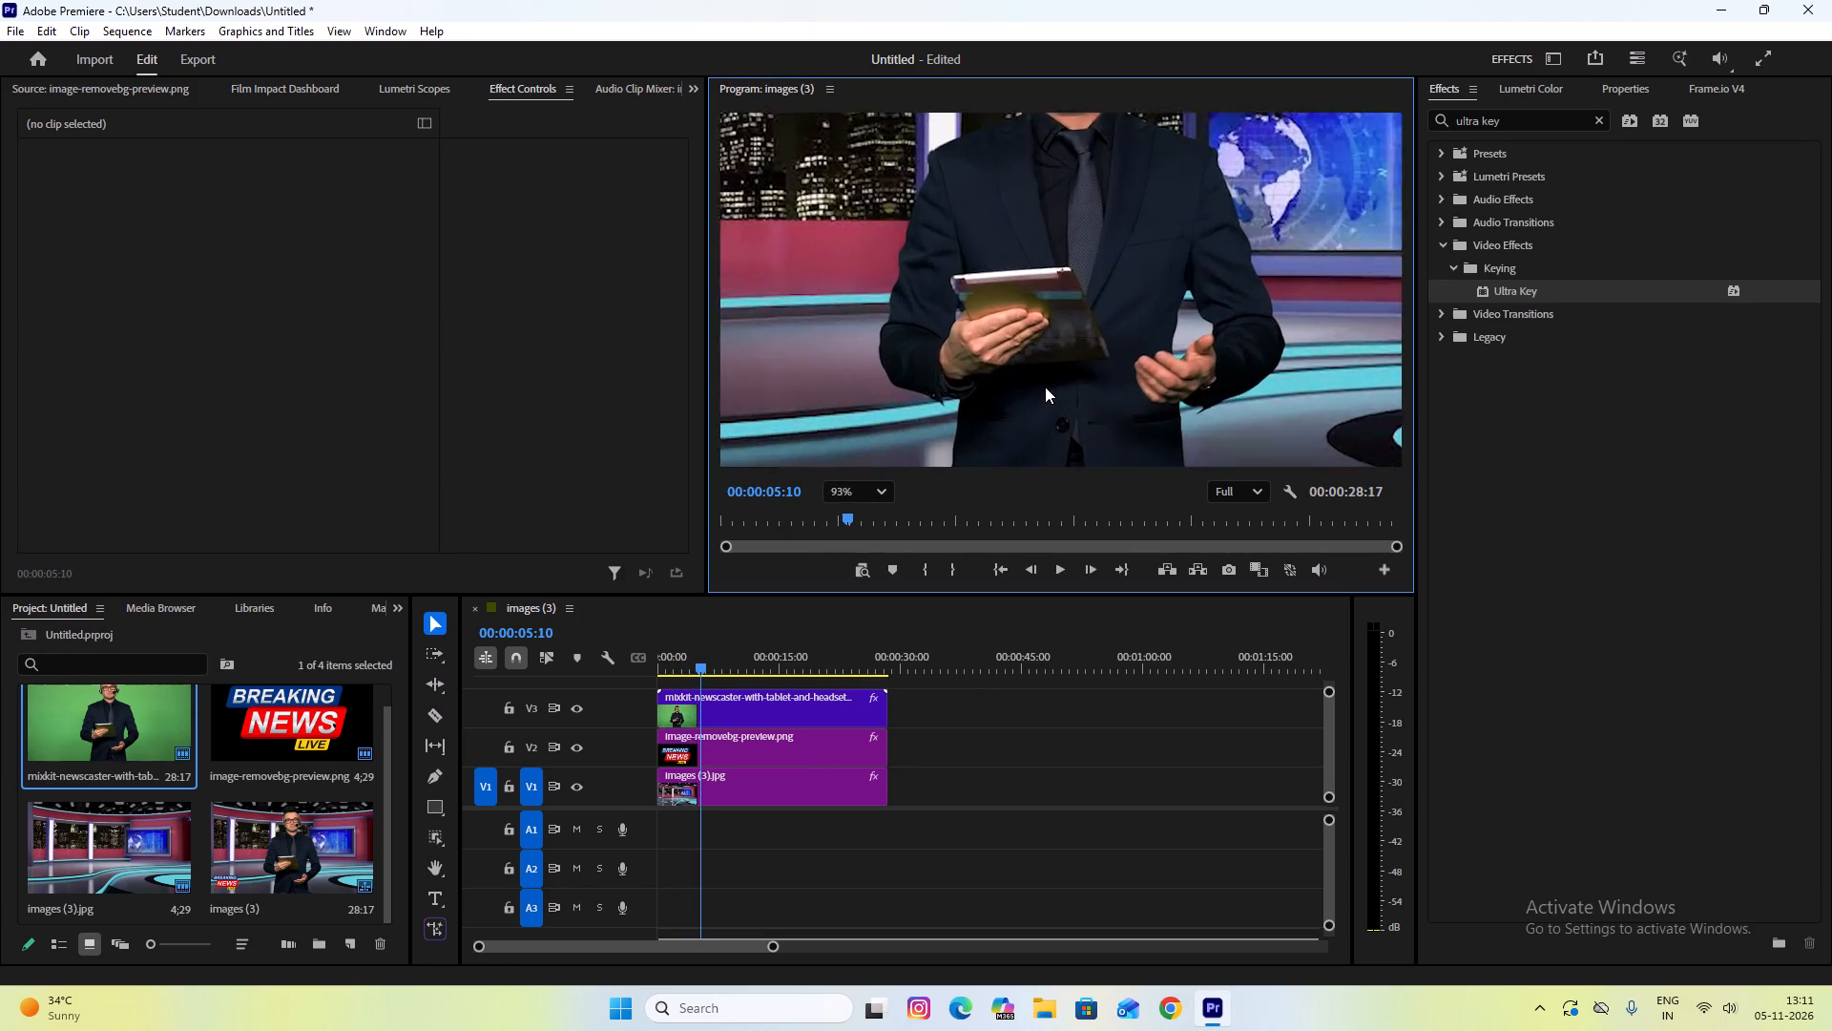
scroll(1045, 387, up, 3)
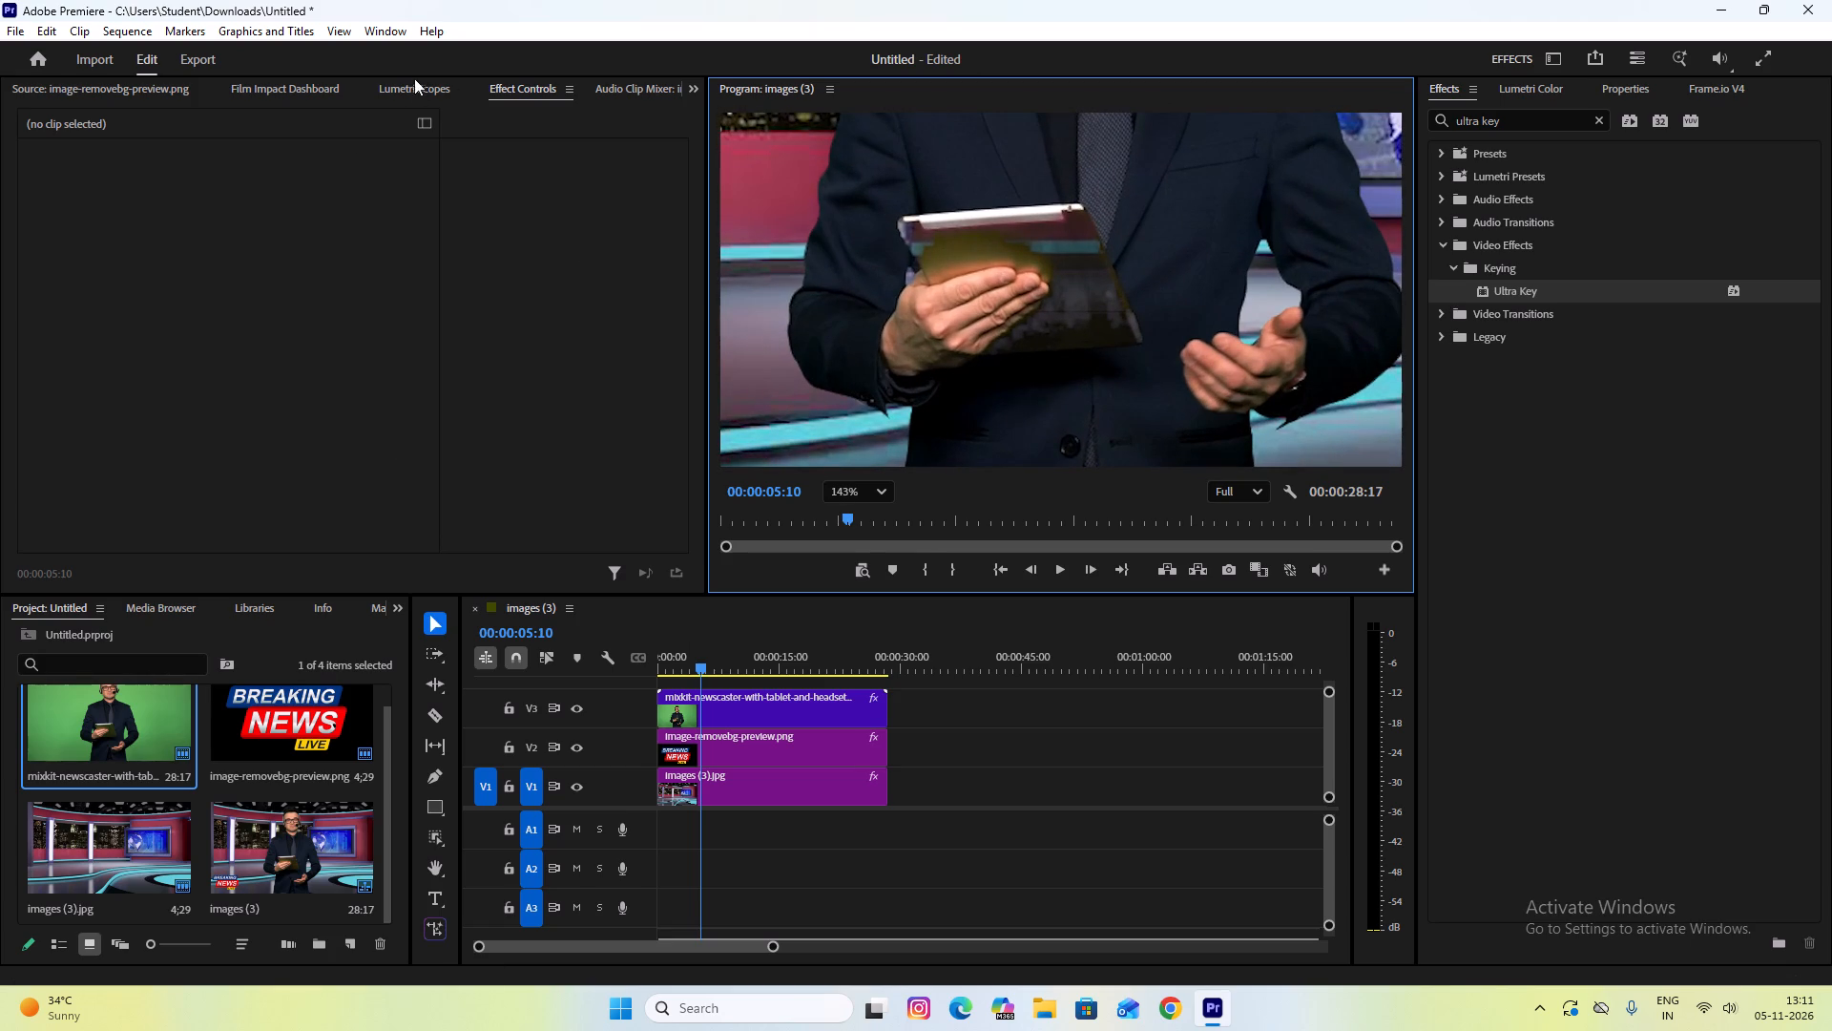
Select the newscaster clip on V3 and expand Ultra Key's Color Correction settings.
click(510, 97)
click(777, 701)
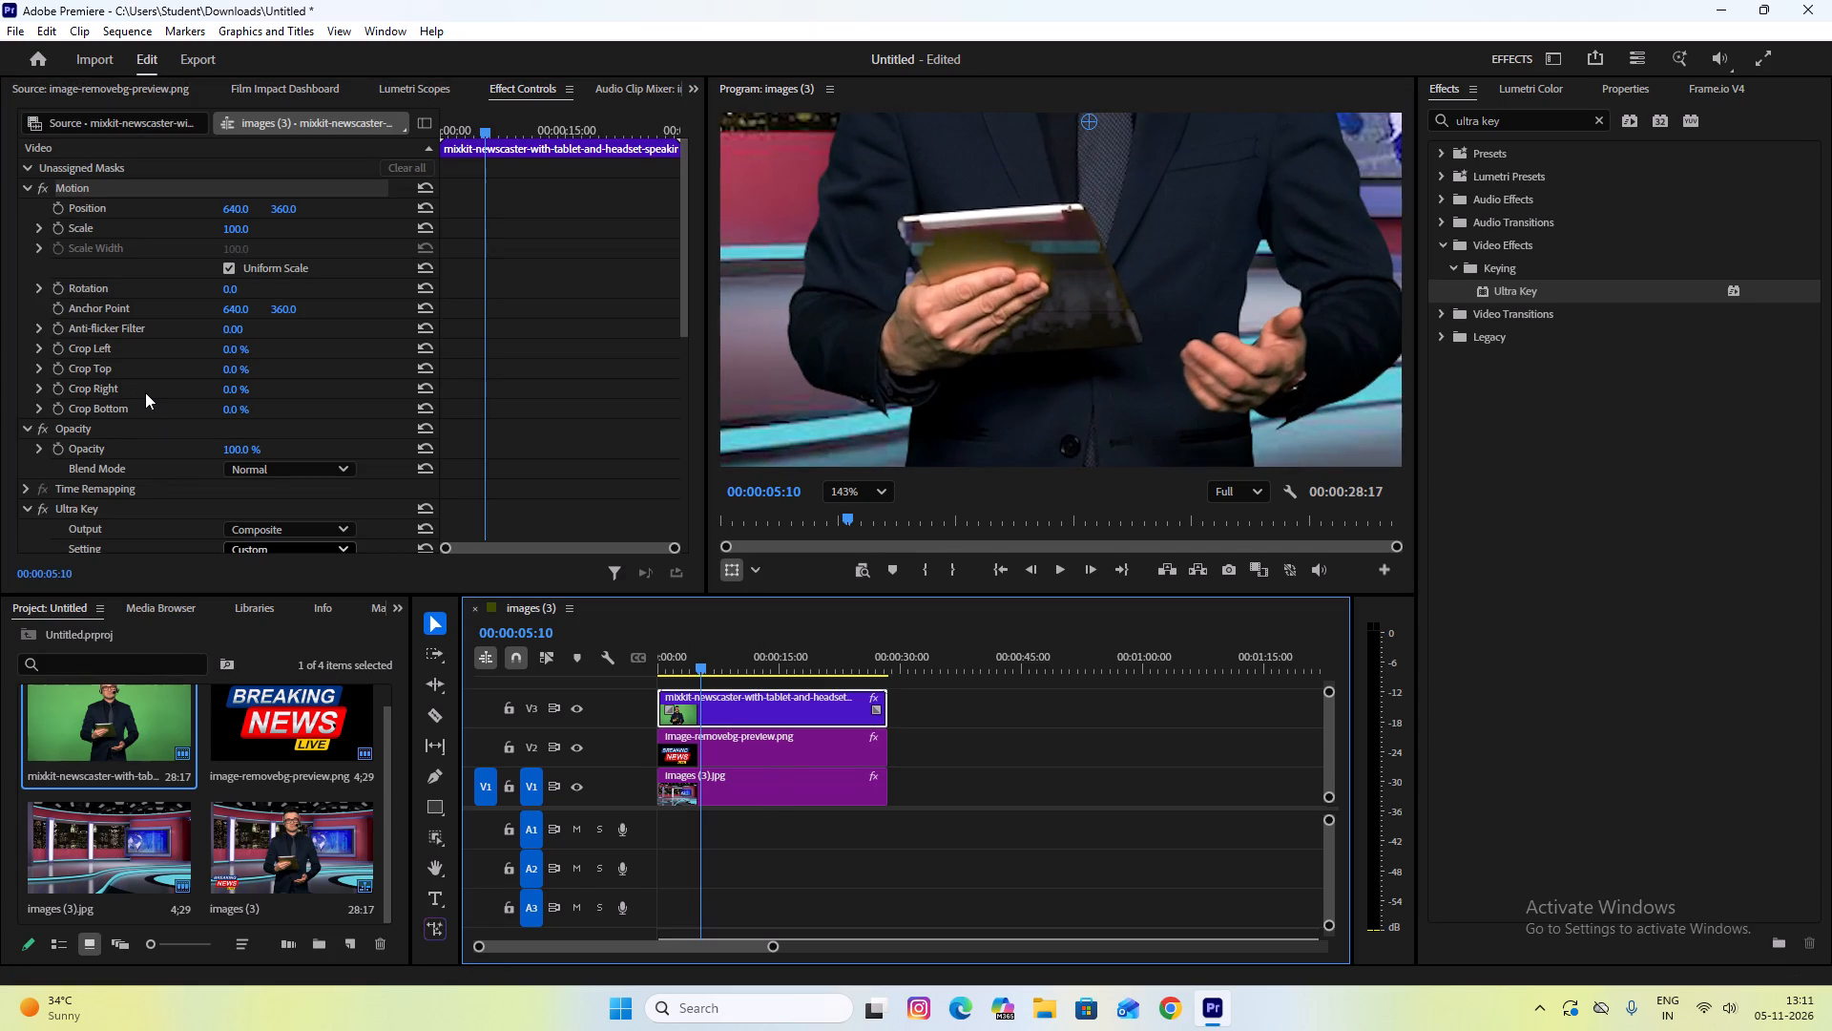
scroll(145, 392, down, 14)
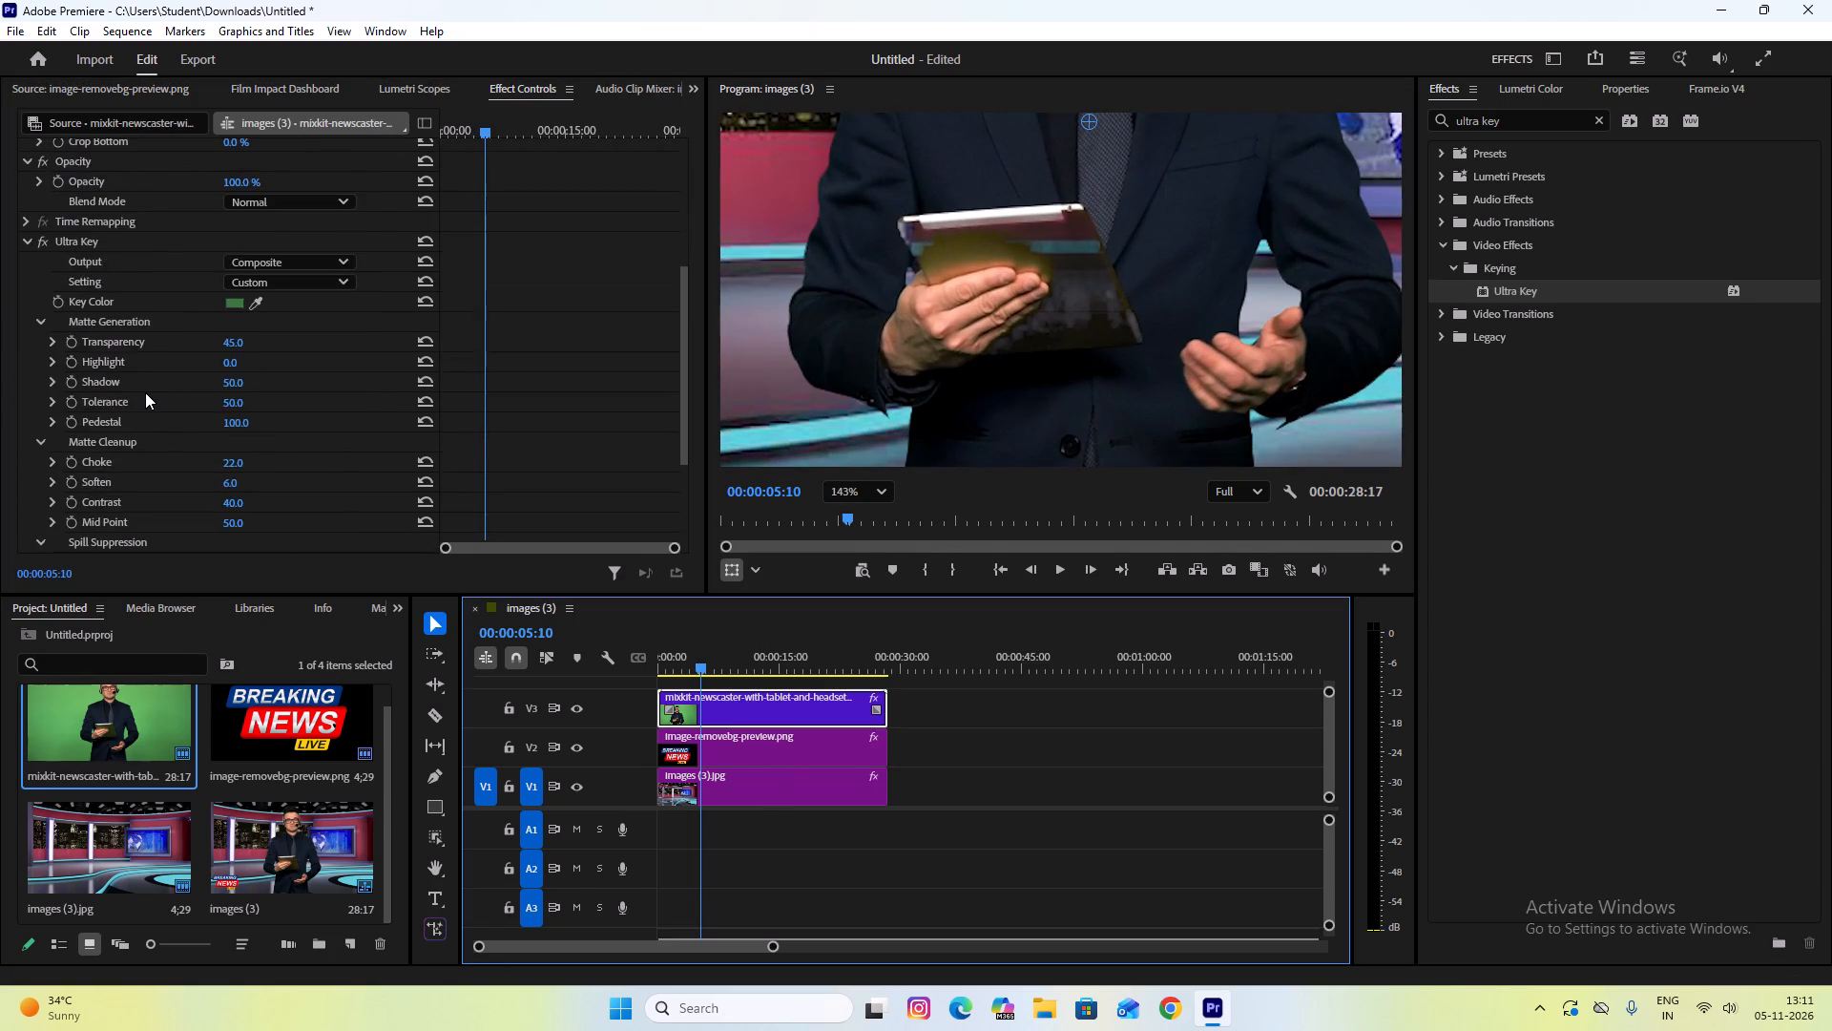
scroll(145, 392, down, 13)
click(38, 476)
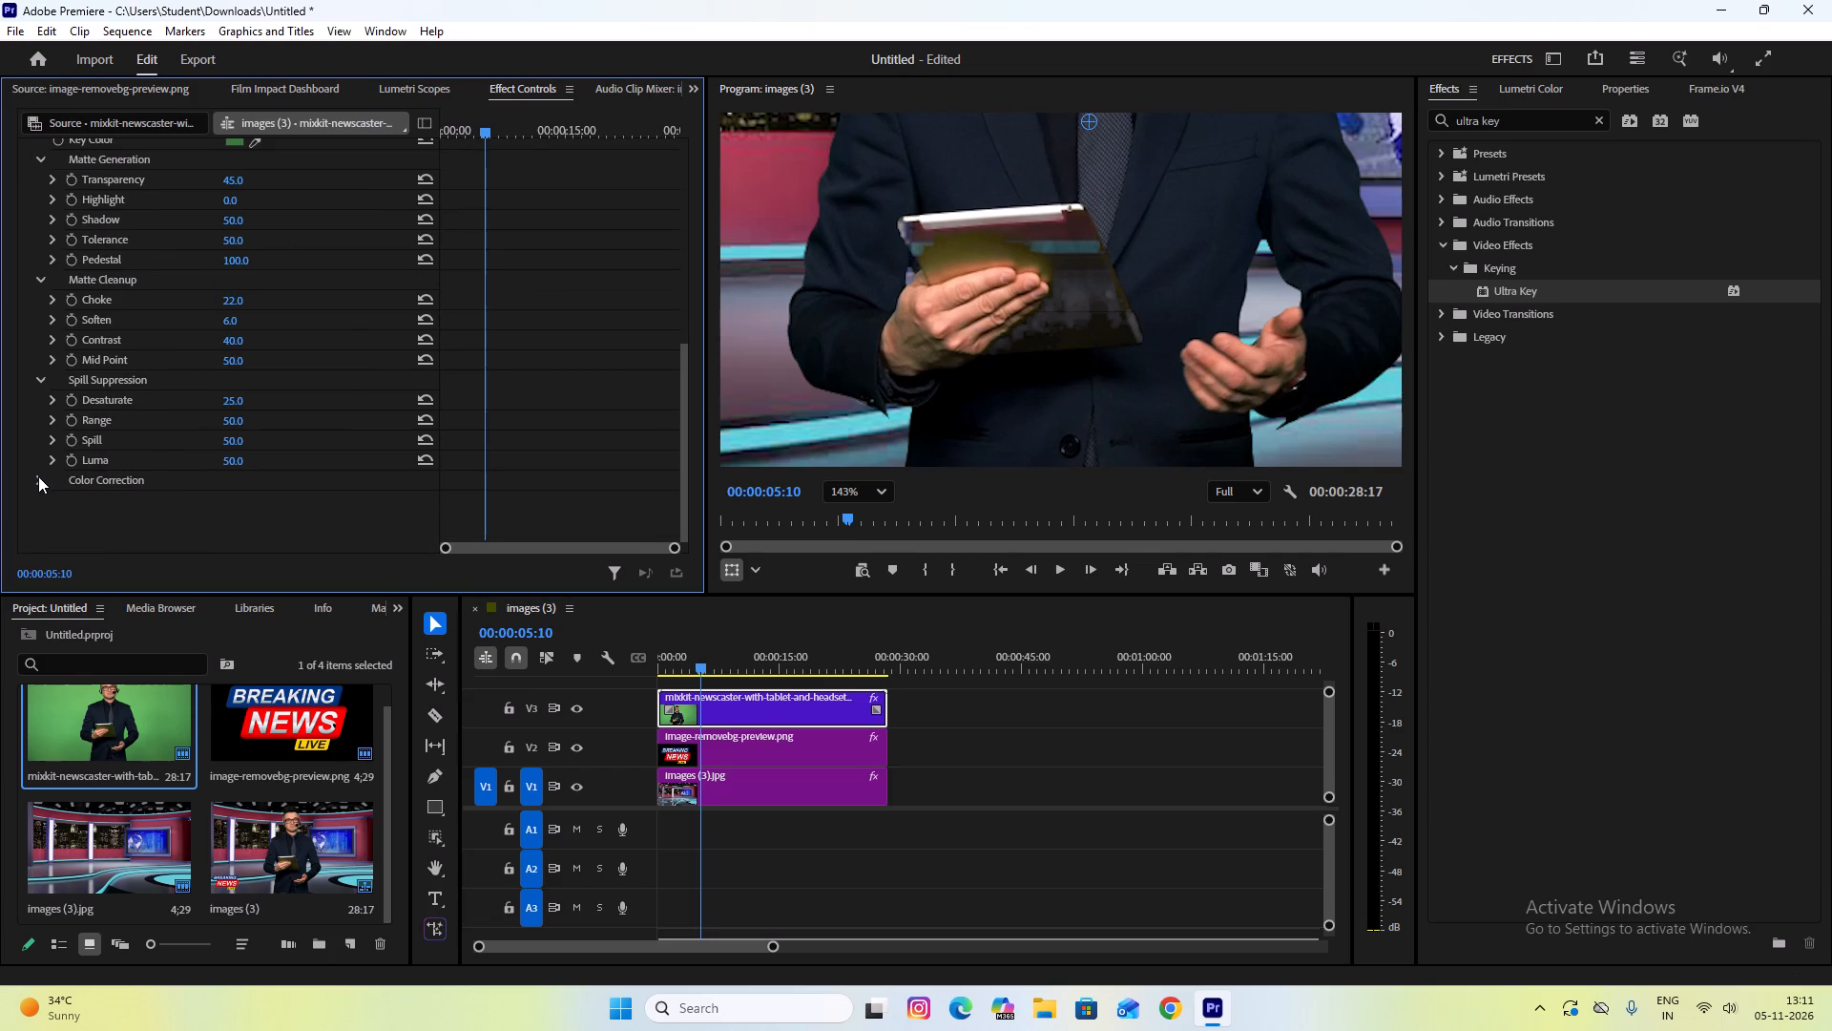
scroll(131, 482, down, 3)
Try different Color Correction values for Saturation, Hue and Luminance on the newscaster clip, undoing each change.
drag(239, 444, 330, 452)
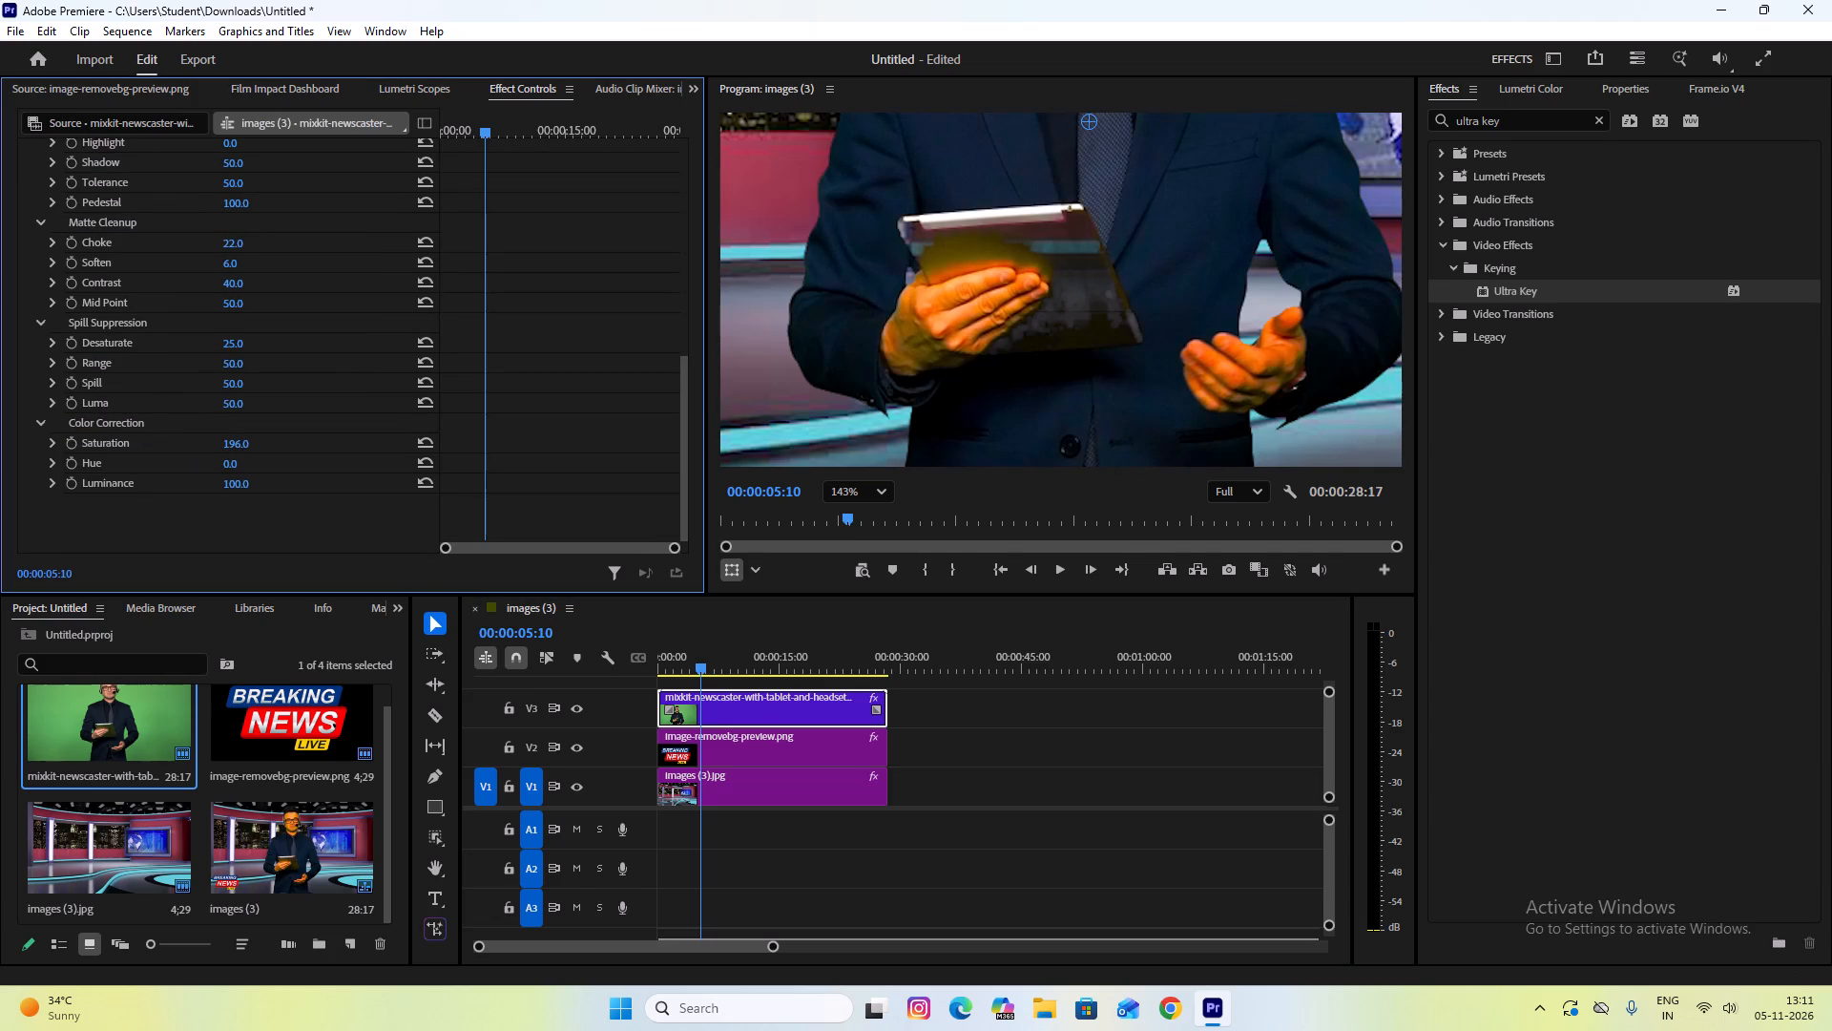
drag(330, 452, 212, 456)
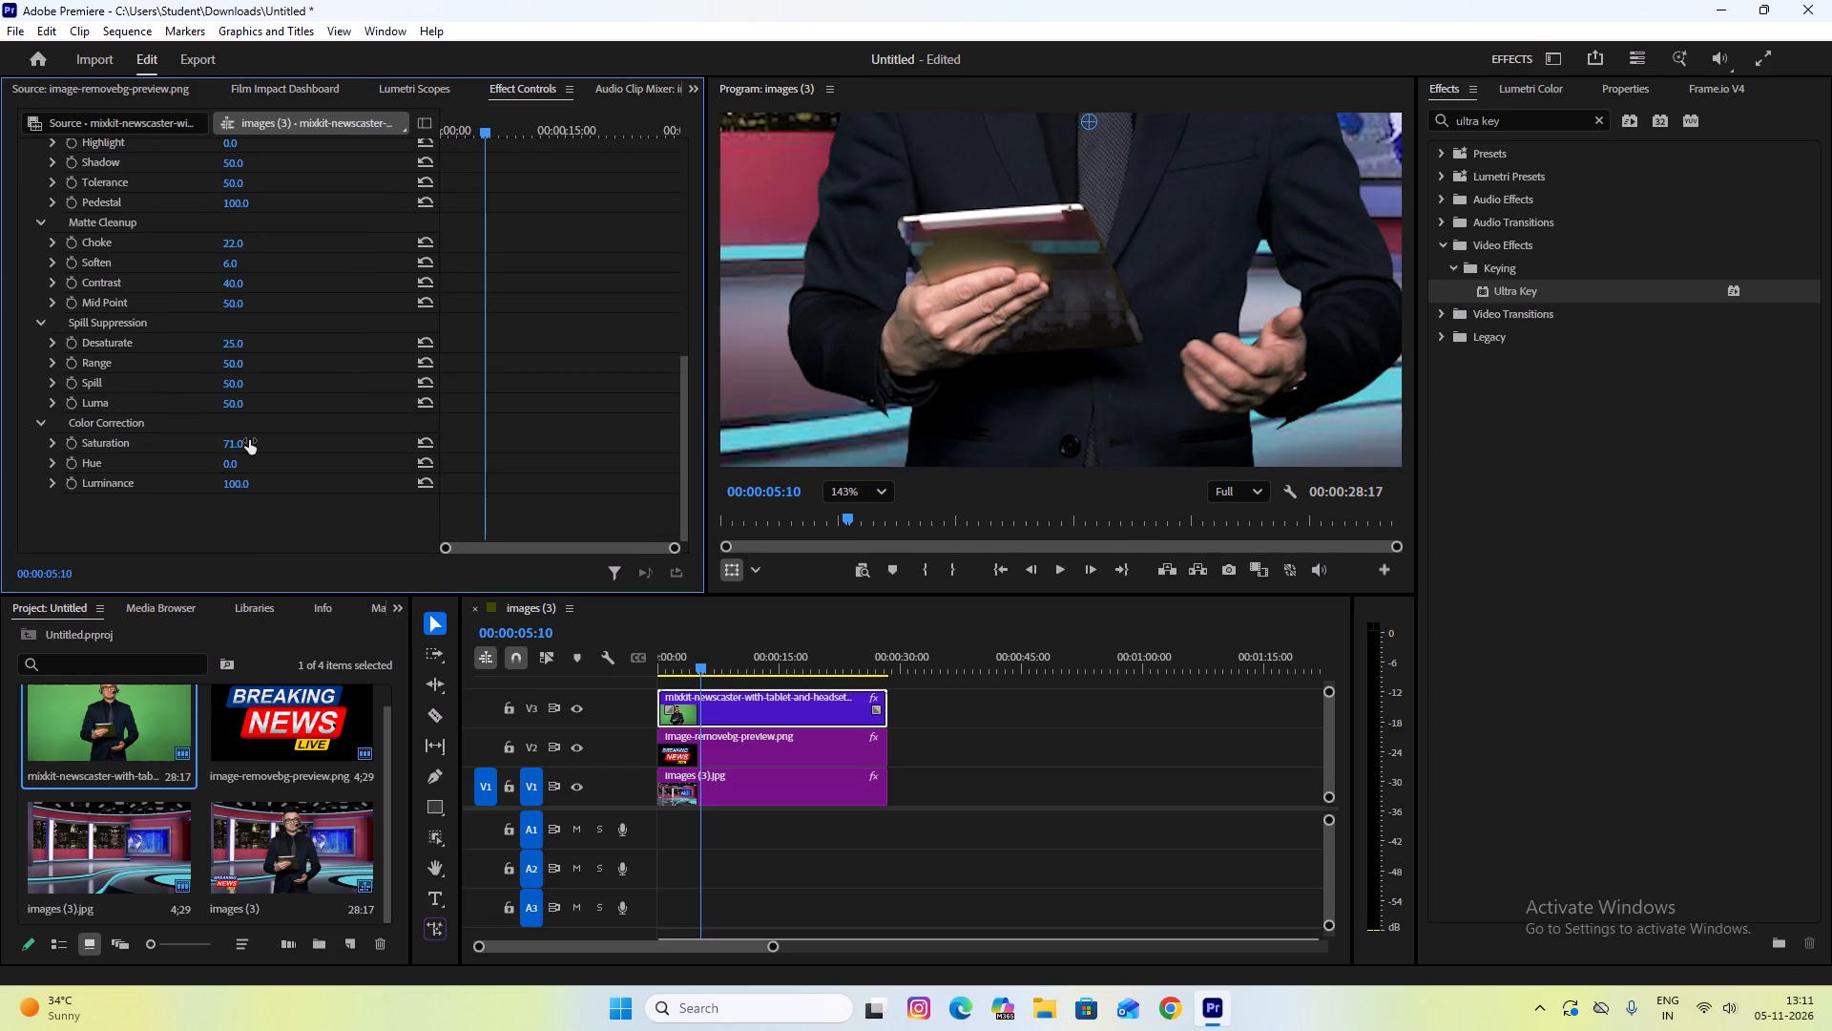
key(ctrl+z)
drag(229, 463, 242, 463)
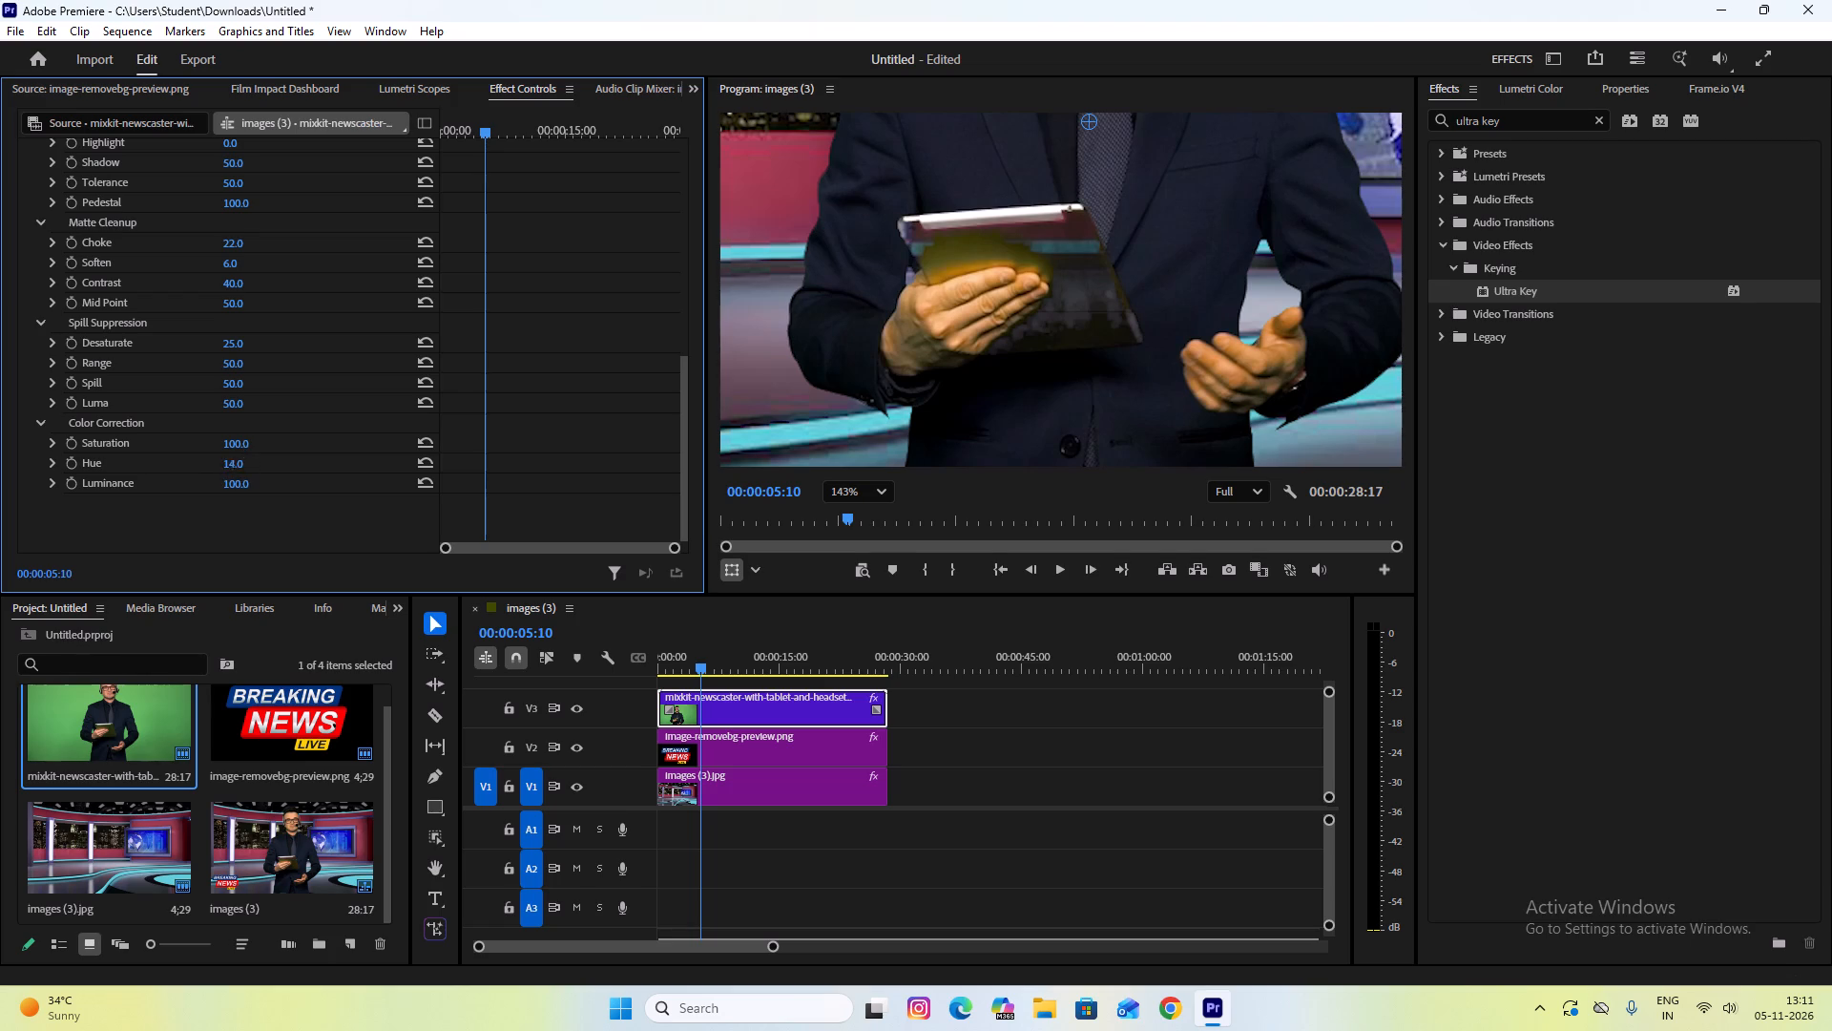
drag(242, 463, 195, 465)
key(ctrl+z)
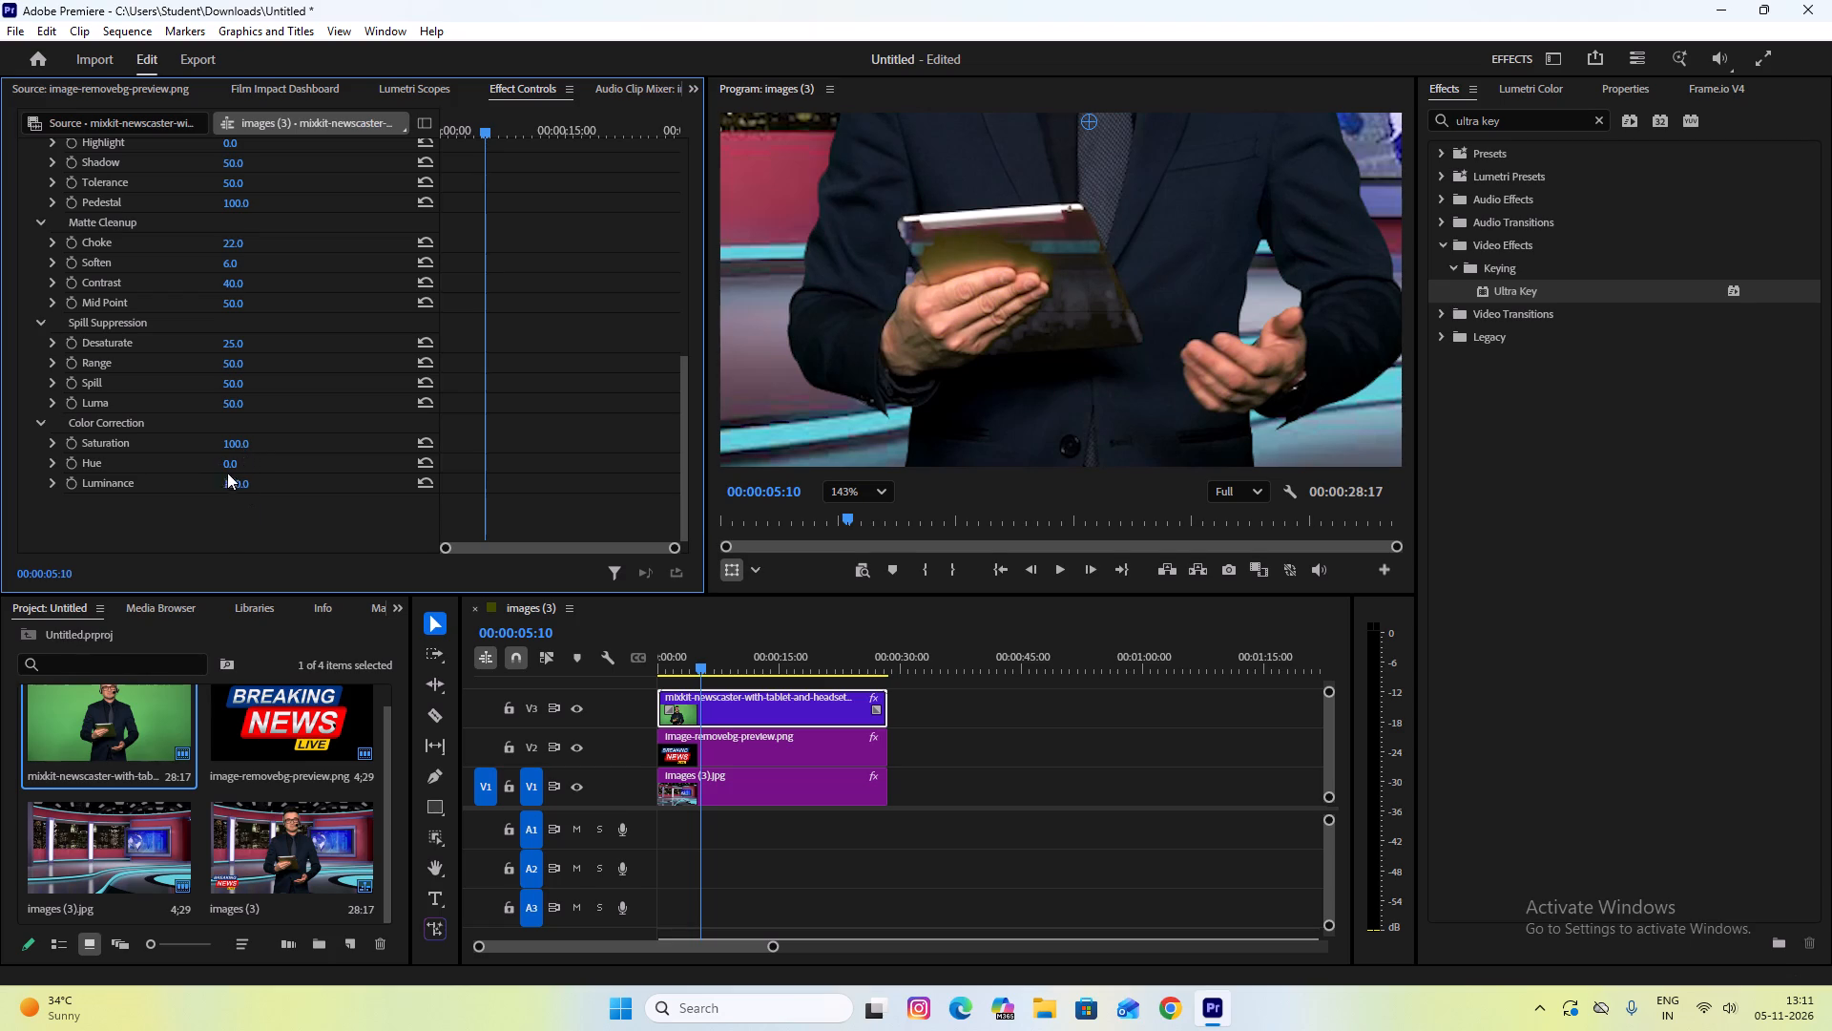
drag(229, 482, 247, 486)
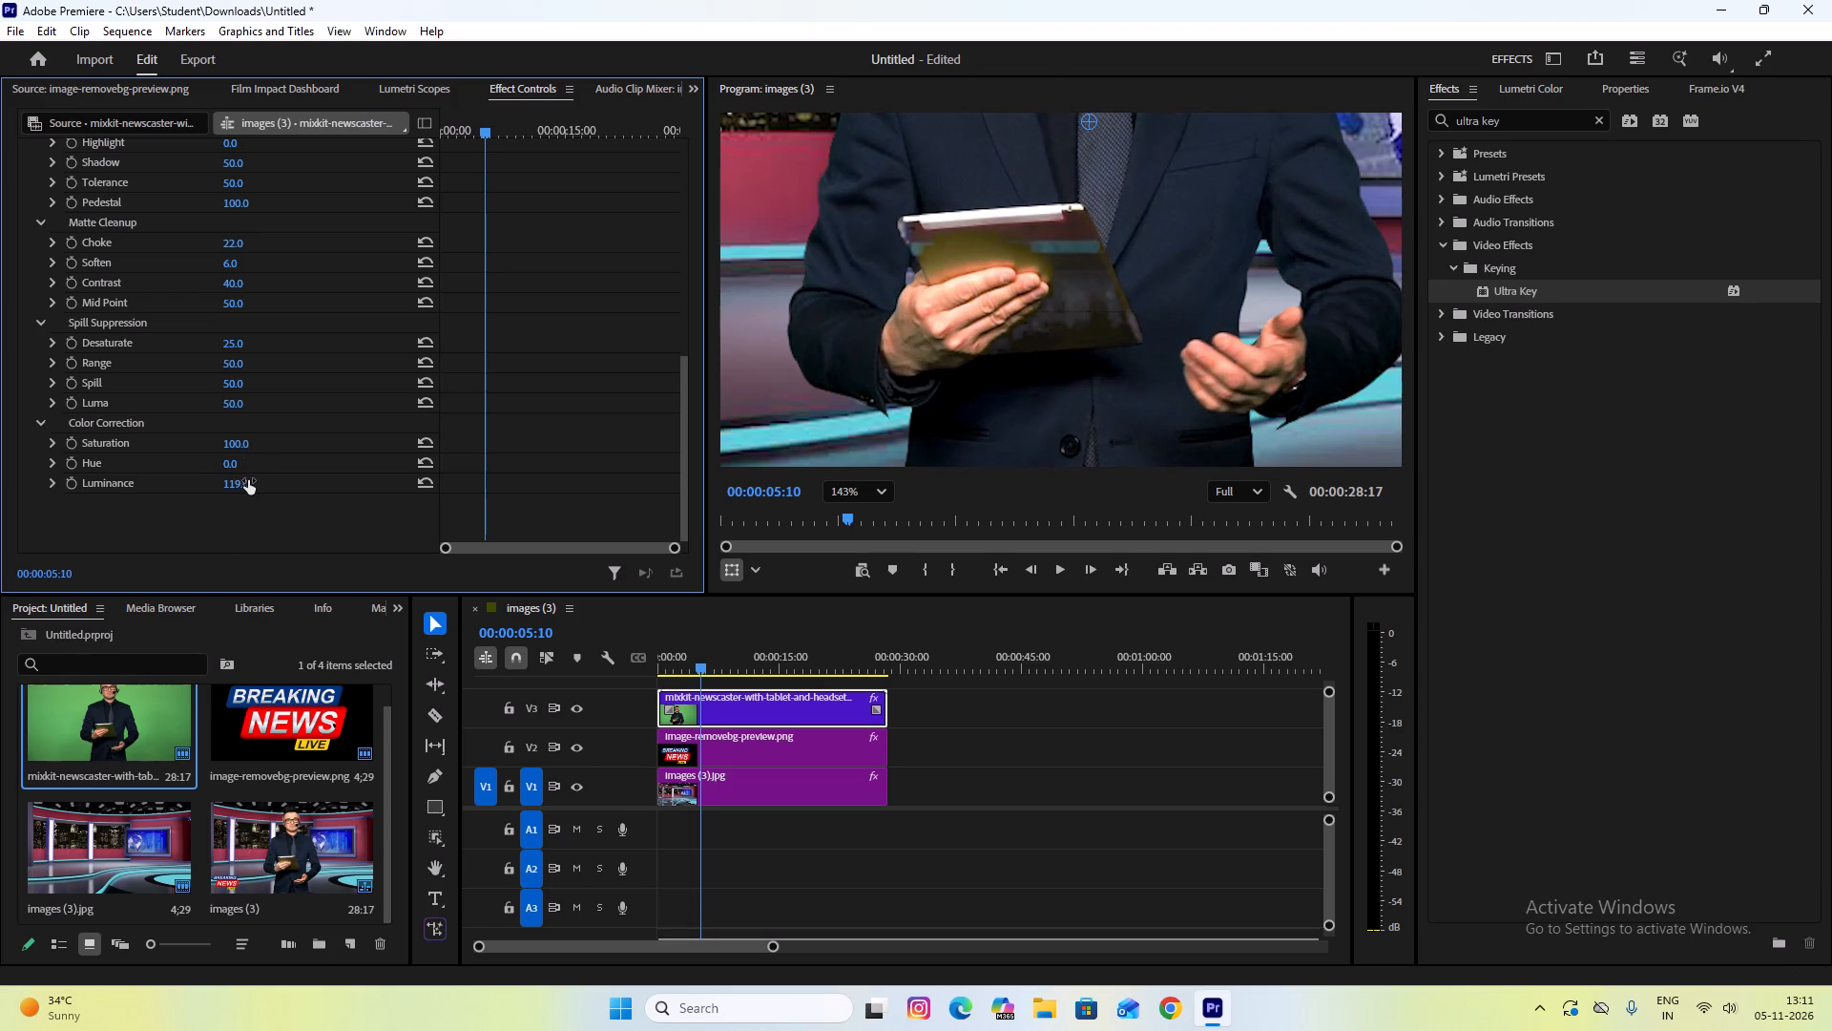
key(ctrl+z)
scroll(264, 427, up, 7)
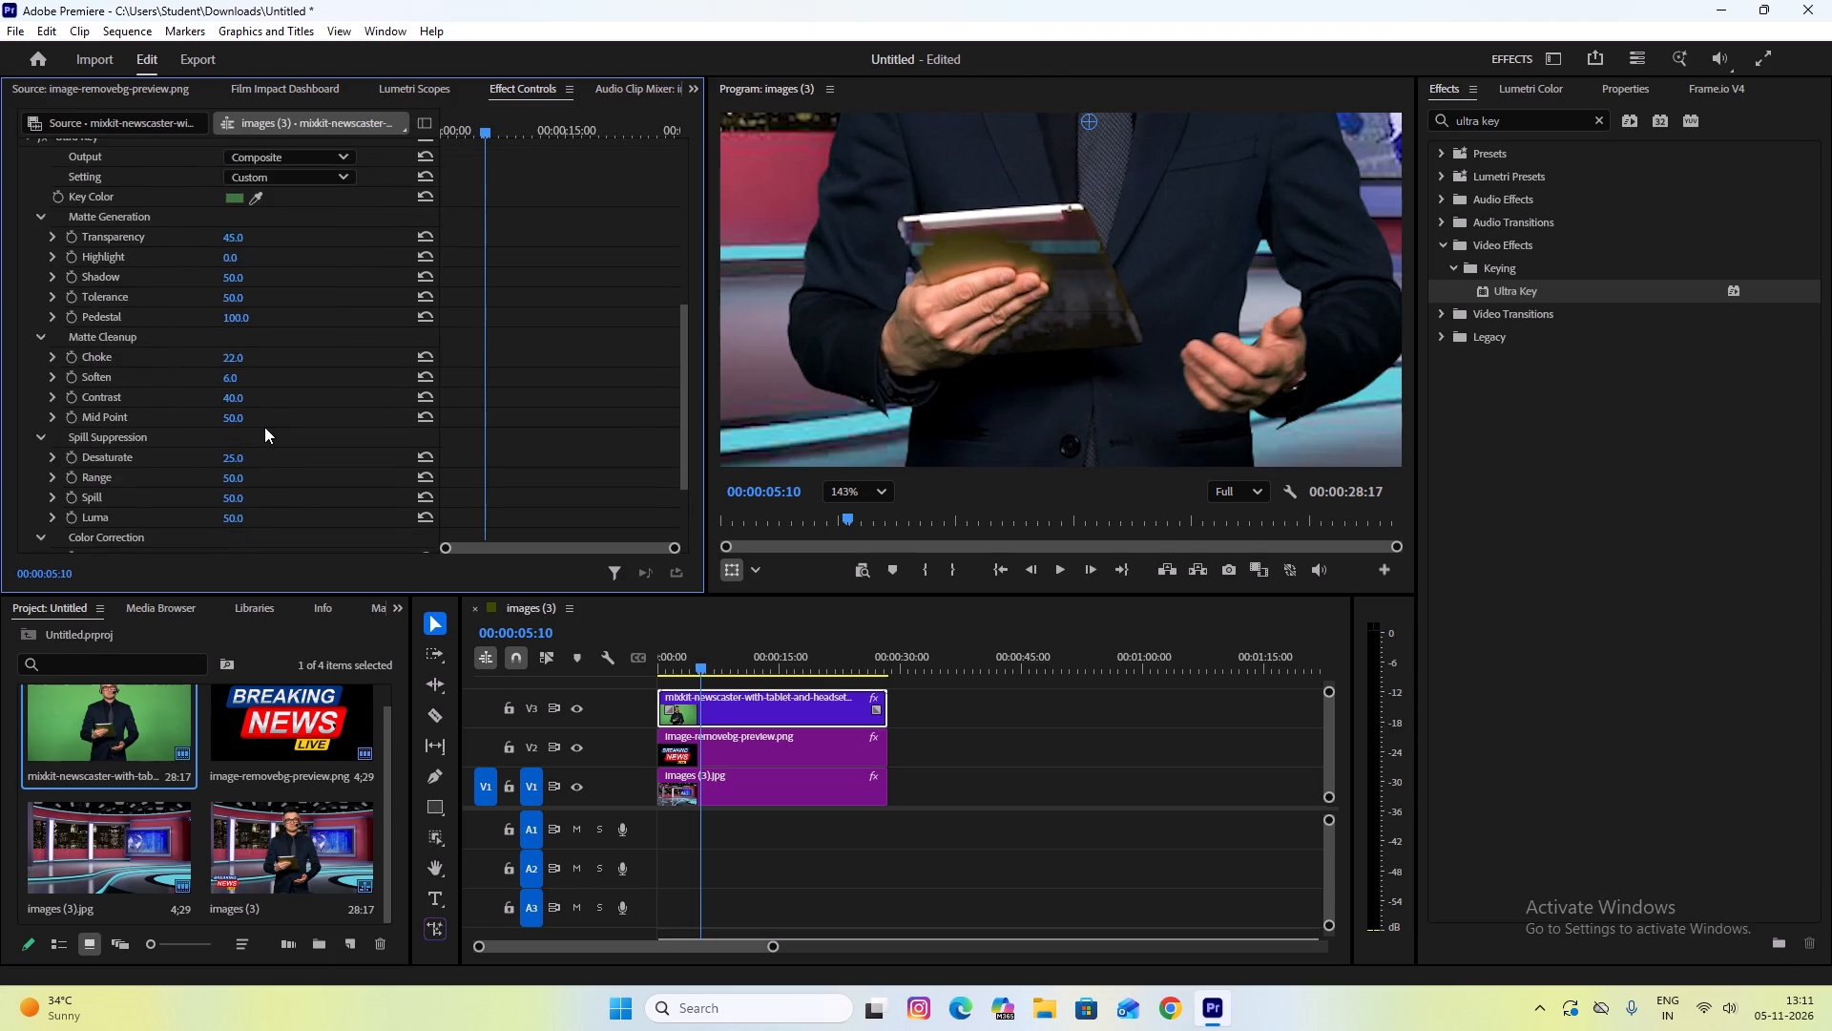
Undo the Matte Cleanup adjustments on the newscaster's Ultra Key, back to the Alpha Channel output with Choke at 0.
scroll(264, 427, up, 11)
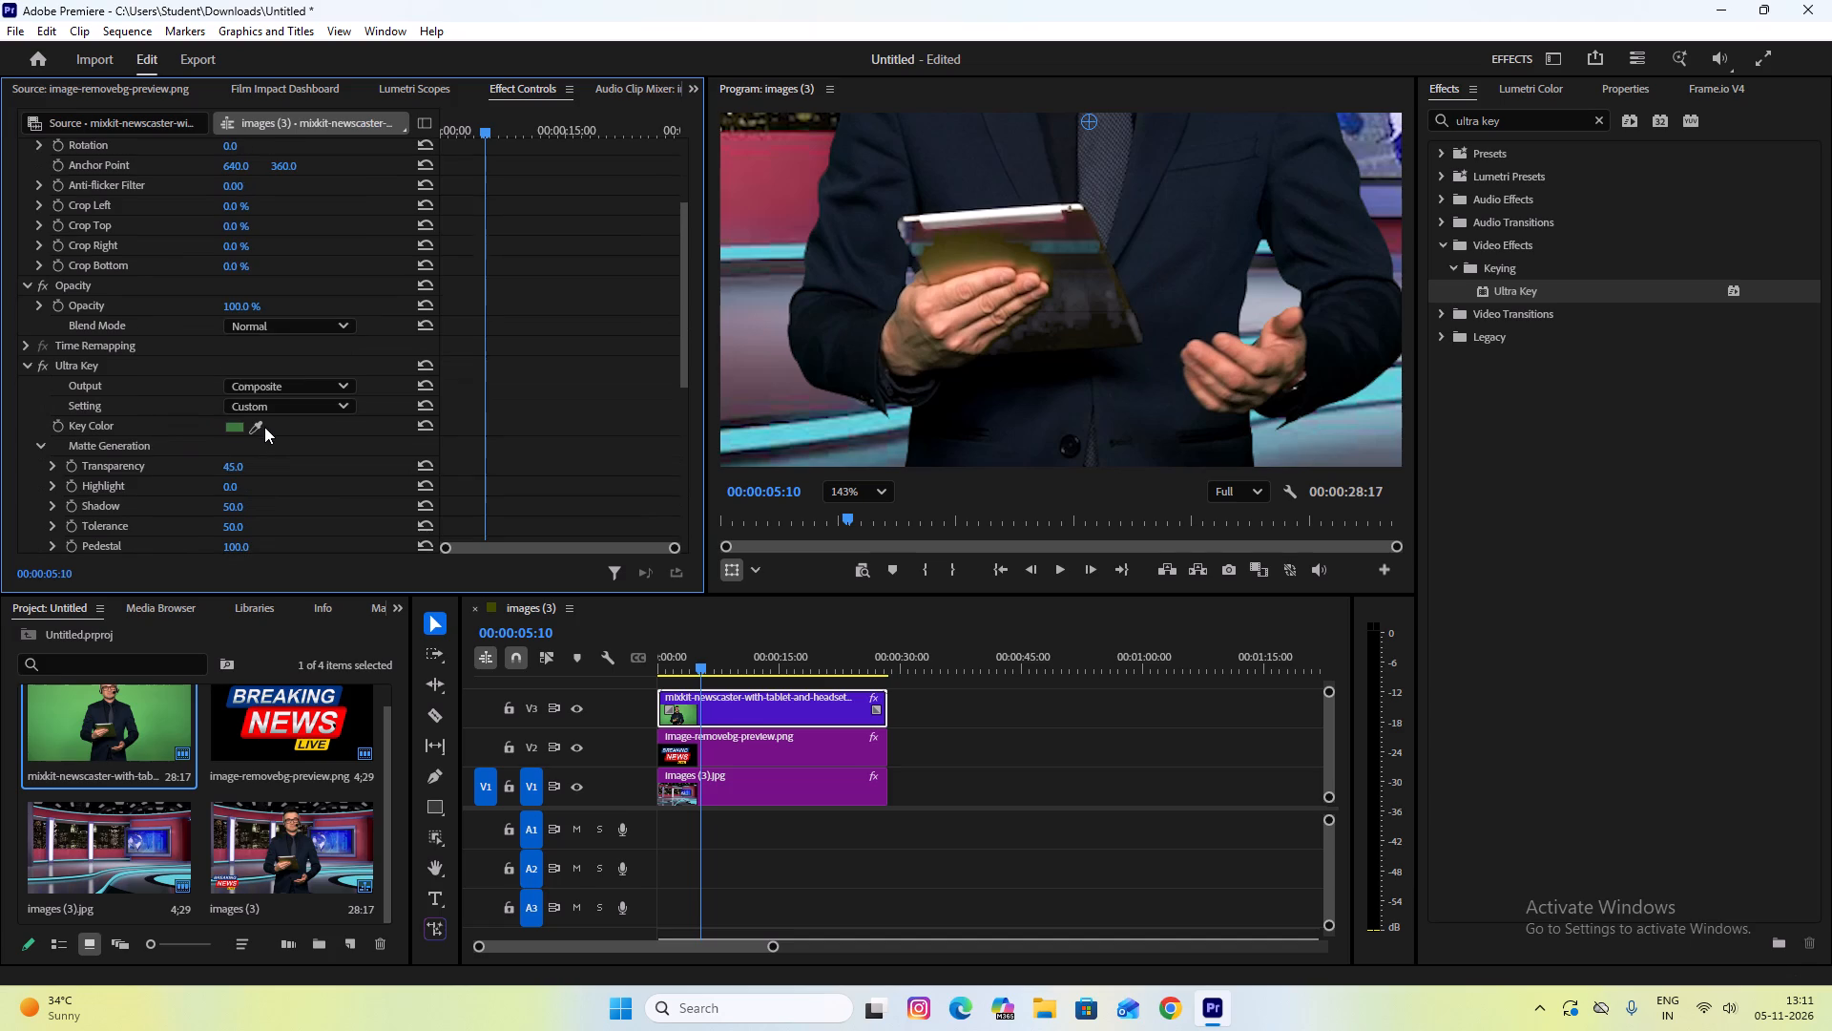
key(ctrl+z)
key(ctrl+z)
key(ctrl+z)
key(ctrl+z)
key(ctrl+z)
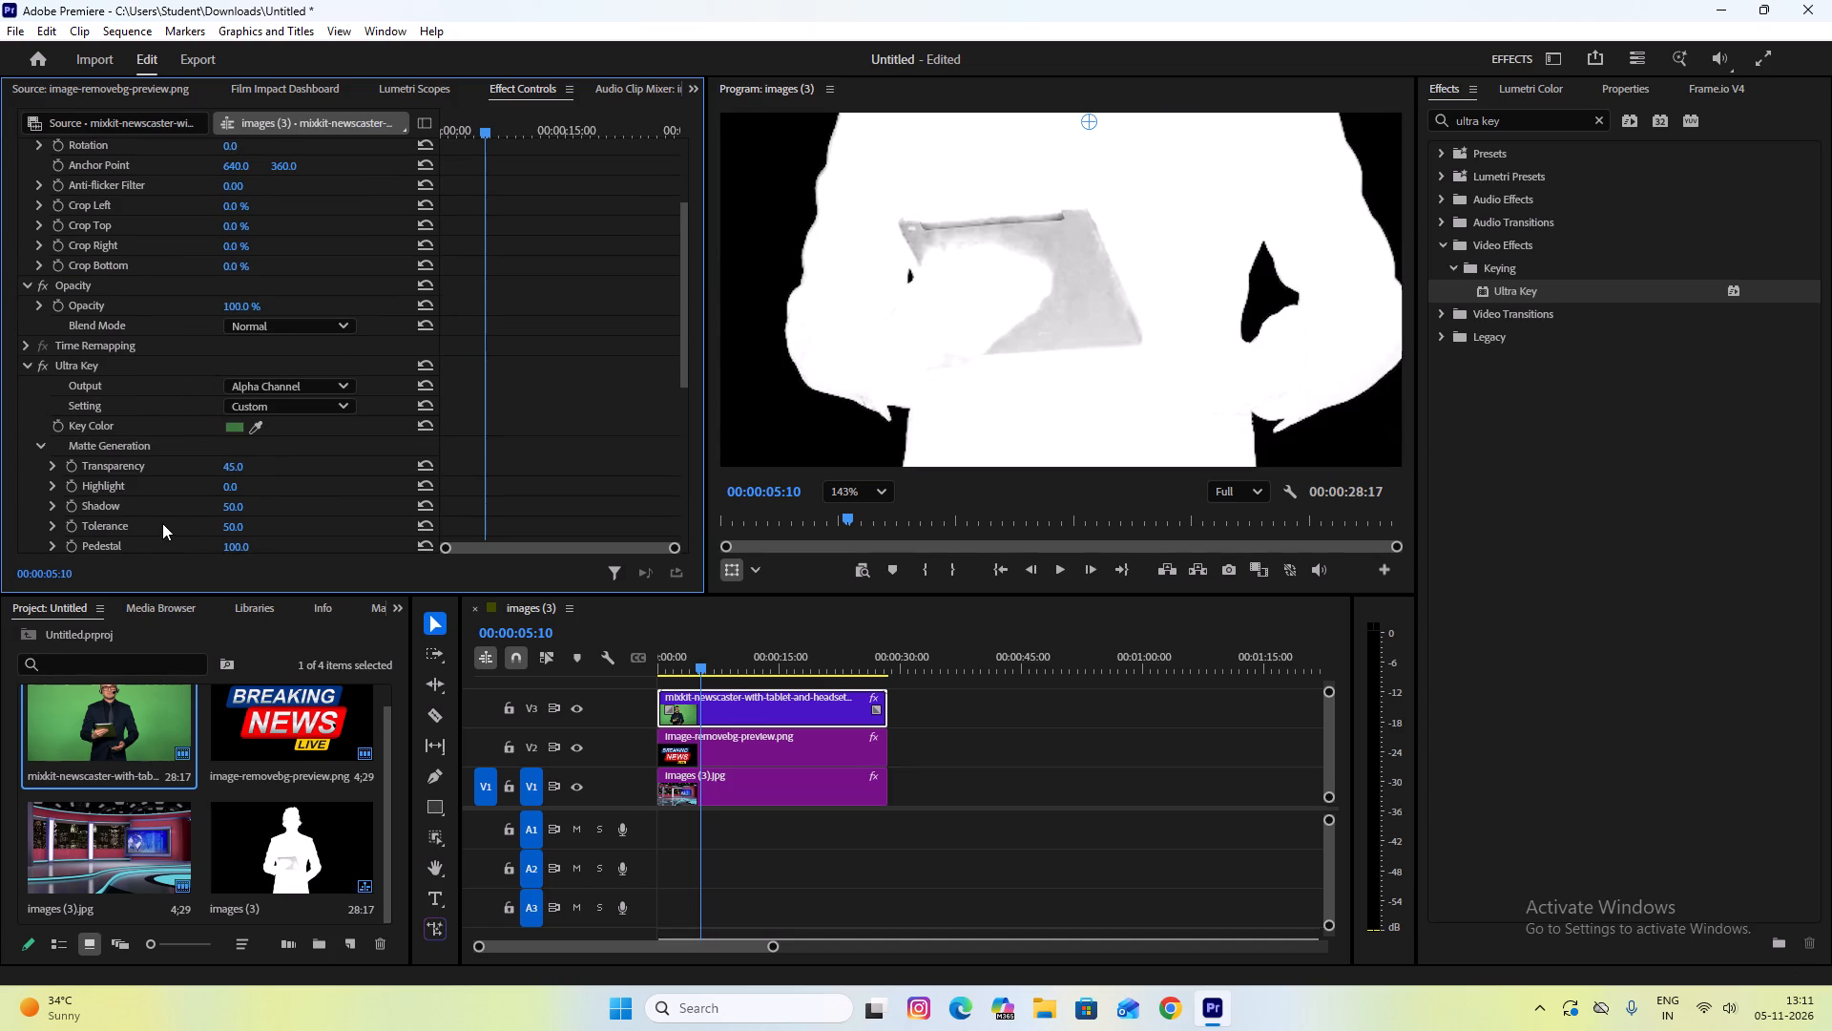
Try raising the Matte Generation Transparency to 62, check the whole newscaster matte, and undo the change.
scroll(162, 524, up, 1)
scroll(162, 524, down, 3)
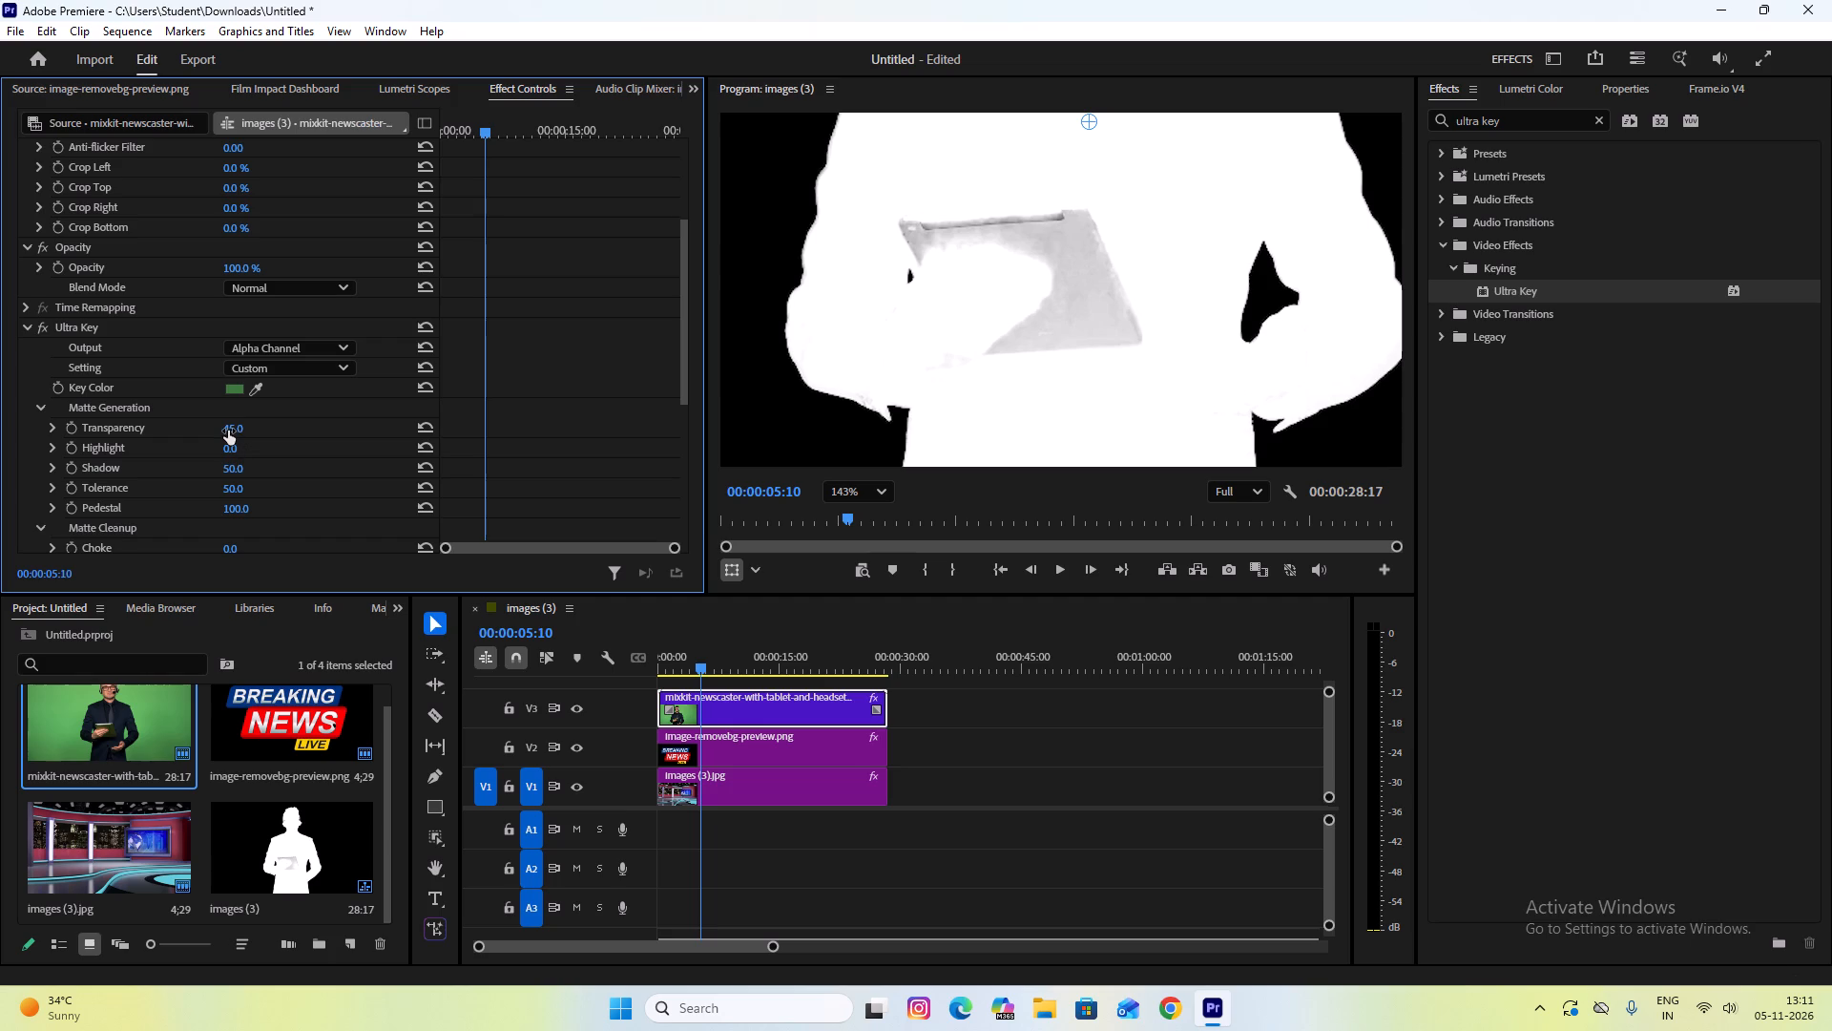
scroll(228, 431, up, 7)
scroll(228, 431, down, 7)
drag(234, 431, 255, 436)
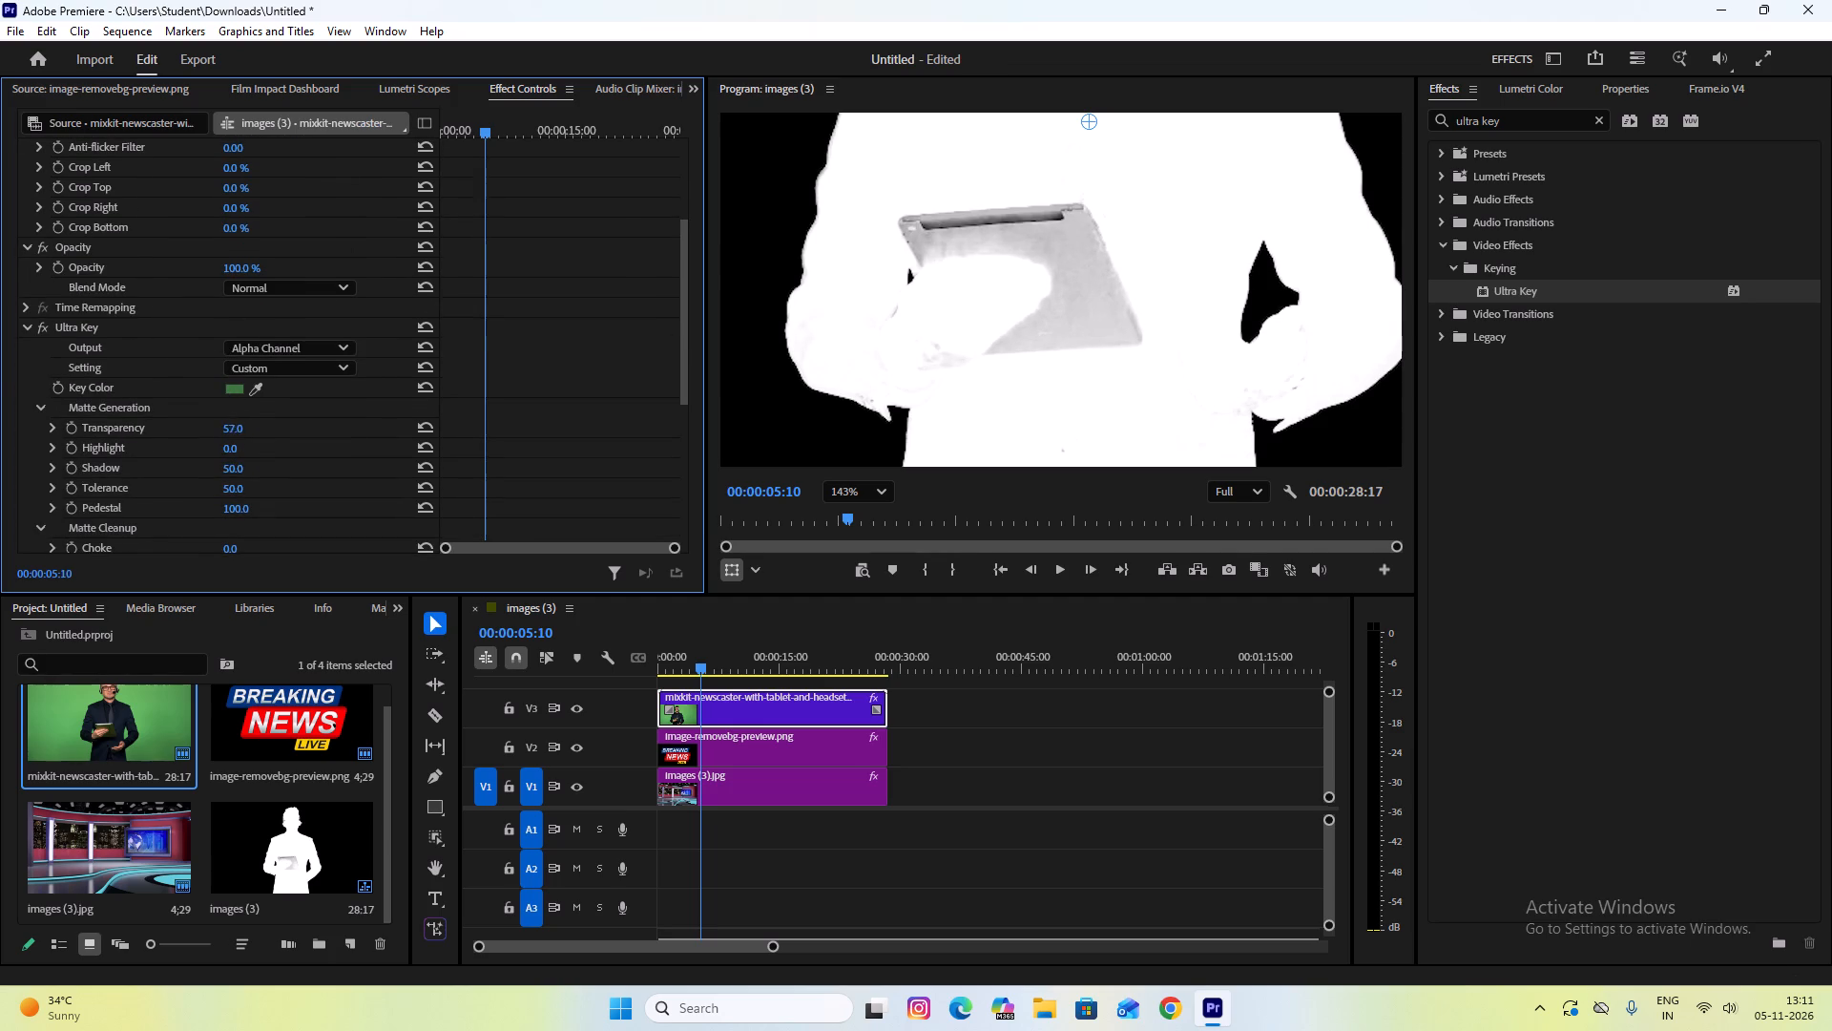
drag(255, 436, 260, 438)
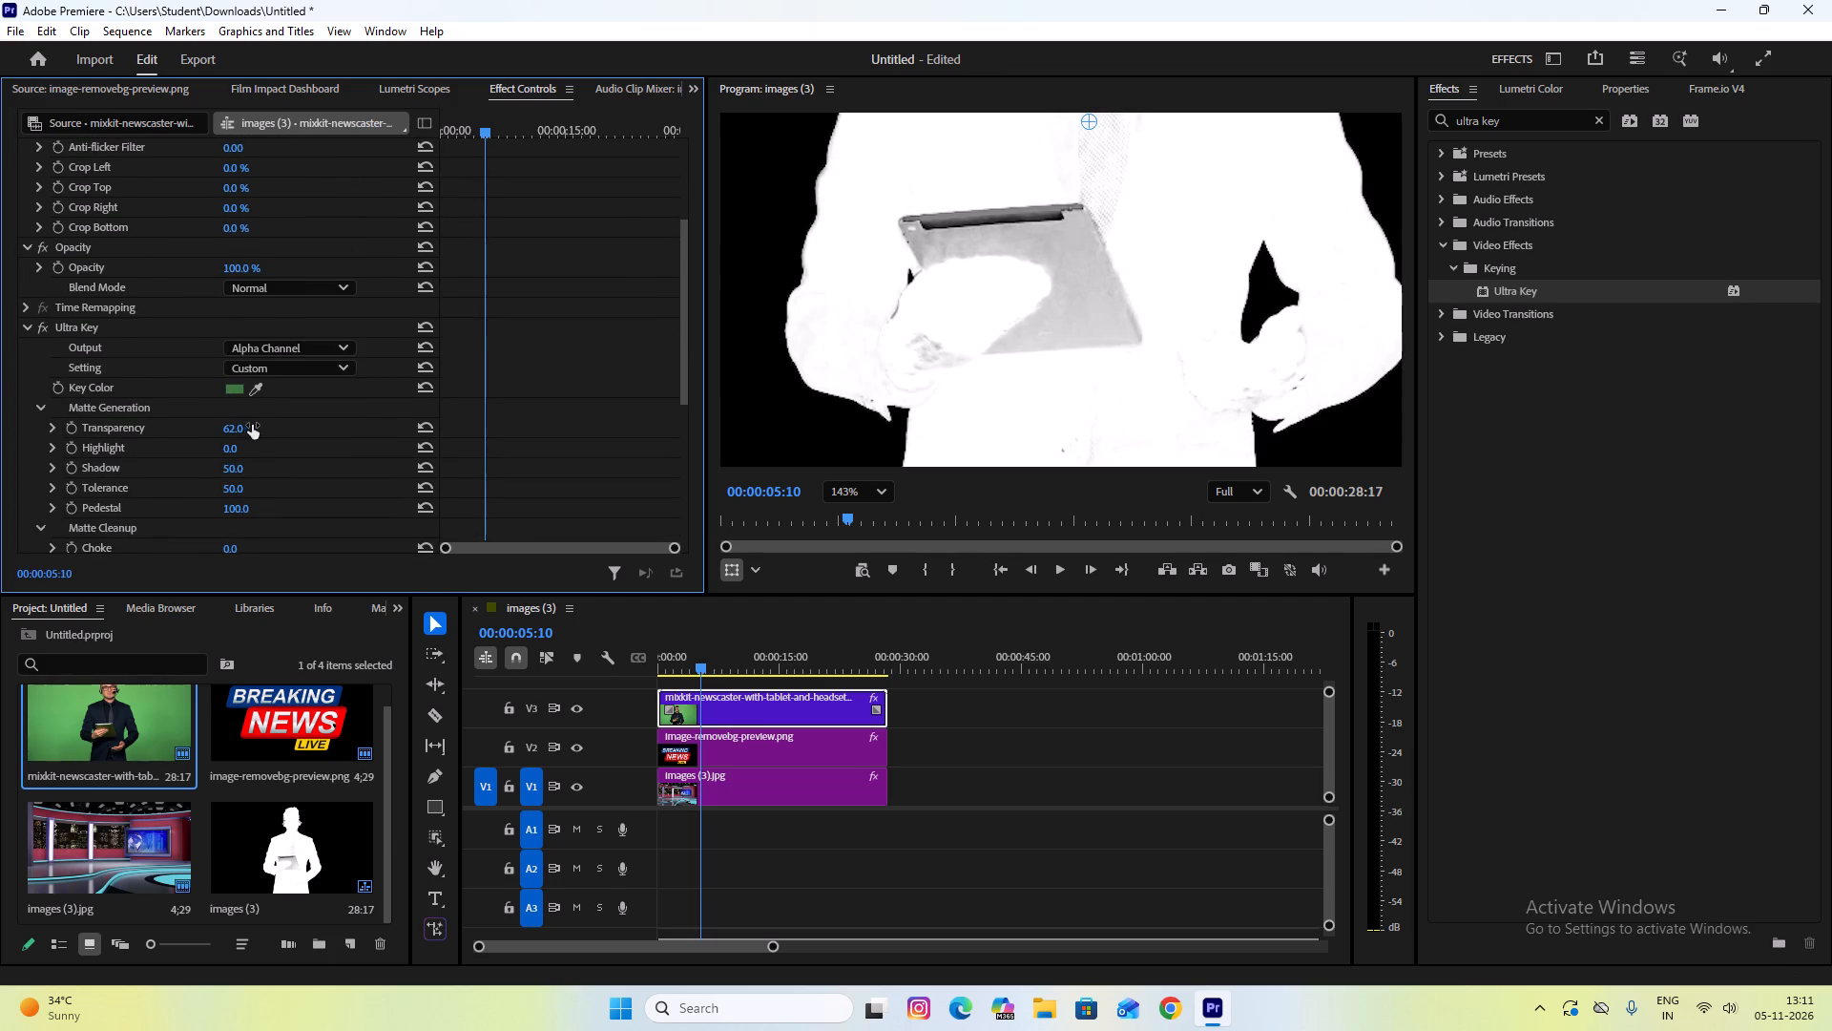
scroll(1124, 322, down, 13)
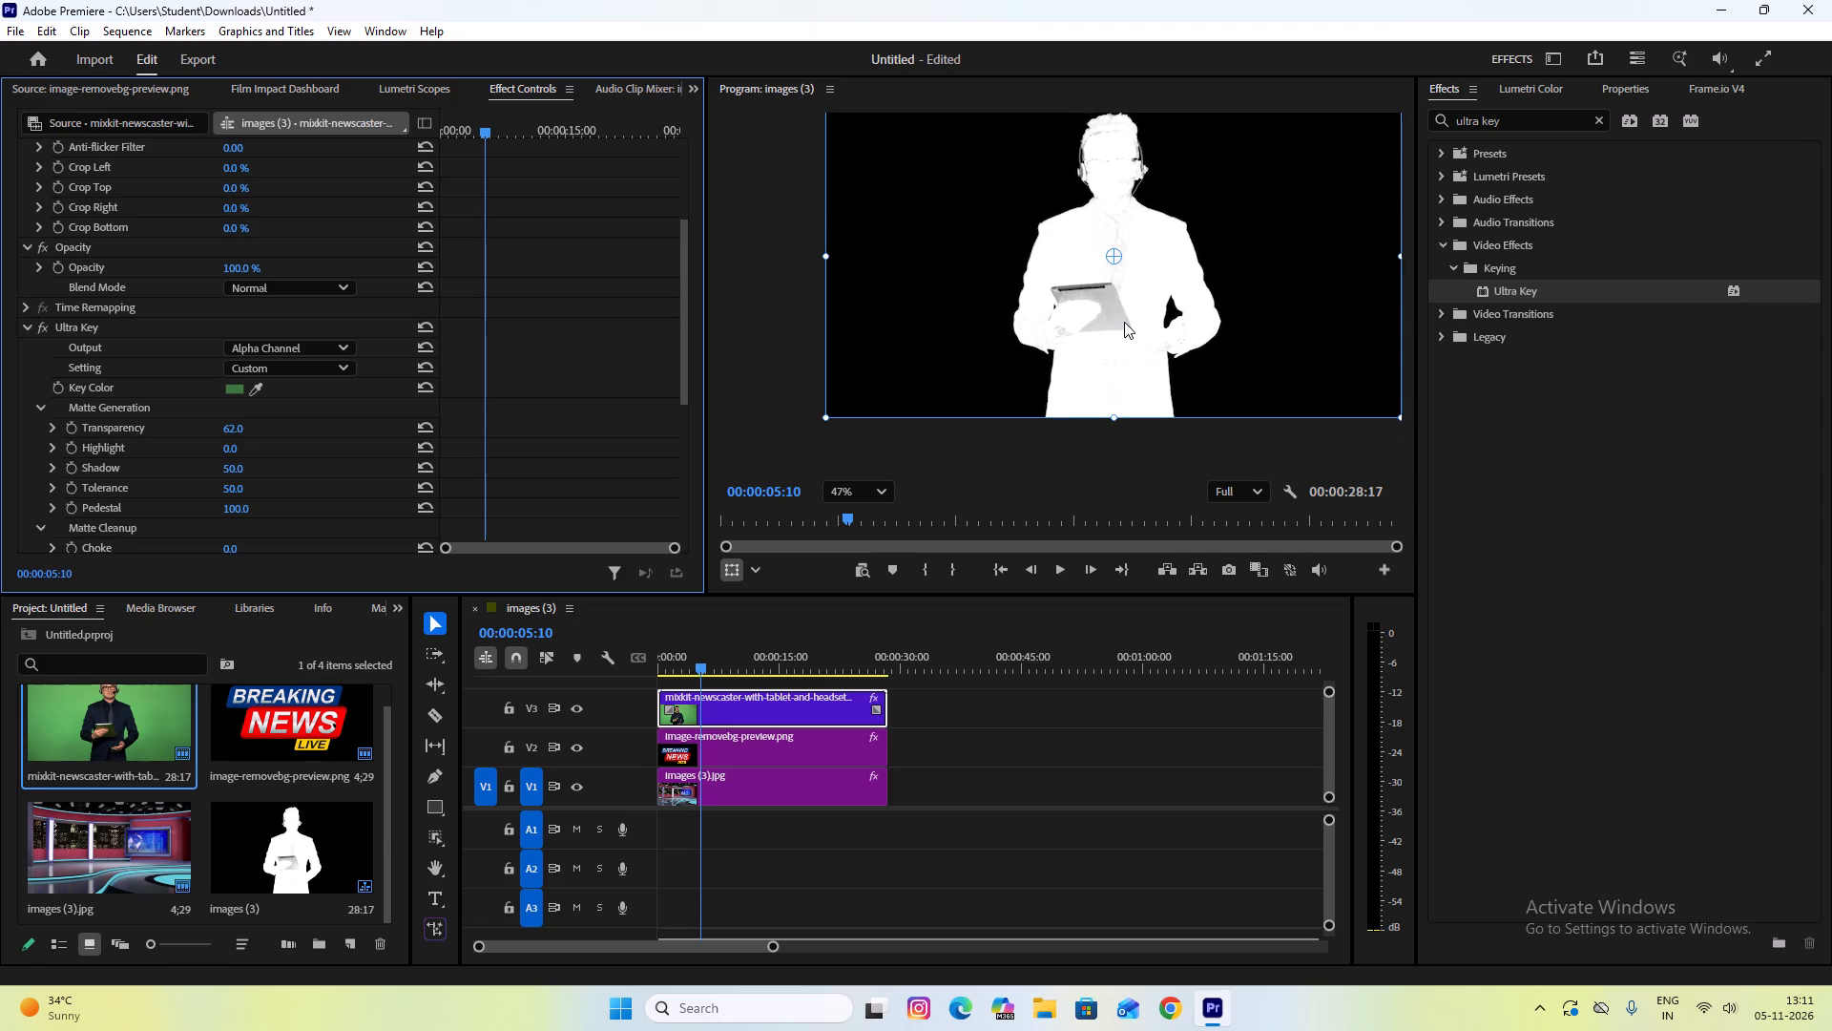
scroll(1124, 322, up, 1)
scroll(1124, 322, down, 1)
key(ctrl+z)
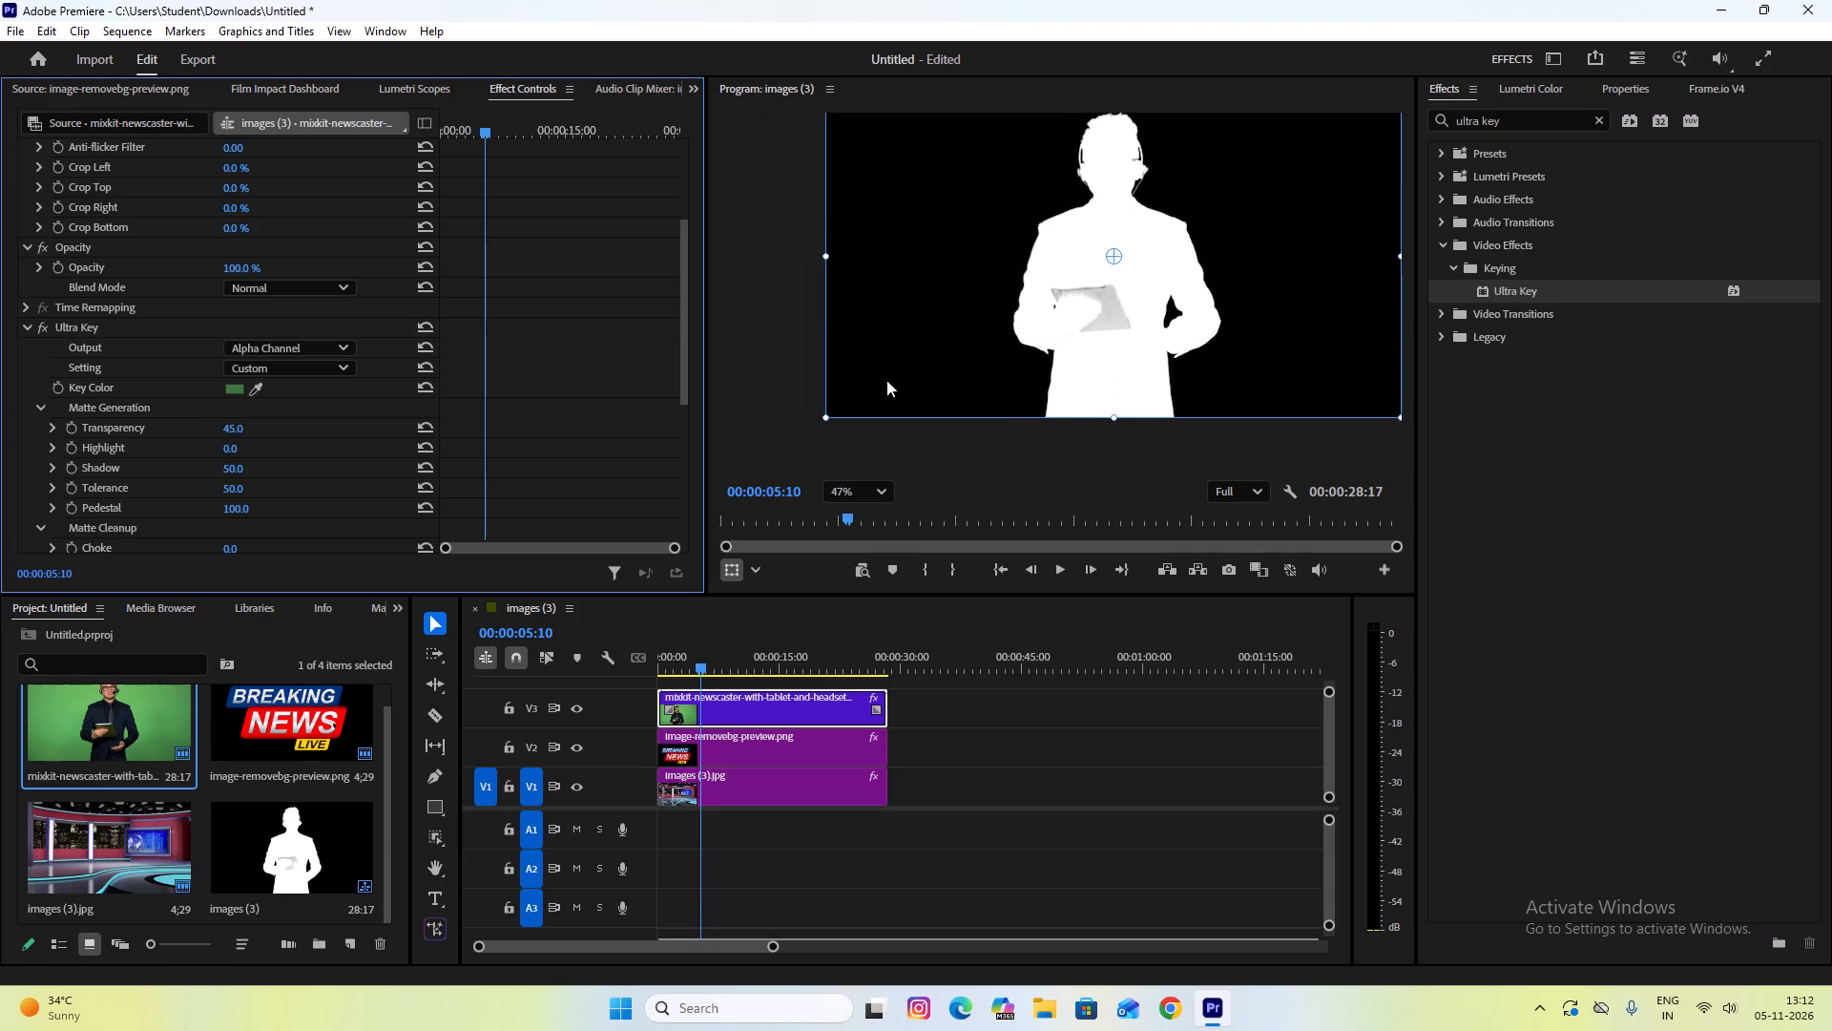
Undo the earlier Matte Generation edits until Ultra Key's Setting is Default, with Highlight and Pedestal at 10.
click(223, 446)
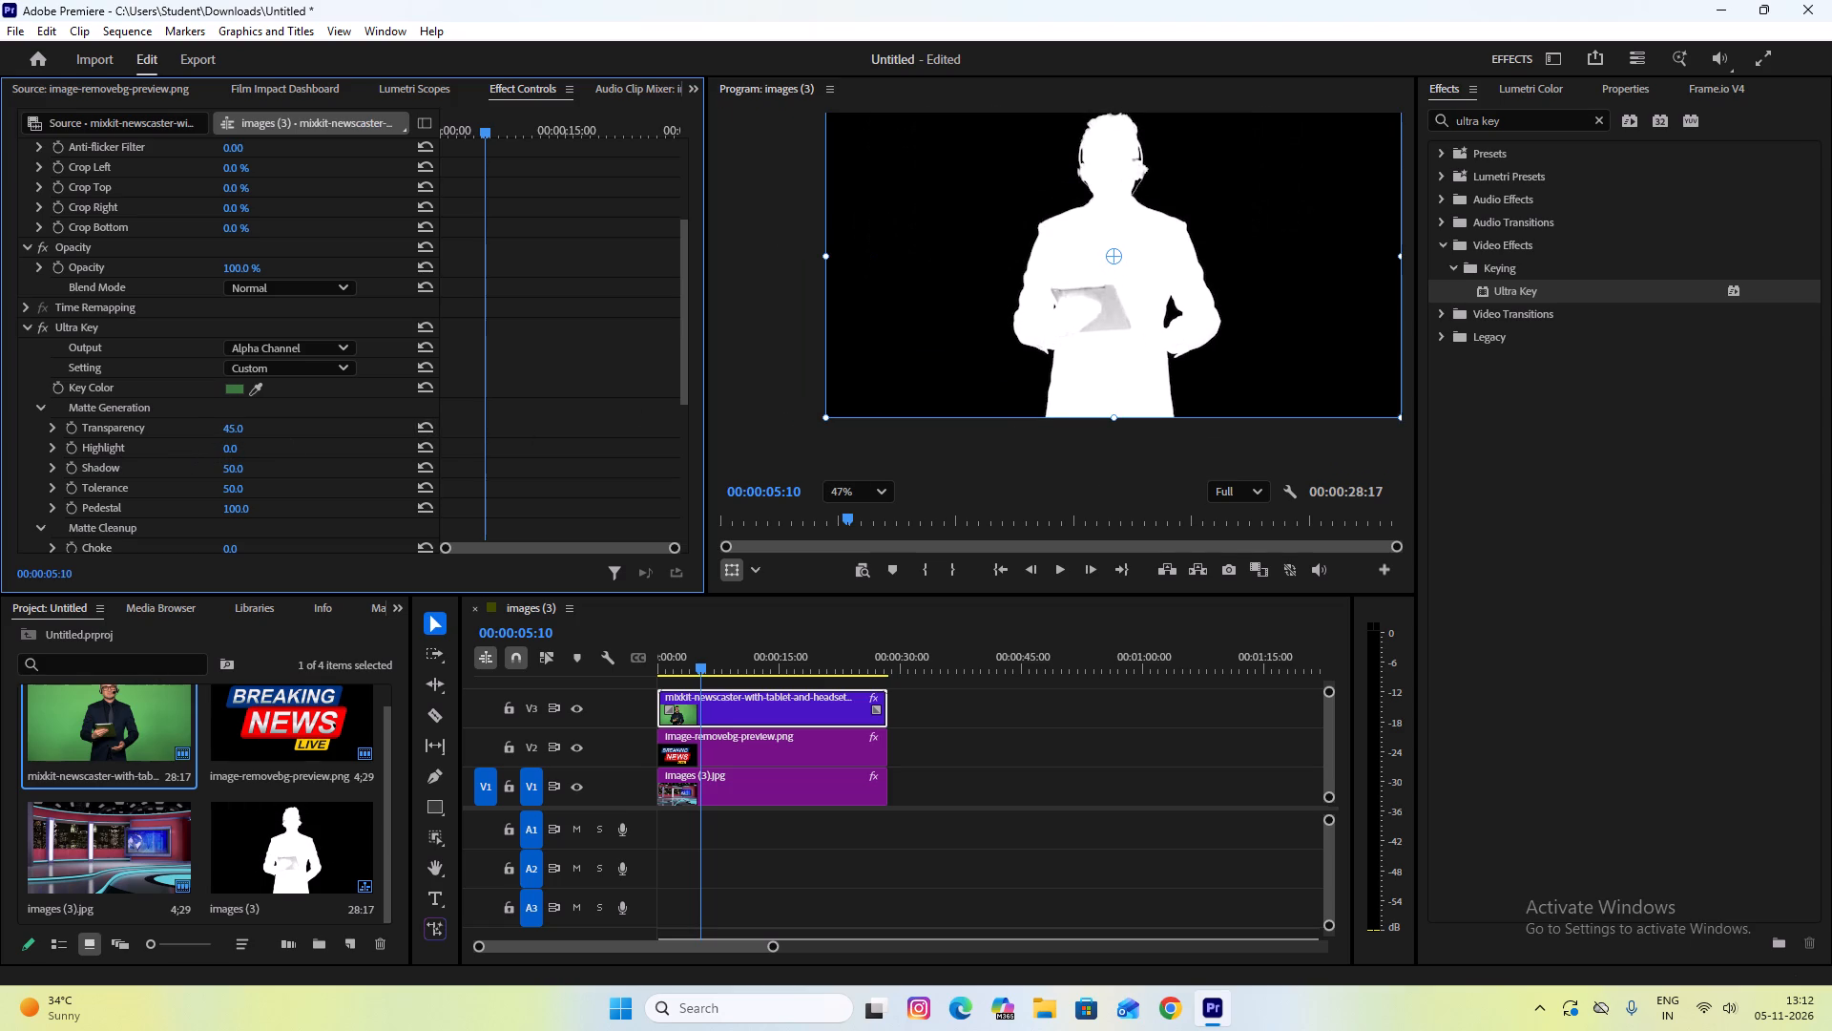
click(233, 431)
key(ctrl+z)
key(ctrl+z)
key(ctrl+z)
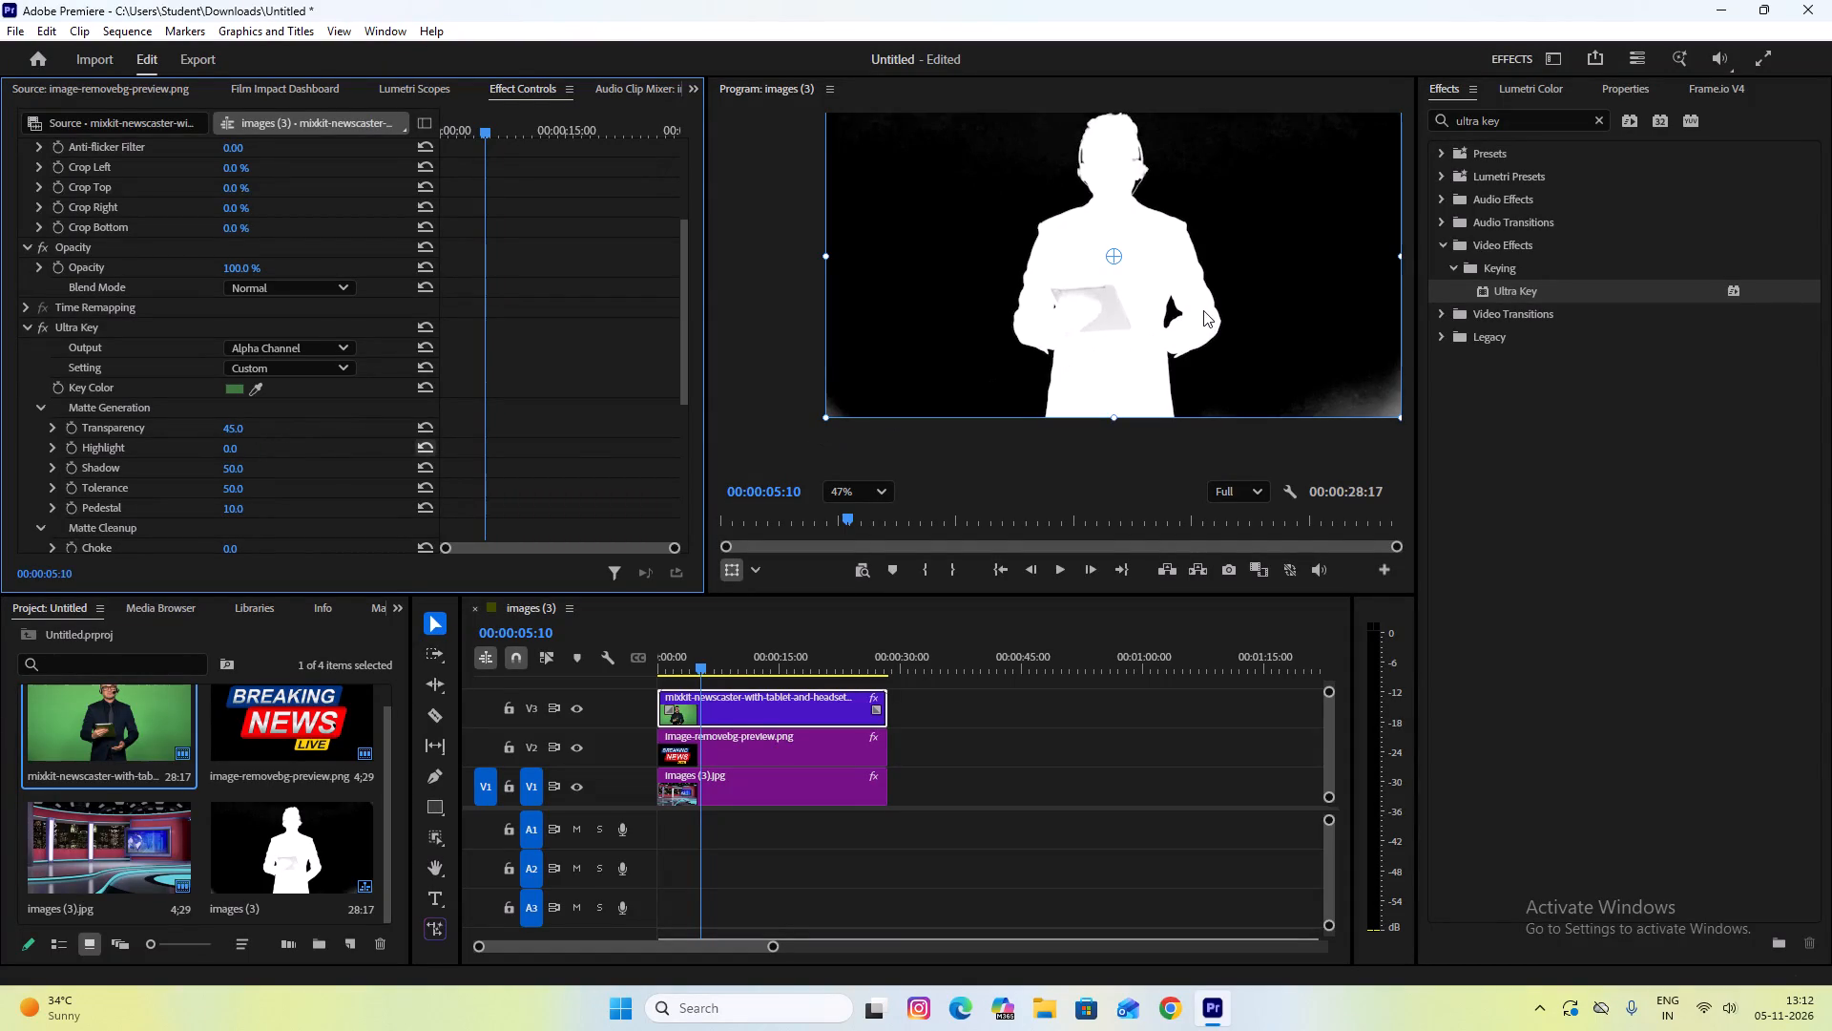
key(ctrl+z)
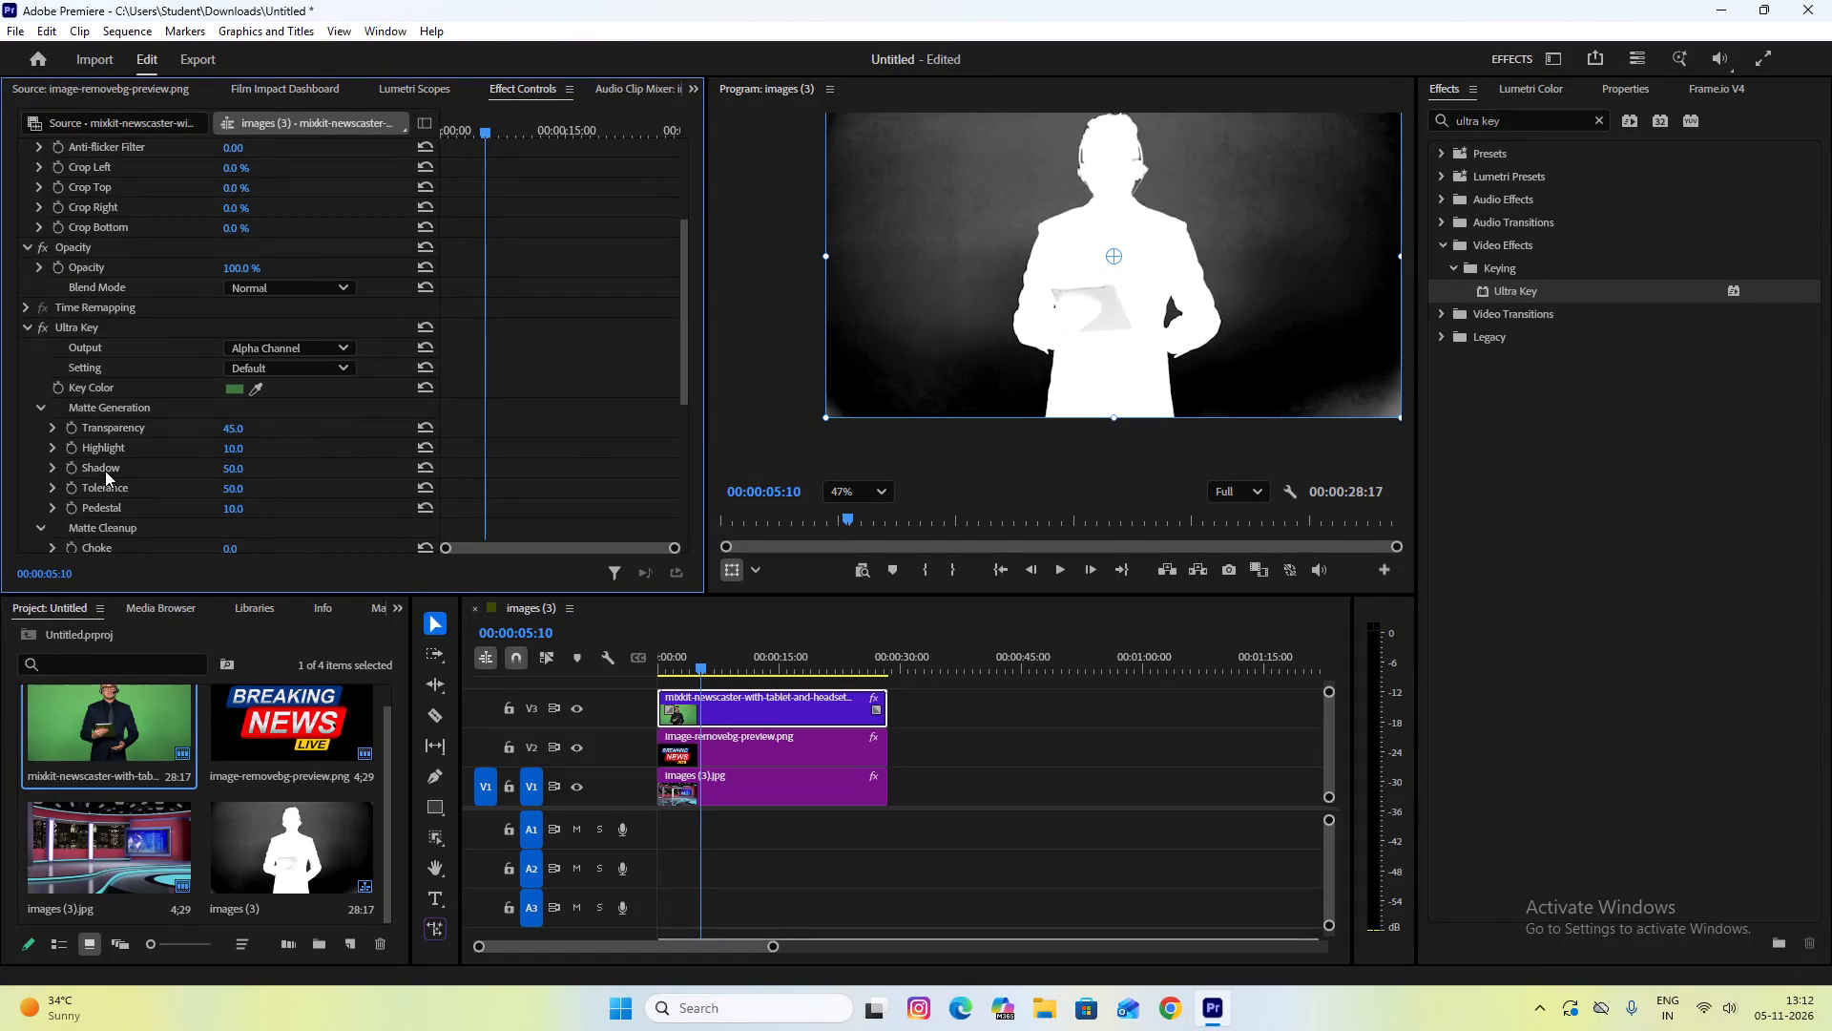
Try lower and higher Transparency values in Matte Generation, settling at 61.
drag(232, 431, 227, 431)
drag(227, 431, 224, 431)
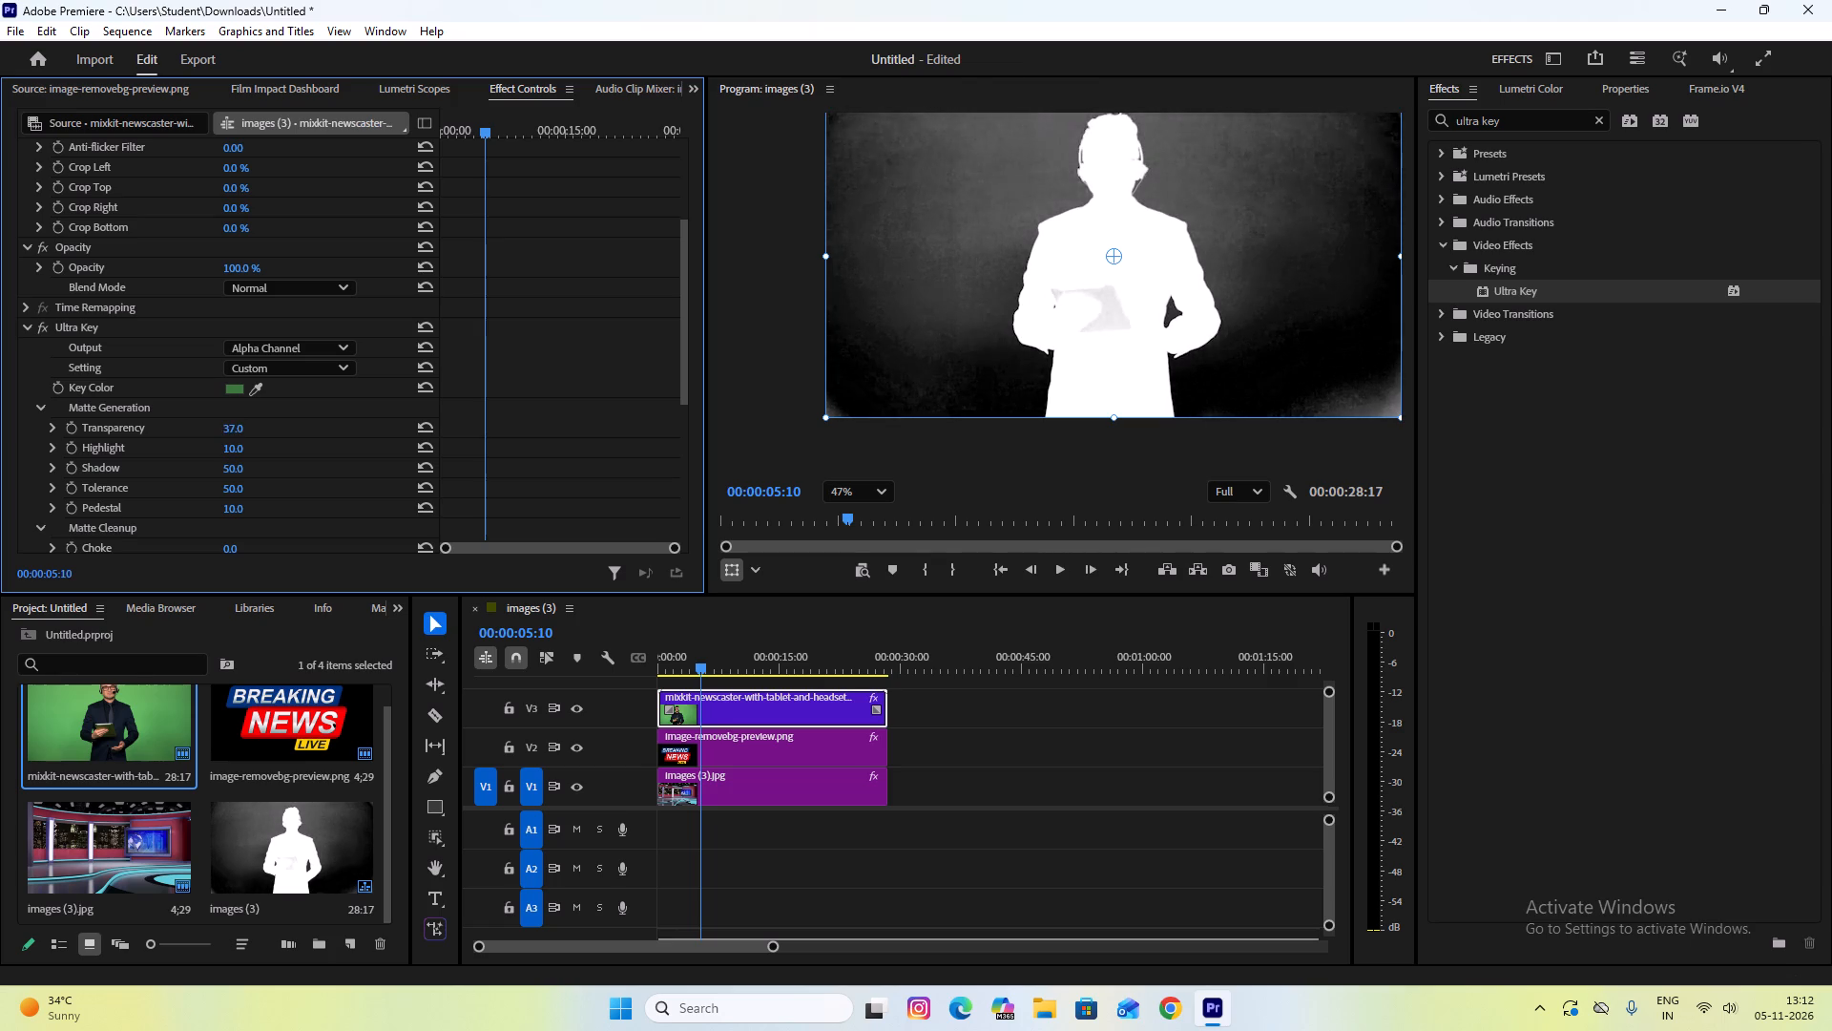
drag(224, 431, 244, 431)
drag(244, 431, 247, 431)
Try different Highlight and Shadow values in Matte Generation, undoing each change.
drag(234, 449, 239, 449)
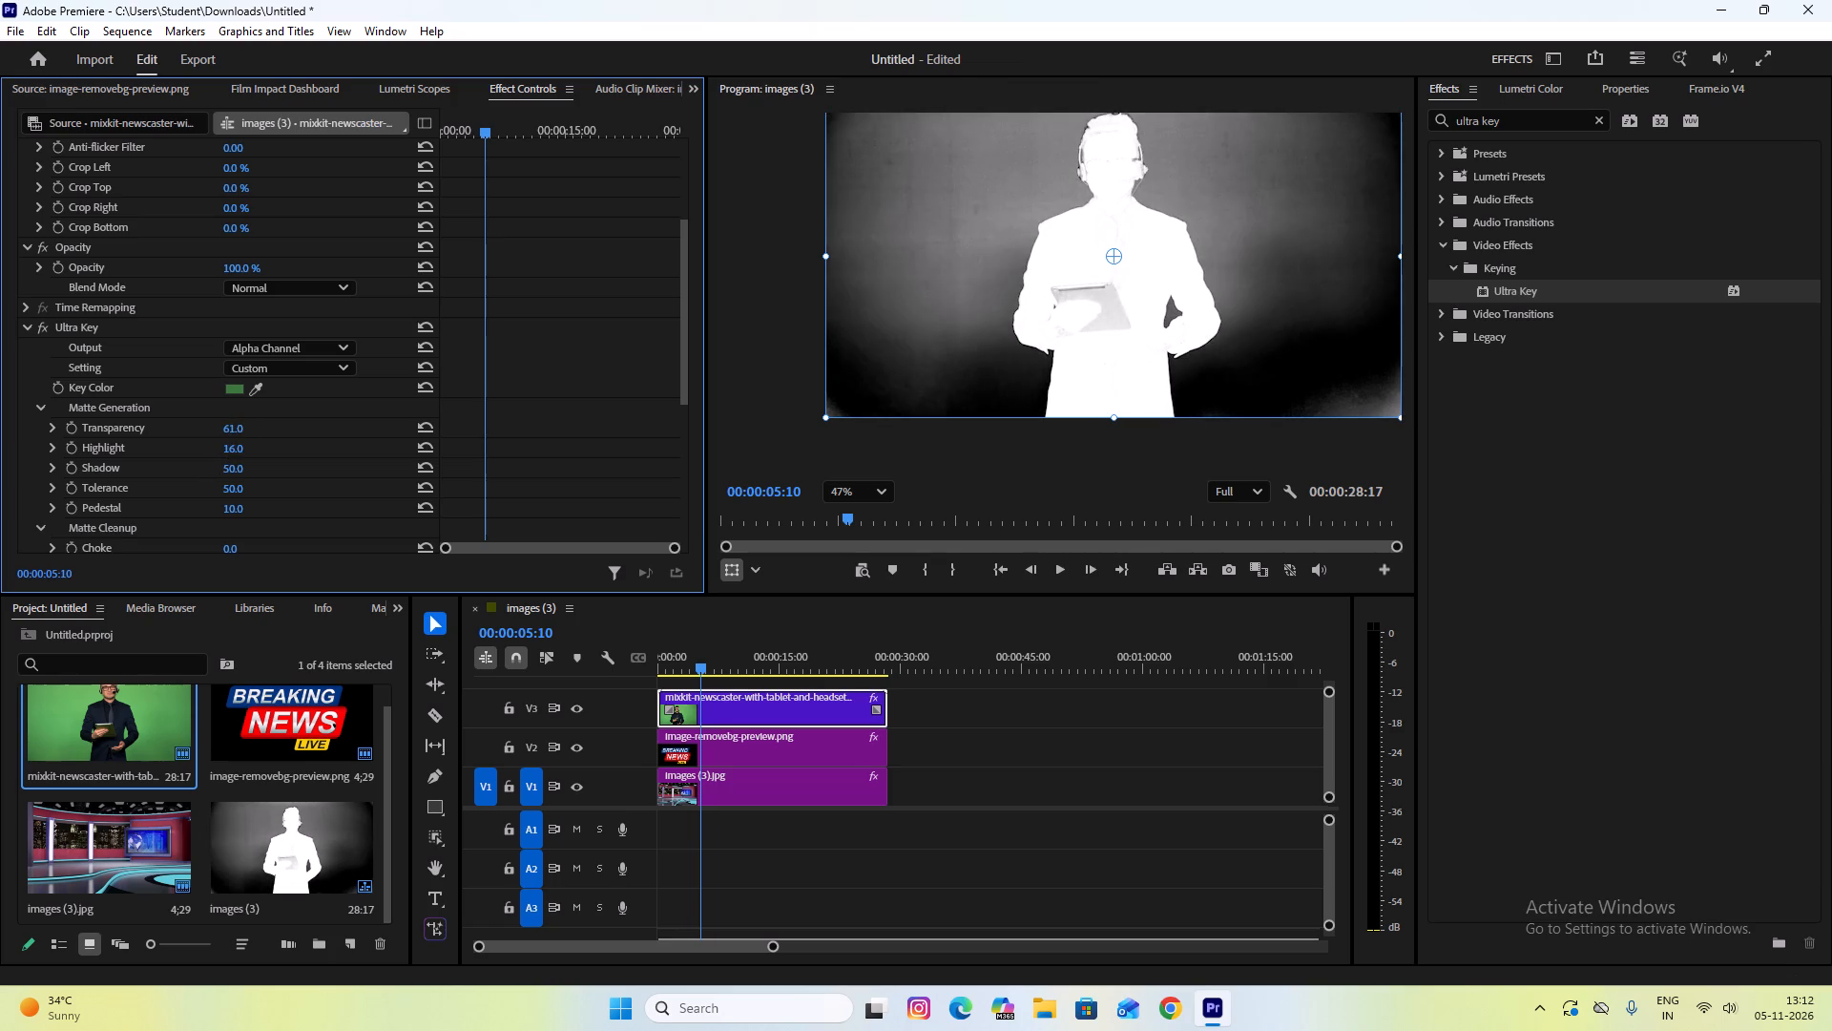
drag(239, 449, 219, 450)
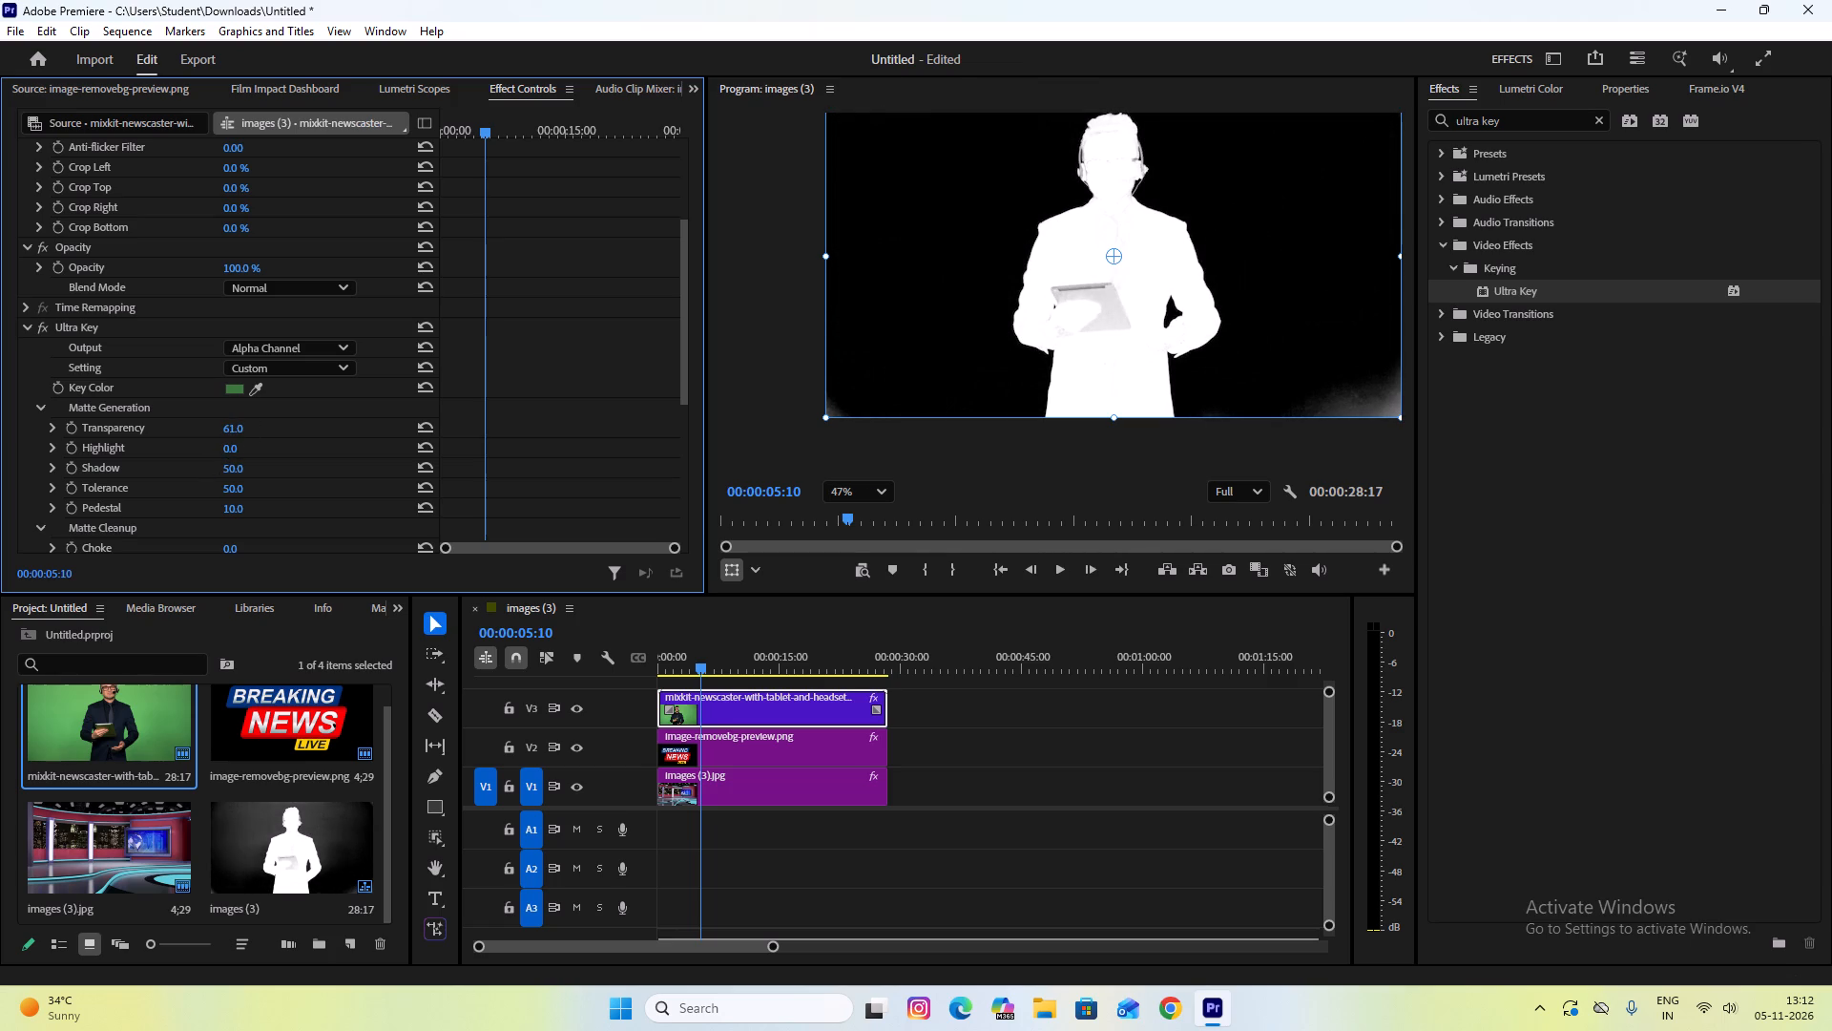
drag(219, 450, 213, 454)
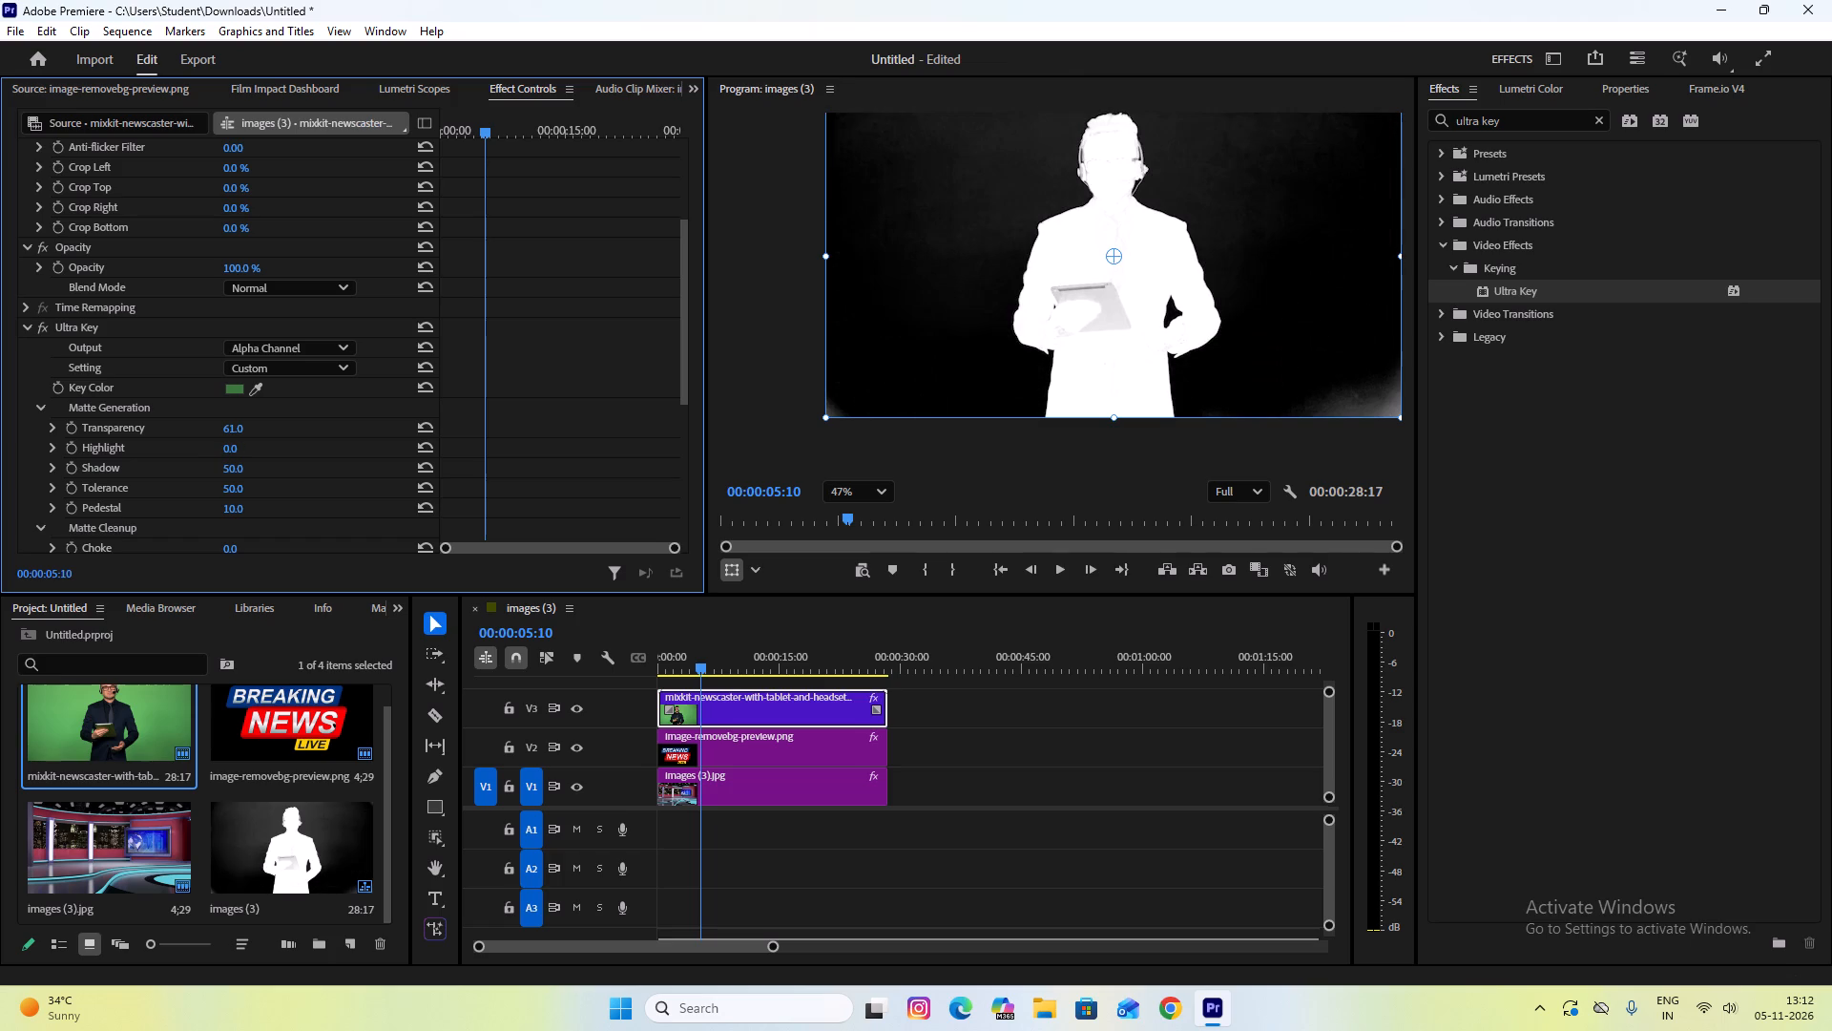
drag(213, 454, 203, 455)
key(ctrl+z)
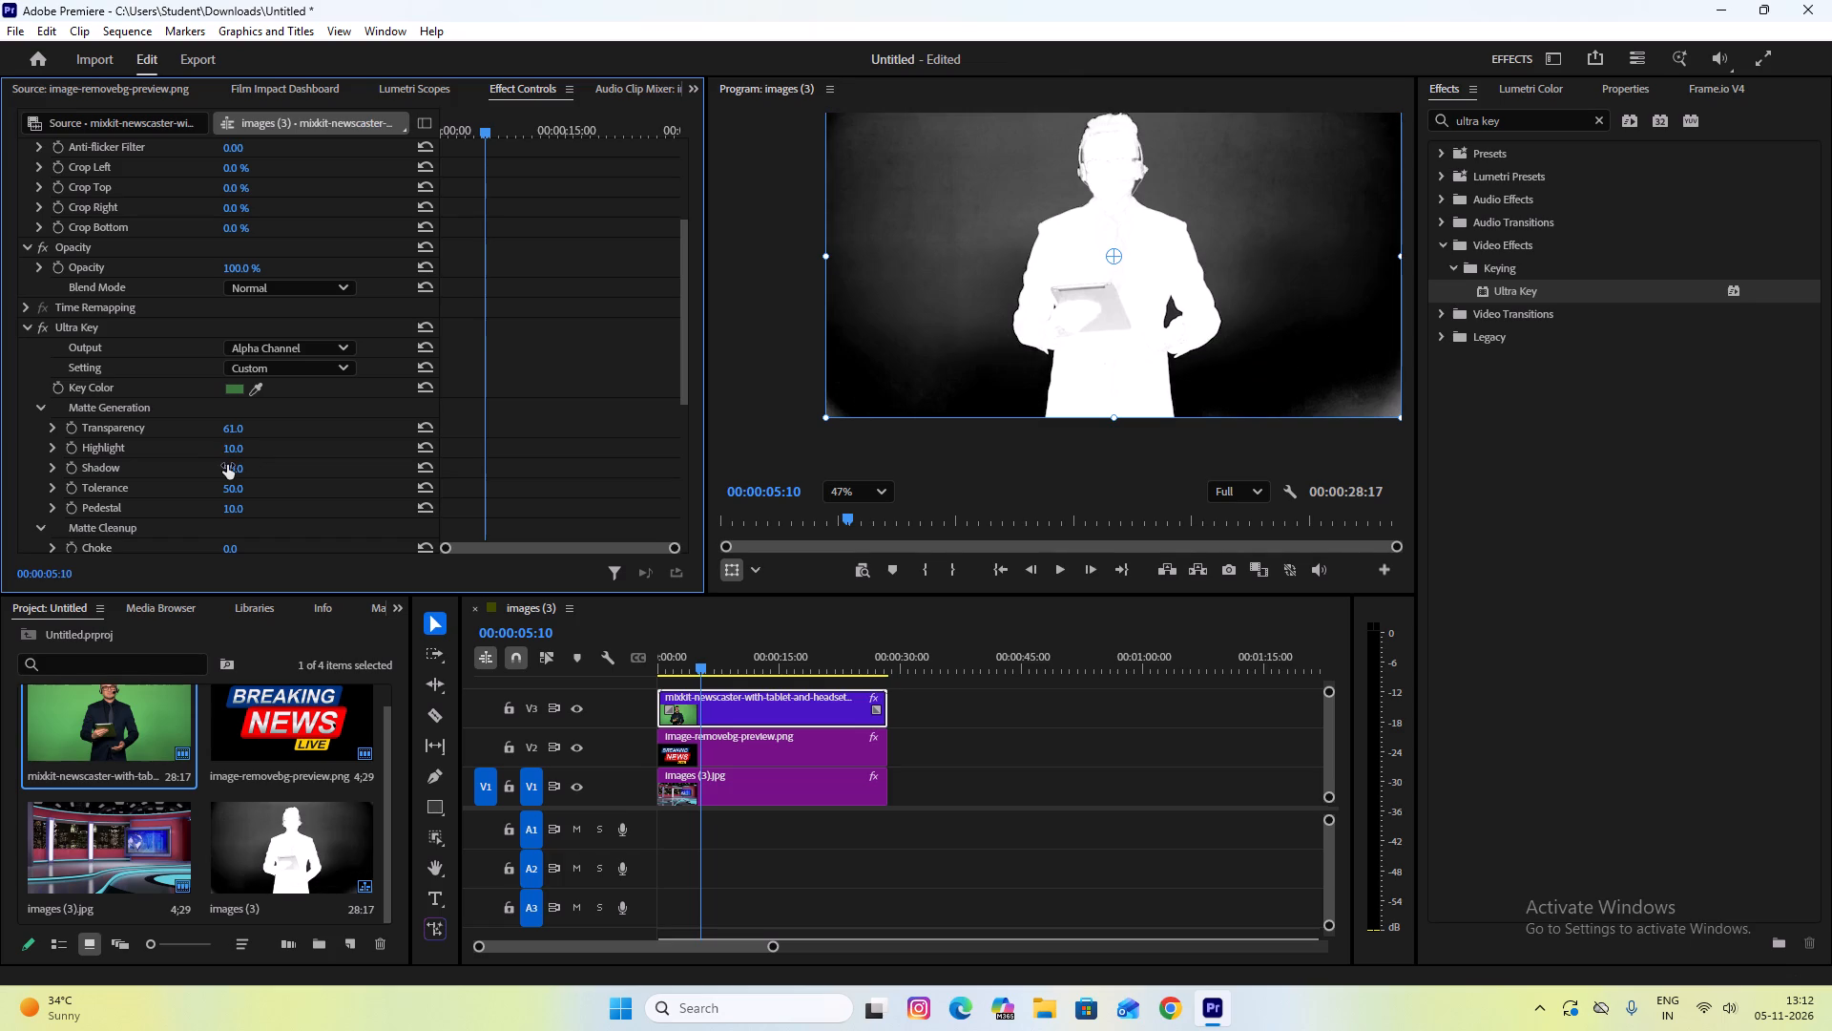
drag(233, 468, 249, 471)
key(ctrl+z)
Raise the Matte Generation Pedestal to 100 to darken the matte background.
drag(233, 511, 270, 509)
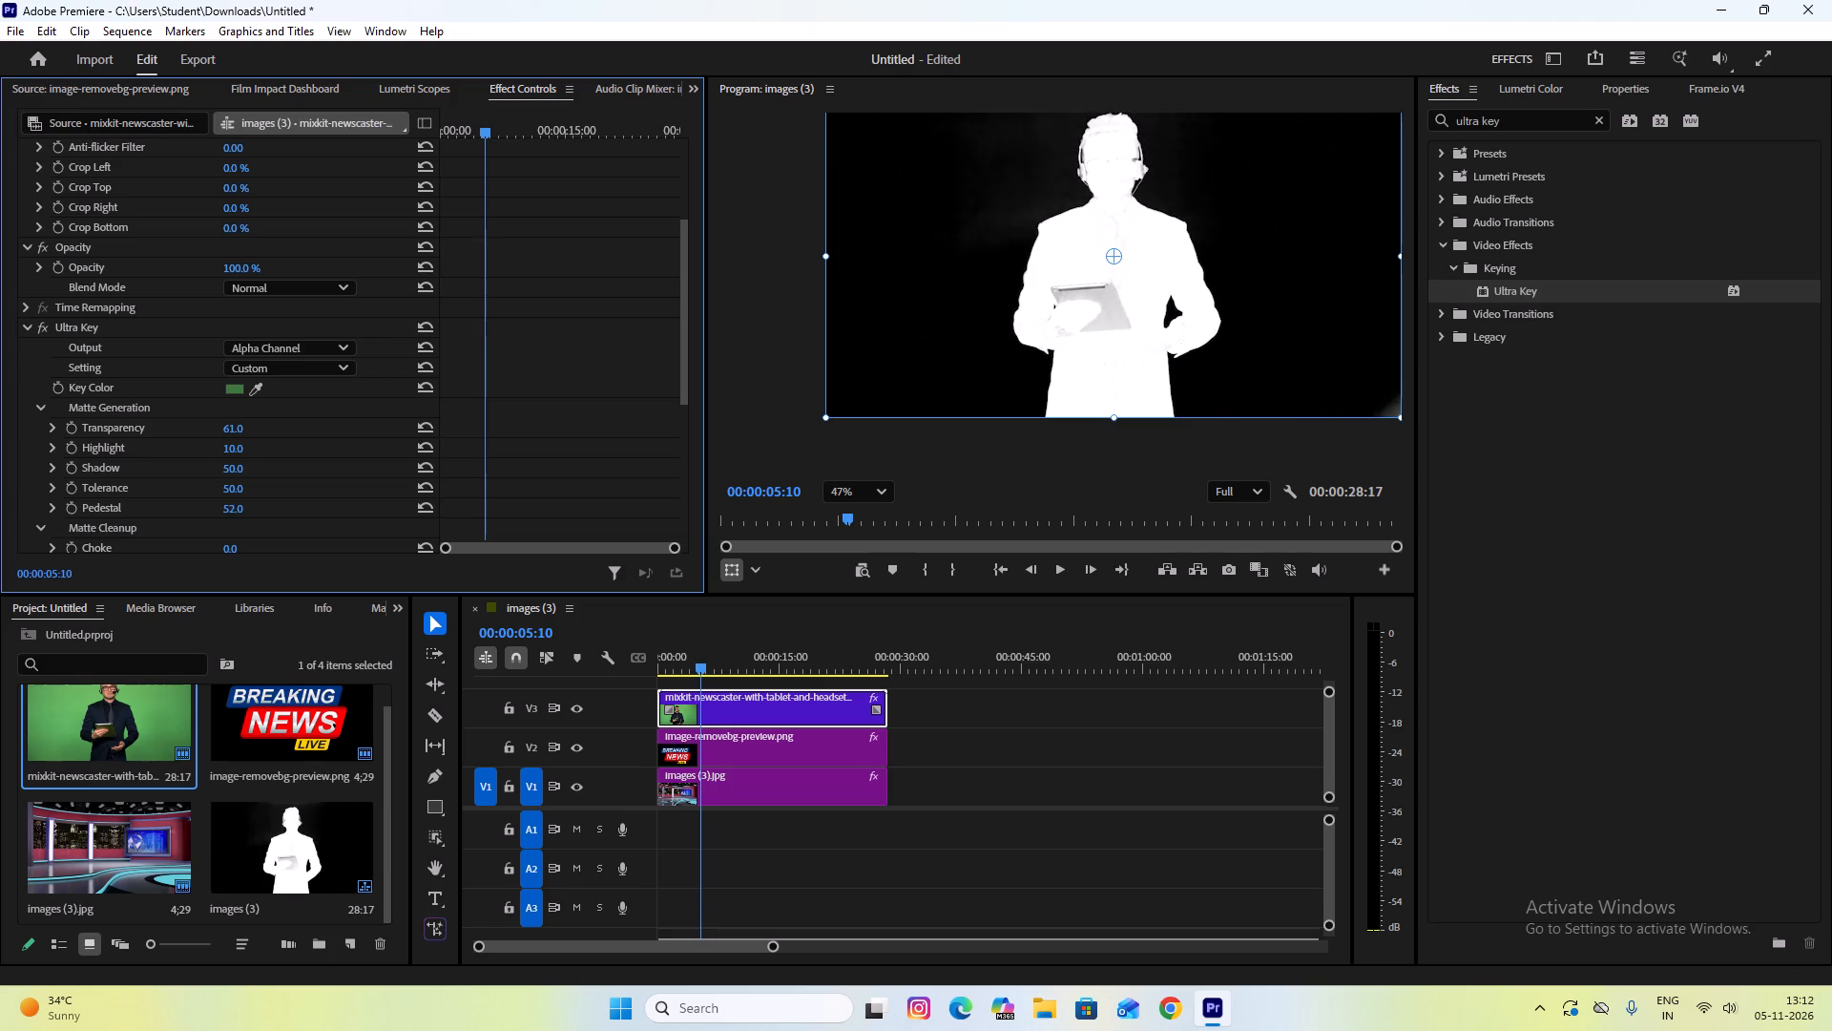
drag(270, 509, 321, 509)
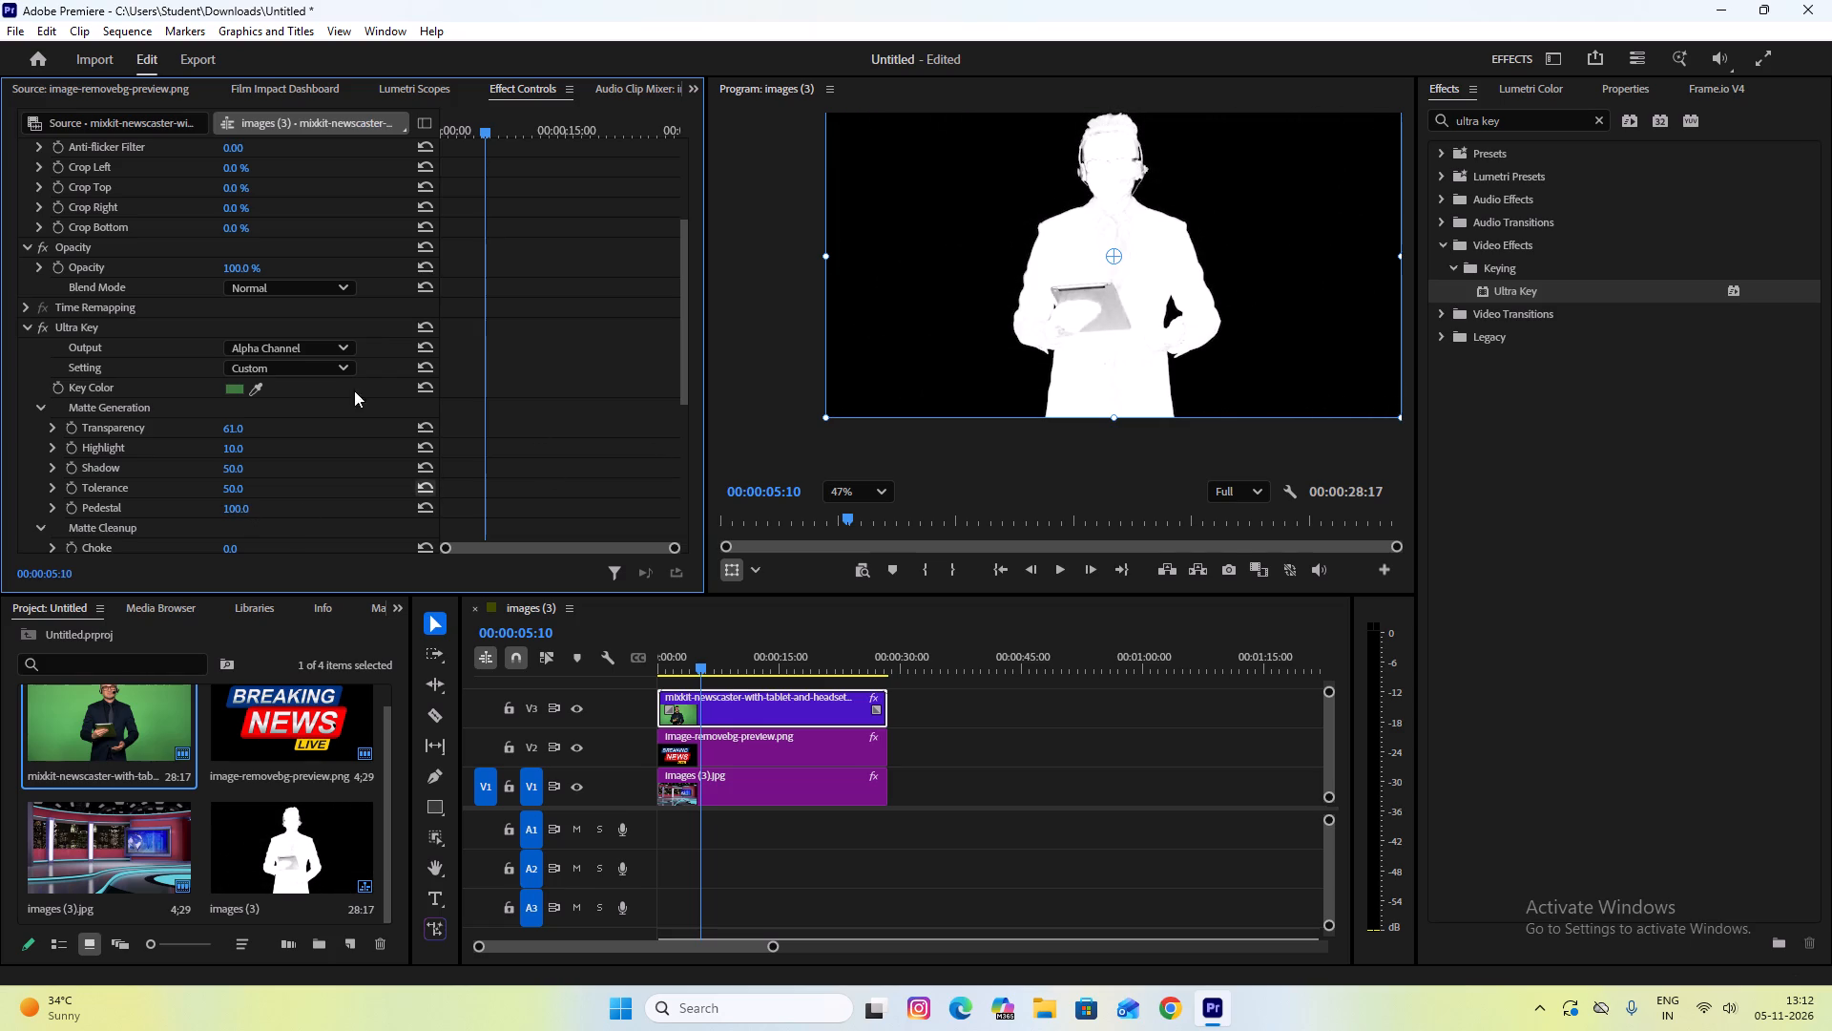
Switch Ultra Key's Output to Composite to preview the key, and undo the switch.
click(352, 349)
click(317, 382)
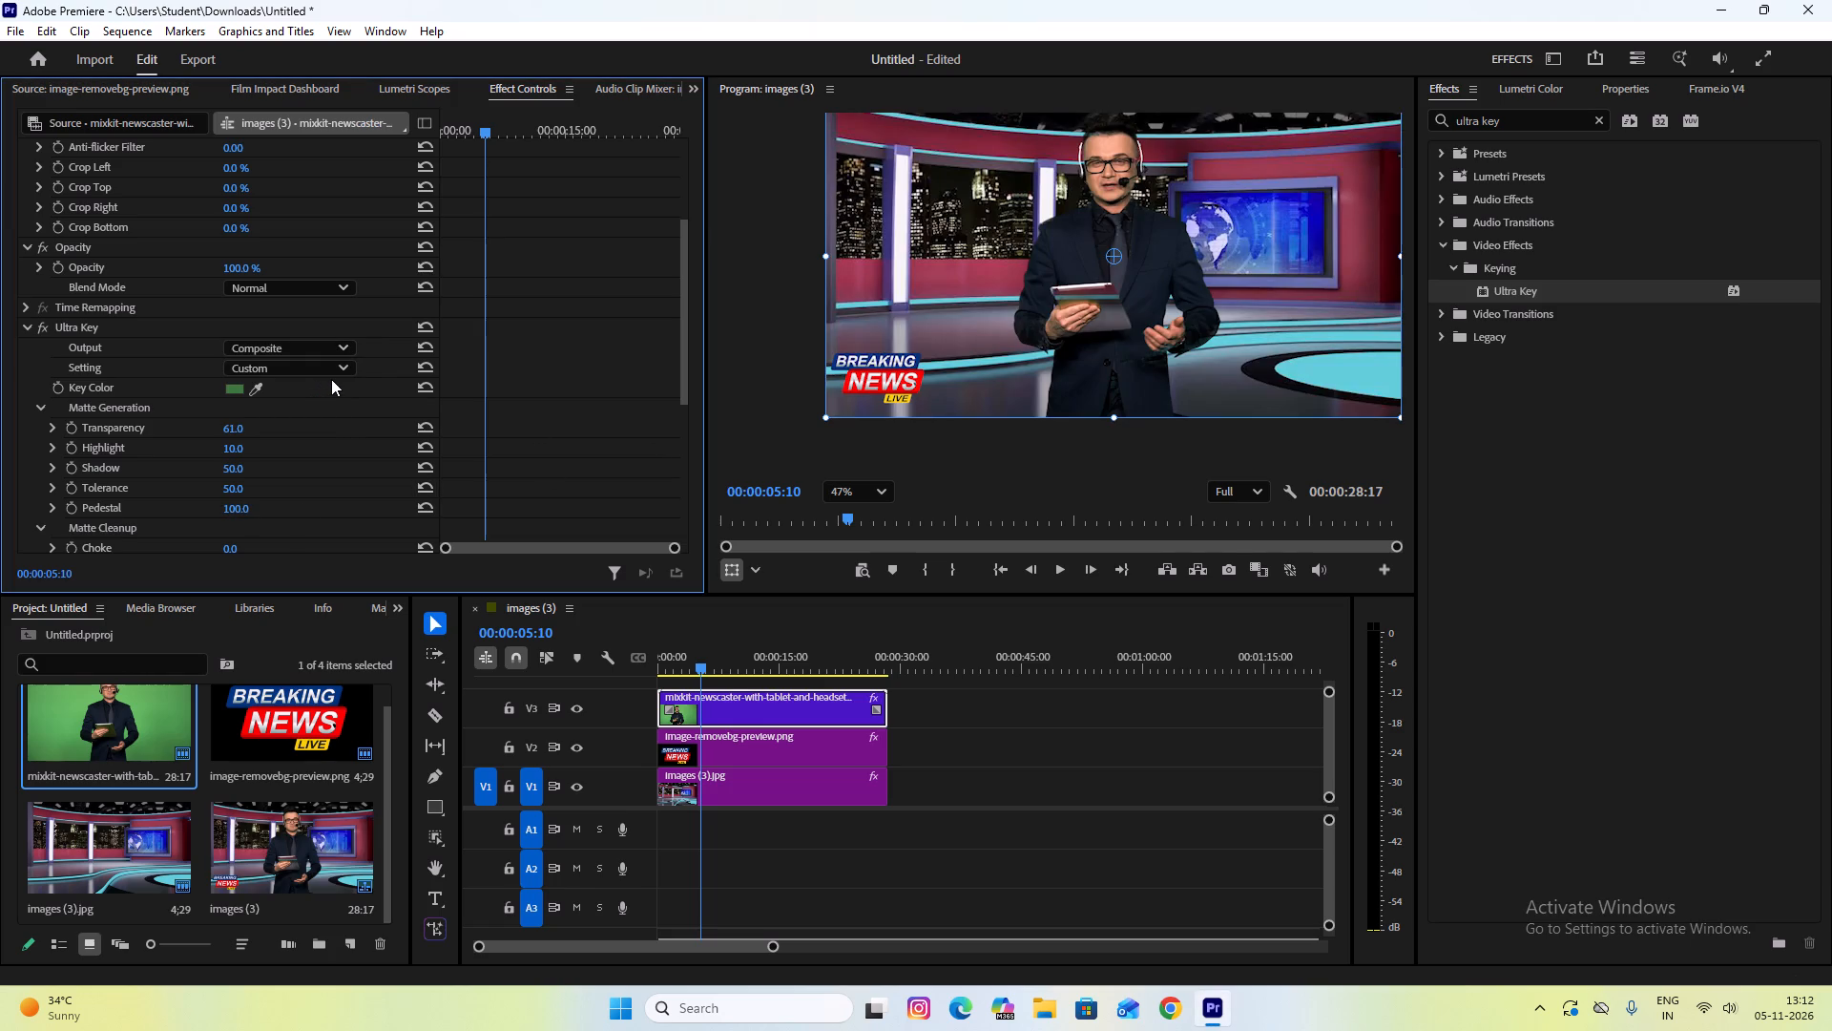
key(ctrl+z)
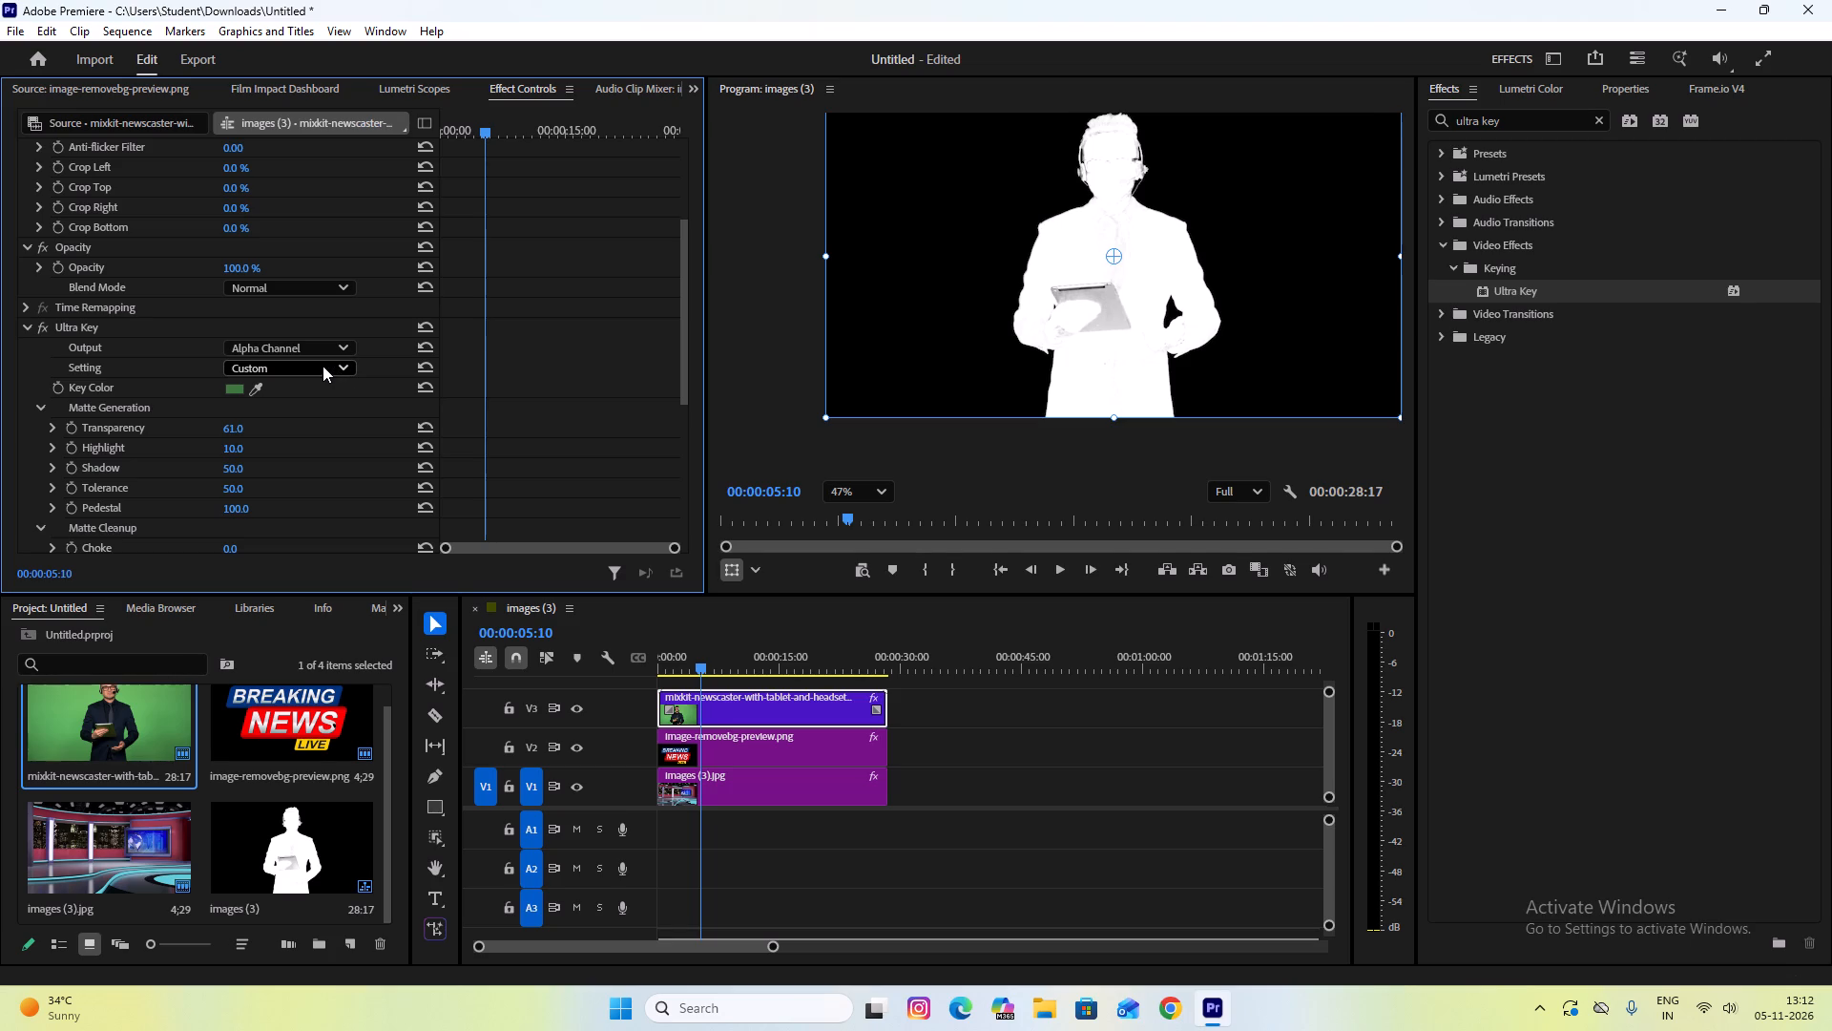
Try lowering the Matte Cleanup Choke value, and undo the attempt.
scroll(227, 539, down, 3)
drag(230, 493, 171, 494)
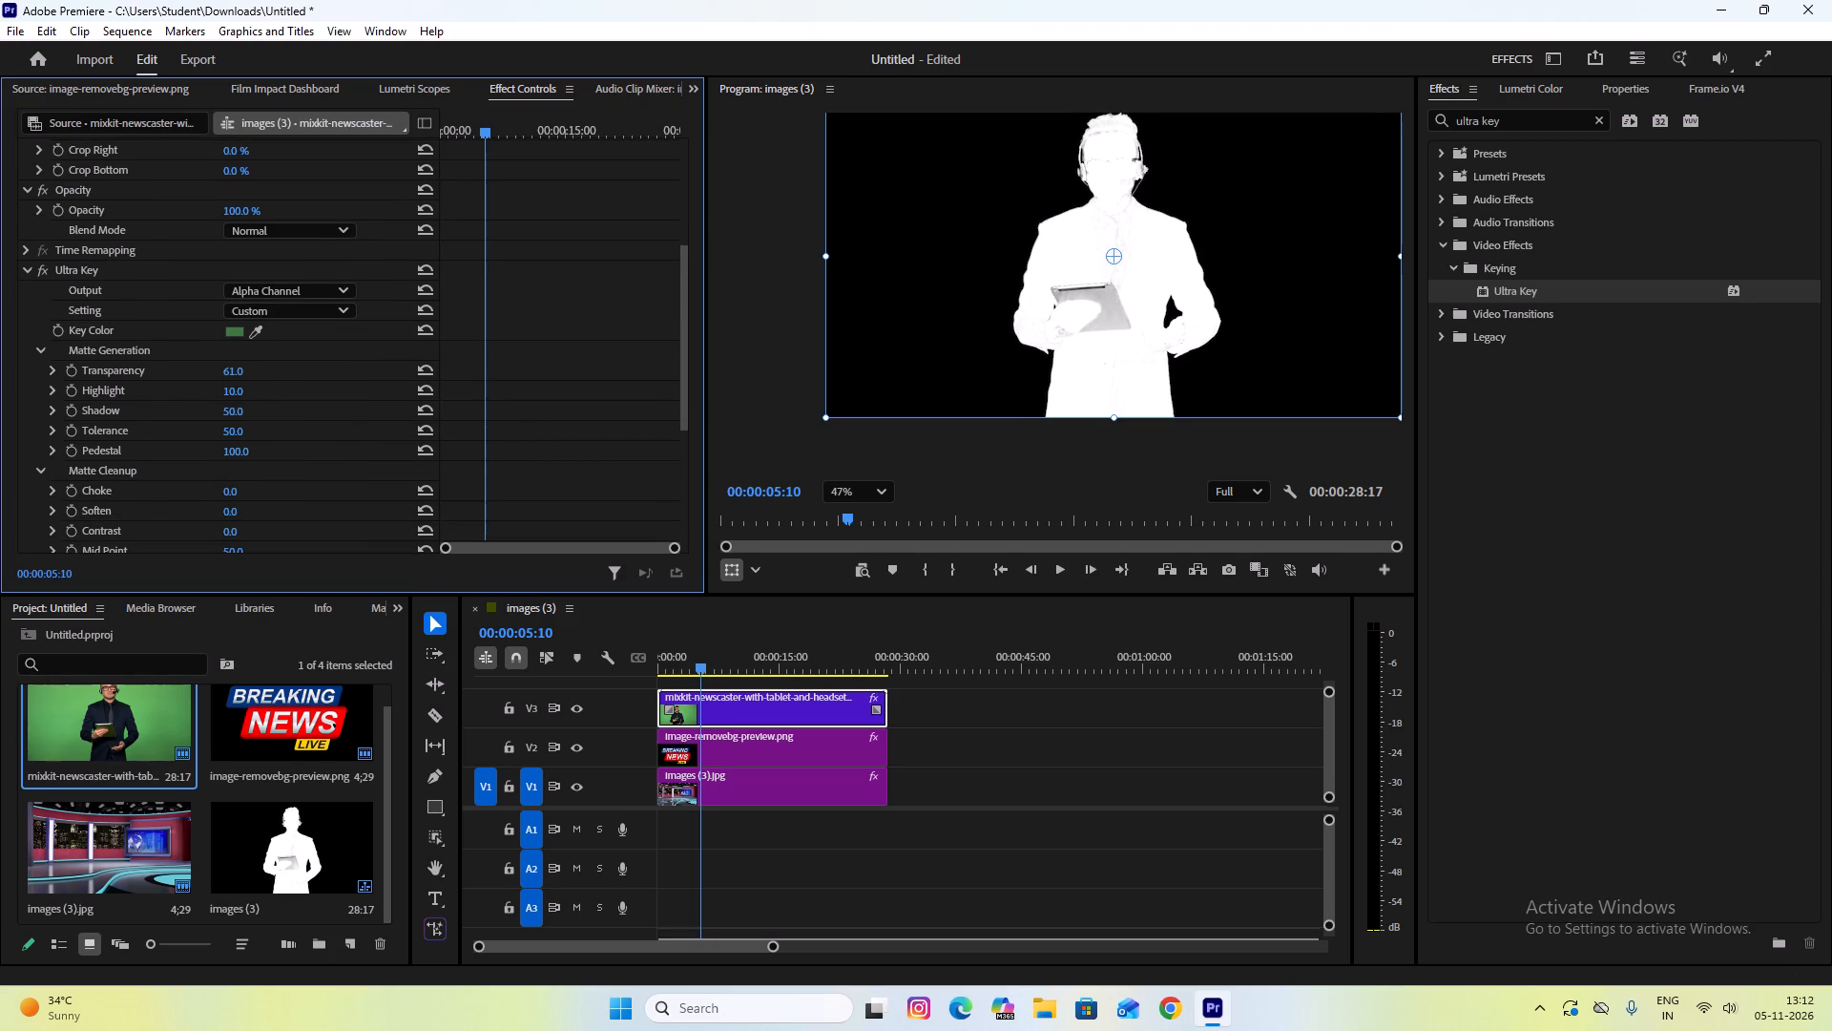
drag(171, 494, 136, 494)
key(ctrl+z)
Lower the Matte Generation Transparency to 15 so the tablet area fills in solid white.
drag(236, 370, 214, 369)
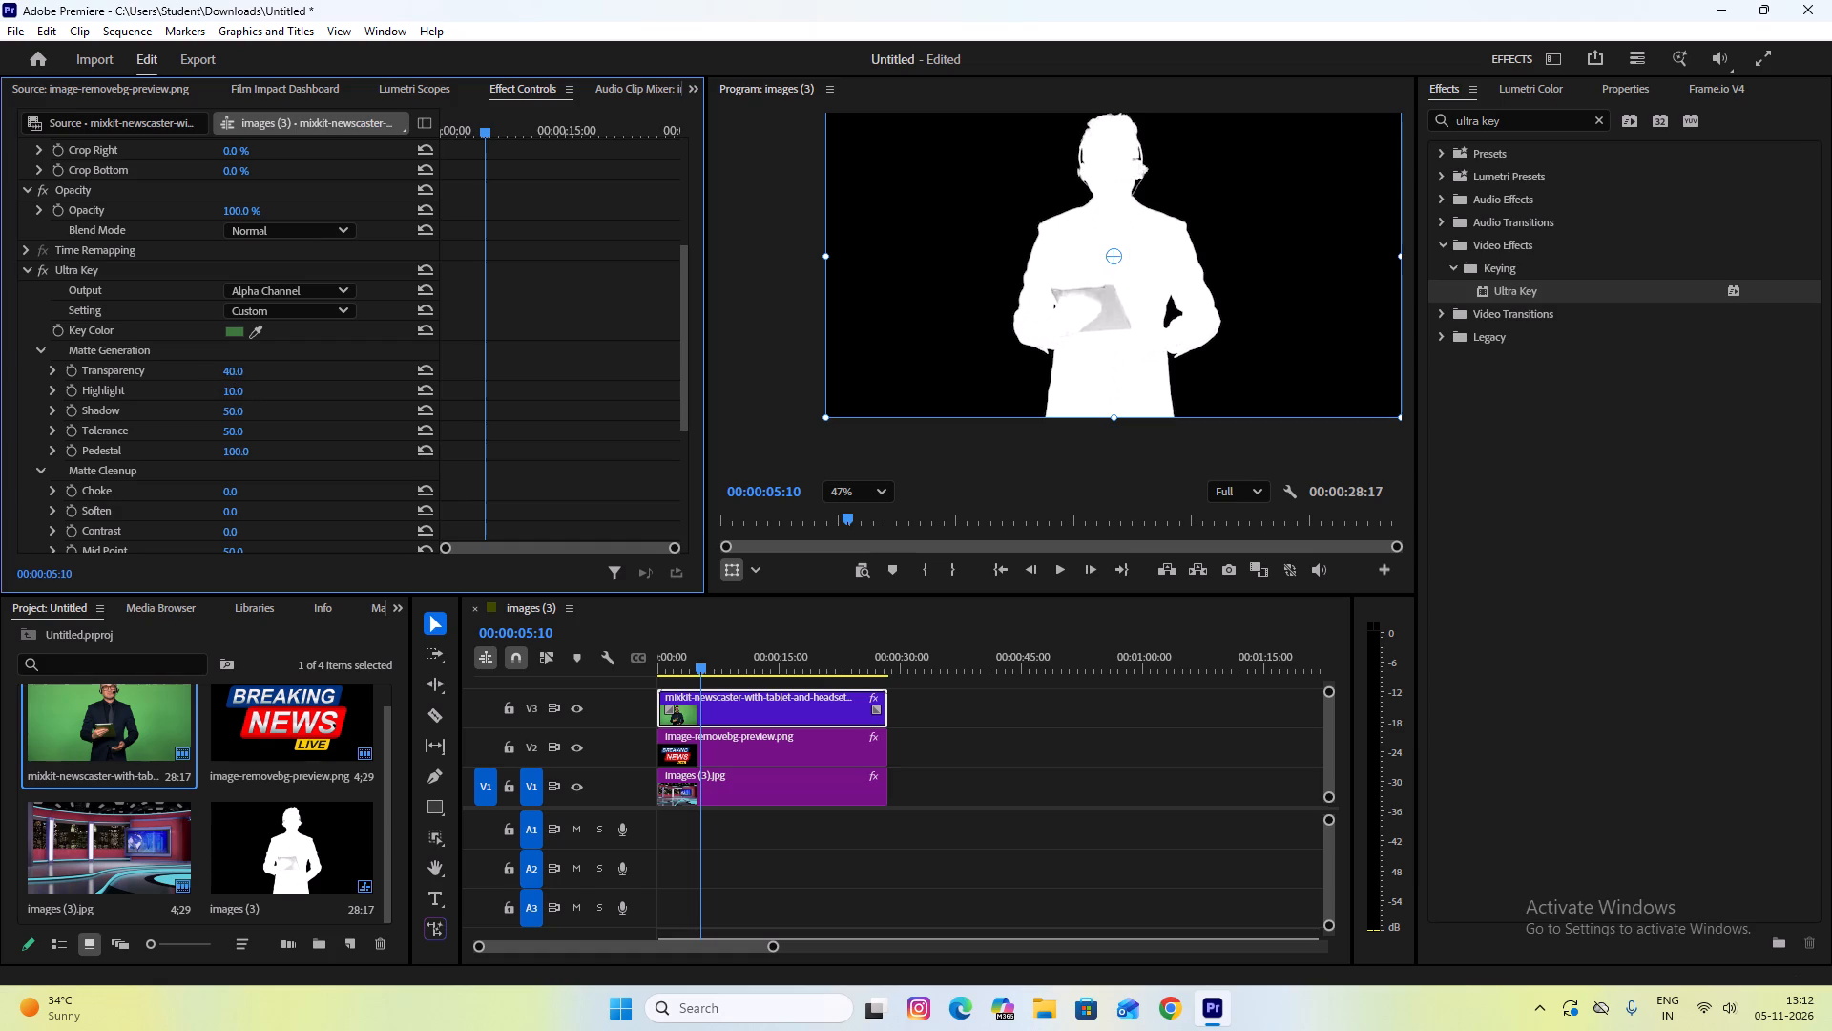
drag(214, 369, 189, 374)
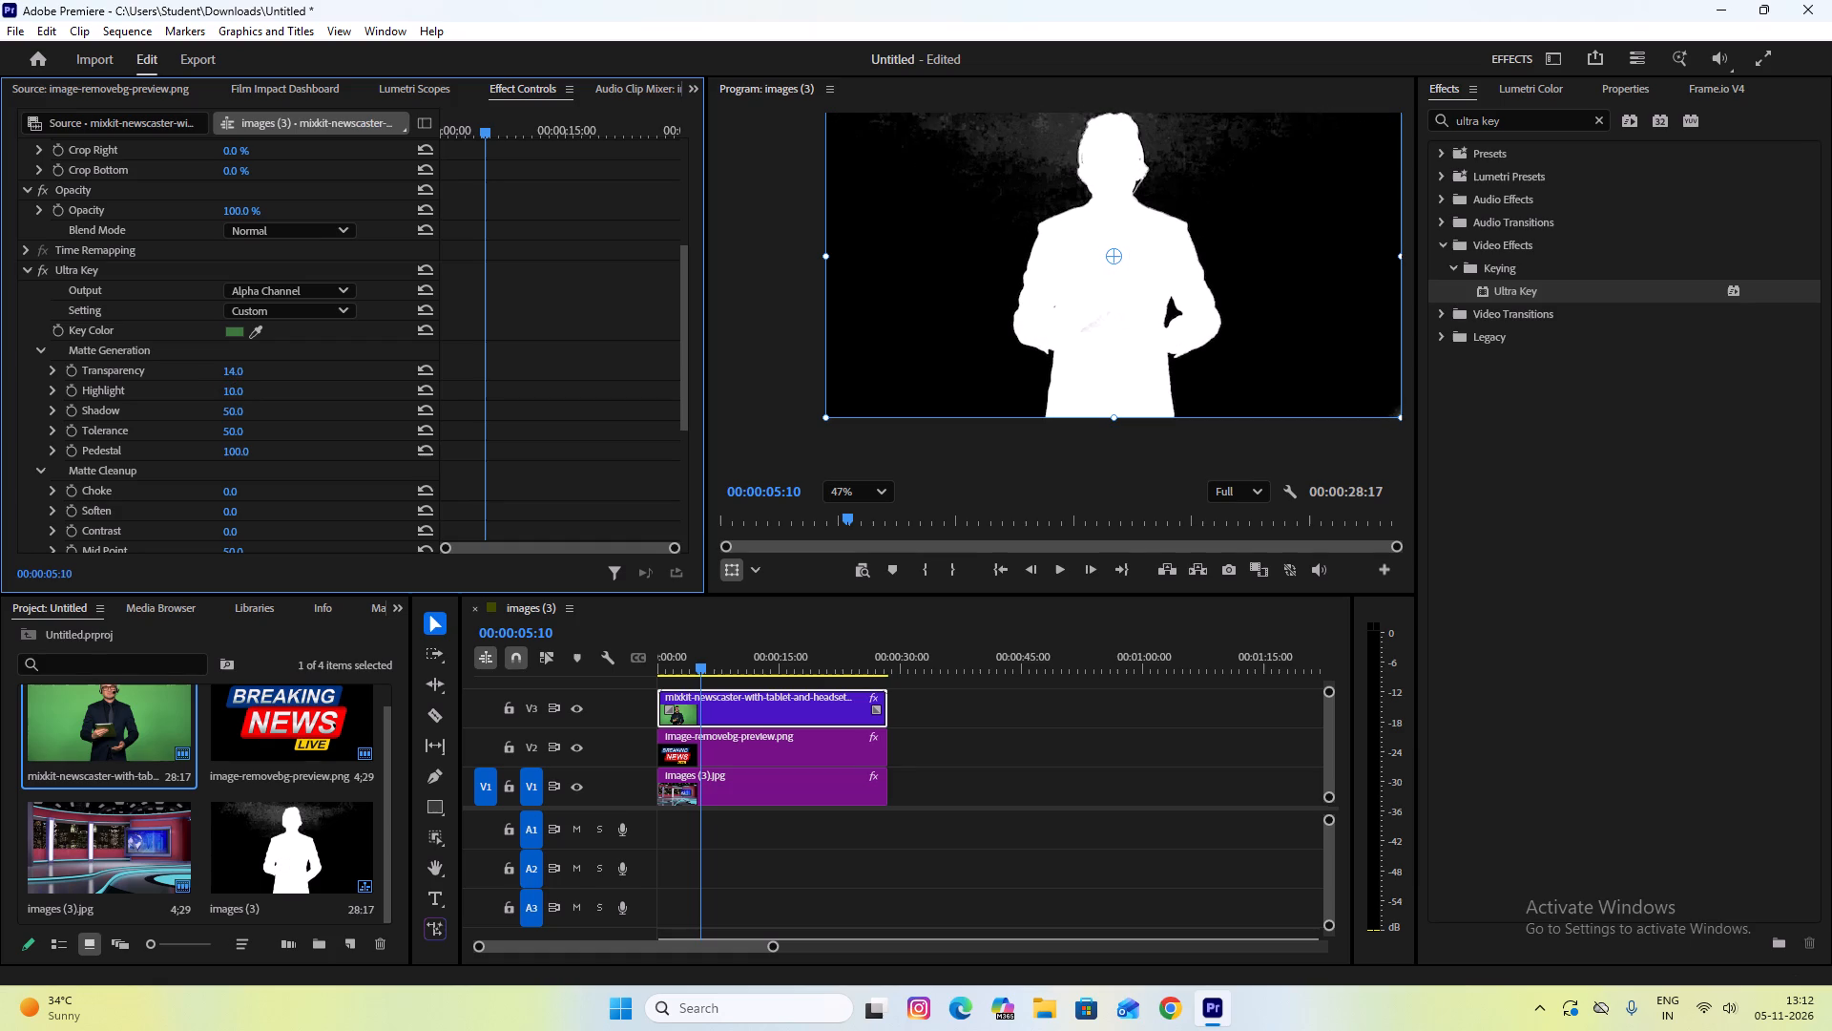
drag(189, 374, 193, 375)
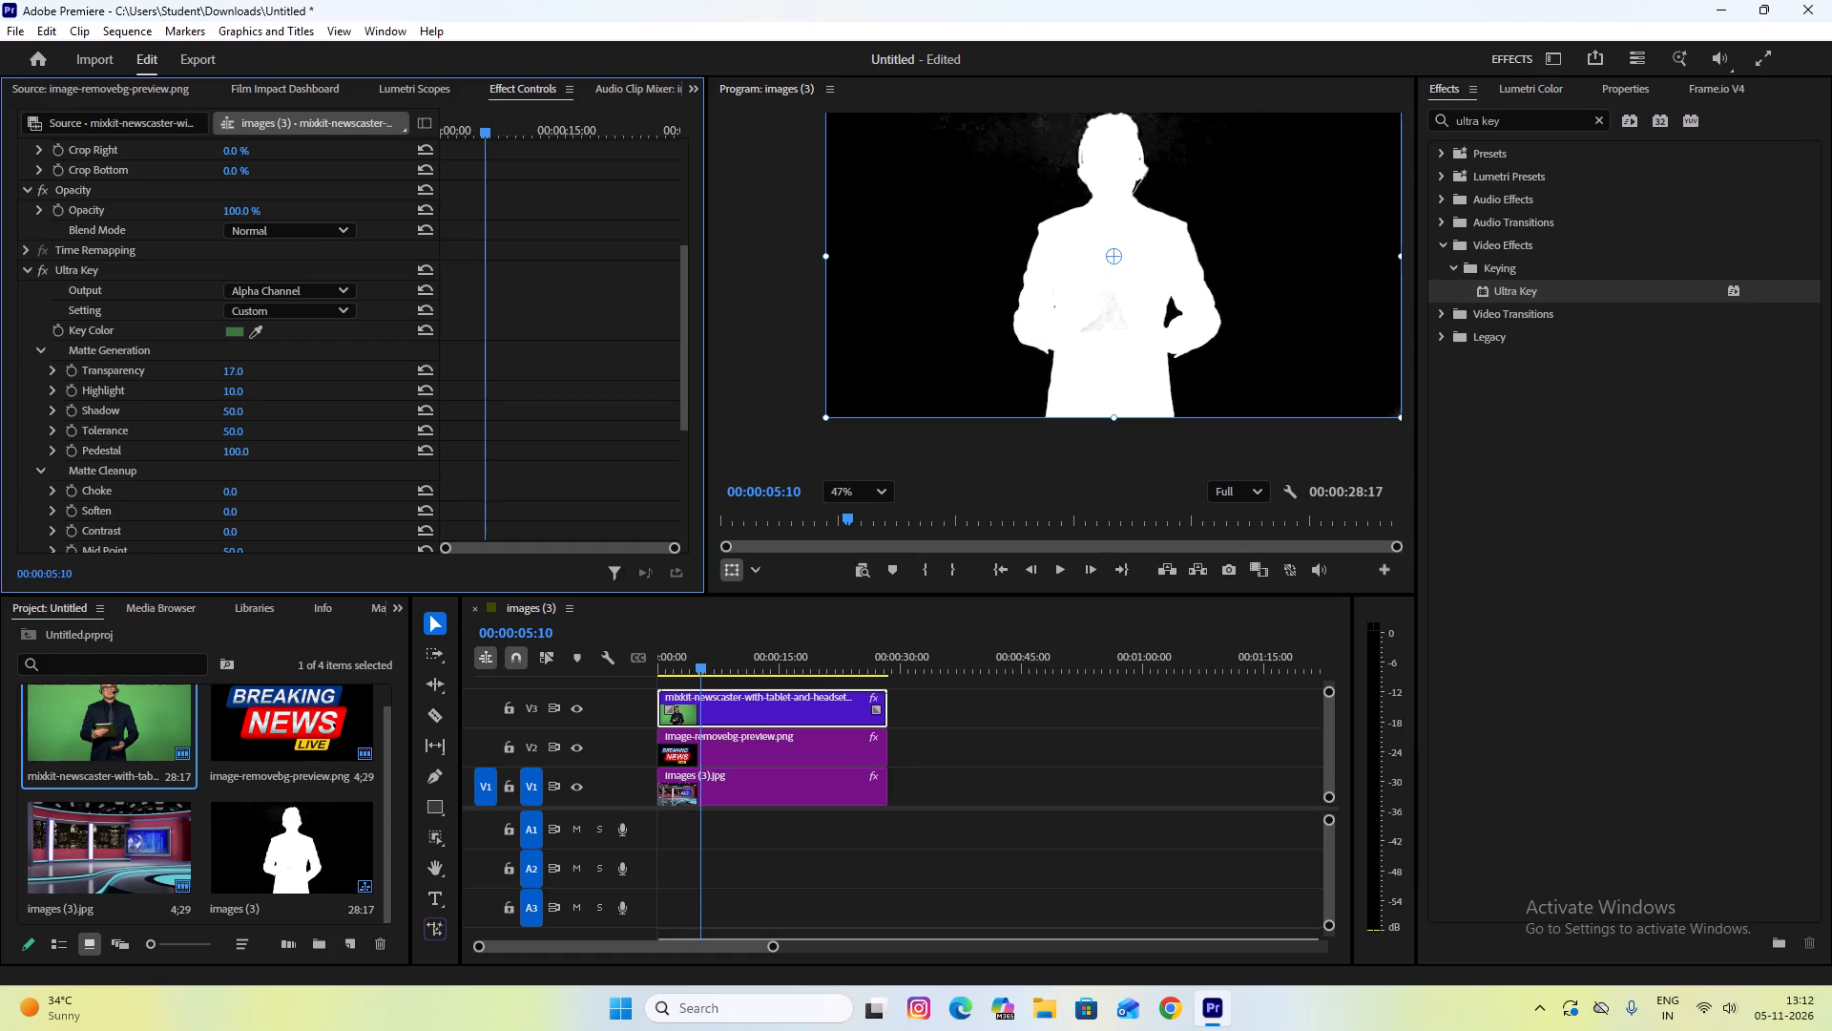
drag(193, 375, 191, 375)
Adjust the remaining Matte Generation values to Tolerance 19, Shadow 52 and Highlight 0.
drag(227, 452, 247, 453)
drag(231, 431, 237, 434)
drag(237, 434, 203, 448)
click(235, 410)
drag(236, 389, 214, 393)
Switch the Ultra Key Output to Composite to show the newscaster over the studio background.
click(332, 293)
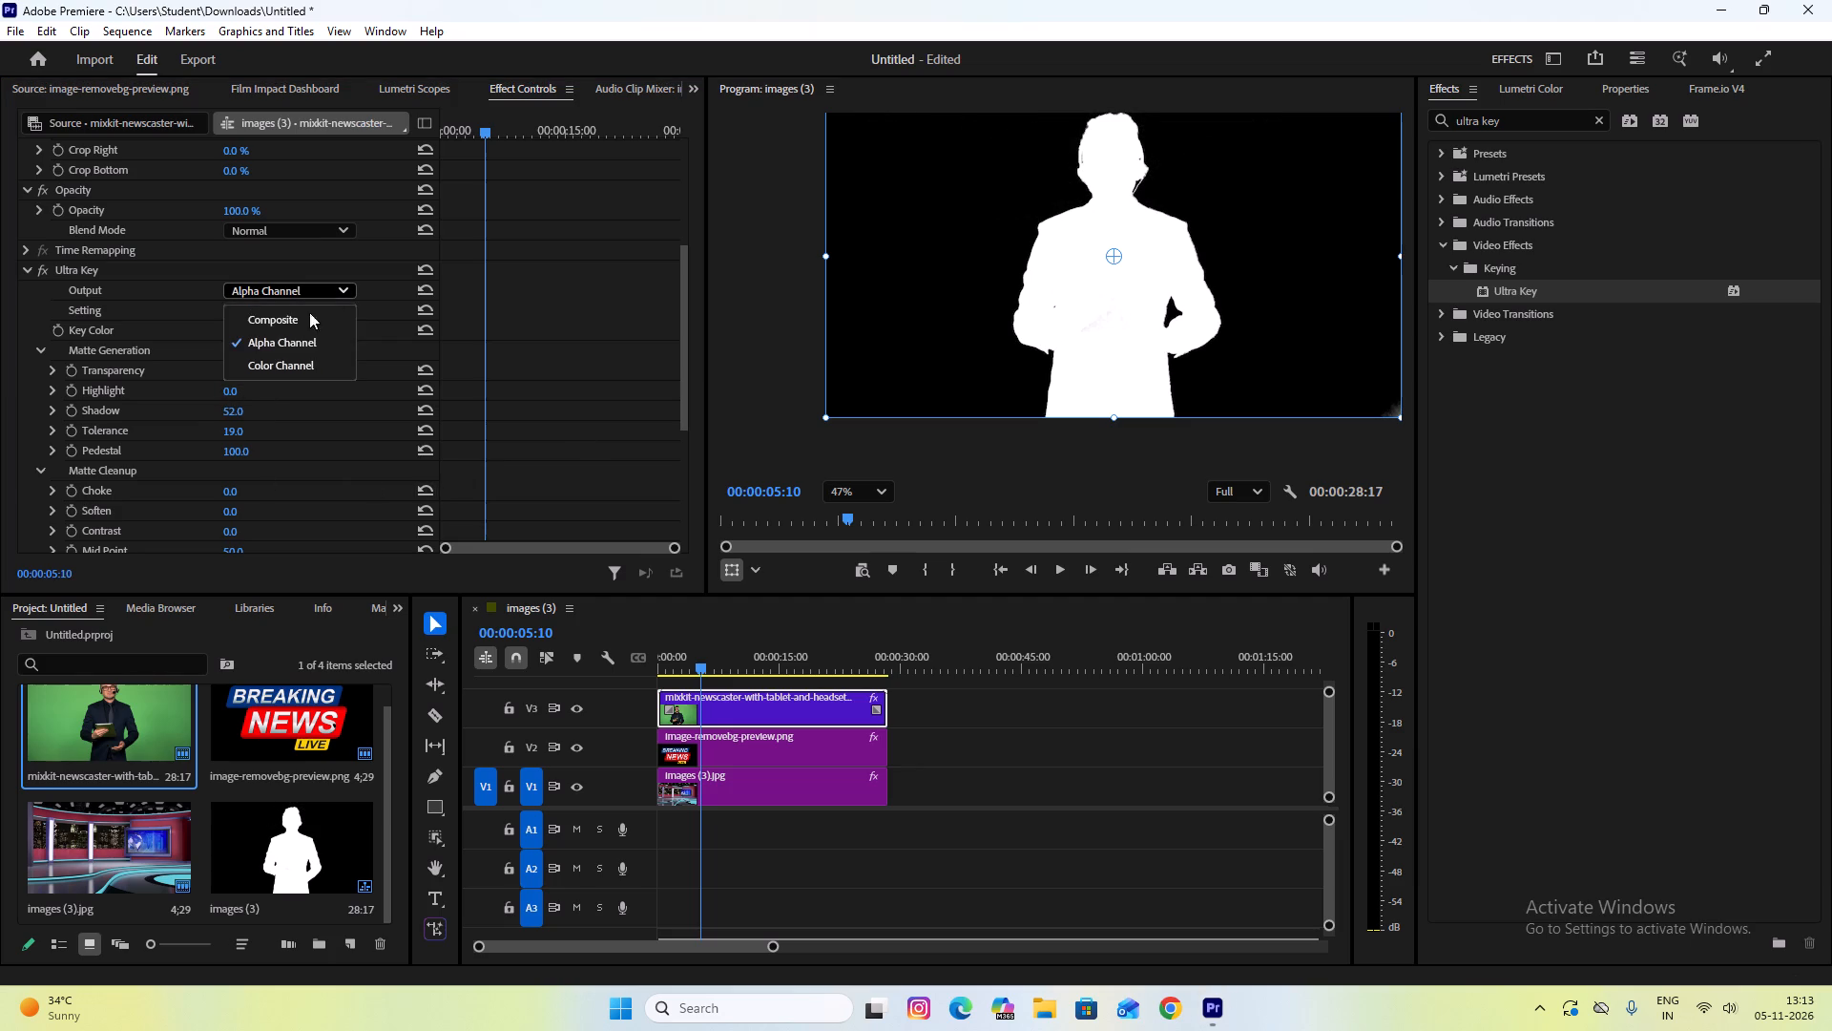
click(302, 321)
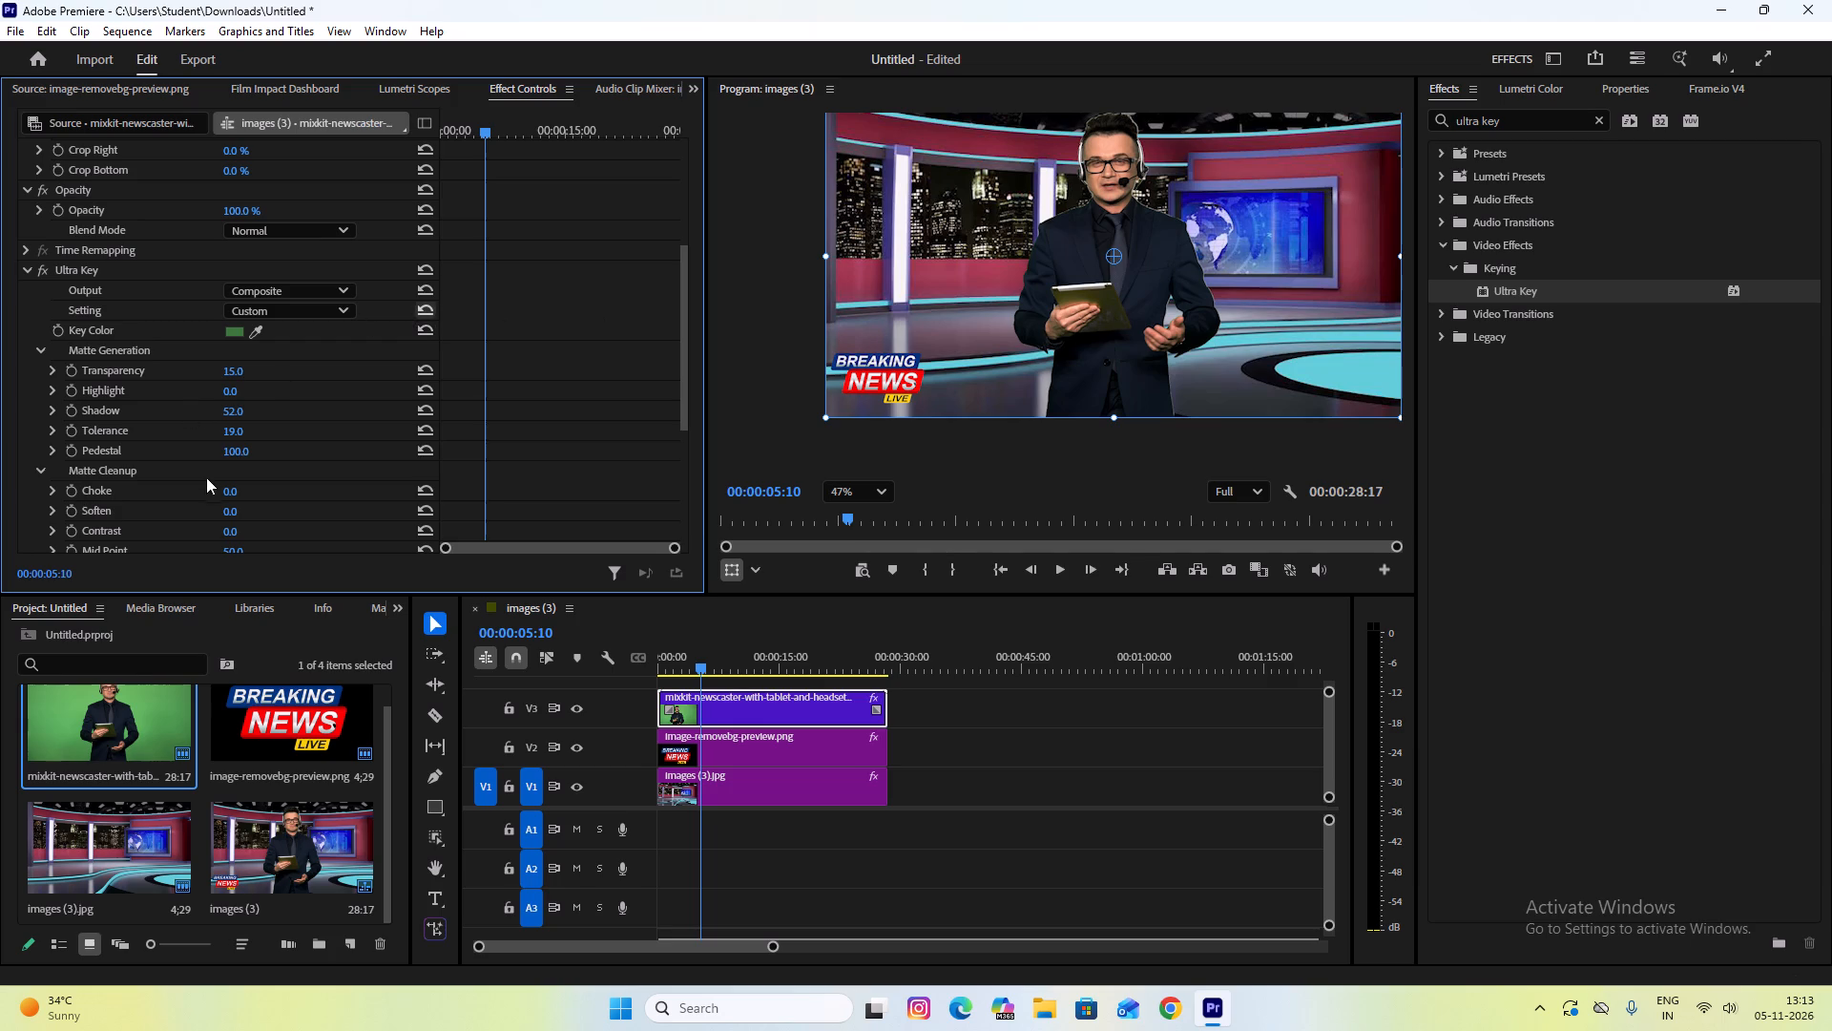
Set the Matte Cleanup Choke to 44 and Soften to 23 to refine the newscaster's edges.
click(231, 492)
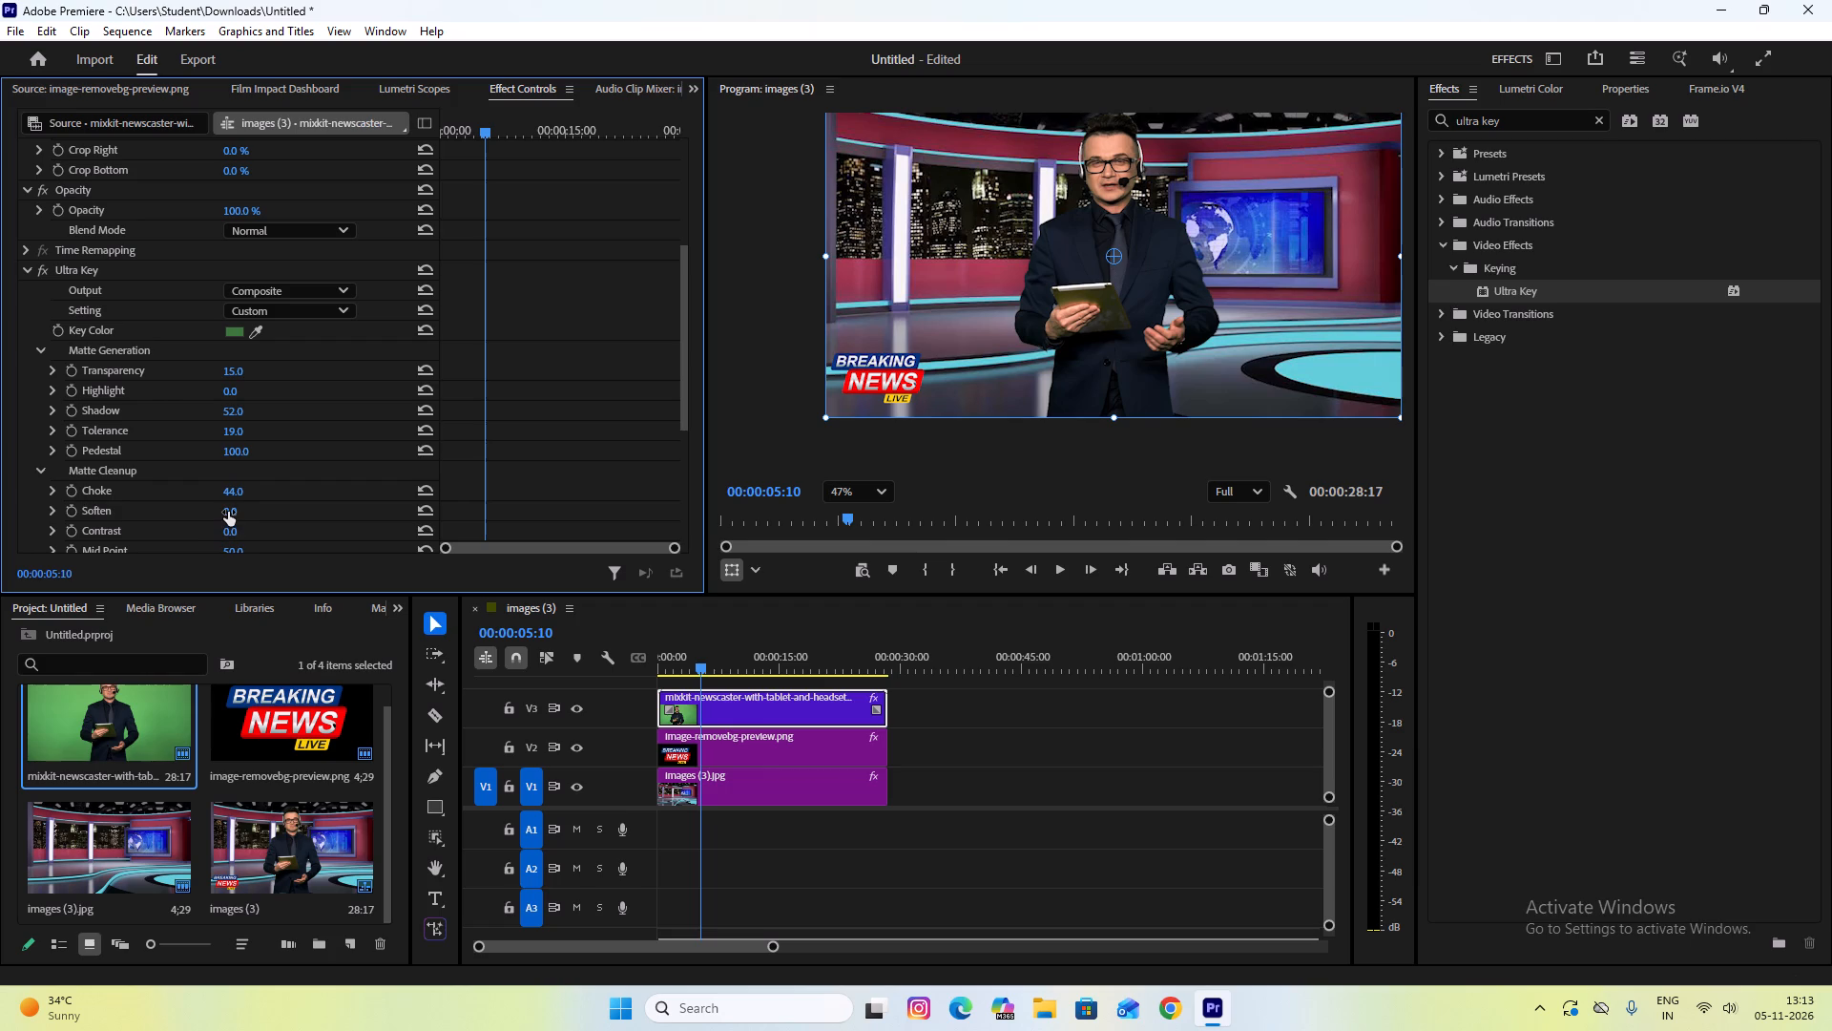
scroll(1087, 123, up, 4)
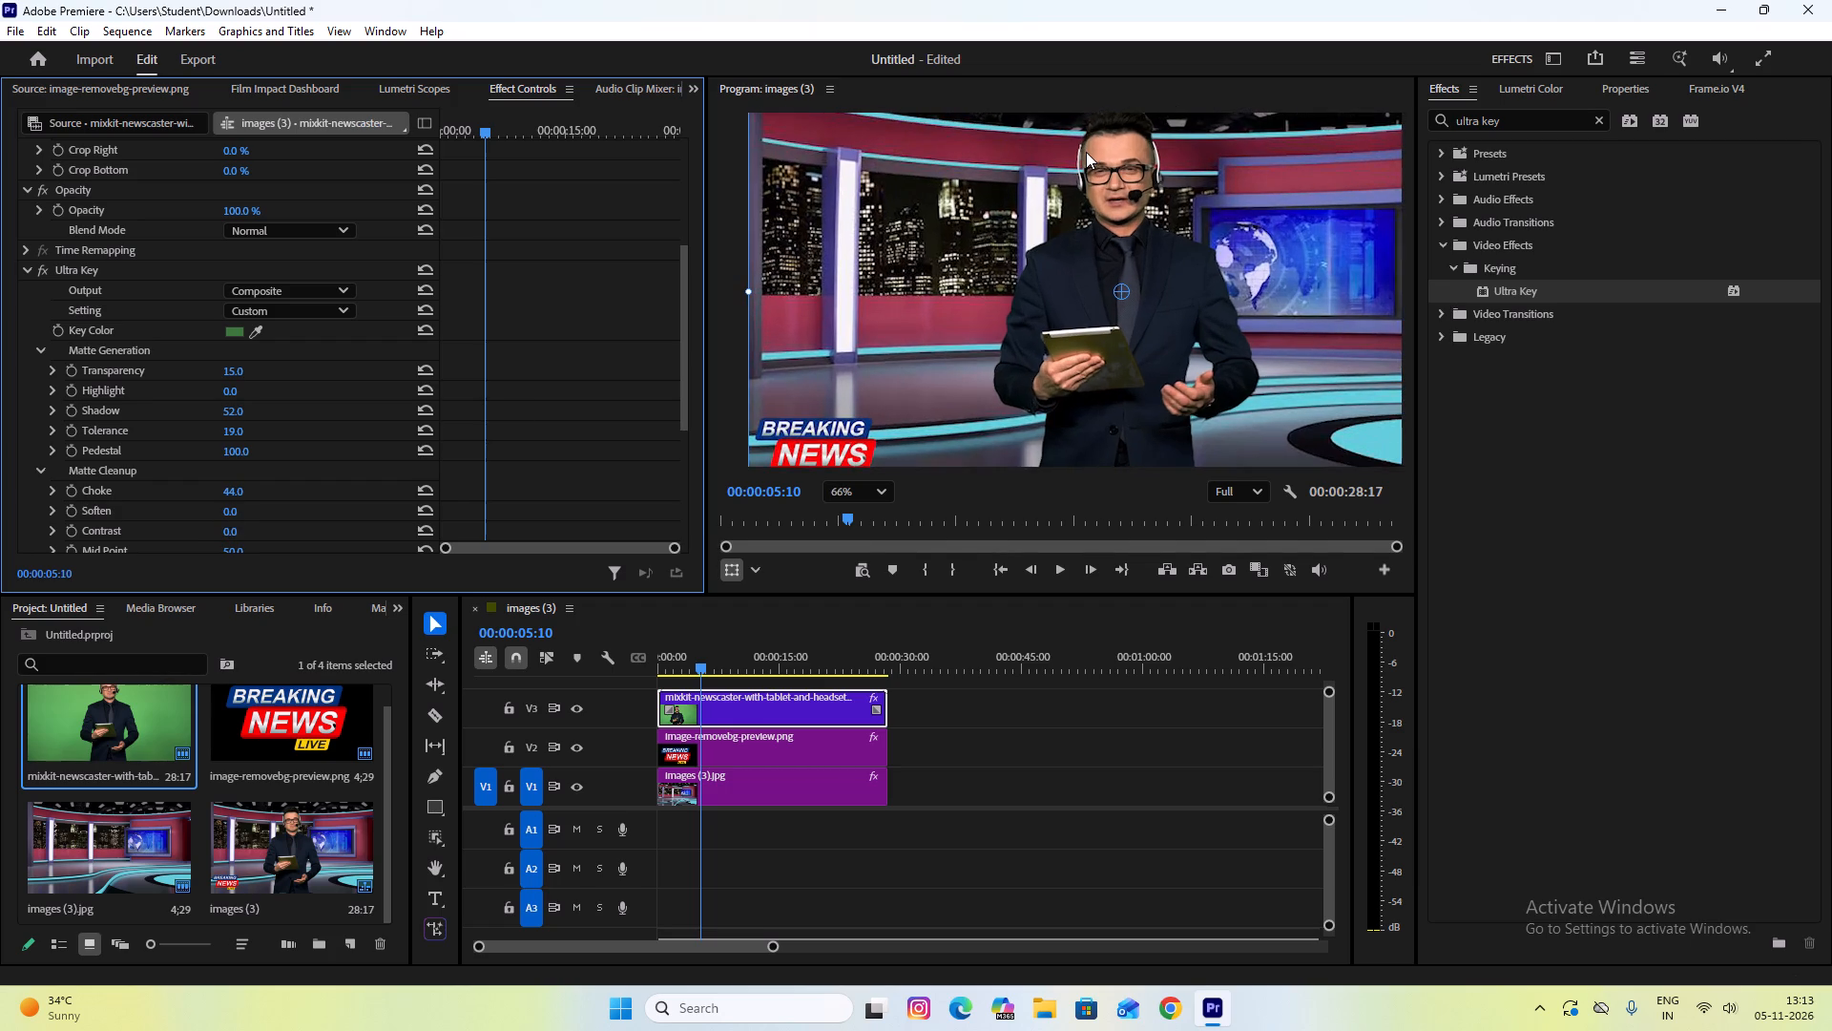
scroll(1086, 152, up, 2)
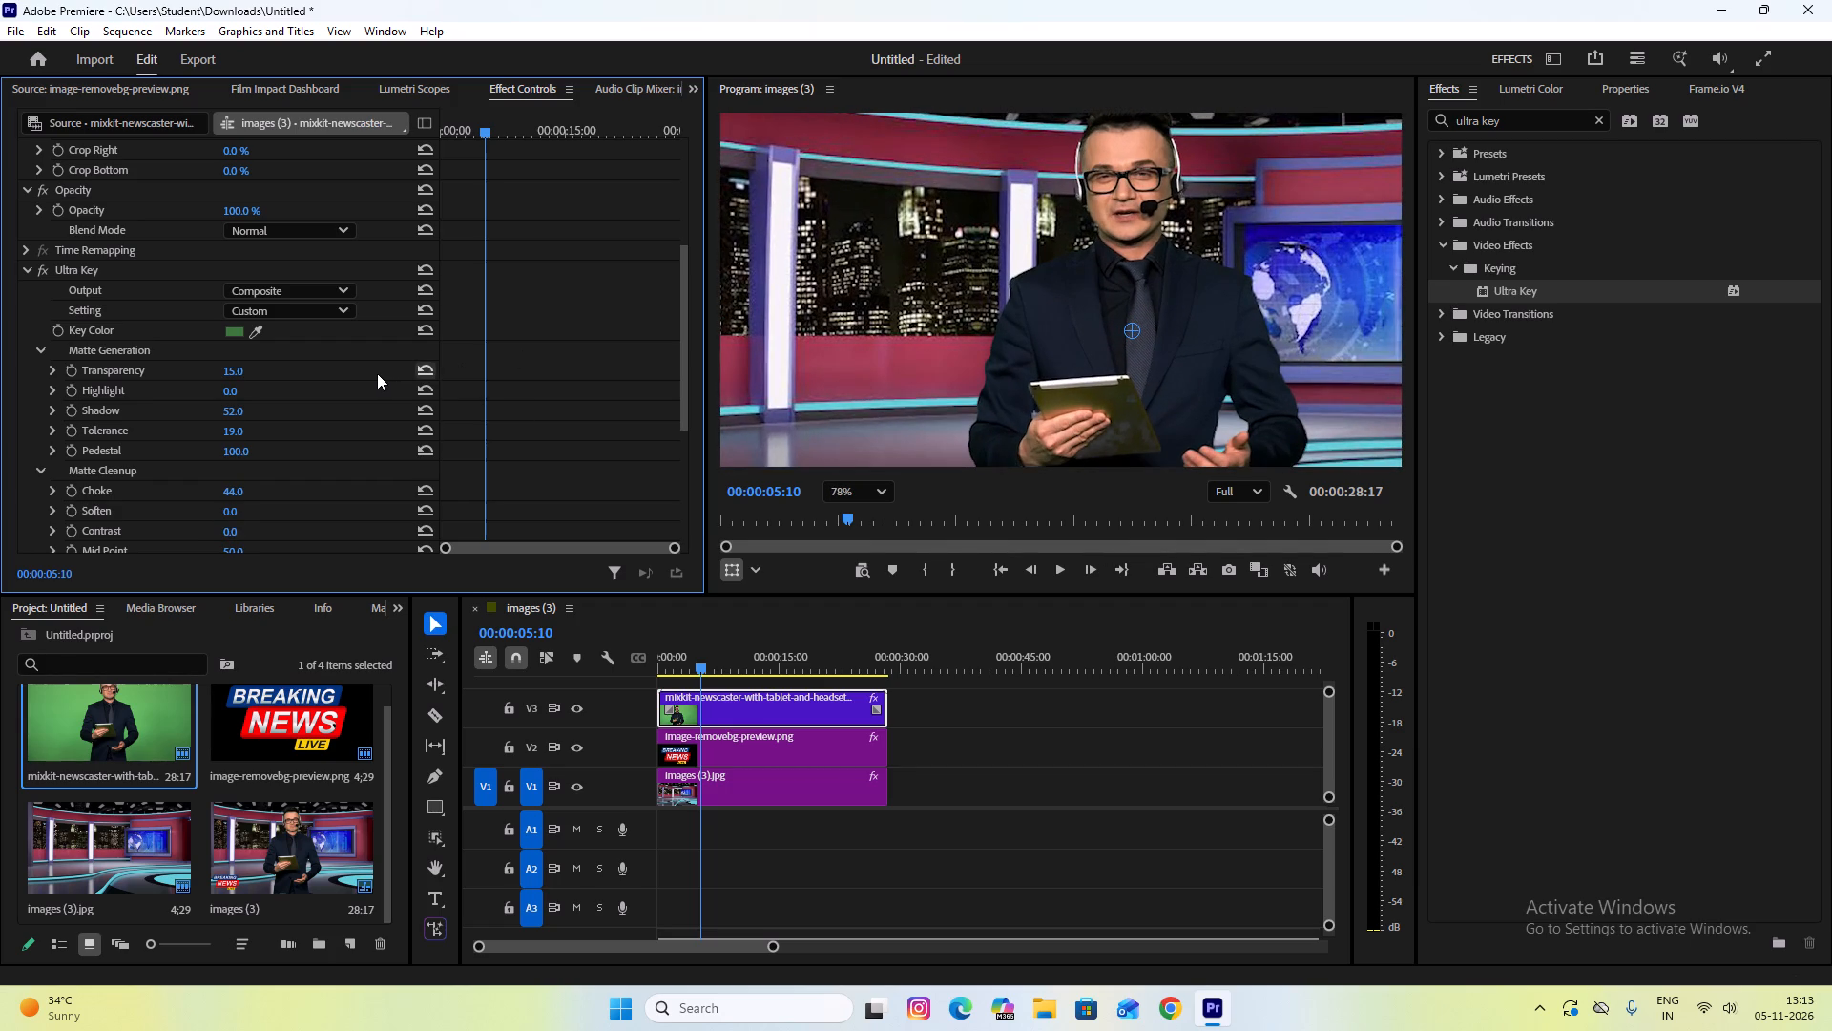
click(231, 509)
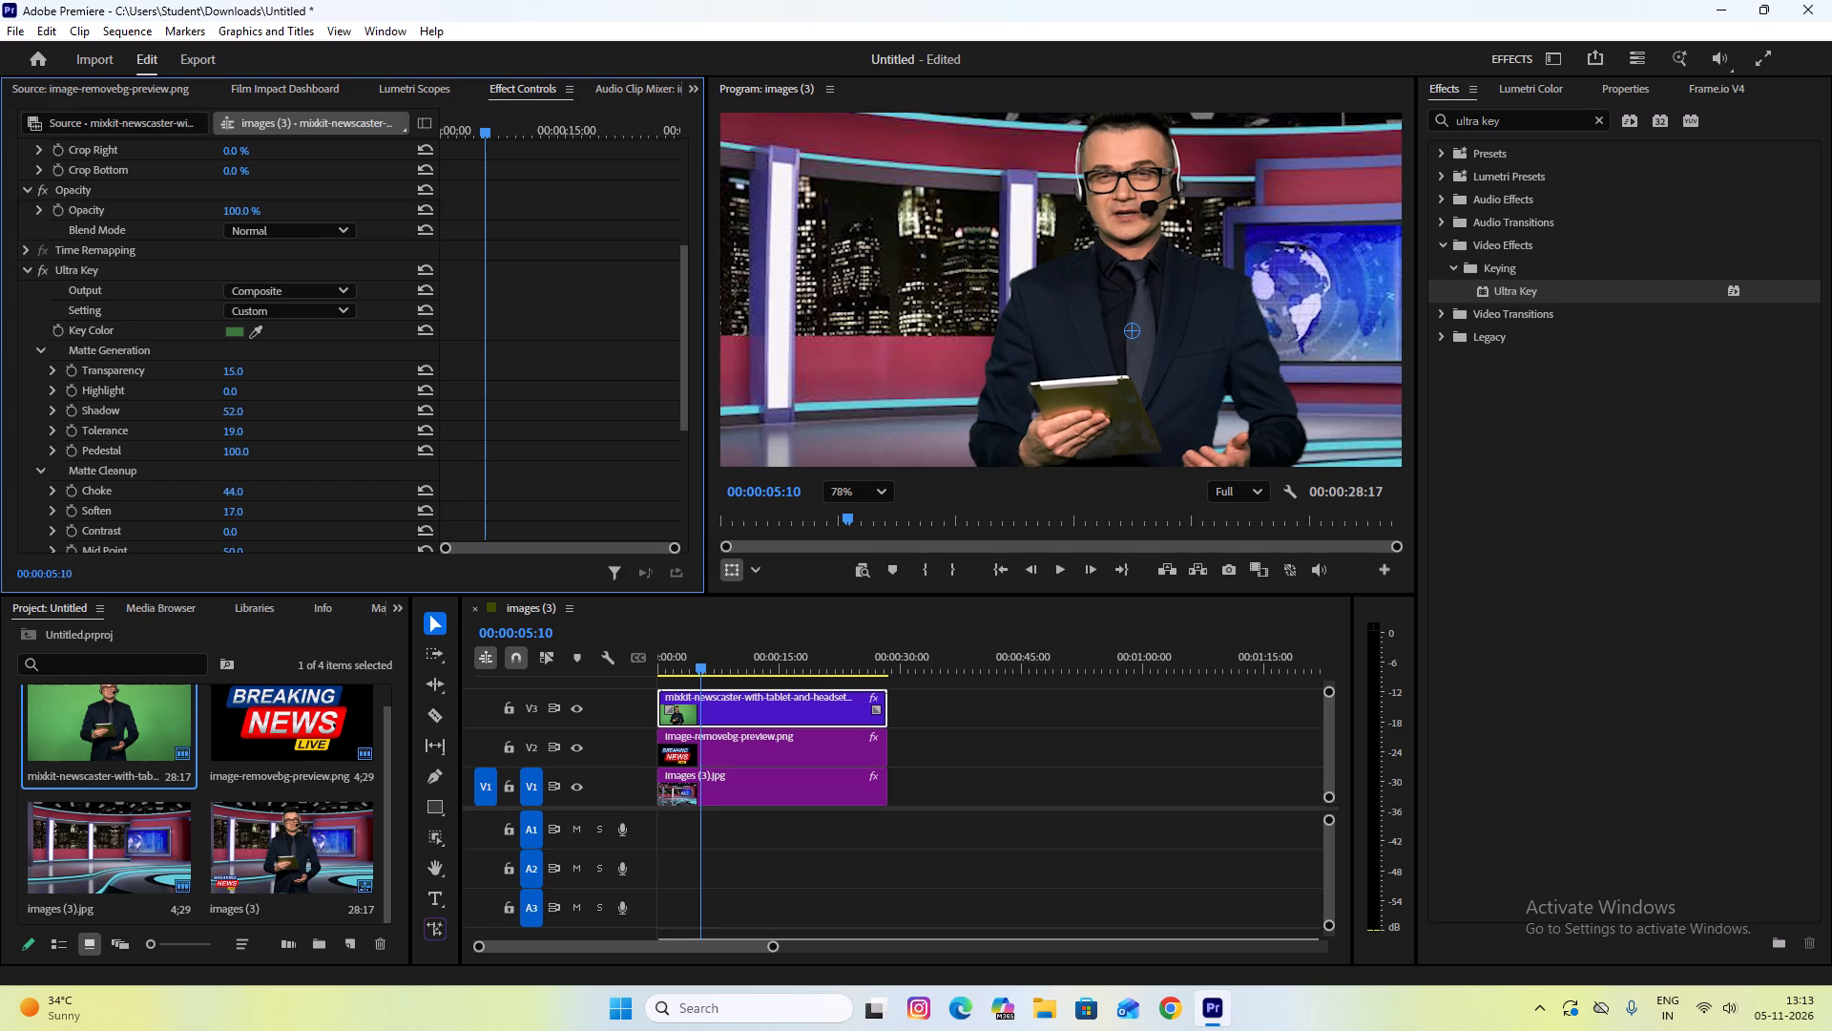
Look through the remaining Ultra Key settings, from Matte Cleanup to Spill Suppression and Color Correction.
scroll(247, 484, down, 10)
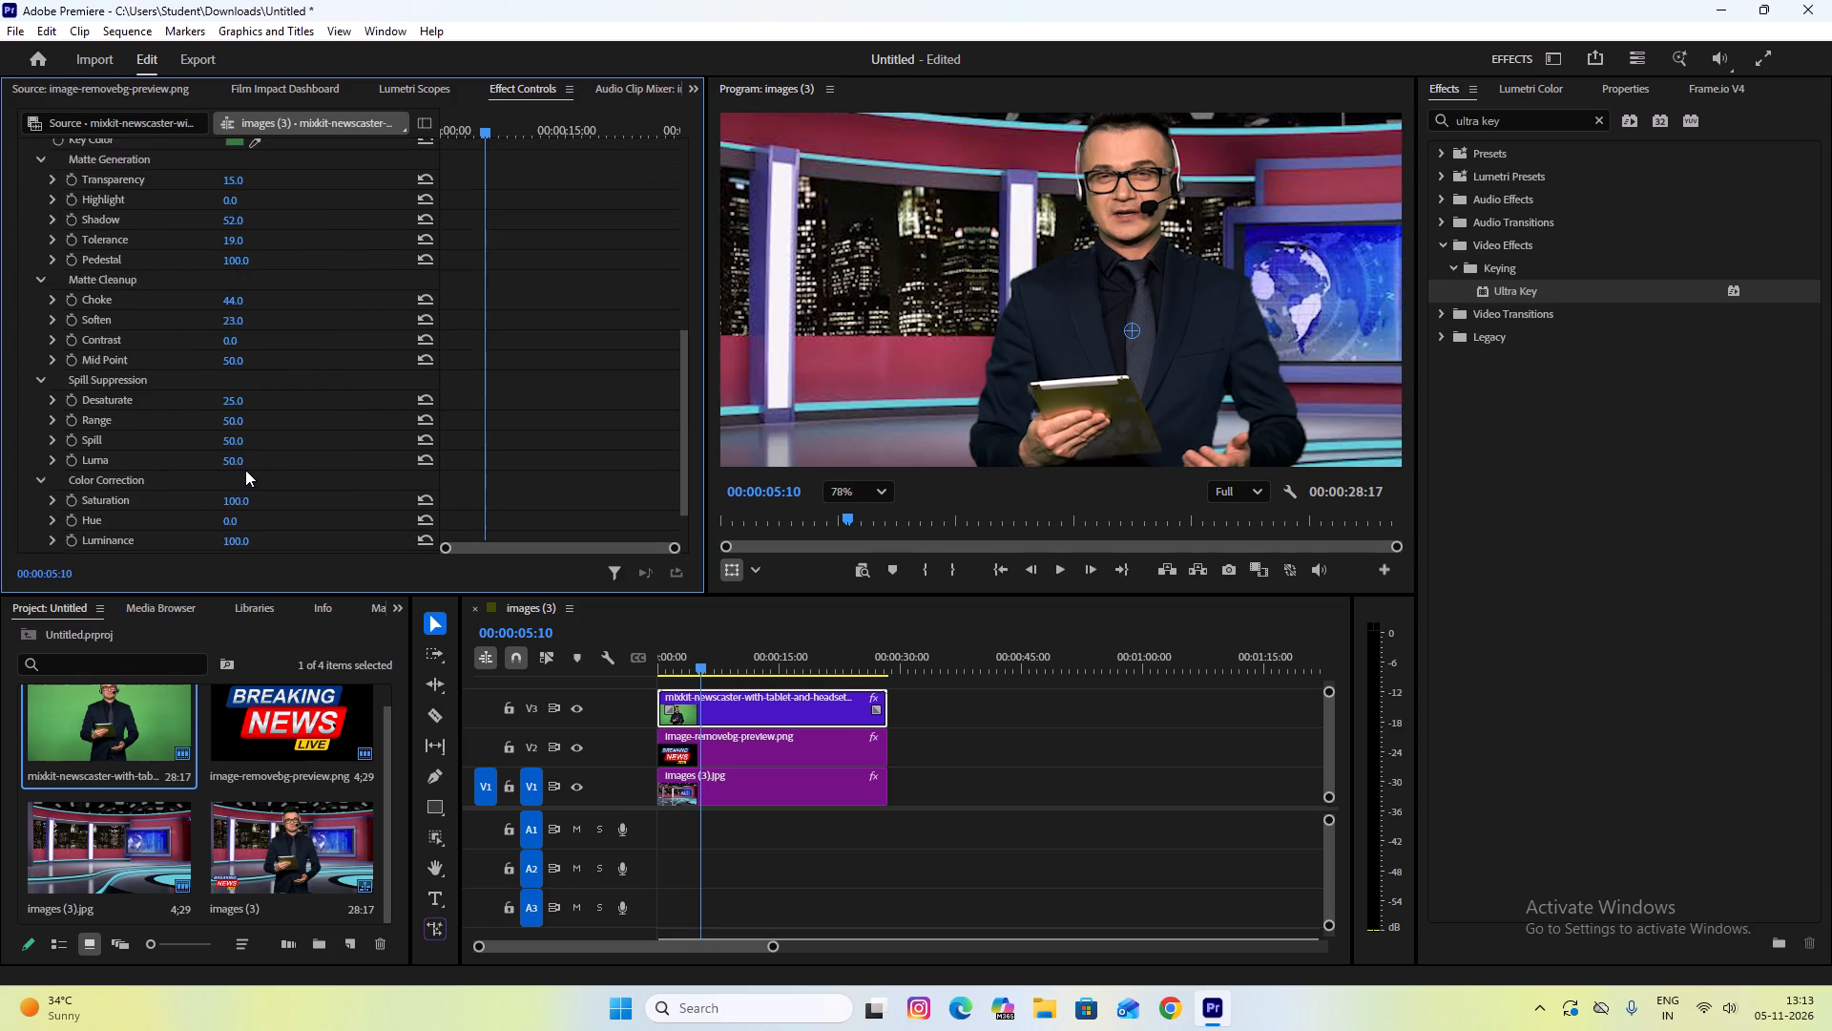
scroll(245, 470, down, 20)
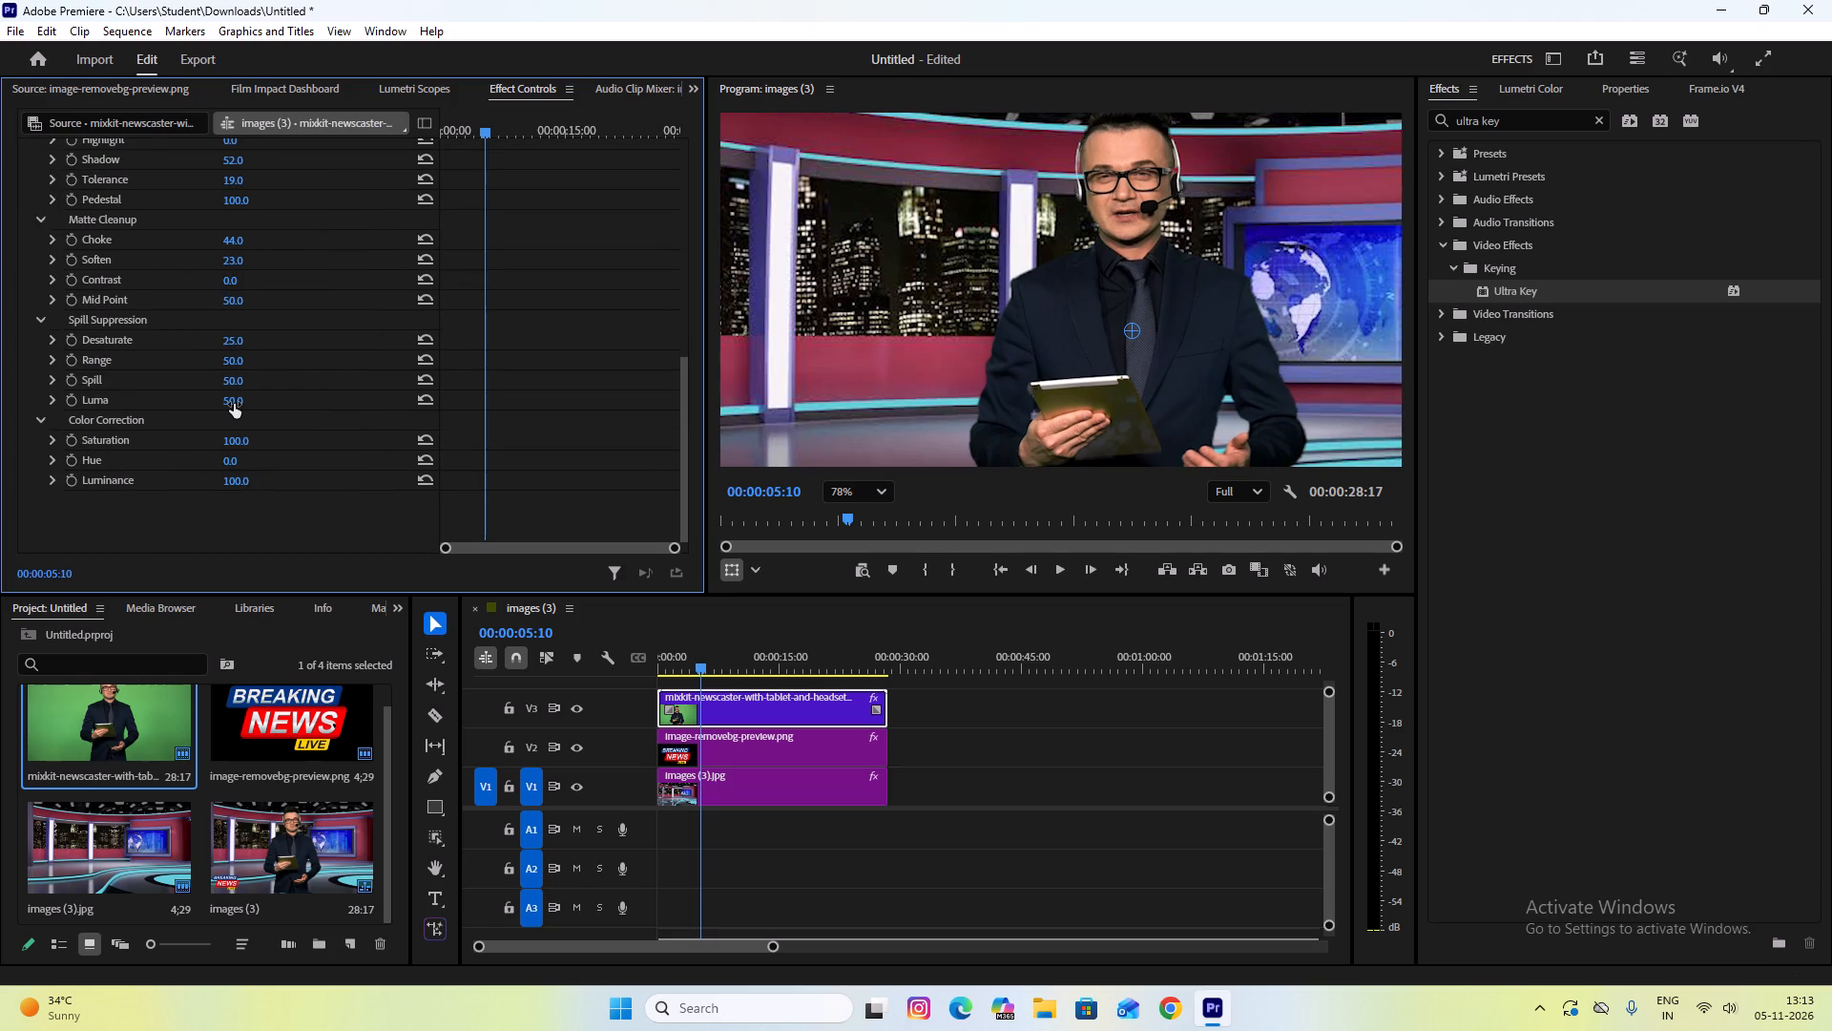
scroll(234, 404, down, 4)
scroll(234, 404, up, 16)
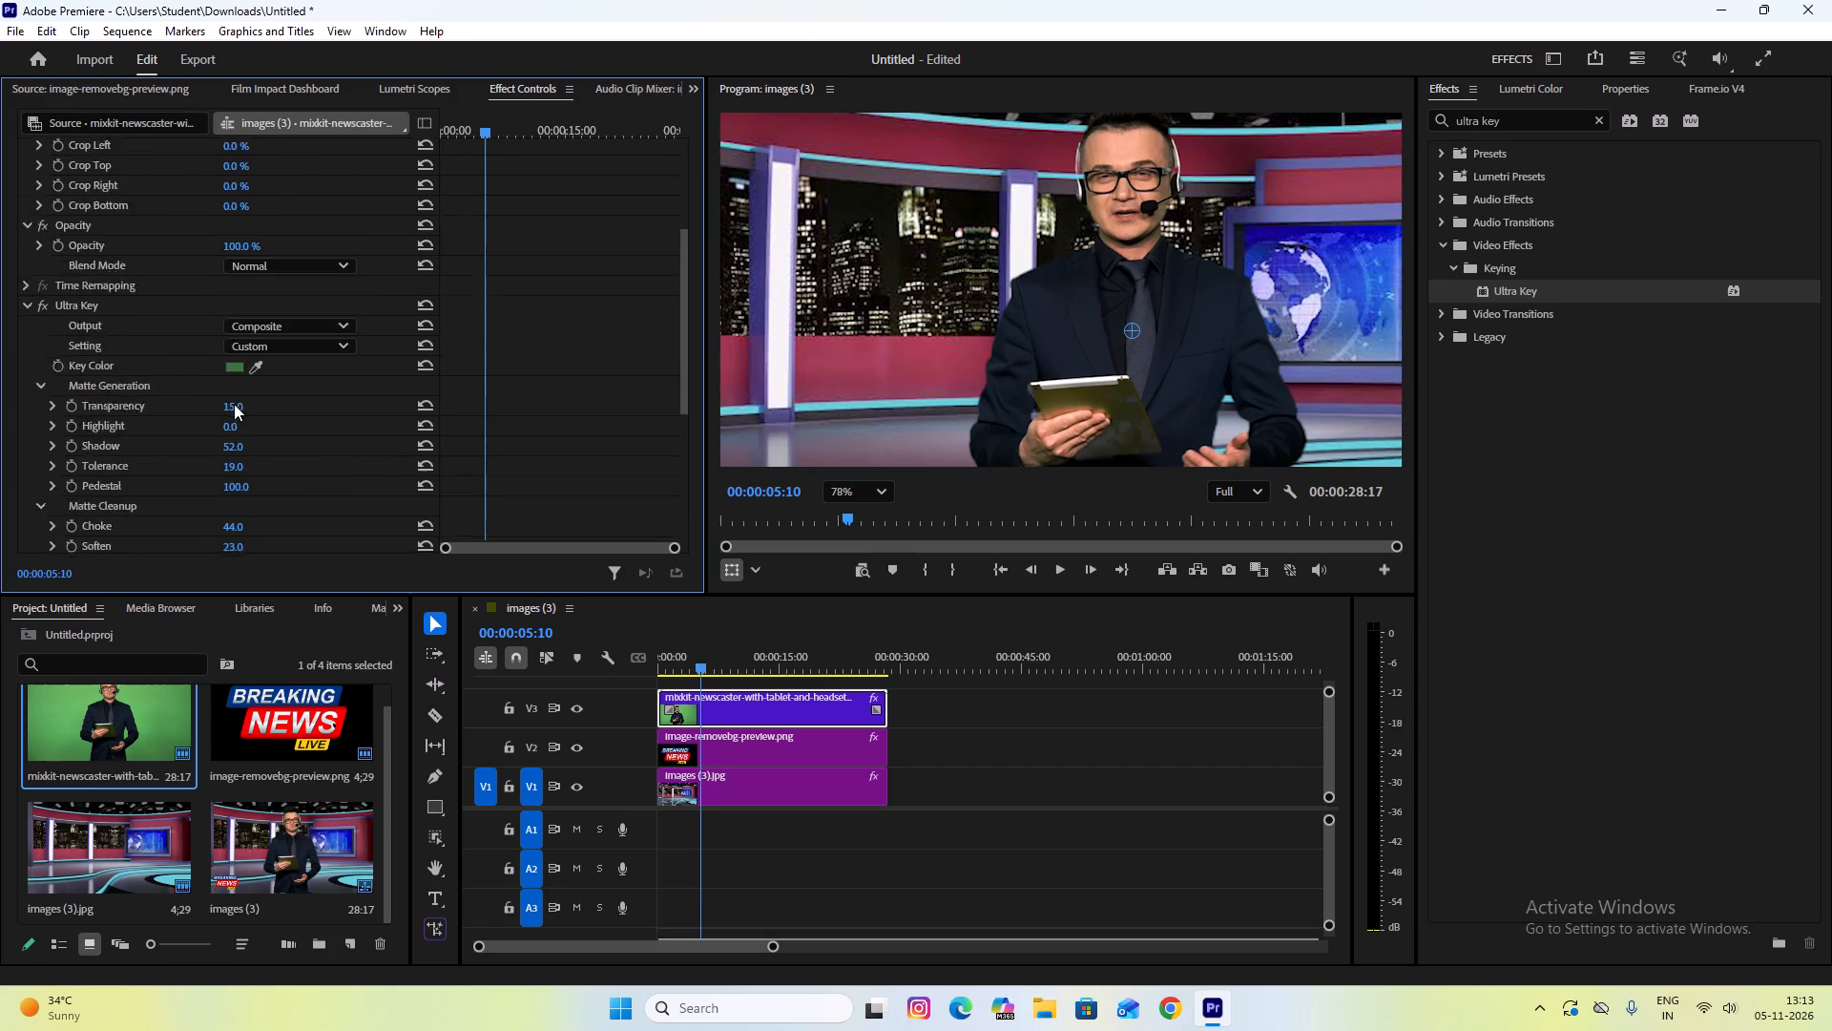
scroll(234, 404, up, 20)
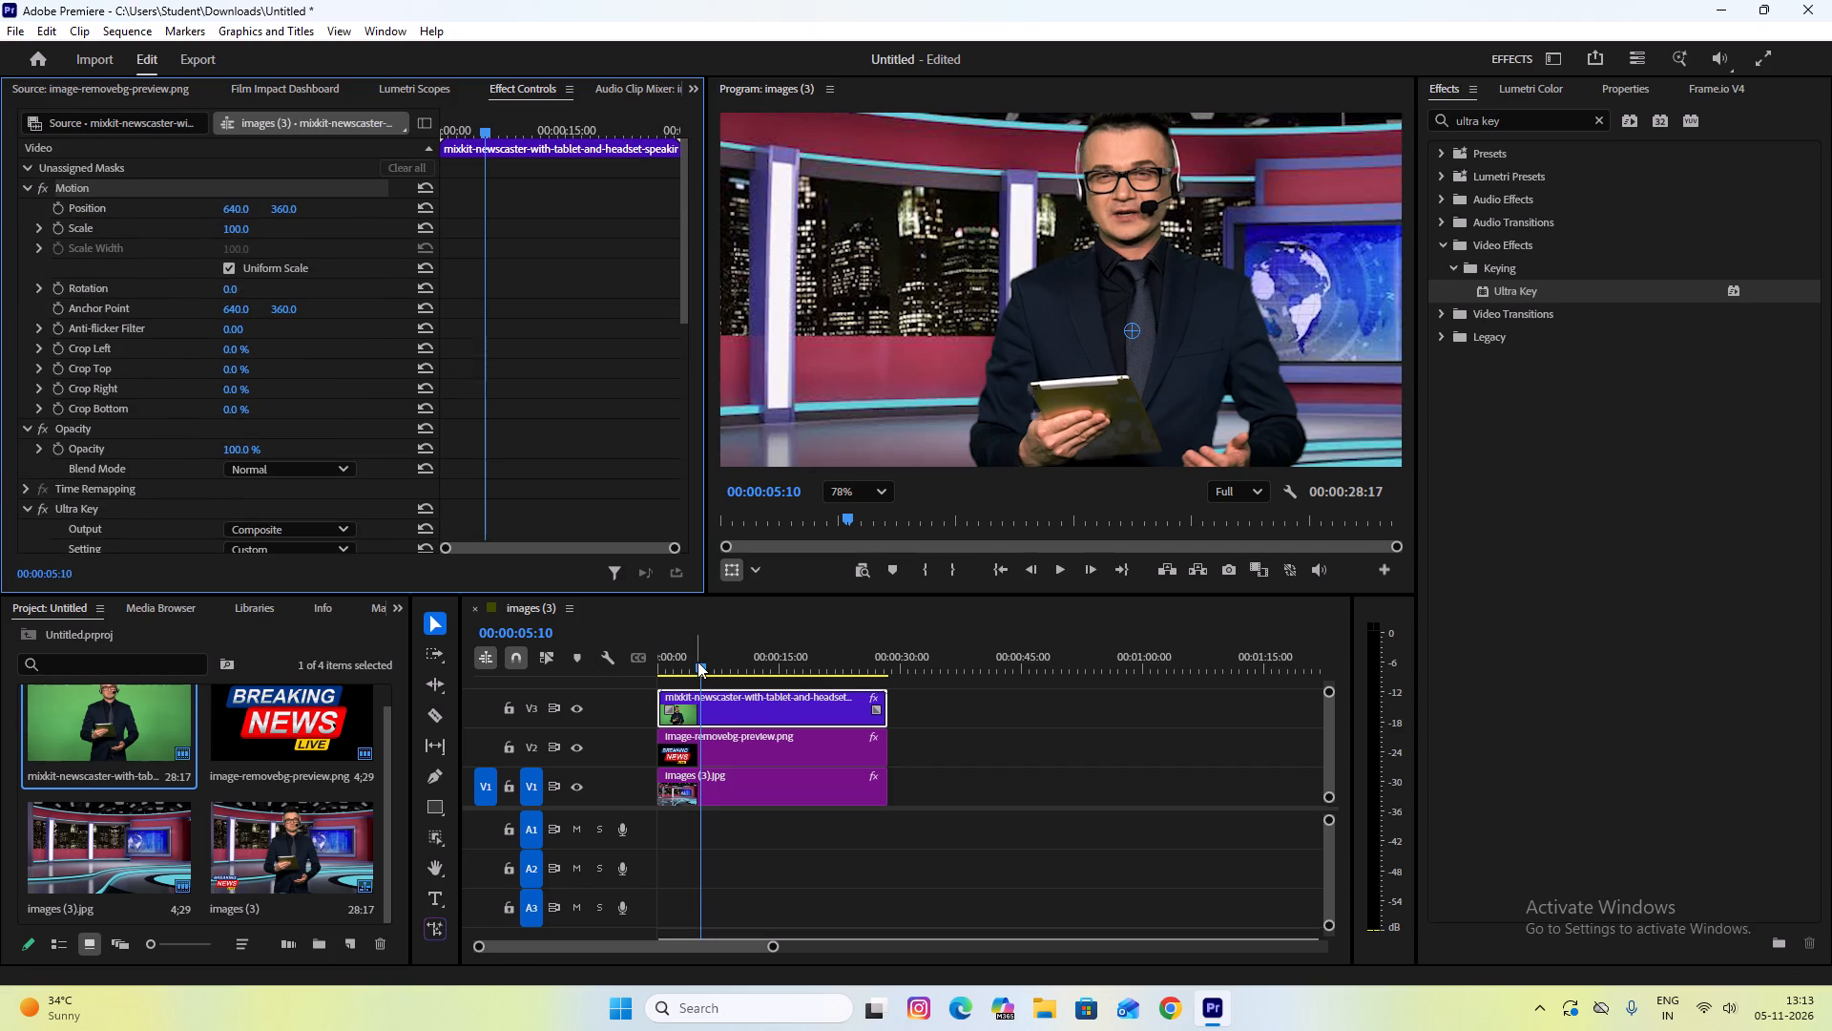
Play the sequence from the start and examine the keyed edges around the newscaster's head and headset up close.
drag(699, 671, 148, 663)
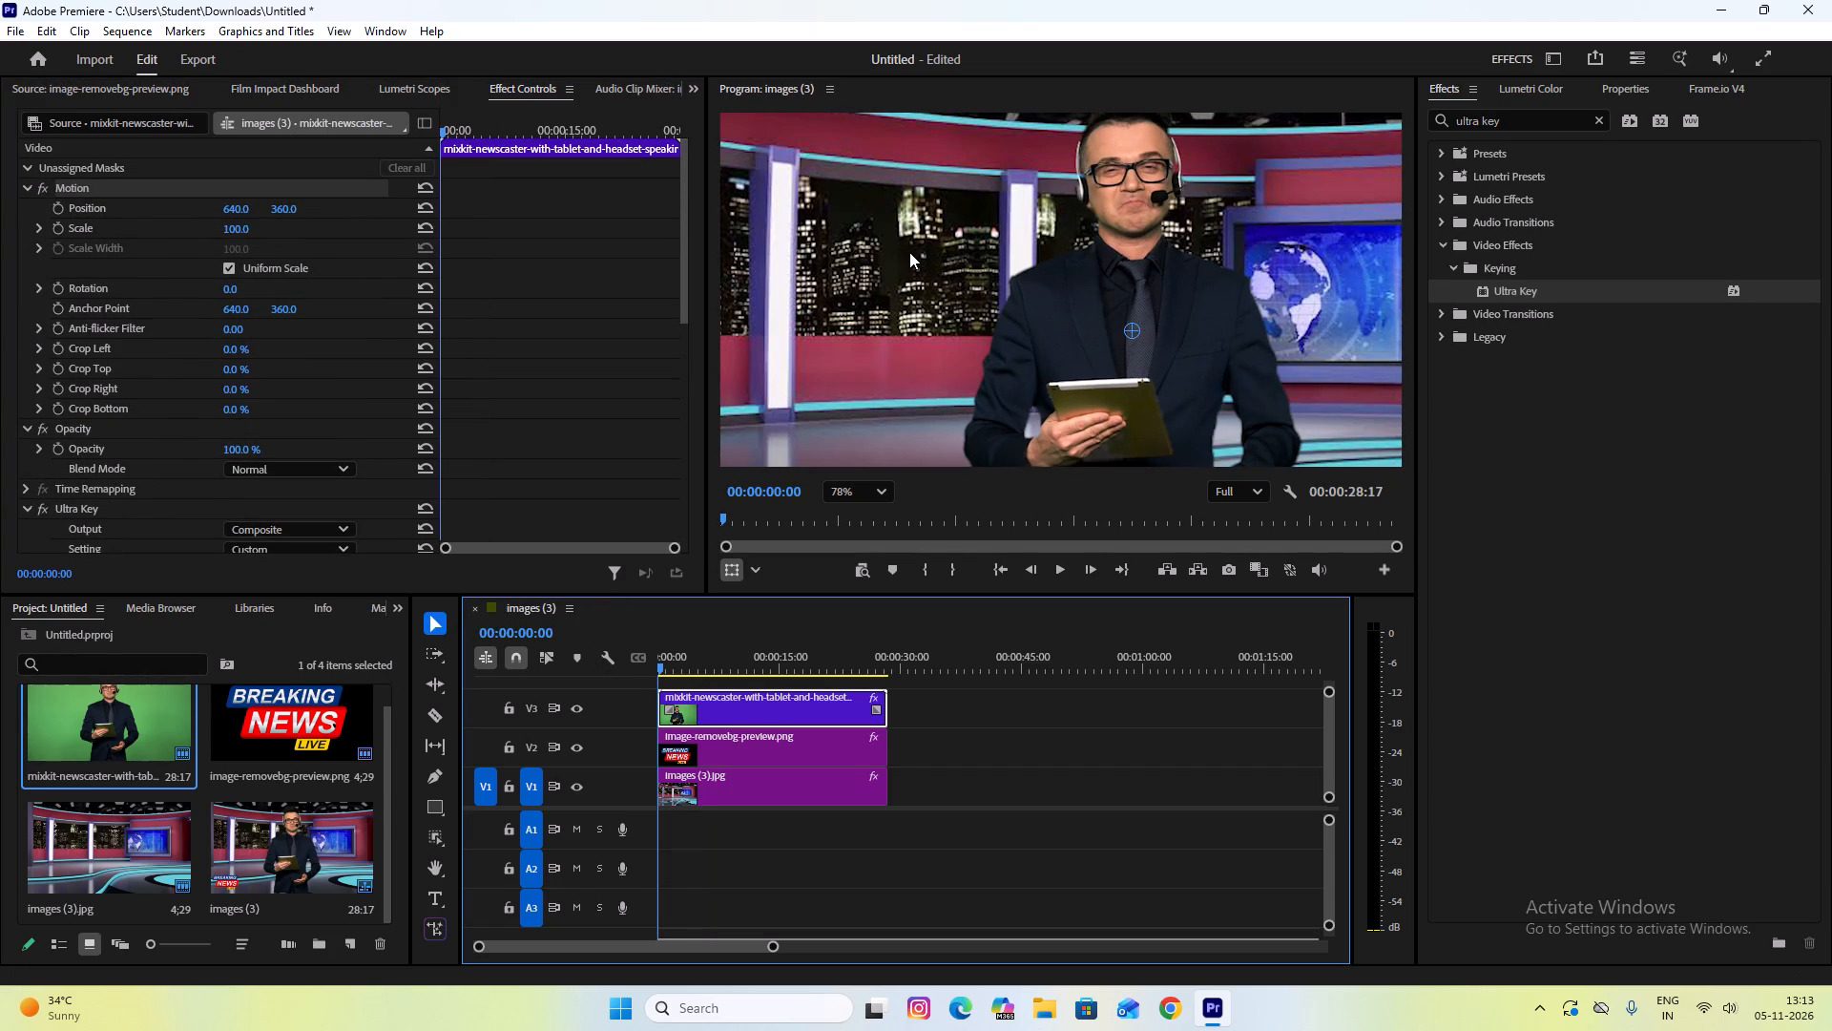
scroll(909, 252, down, 4)
click(866, 488)
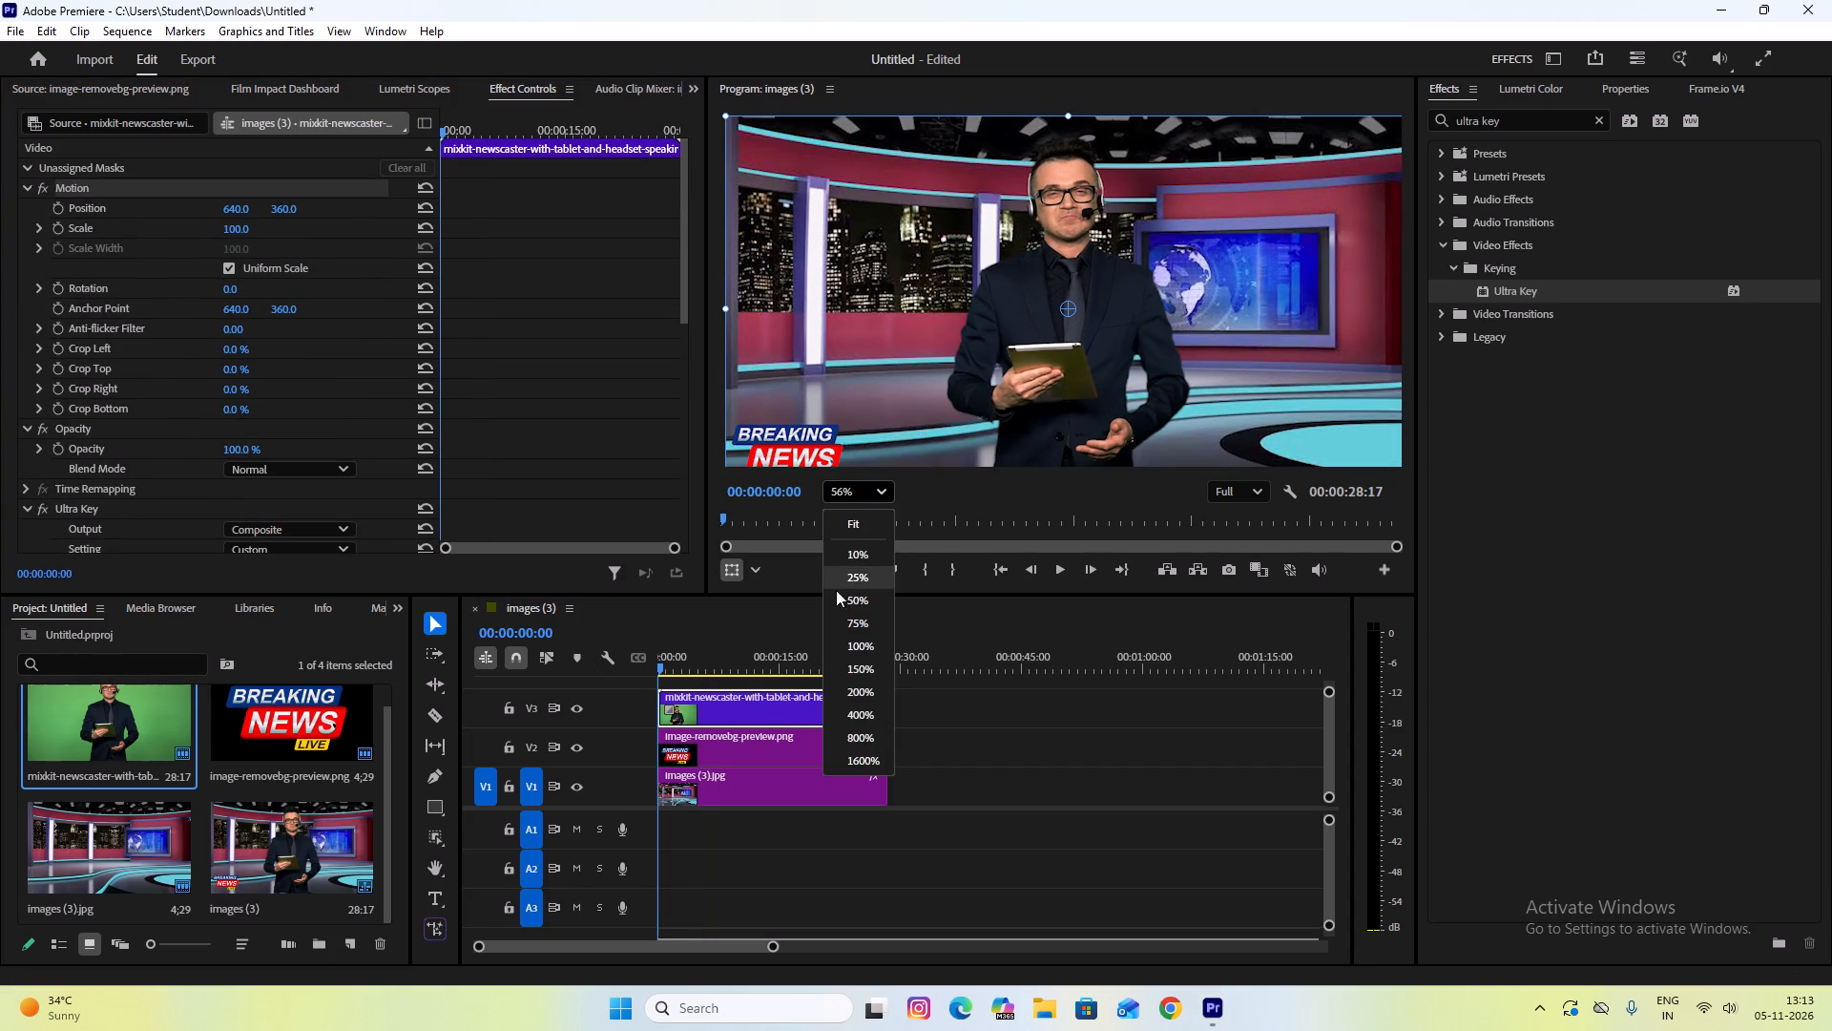
click(863, 518)
key(space)
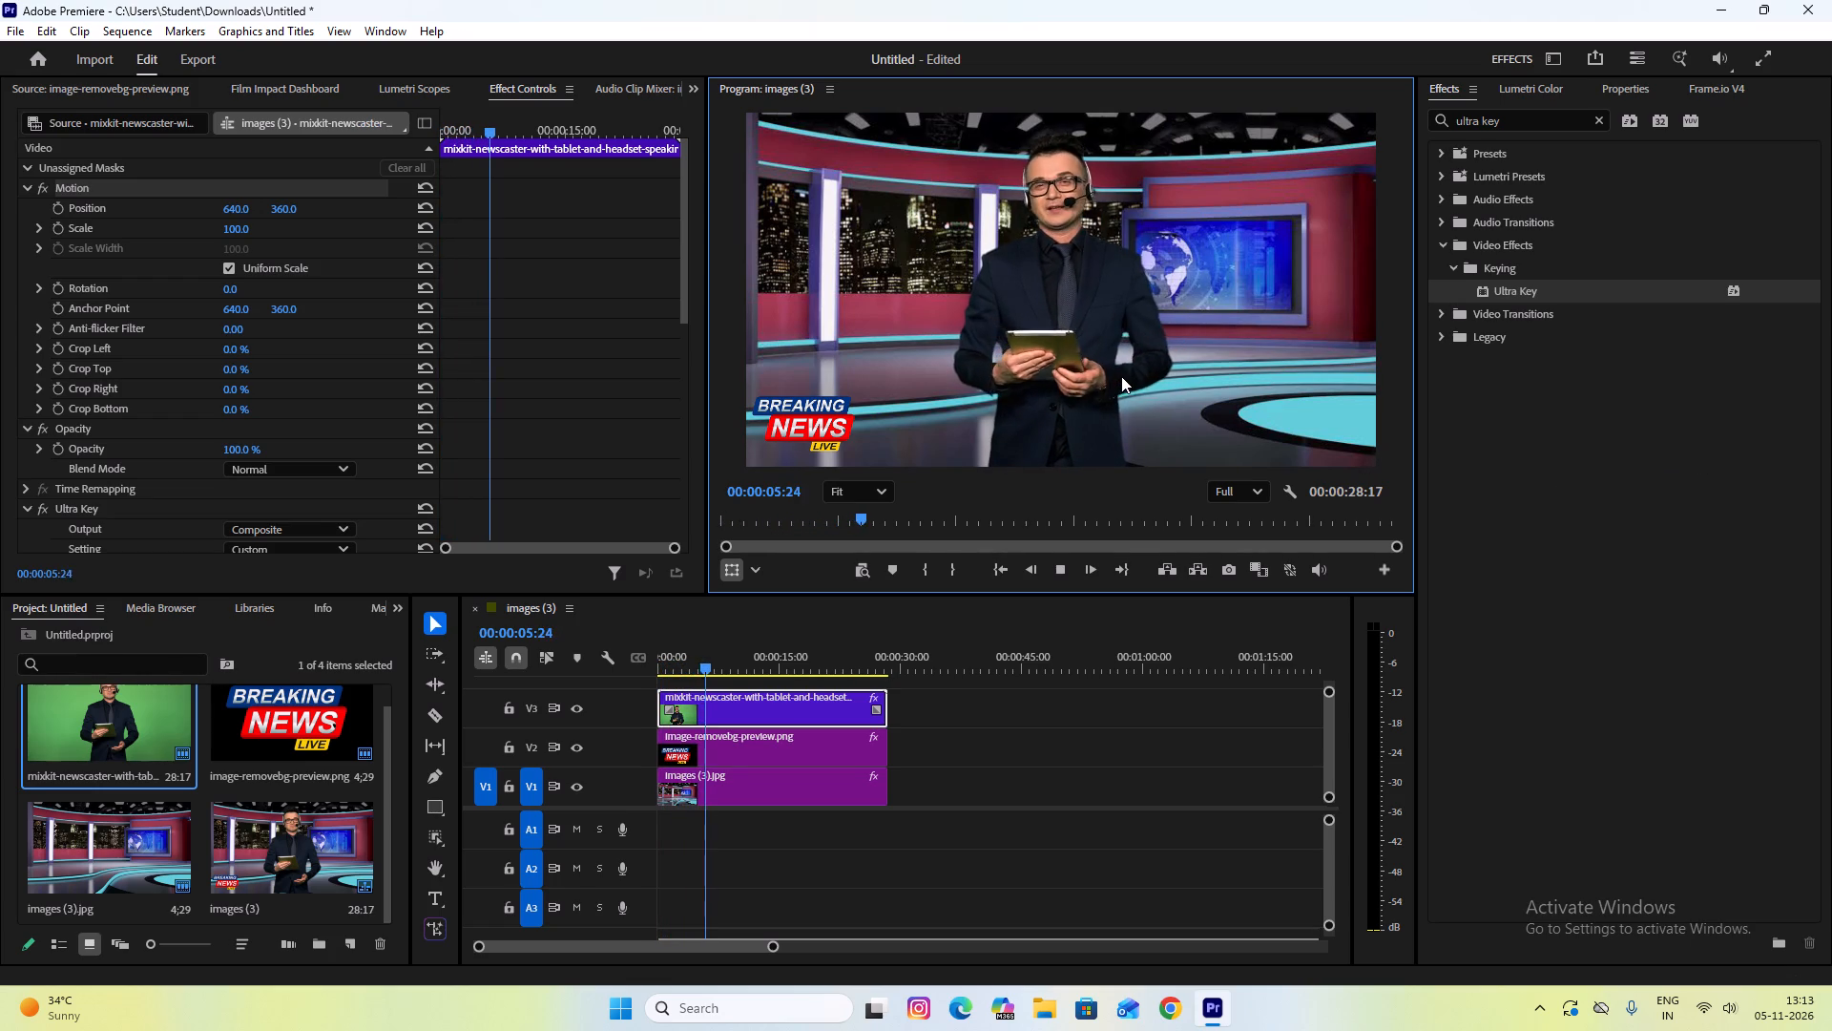
scroll(1035, 180, up, 9)
right_drag(1087, 92, 1095, 112)
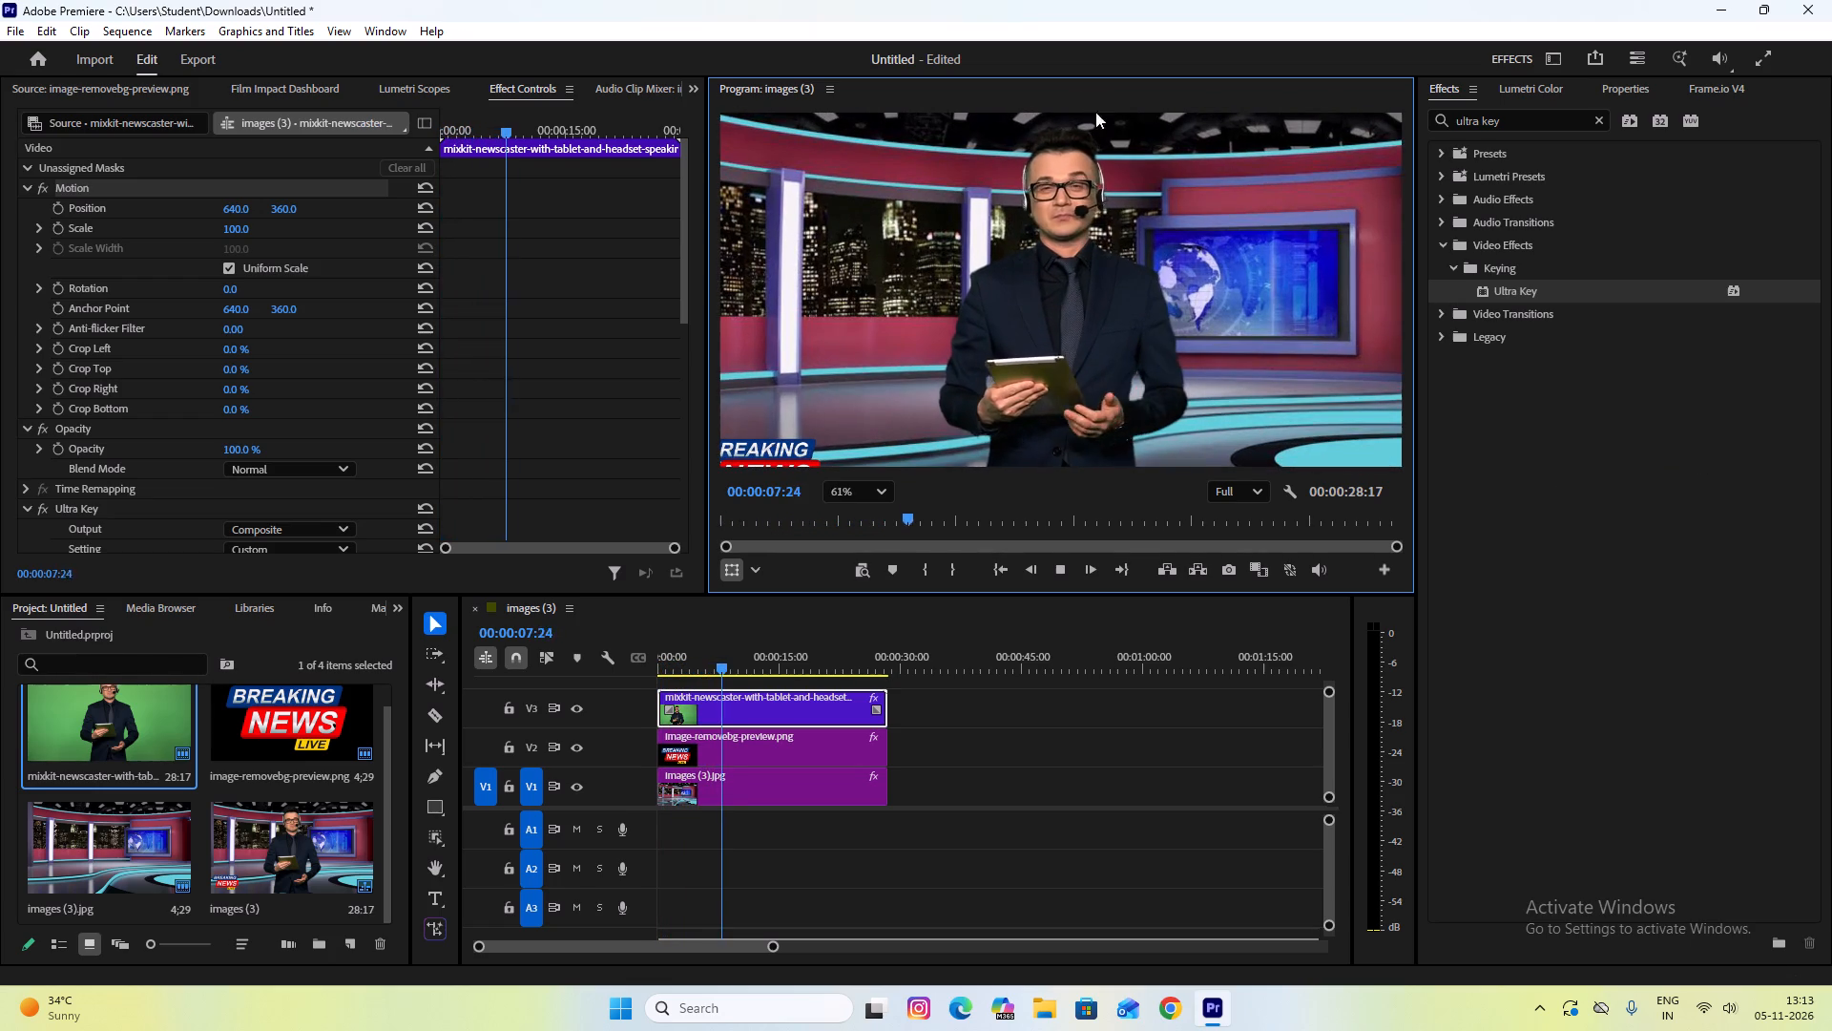
right_drag(1095, 112, 1100, 137)
scroll(1081, 151, up, 18)
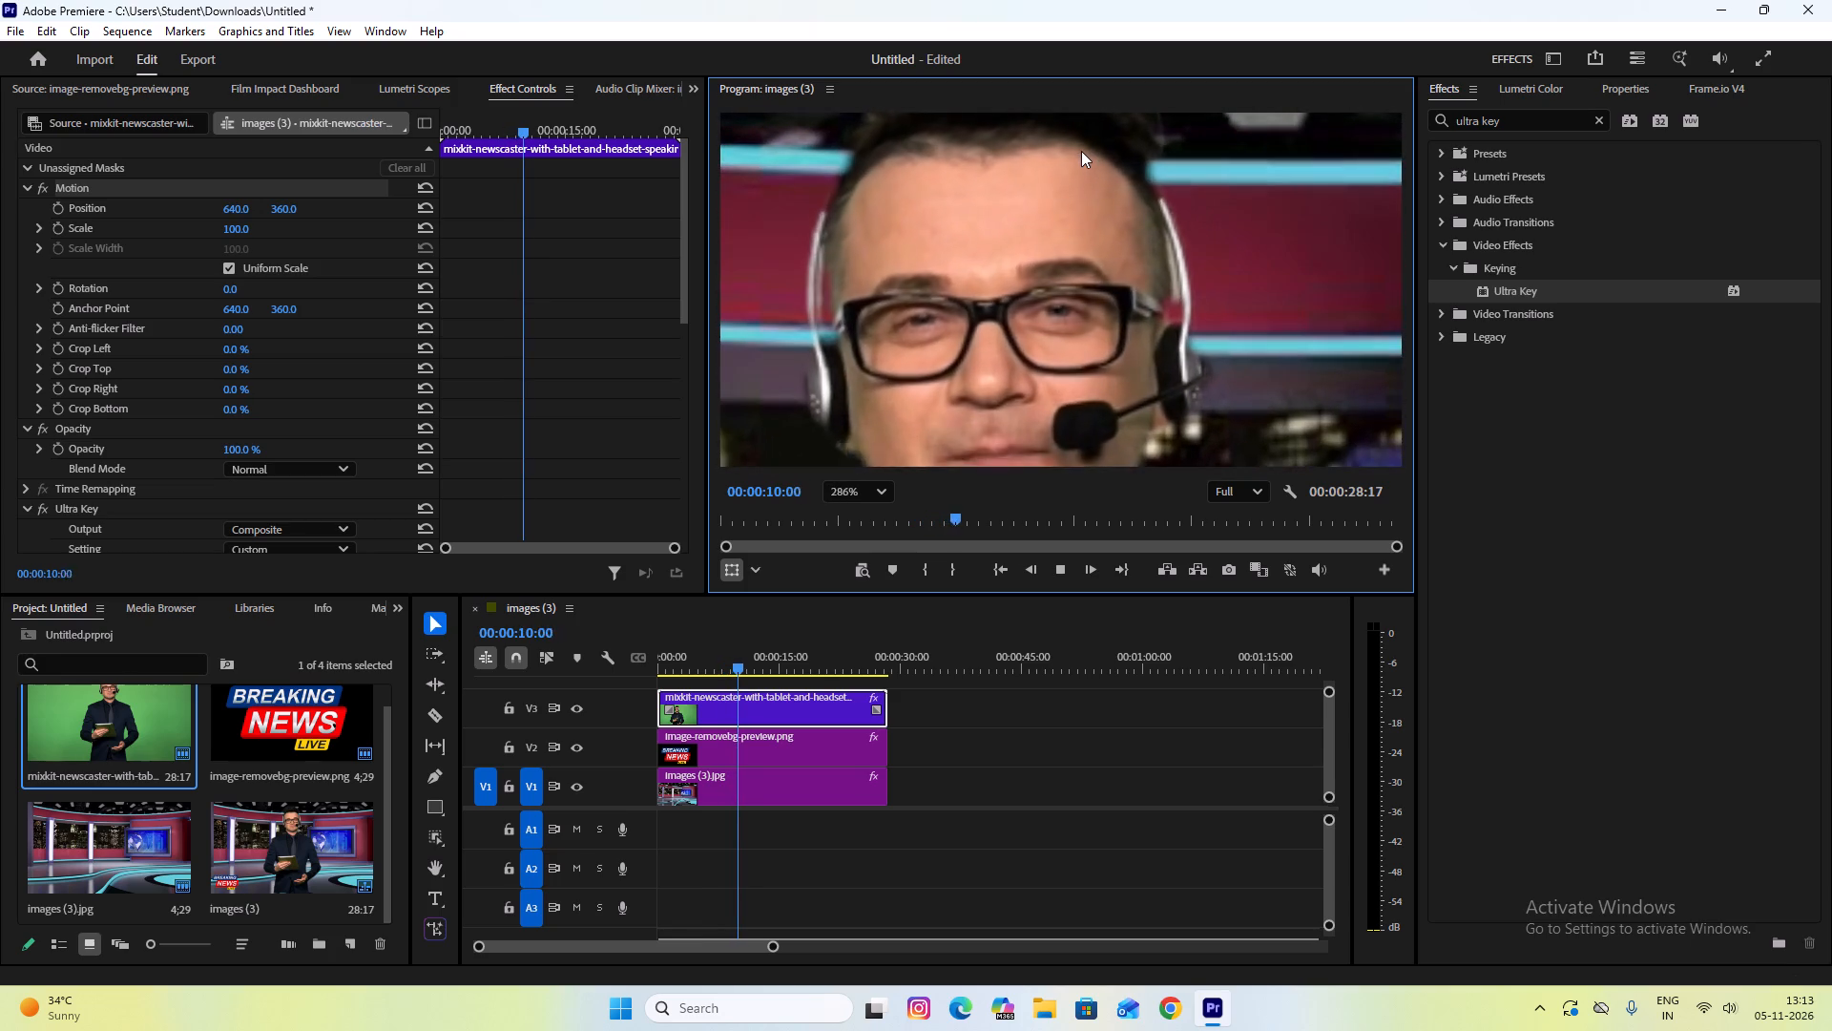
scroll(1081, 151, down, 4)
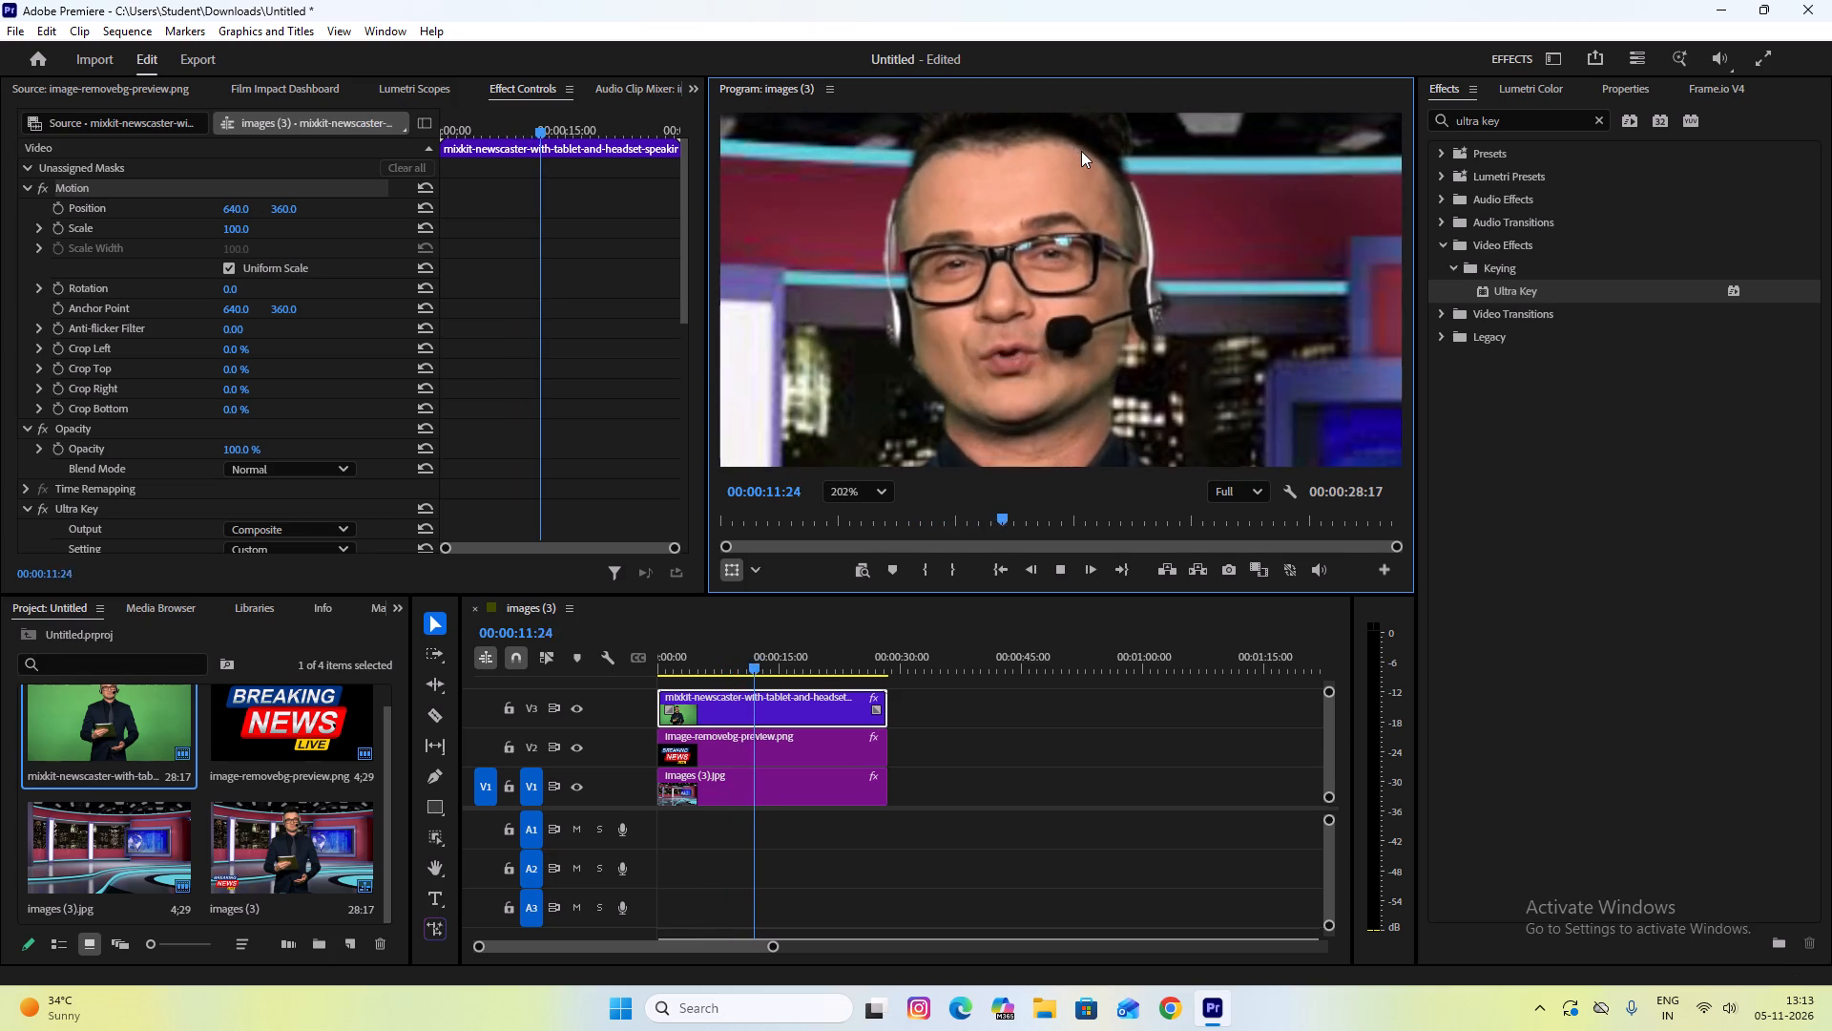
scroll(1081, 151, down, 16)
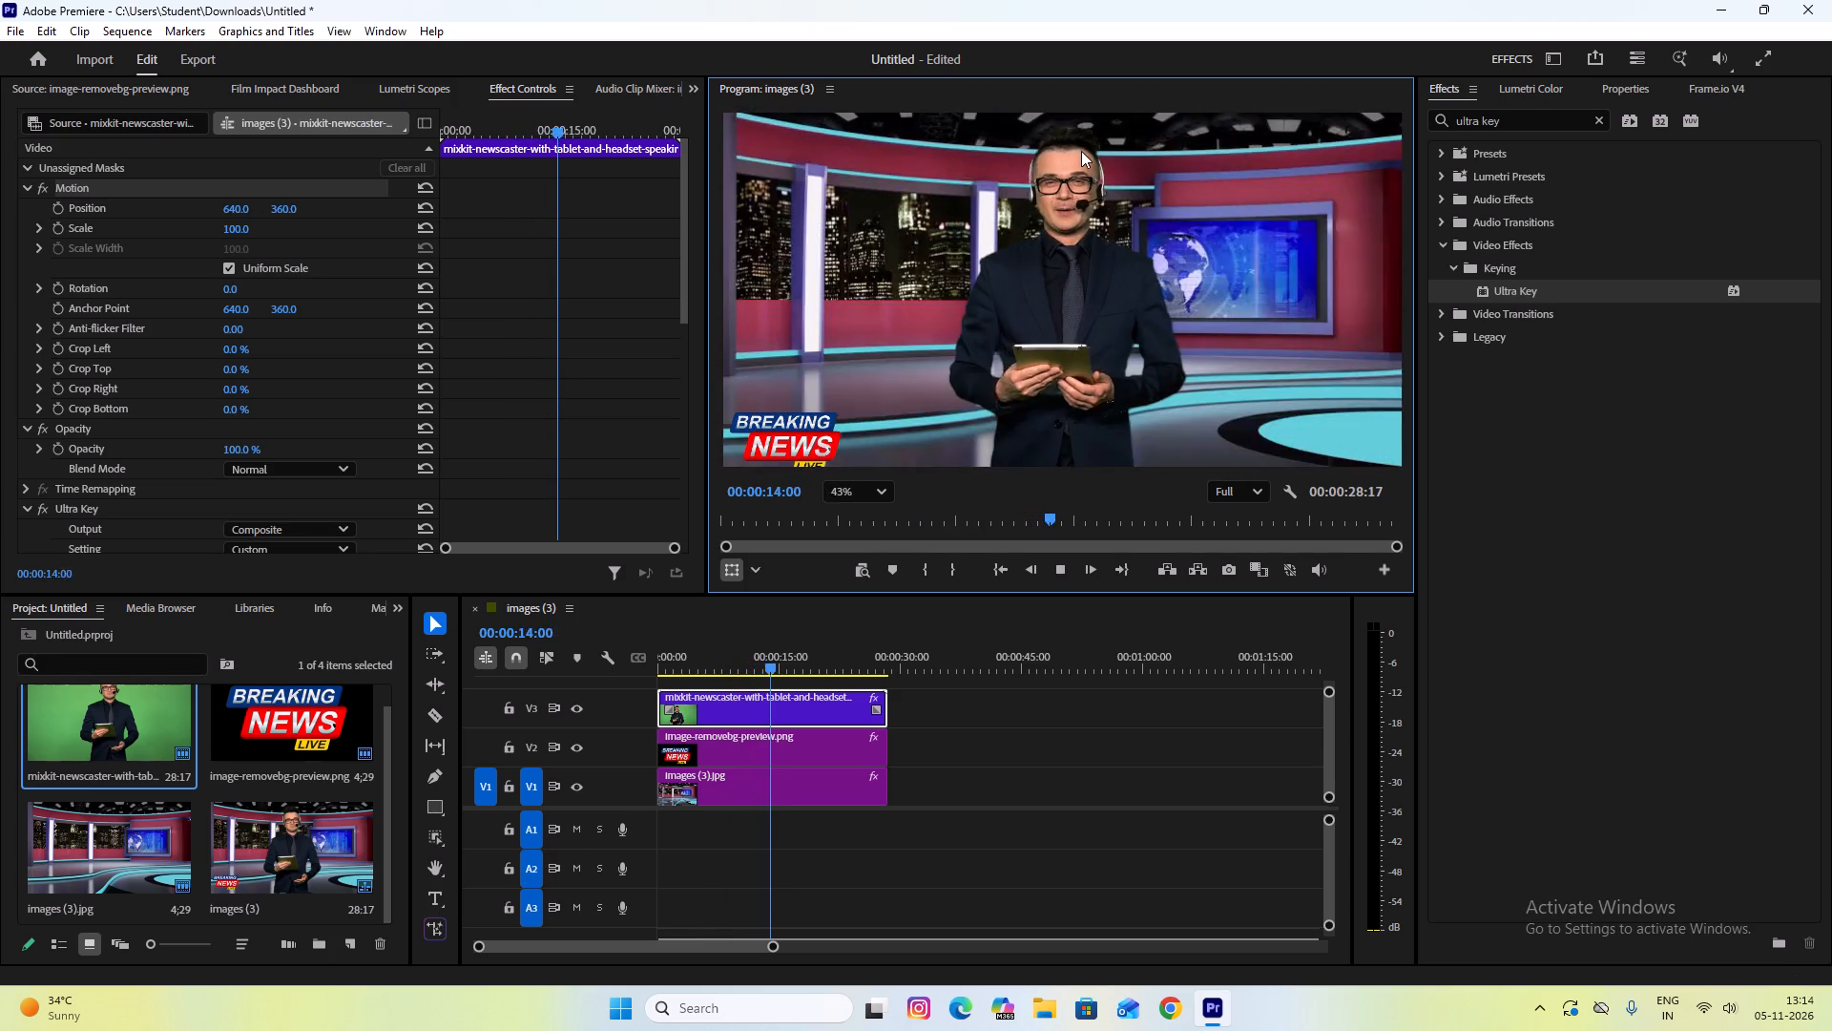
scroll(1081, 151, down, 7)
scroll(1081, 151, up, 8)
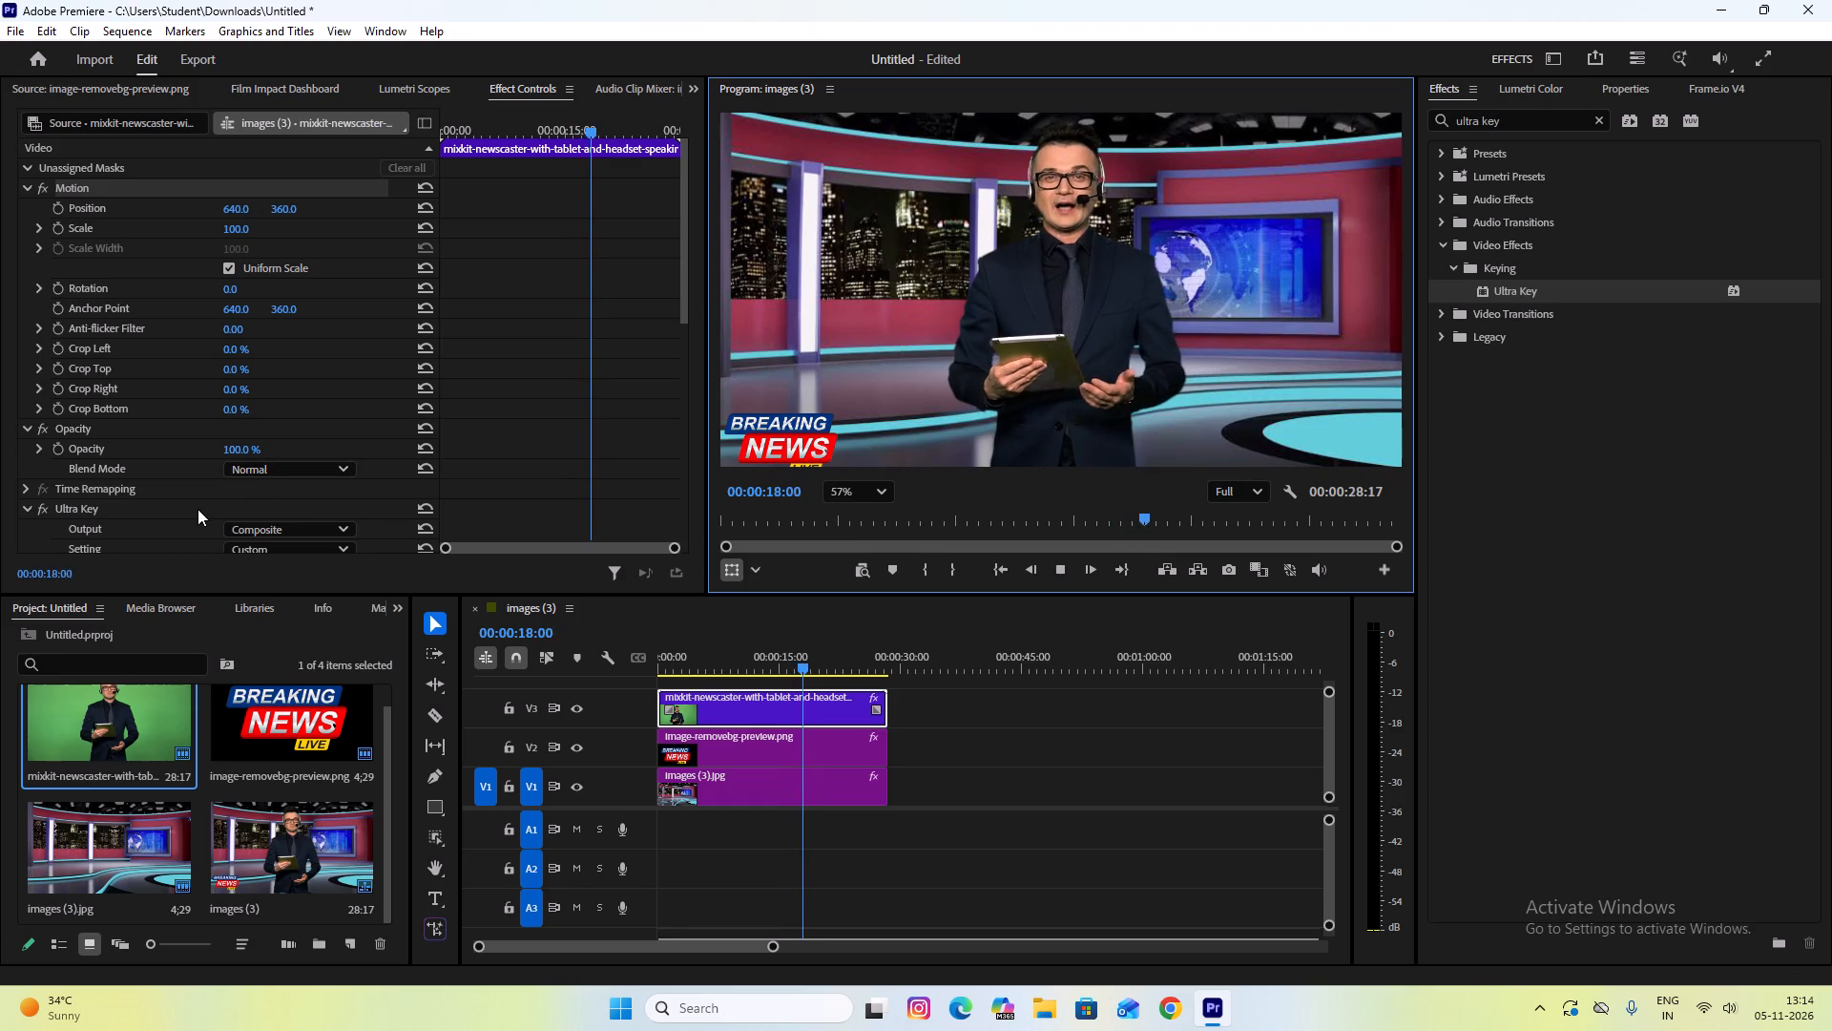
Review the Ultra Key settings during playback and fit the whole frame in the Program Monitor.
scroll(254, 523, down, 3)
scroll(308, 405, down, 4)
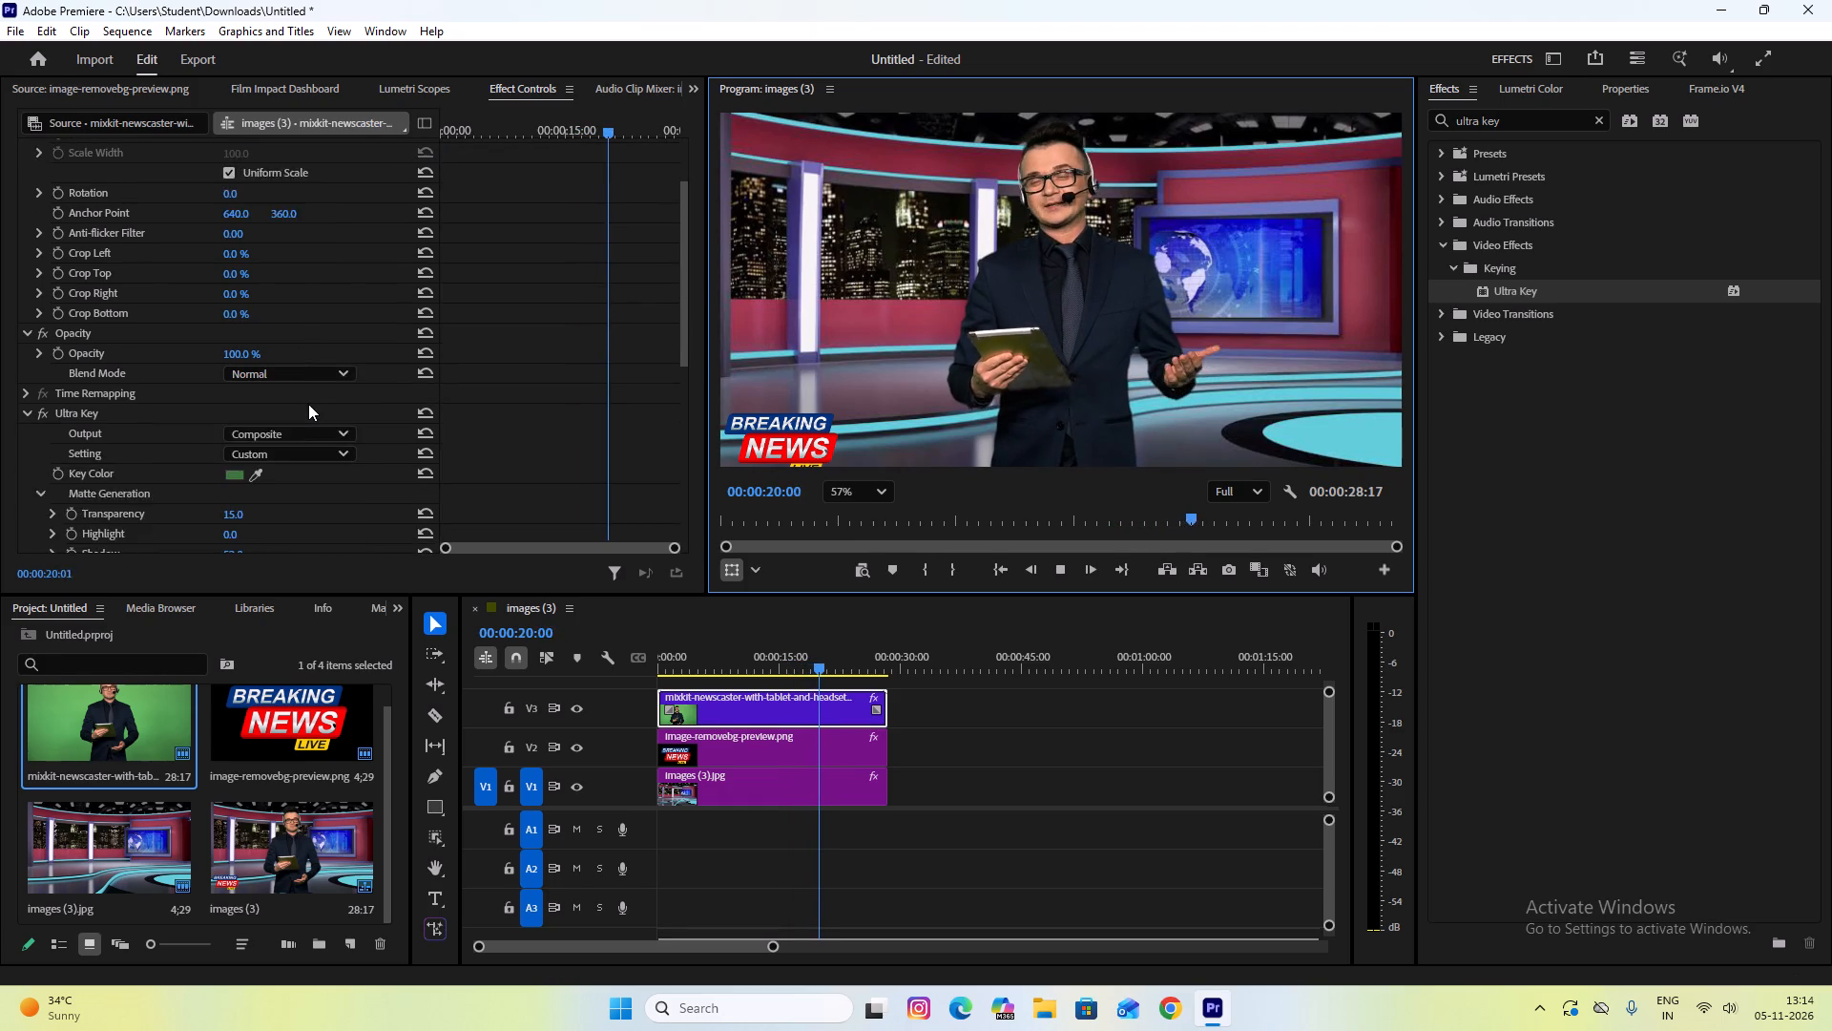
scroll(308, 404, down, 19)
scroll(308, 404, down, 2)
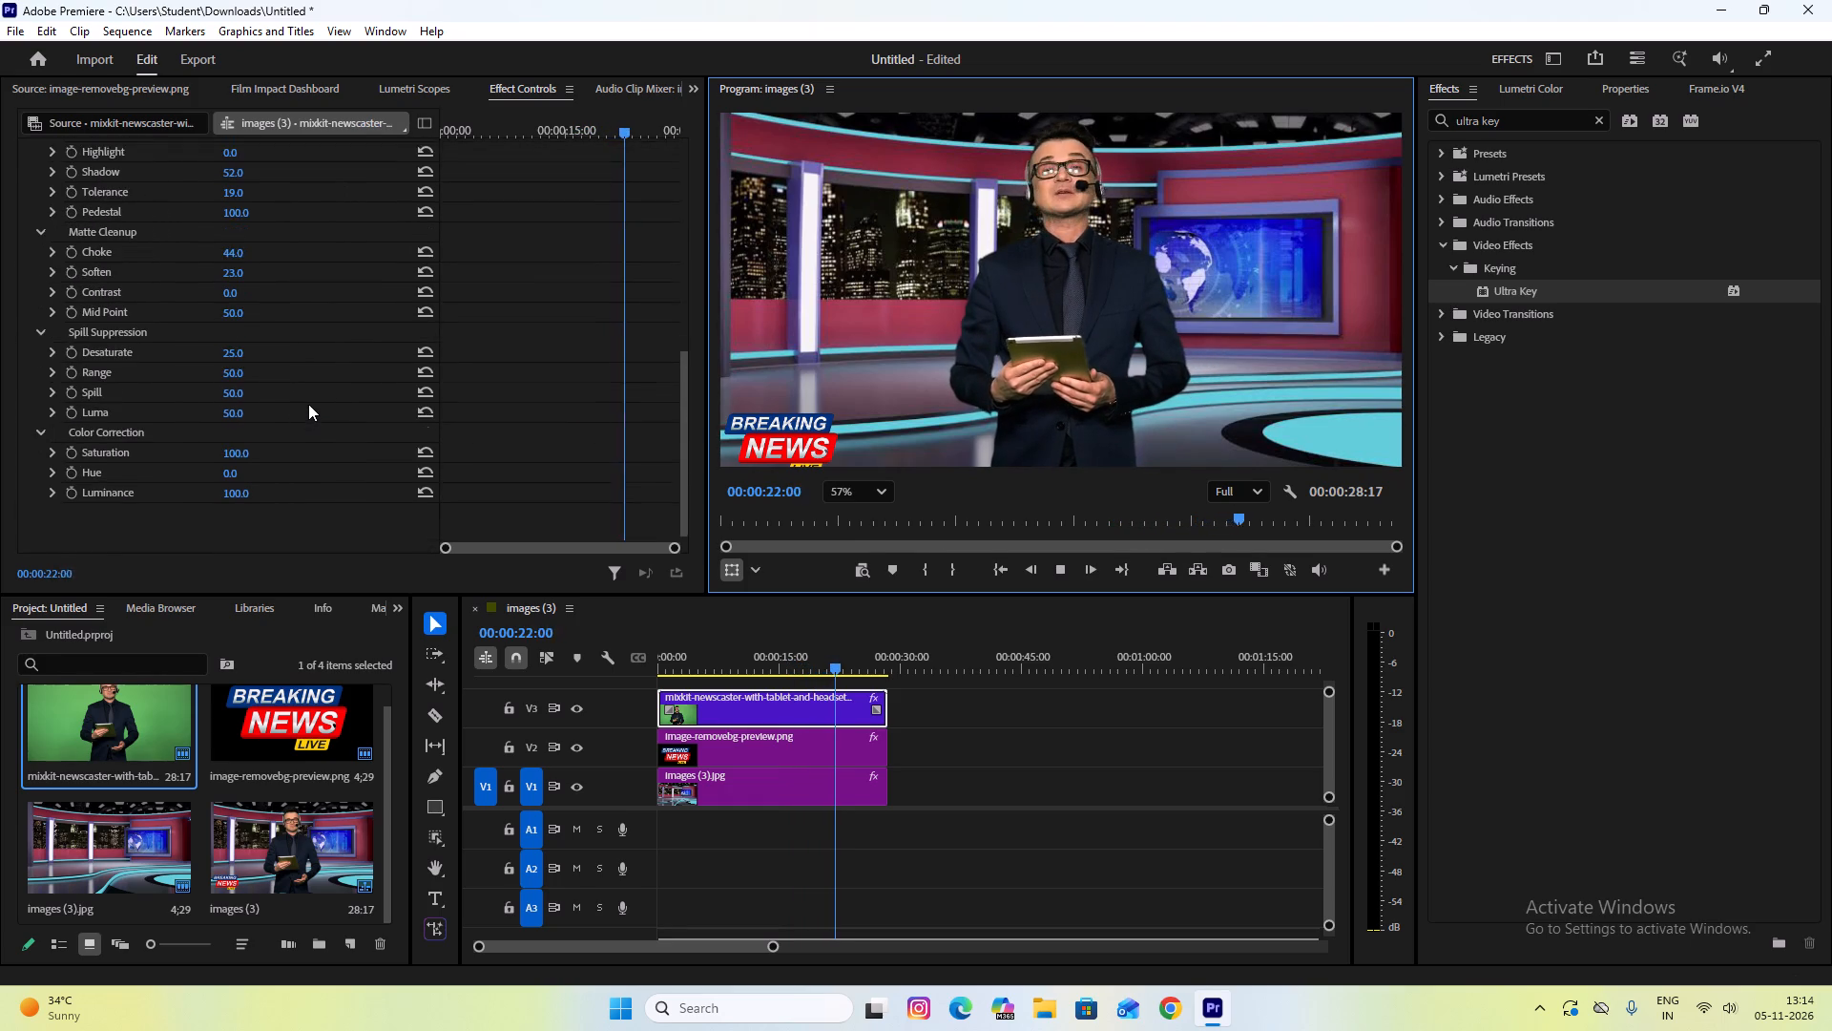
scroll(308, 404, down, 6)
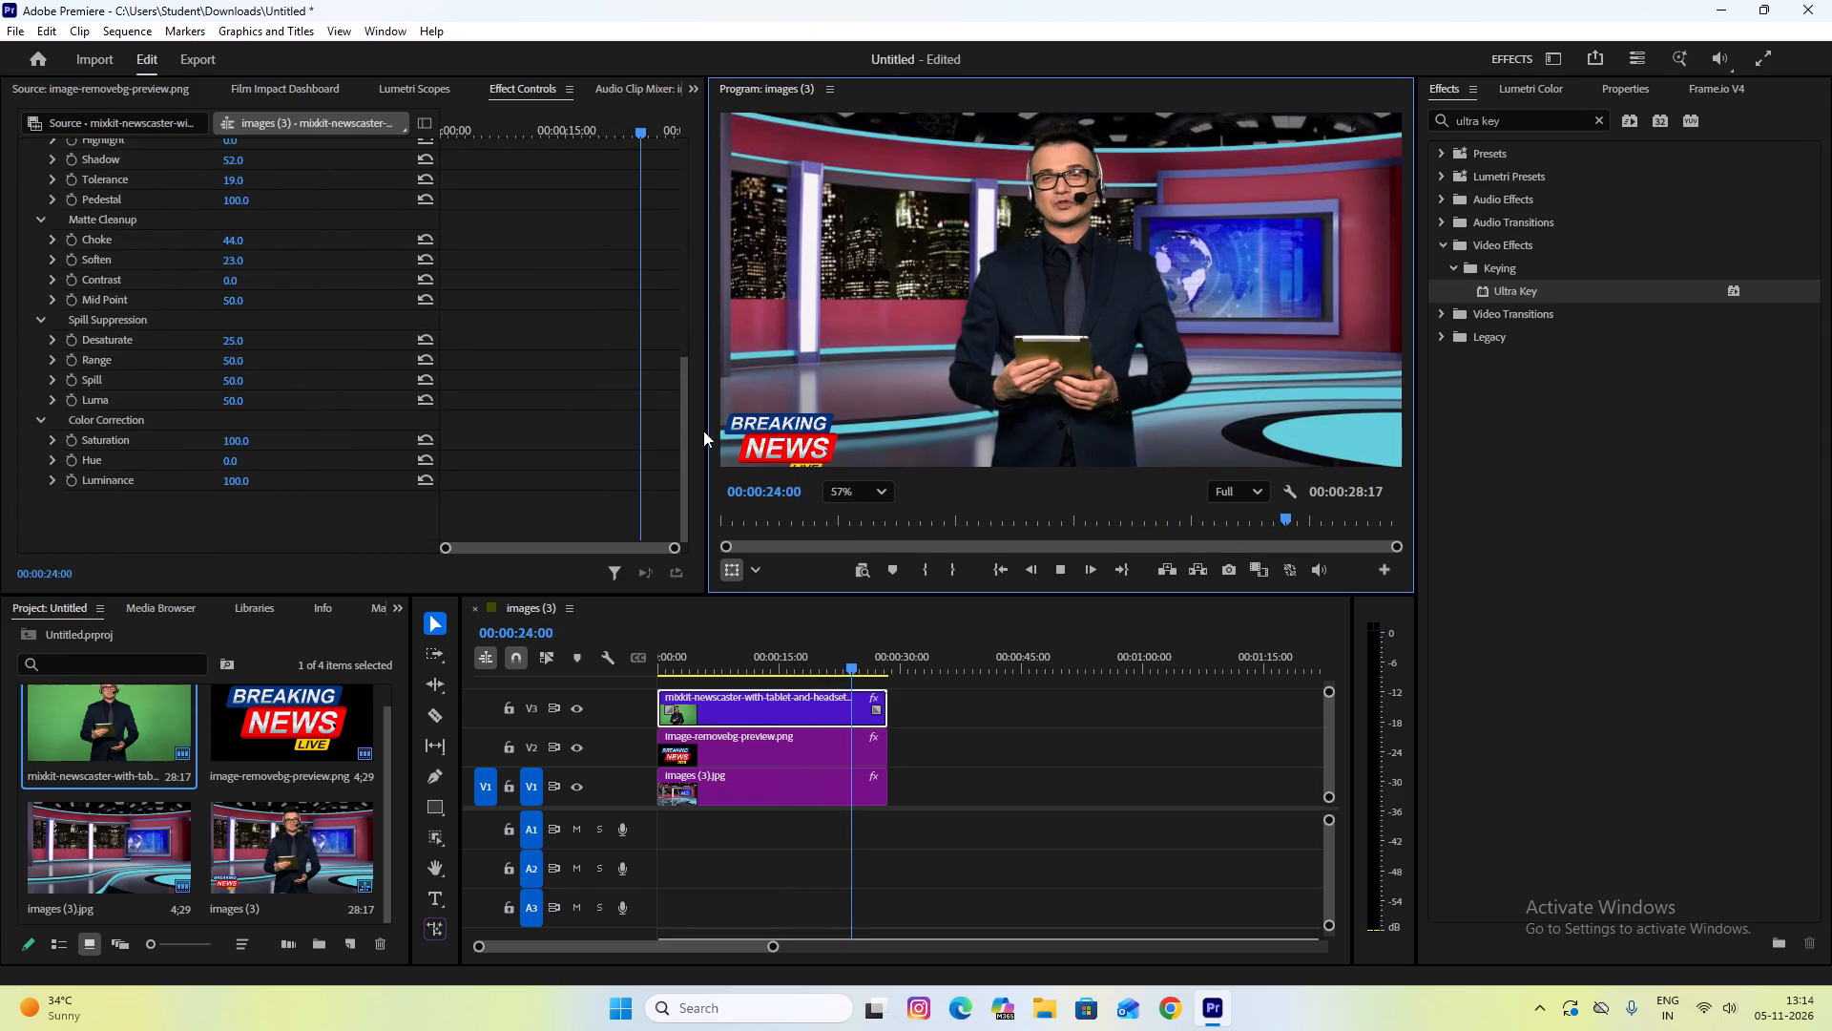
click(867, 491)
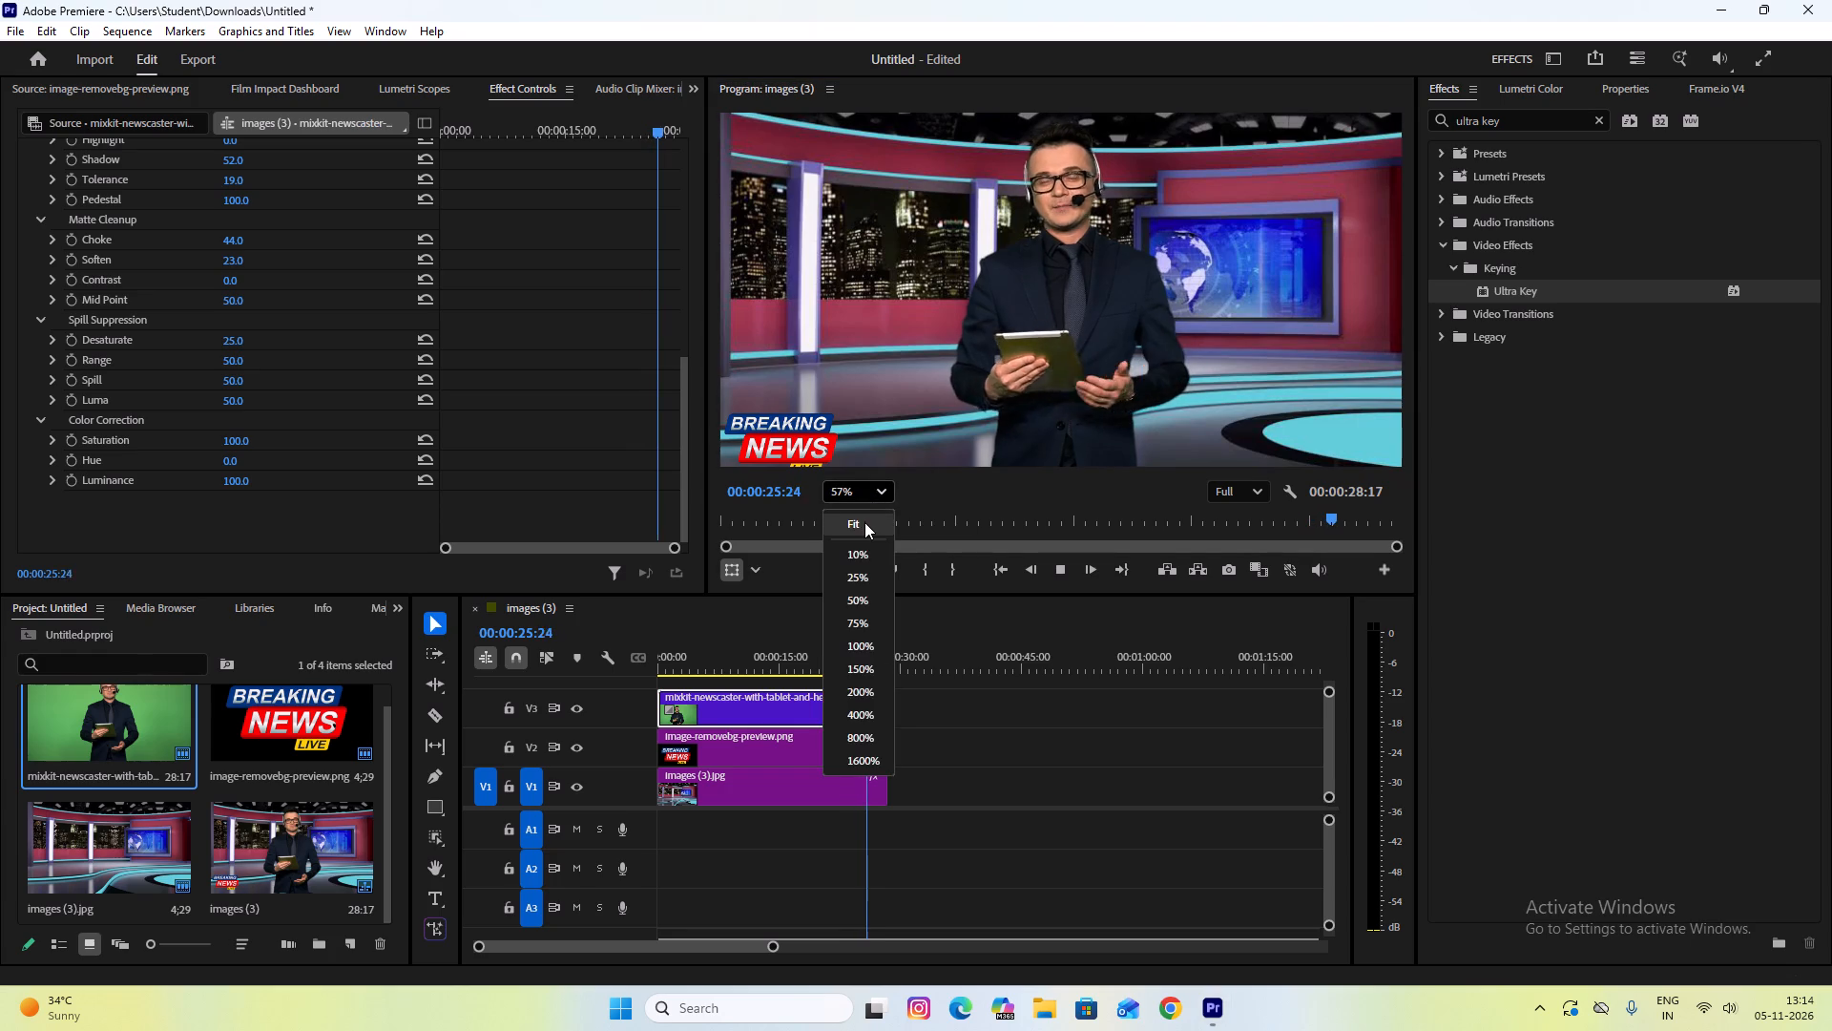
click(864, 522)
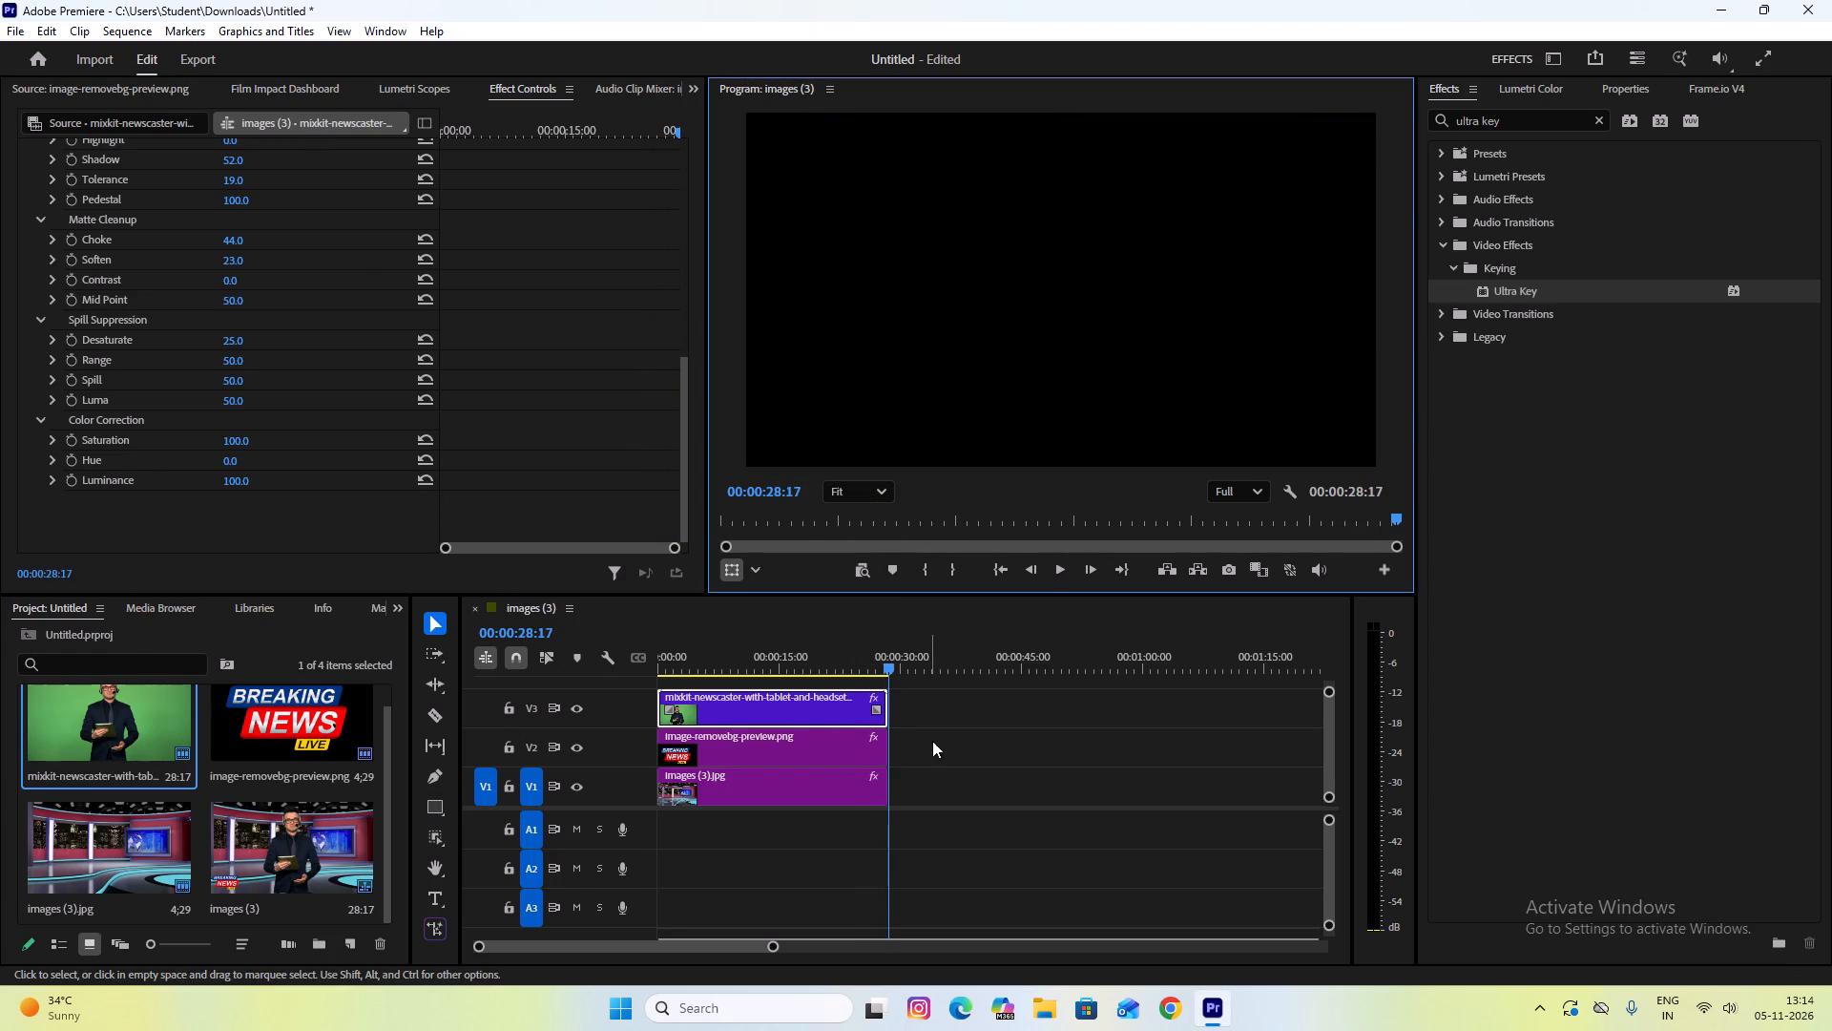
Return the playhead to the start of the sequence.
drag(888, 668, 148, 620)
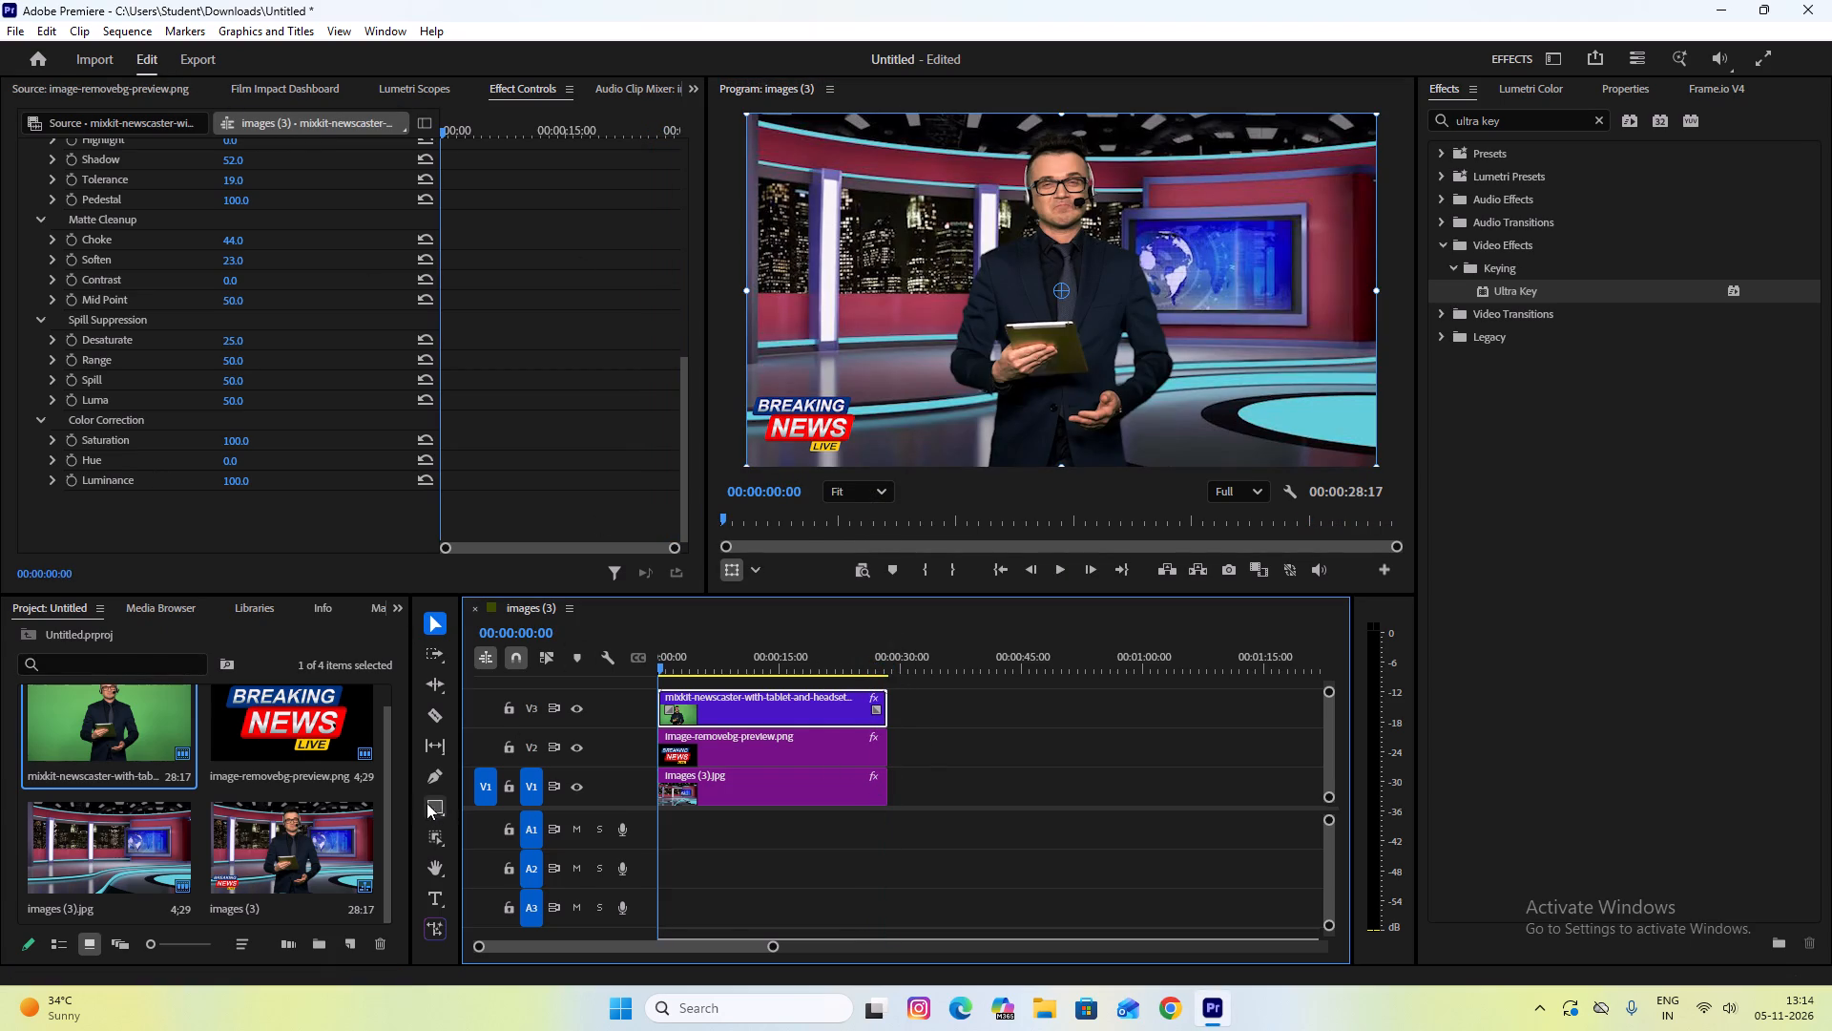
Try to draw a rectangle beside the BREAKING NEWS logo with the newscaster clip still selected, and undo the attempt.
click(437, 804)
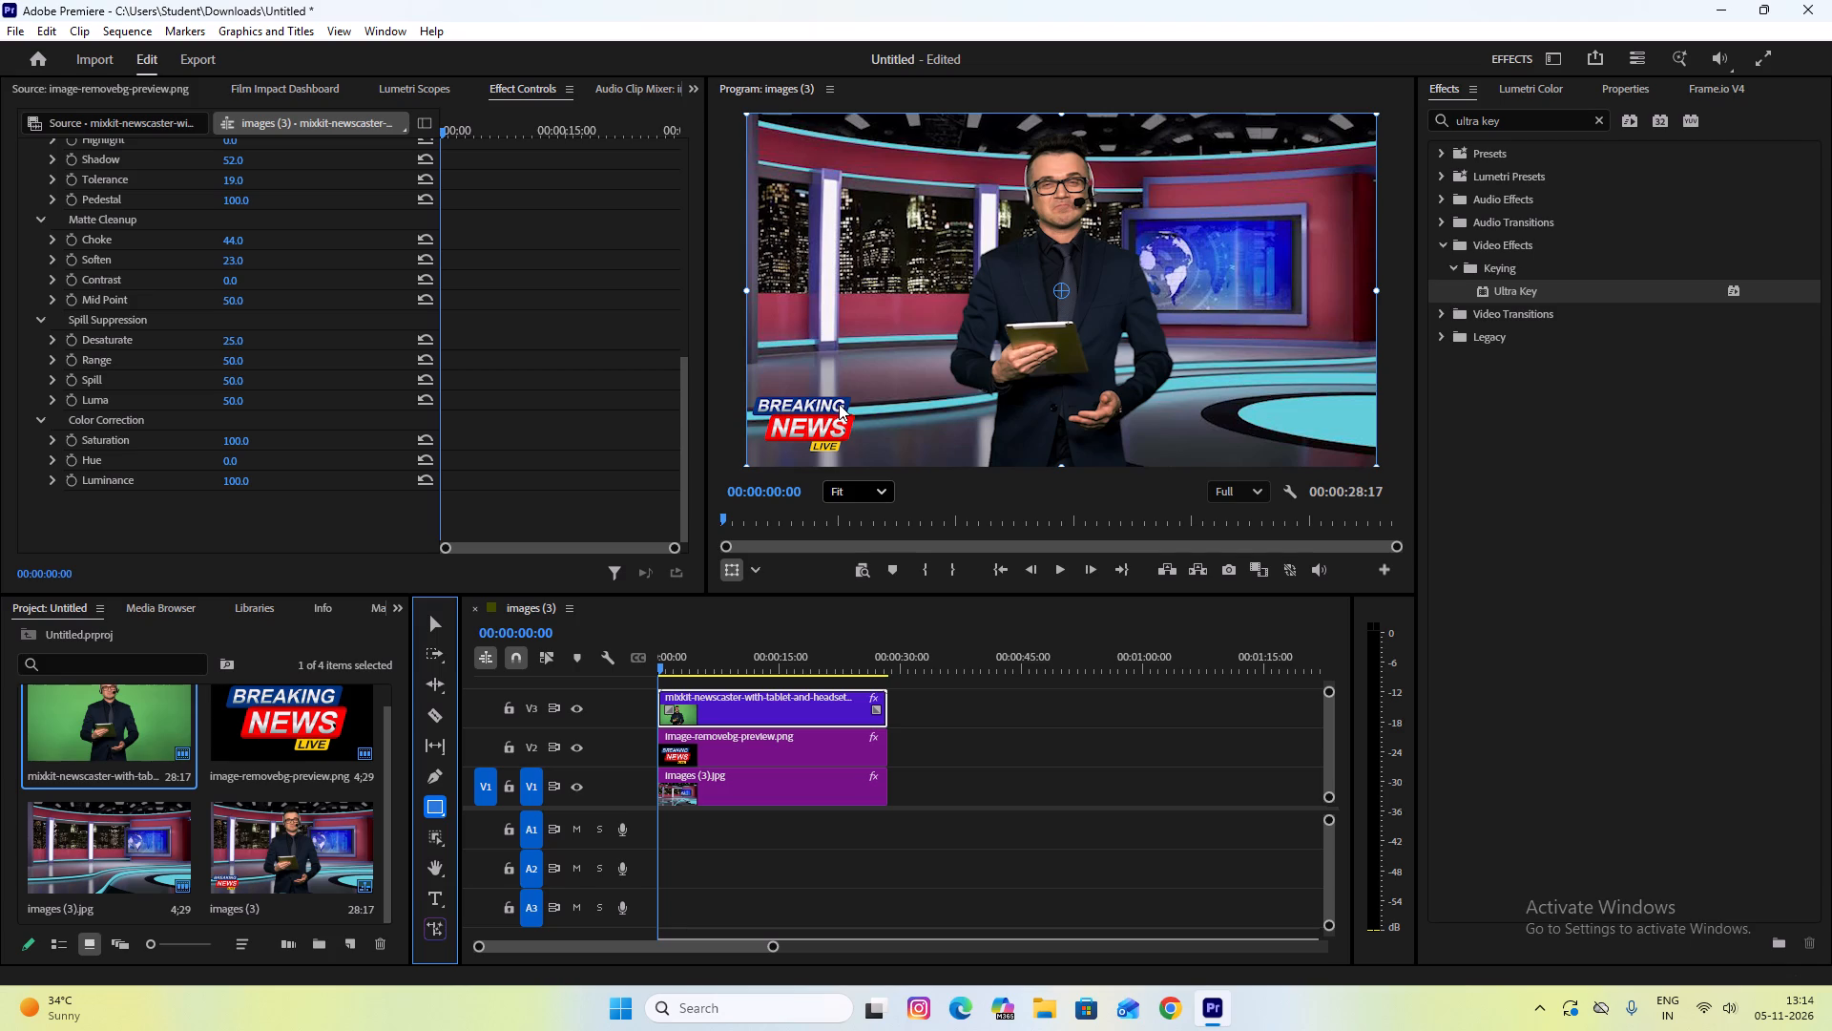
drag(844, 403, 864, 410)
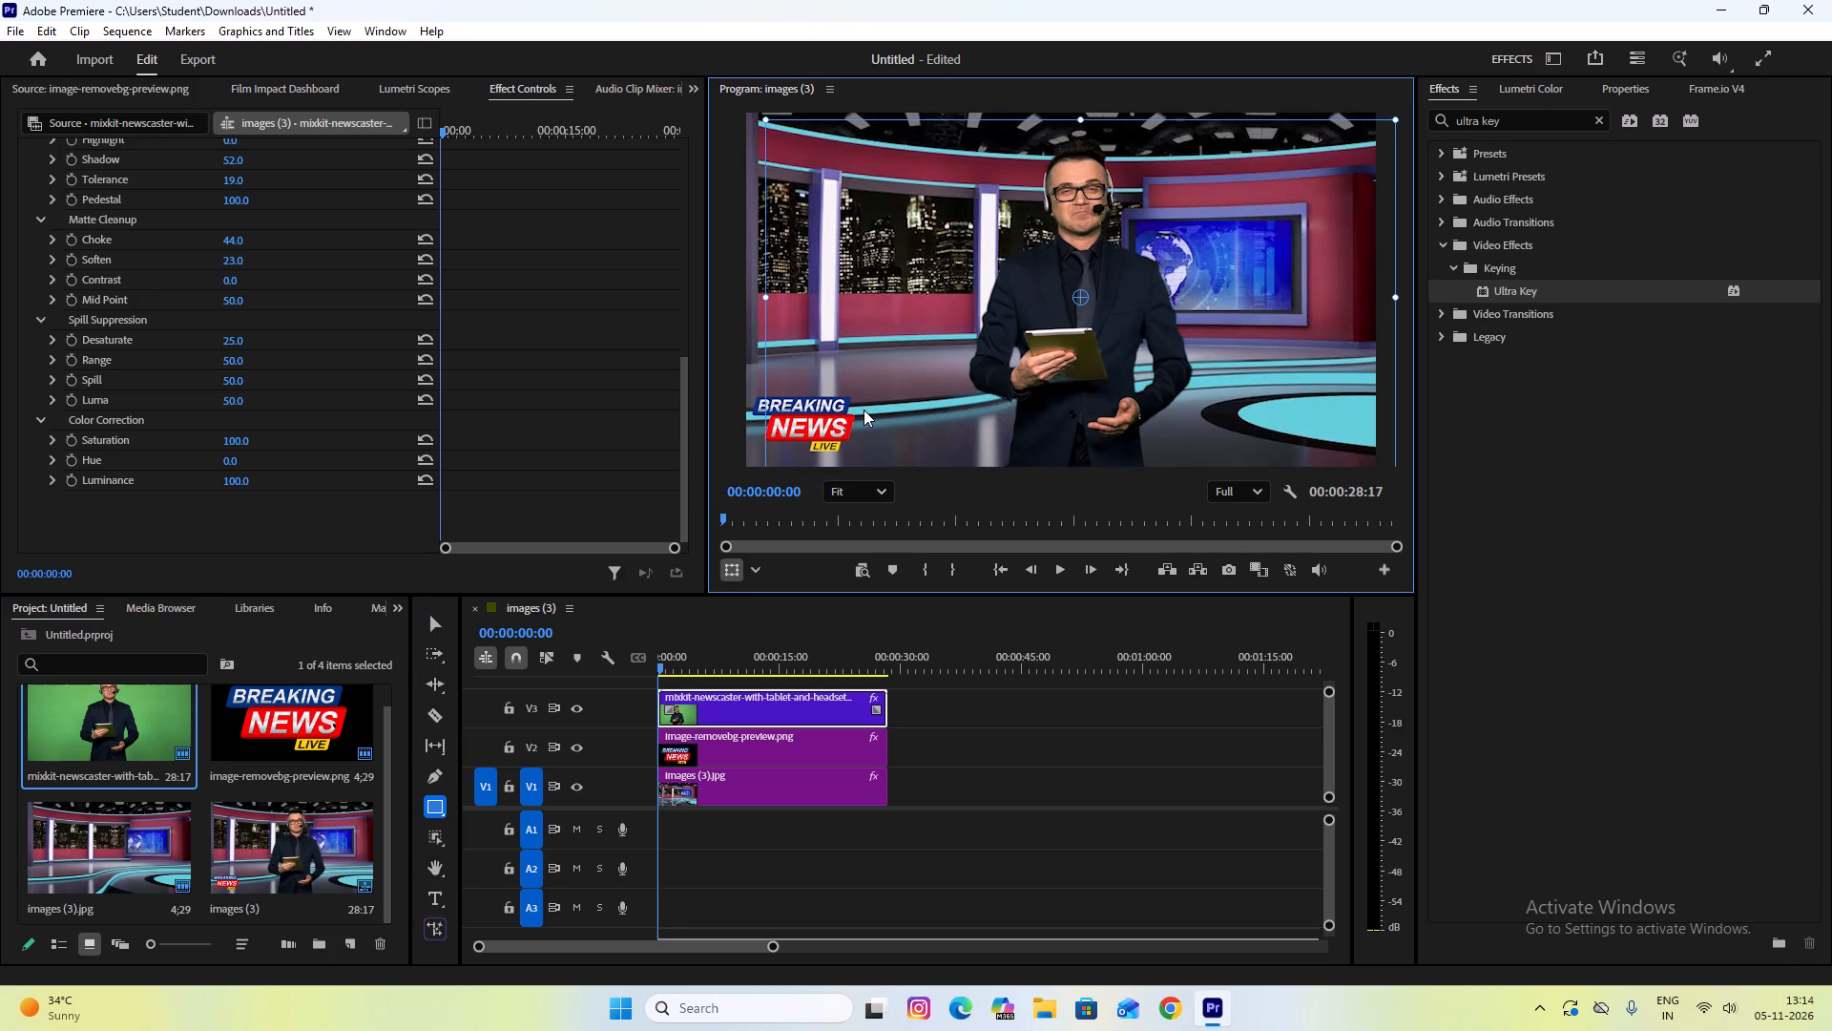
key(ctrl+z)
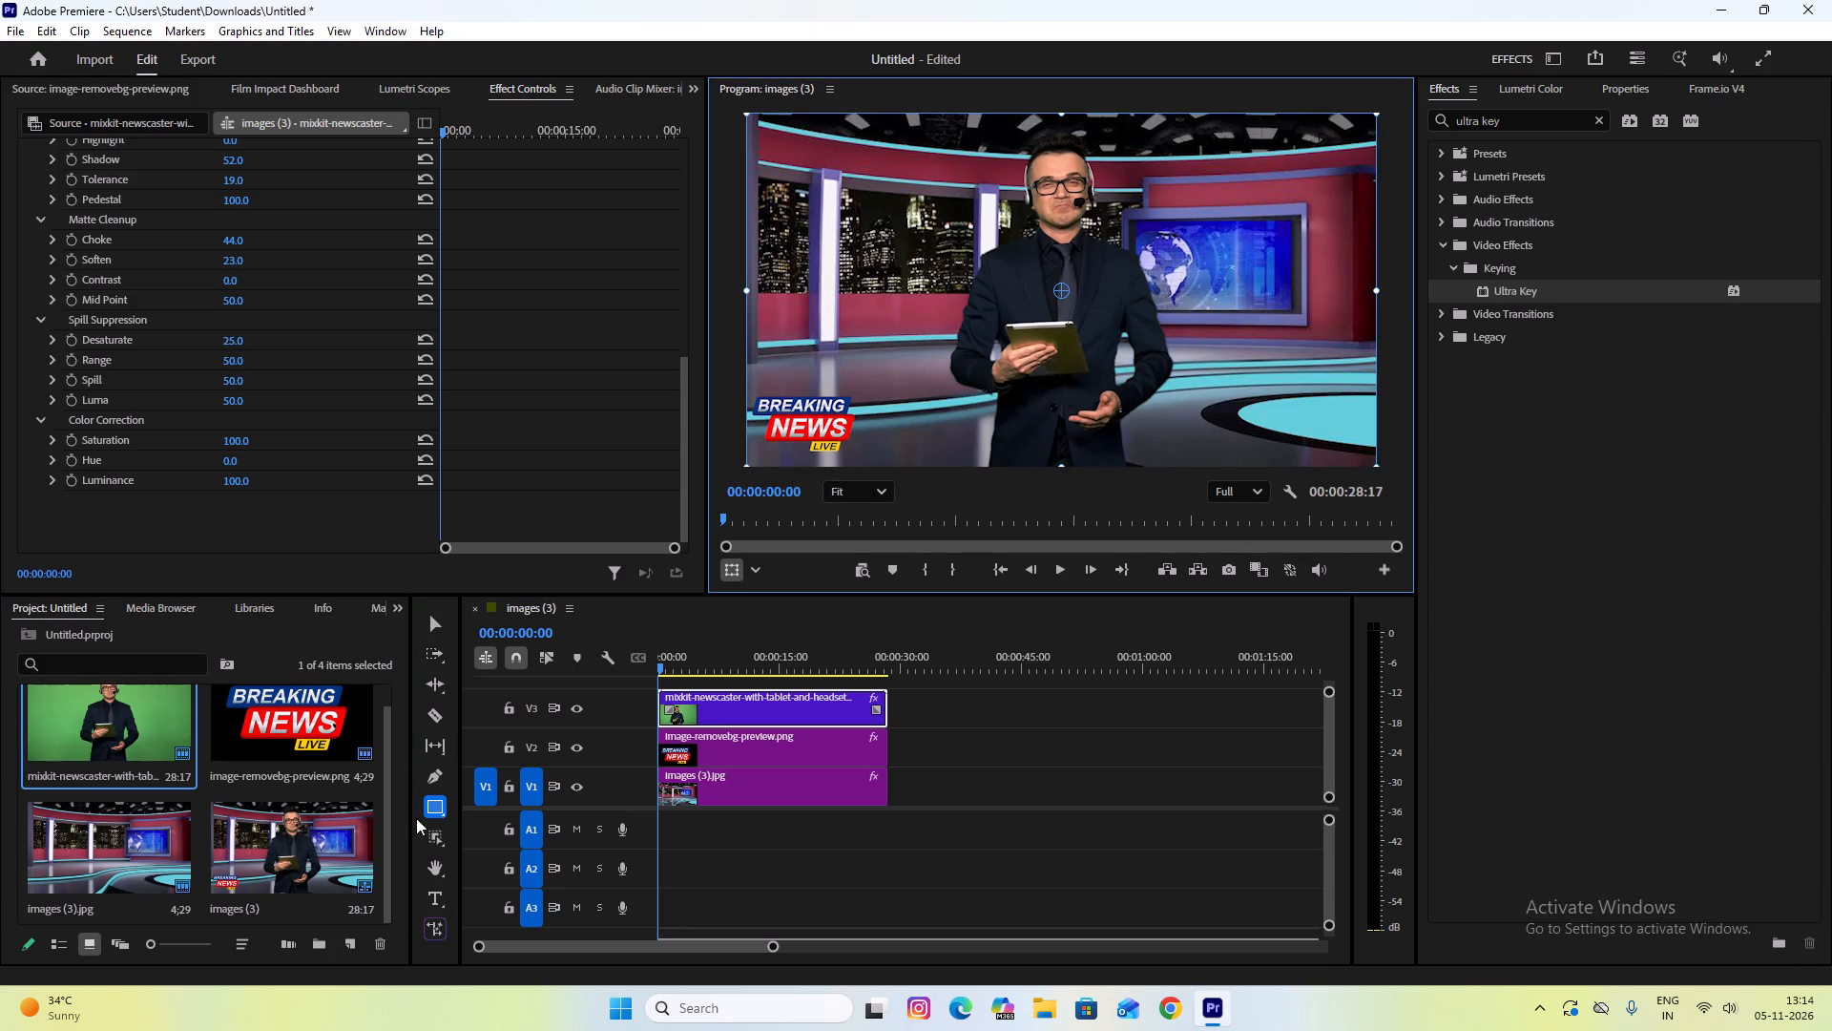
With no clip selected, draw a wide, thin rectangle bar from the BREAKING NEWS logo to just past the frame's right edge.
click(439, 802)
click(439, 802)
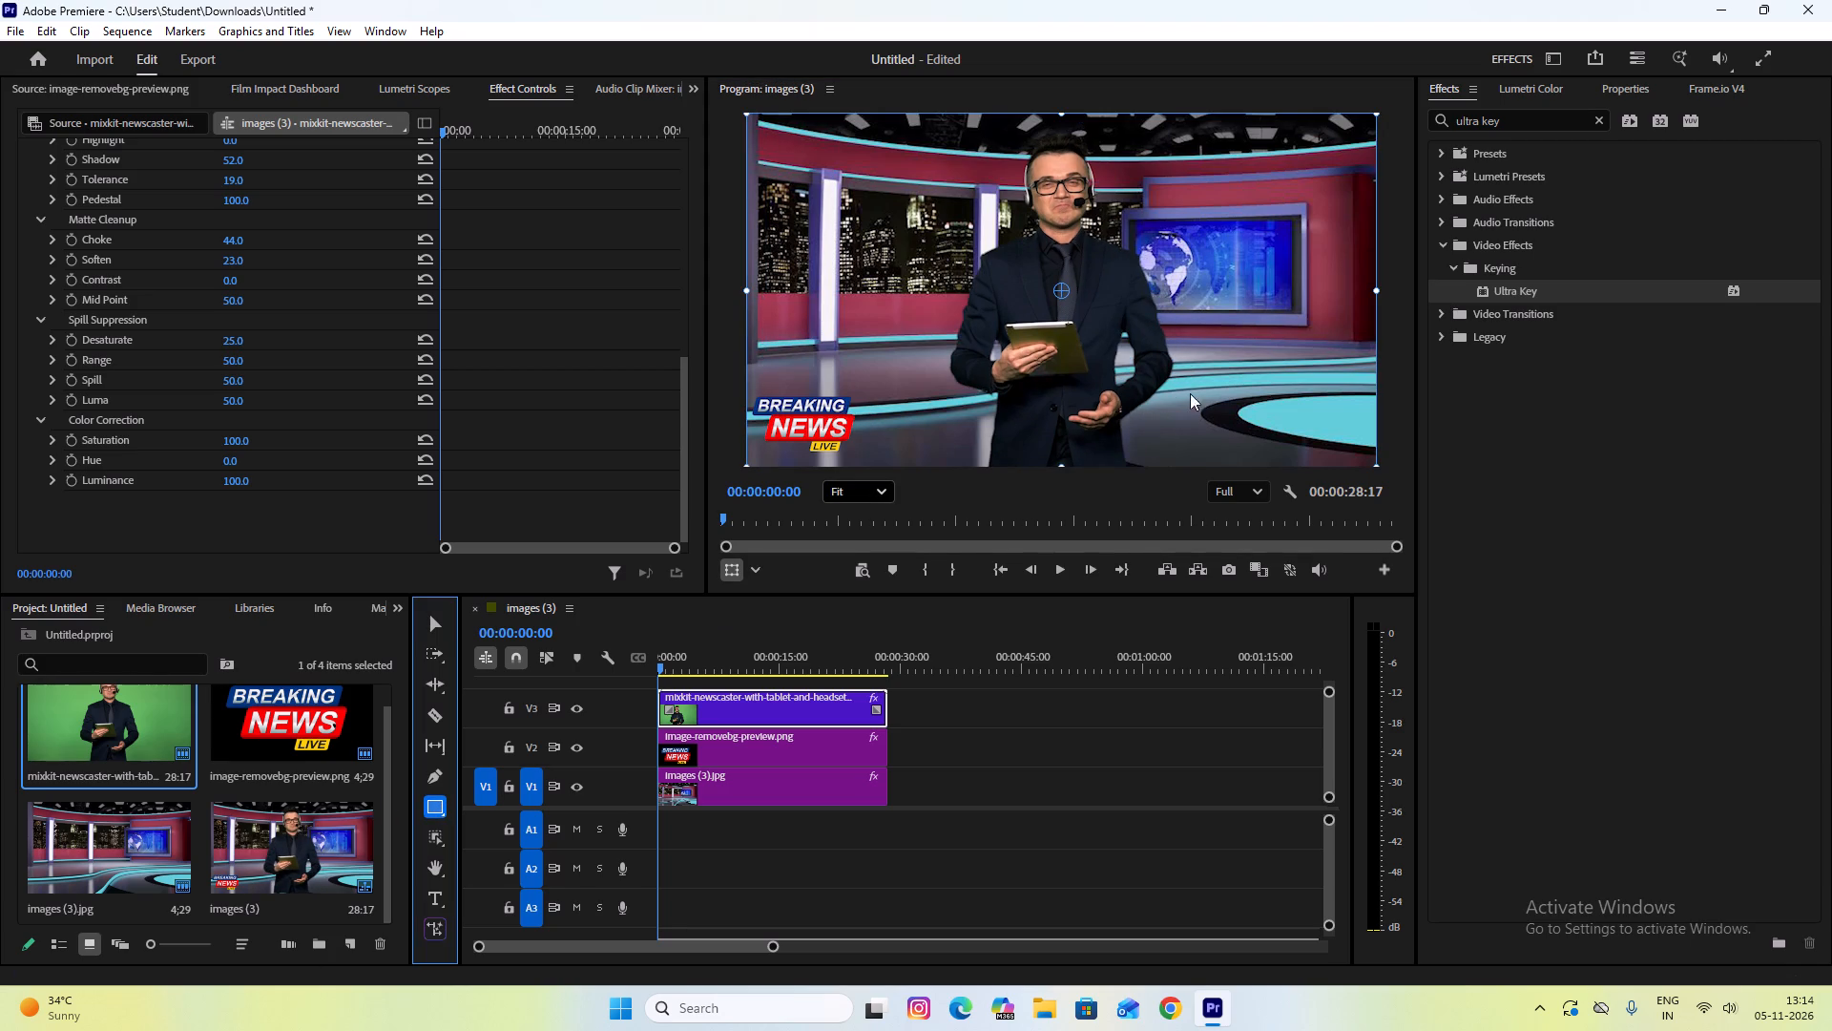
click(987, 712)
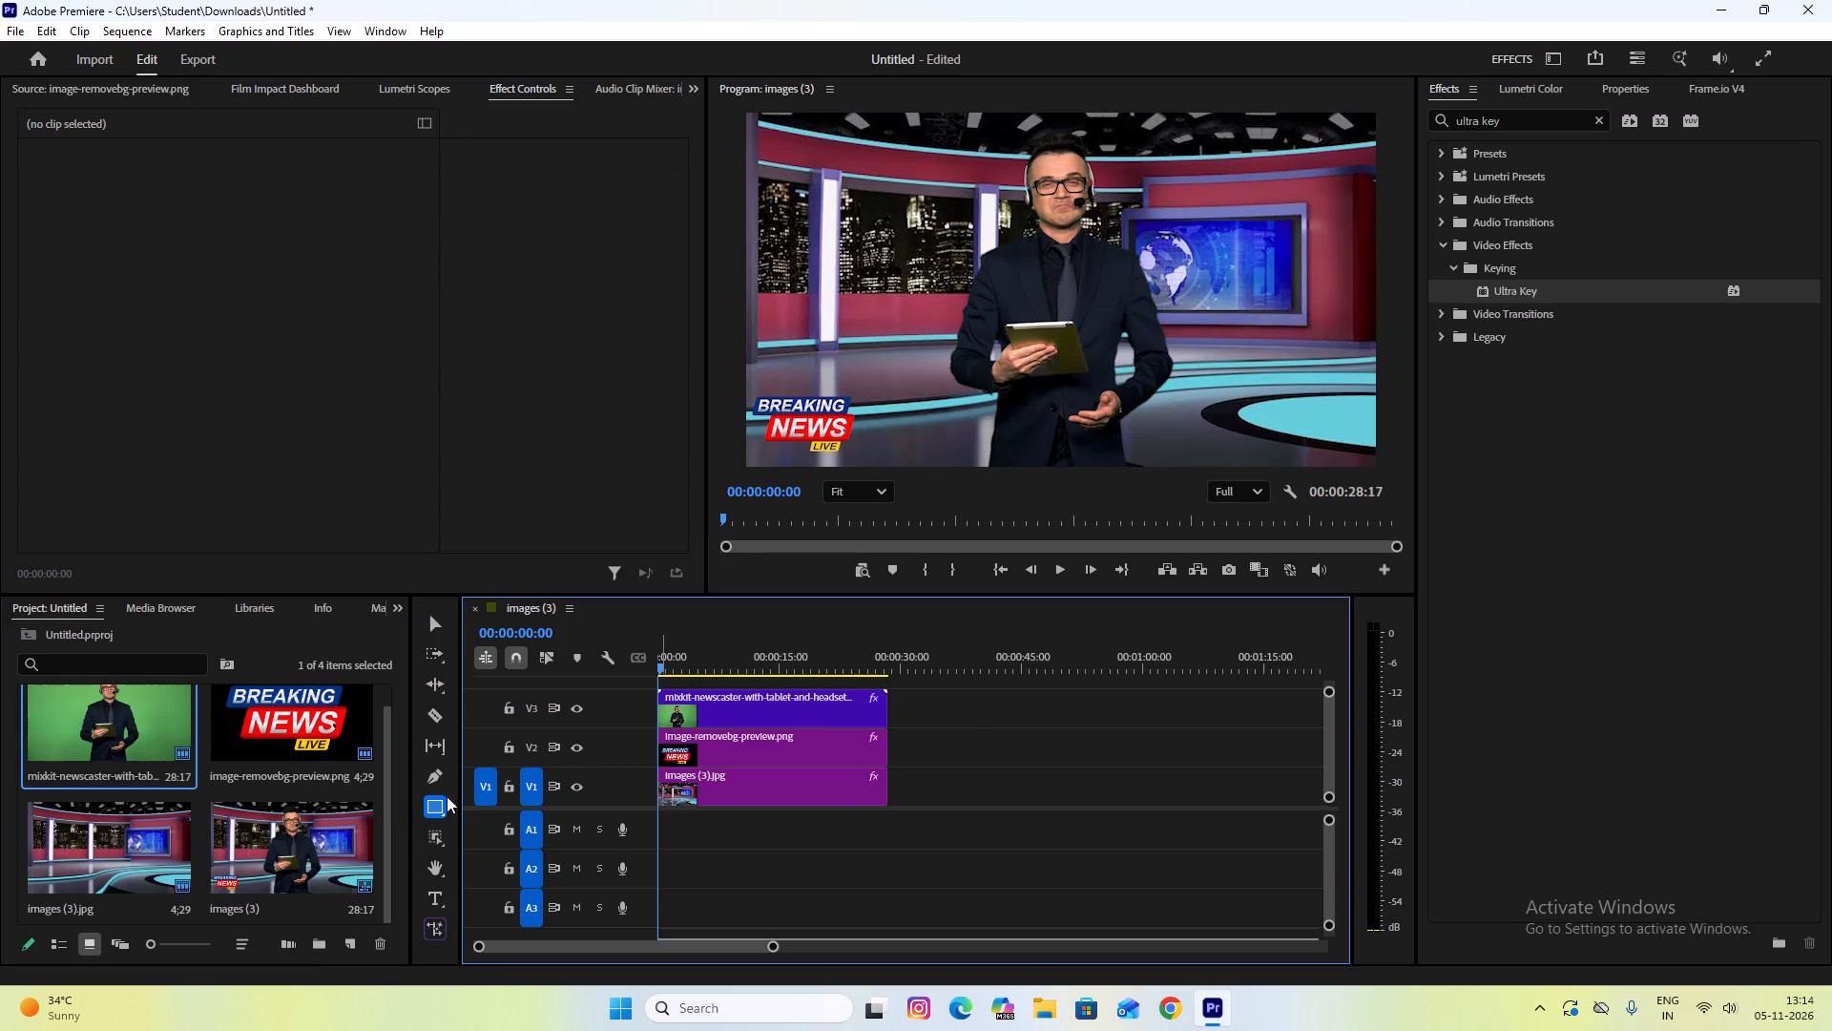
click(438, 807)
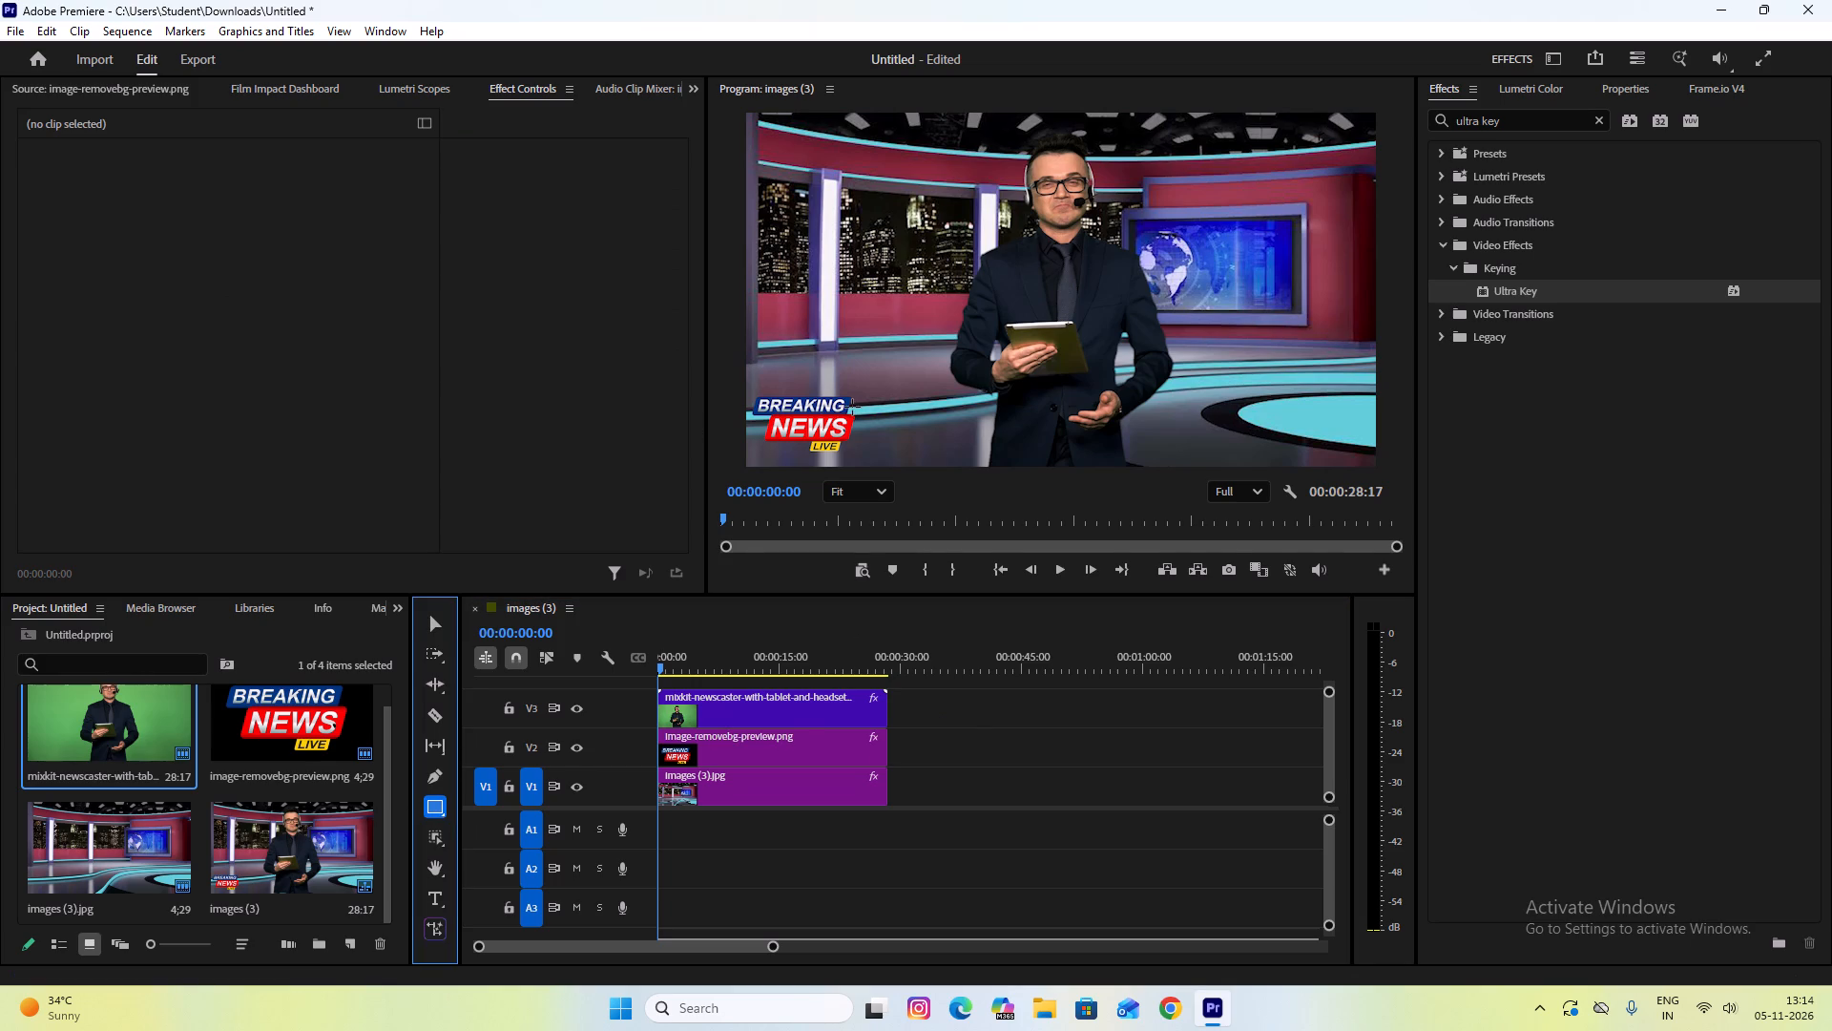
drag(830, 405, 943, 427)
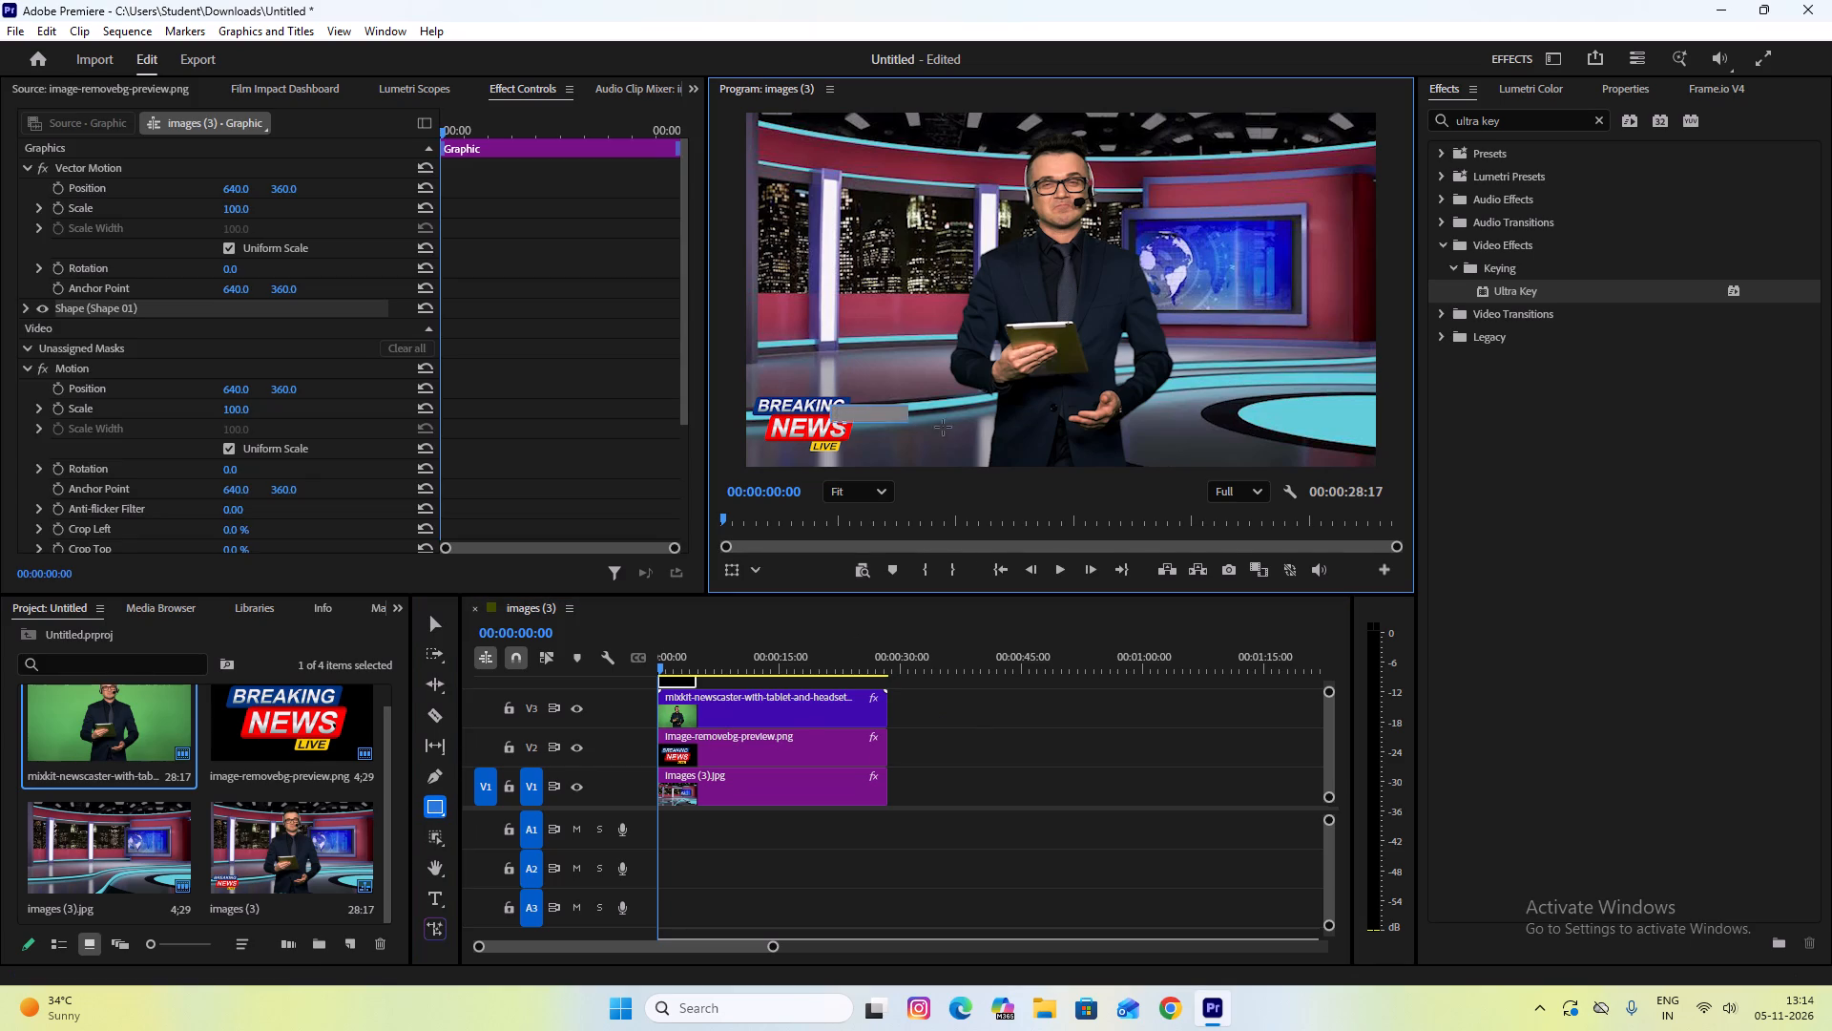
drag(943, 427, 1388, 444)
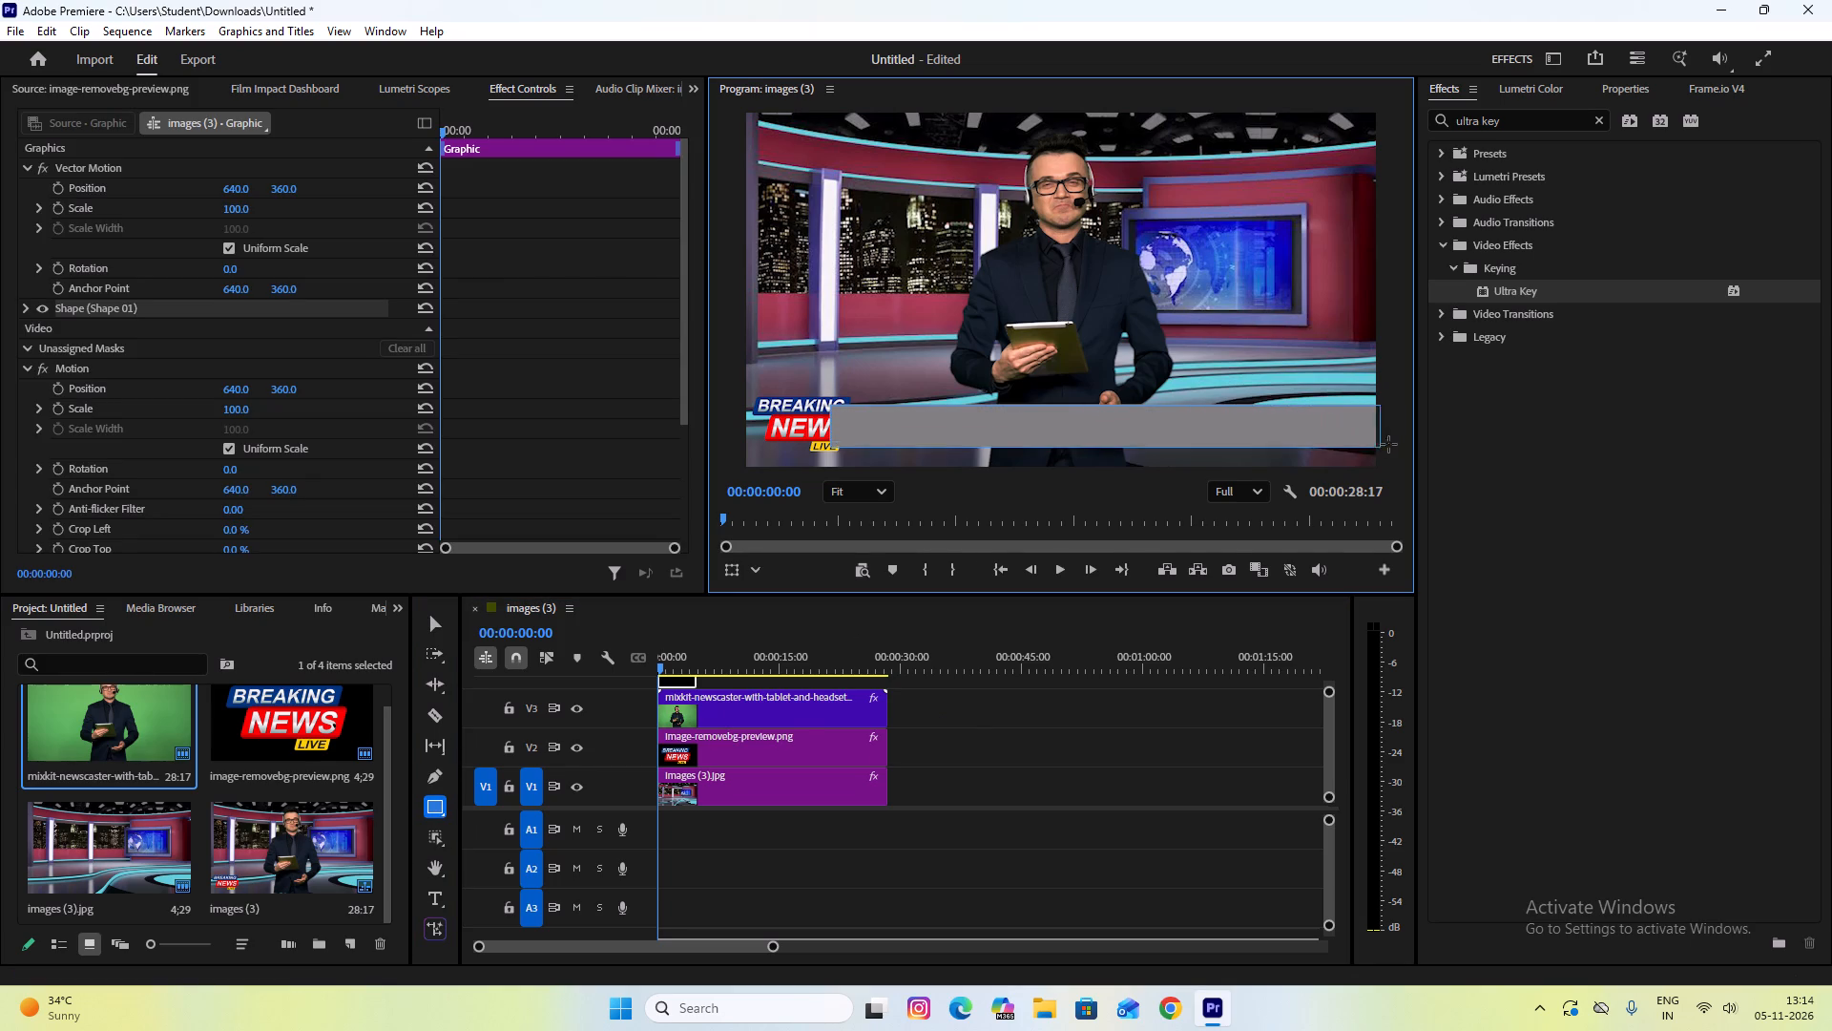
drag(1388, 444, 1397, 434)
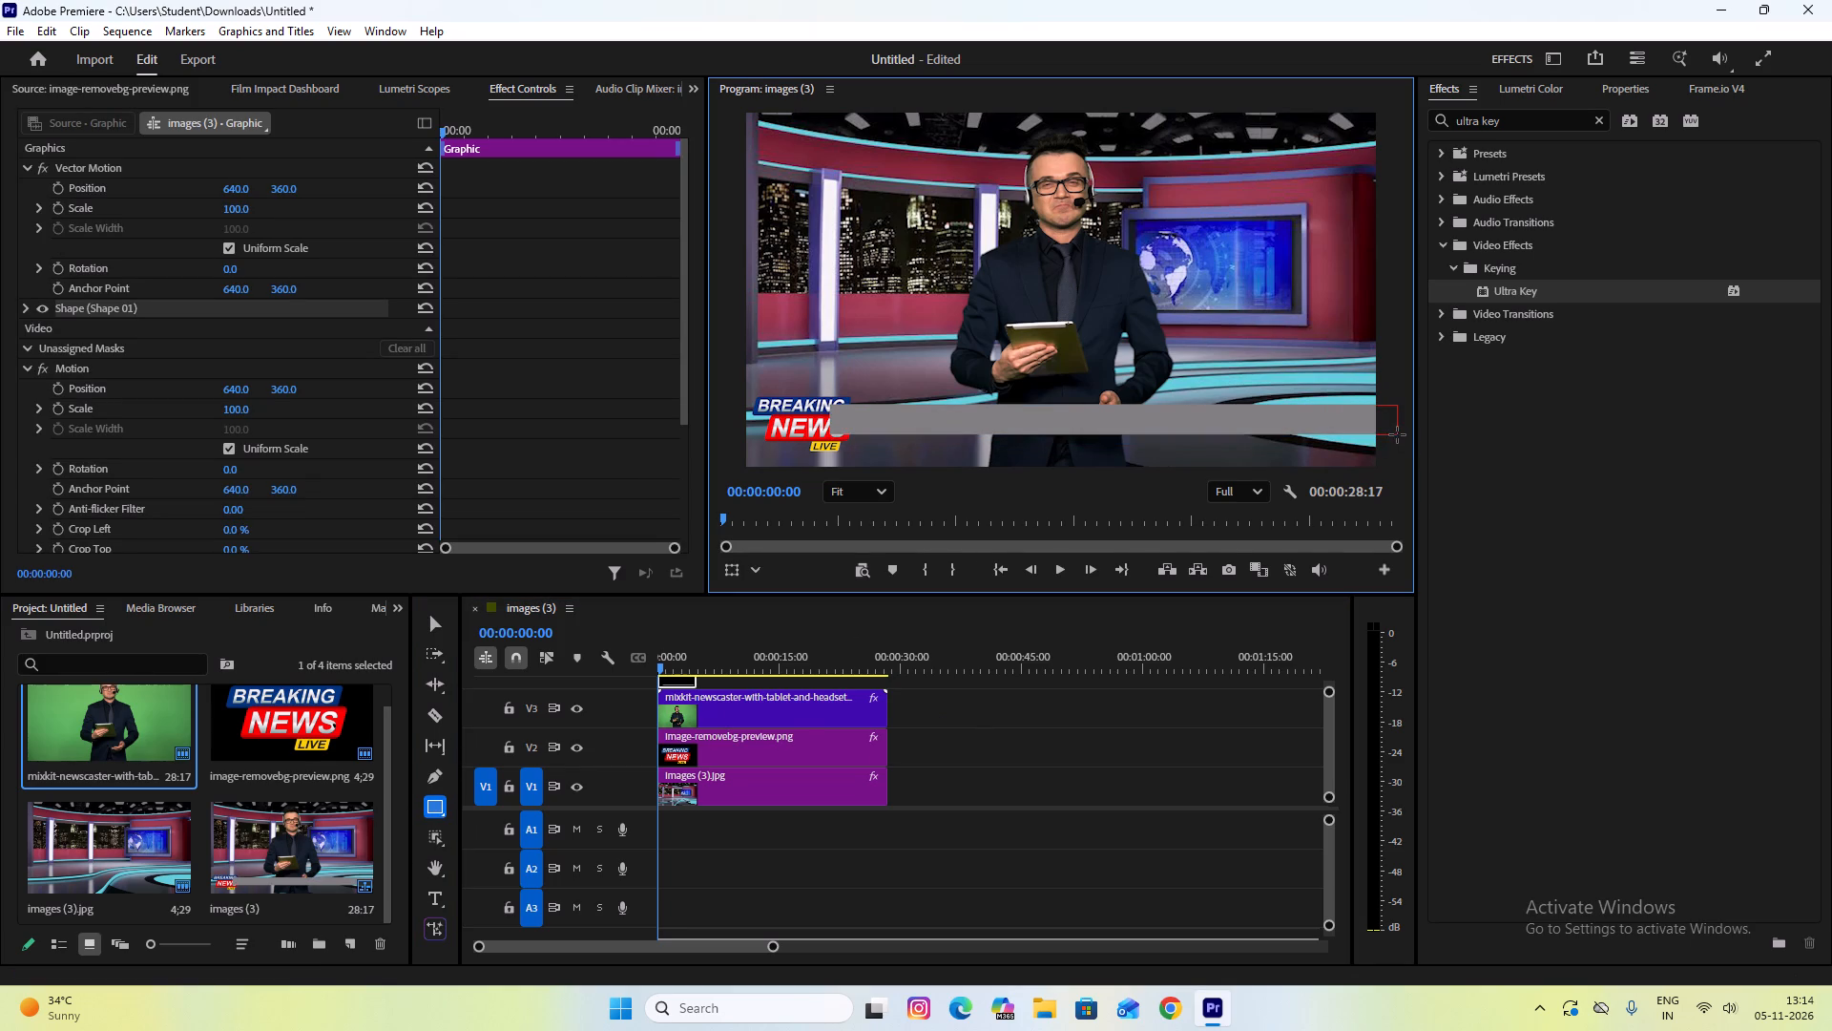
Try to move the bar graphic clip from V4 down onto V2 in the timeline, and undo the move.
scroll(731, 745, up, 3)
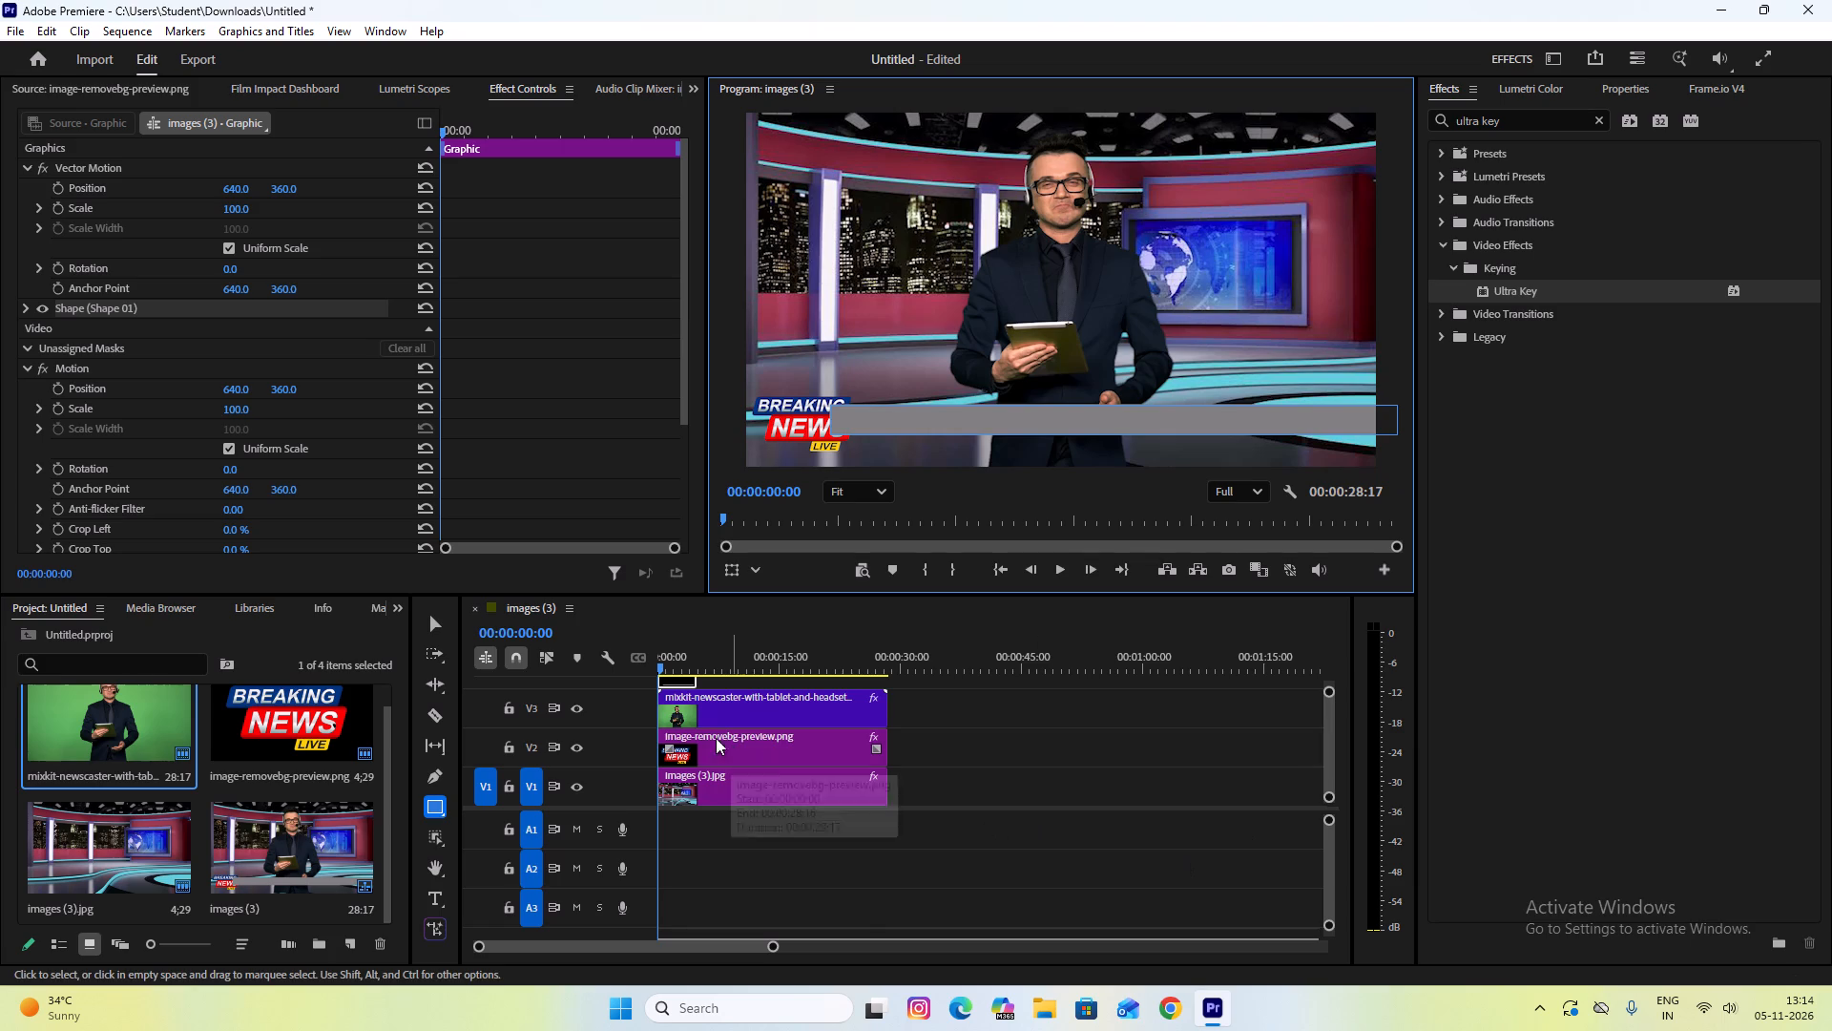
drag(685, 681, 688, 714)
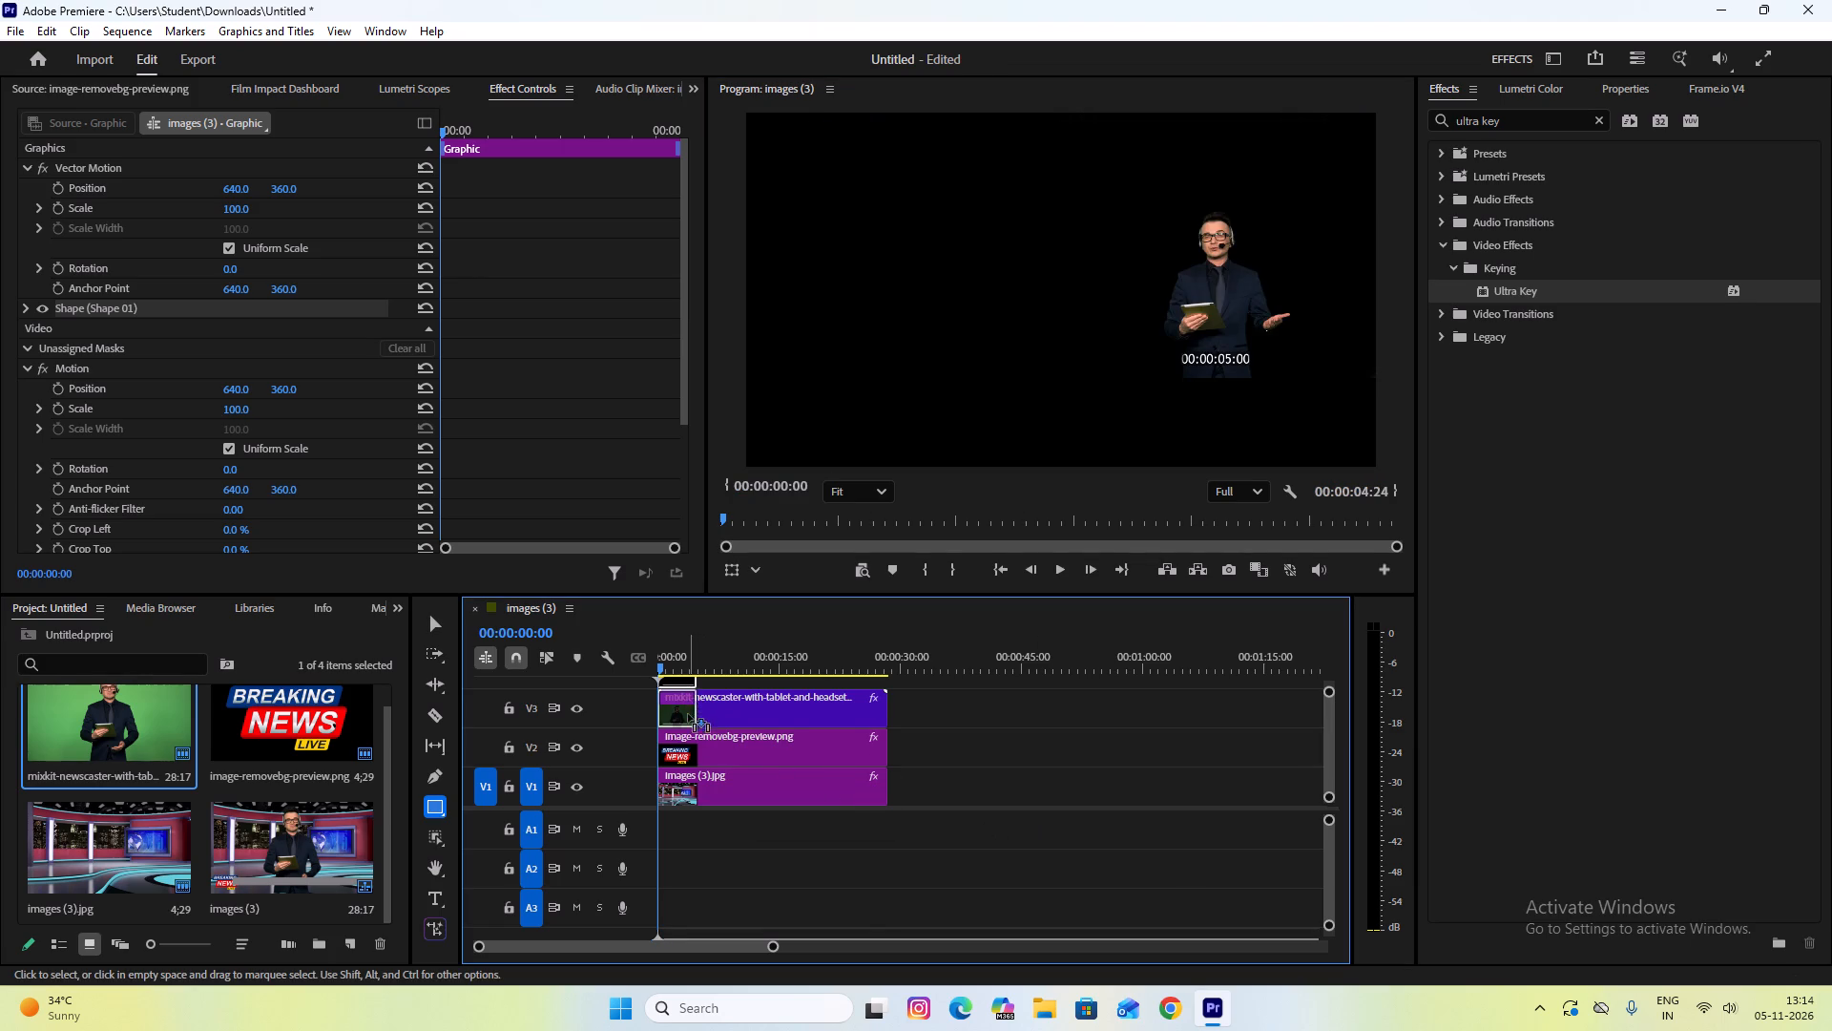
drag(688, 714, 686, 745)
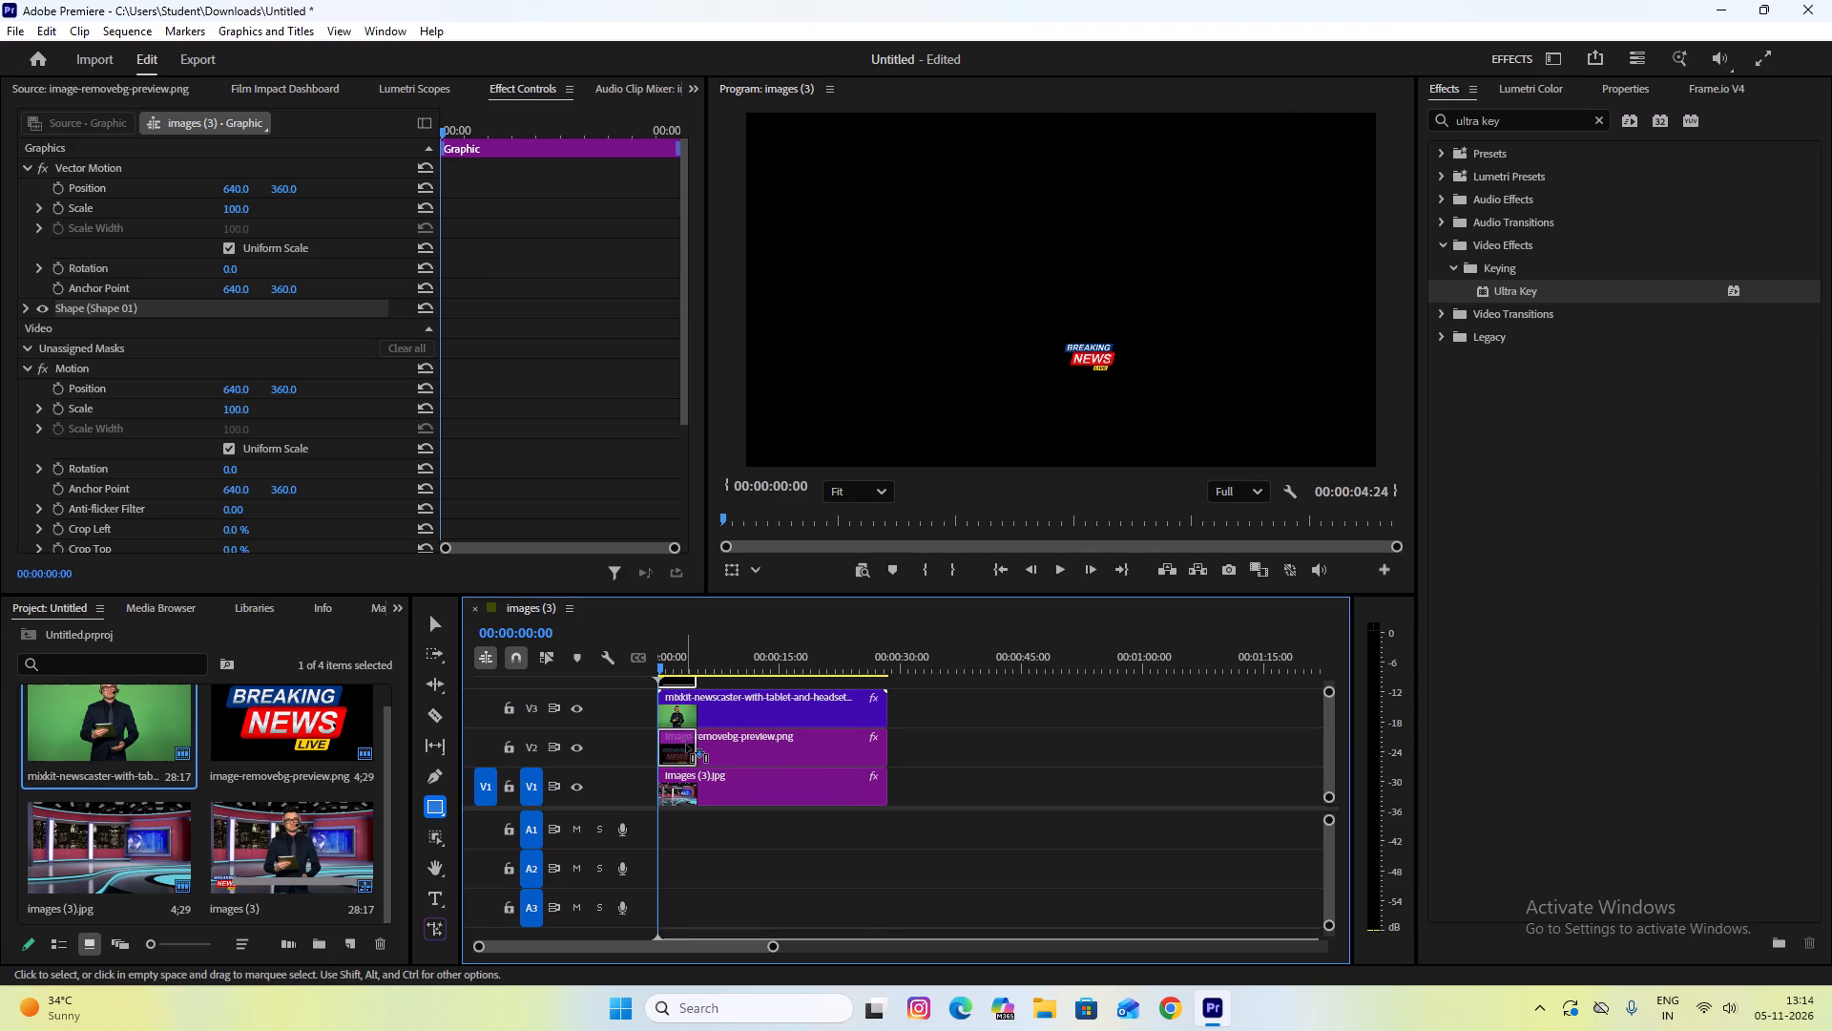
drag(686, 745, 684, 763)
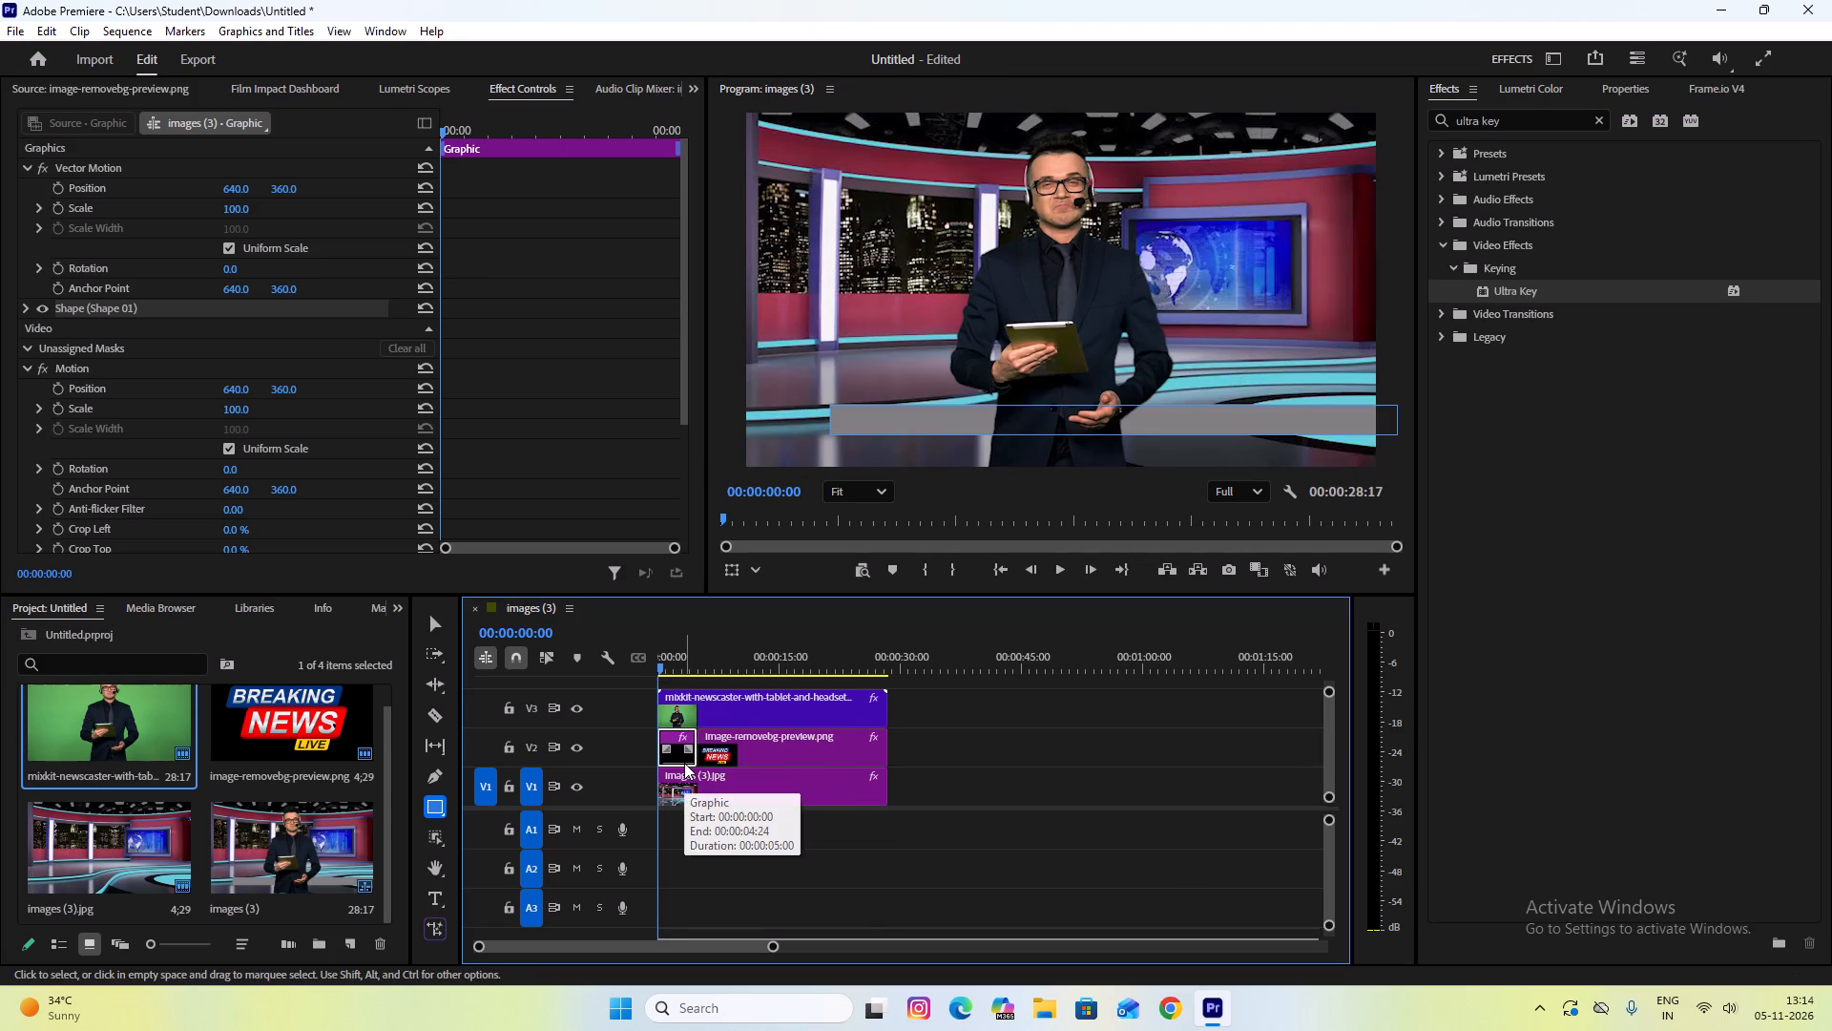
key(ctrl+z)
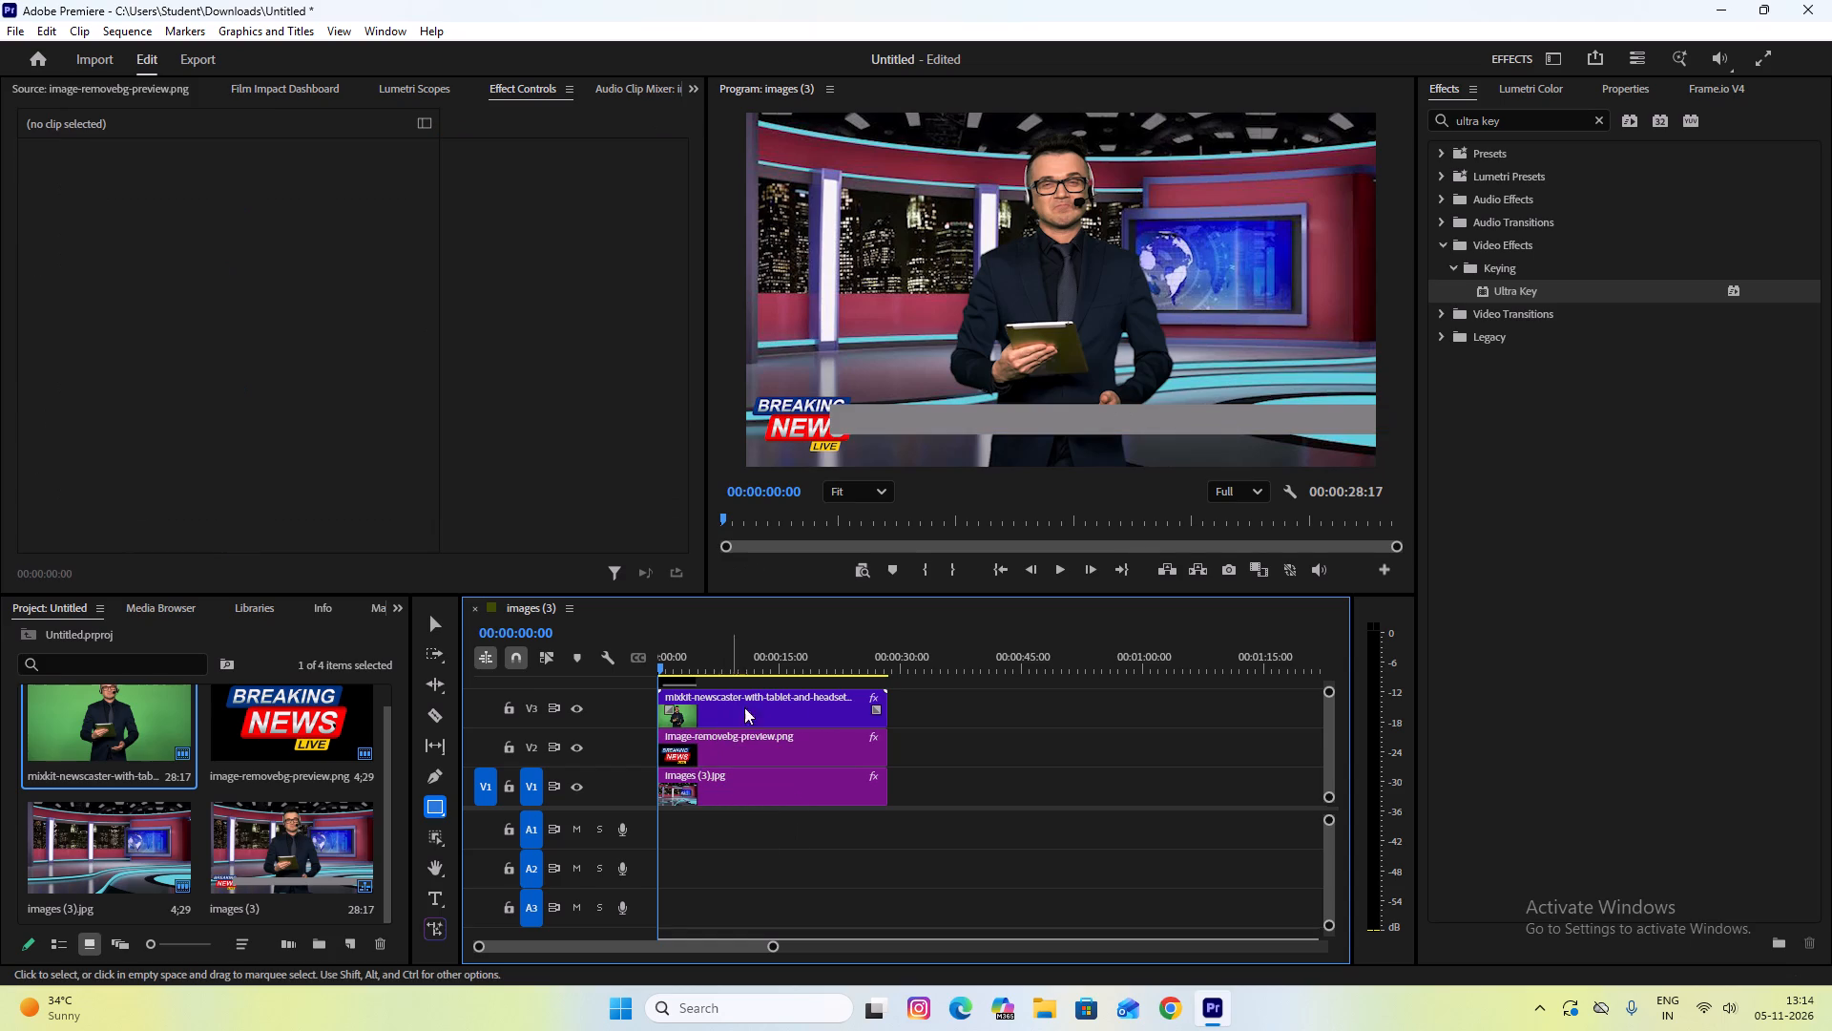
Restack the timeline with the newscaster clip on V4, the logo on V3 and the bar graphic on V2, all starting at 00:00:00:00.
scroll(794, 706, up, 3)
scroll(794, 706, down, 2)
scroll(794, 706, up, 3)
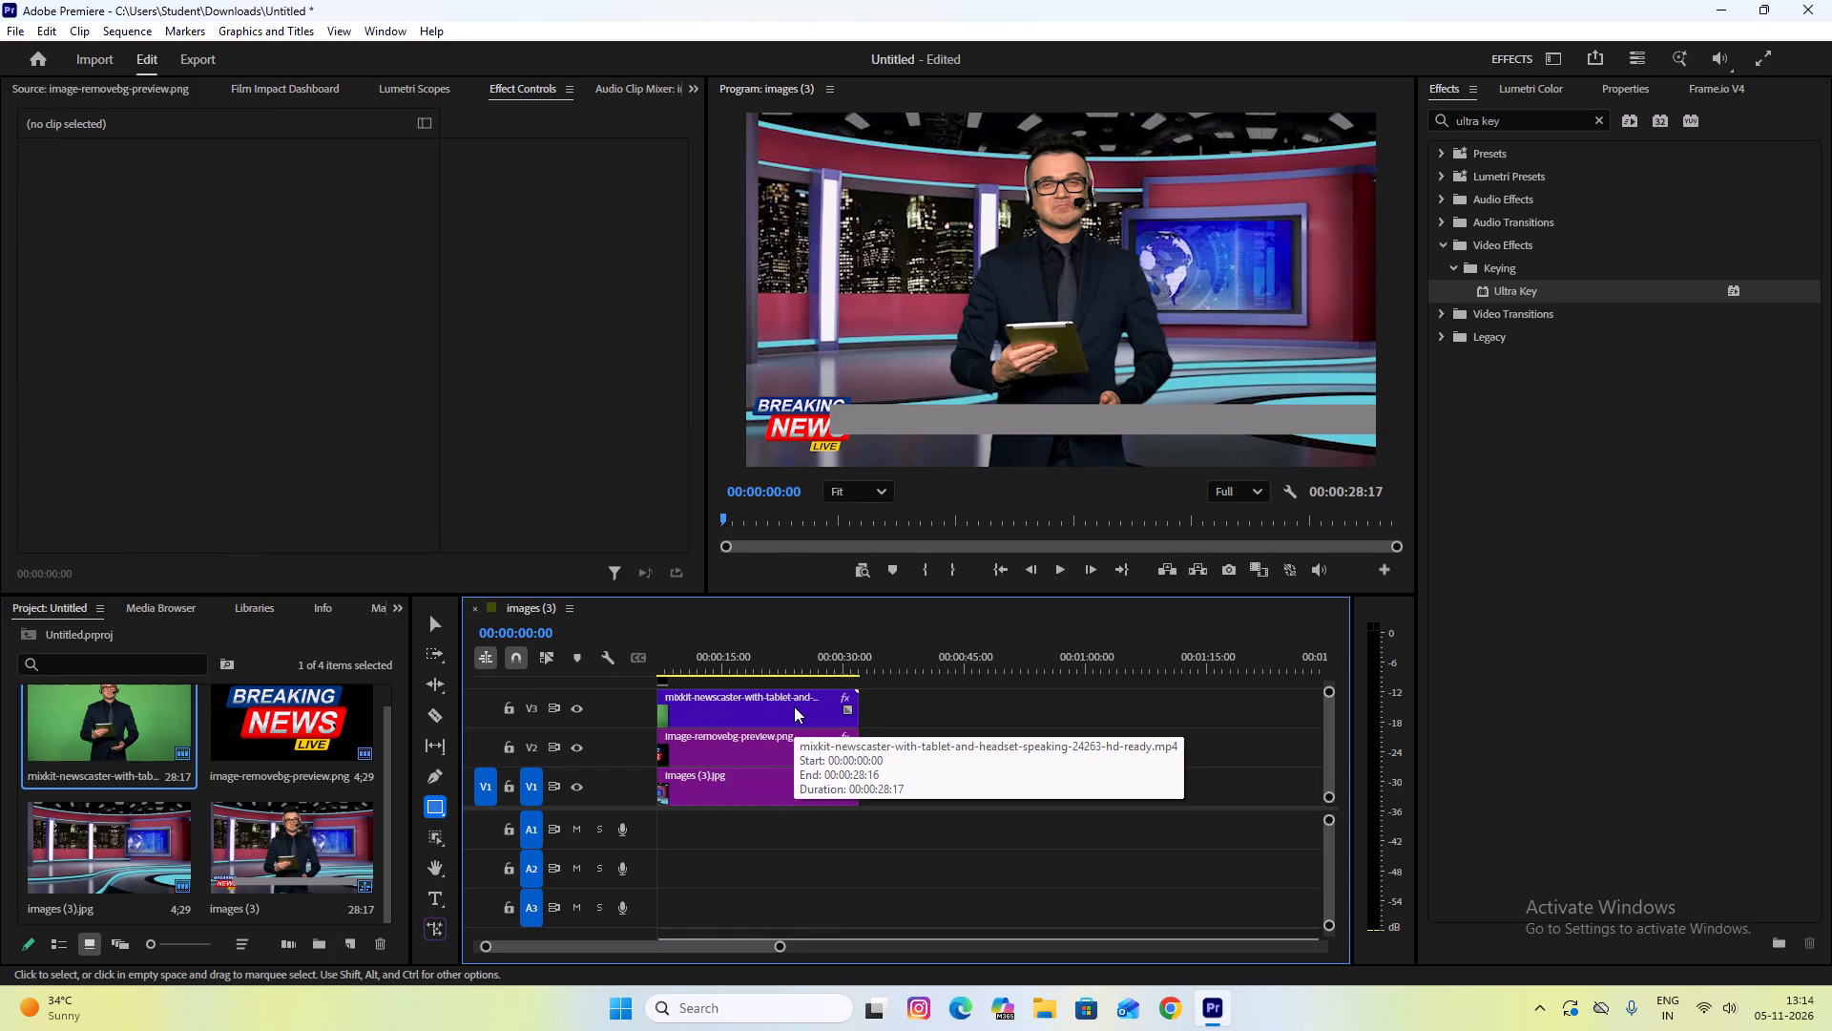
scroll(794, 706, up, 4)
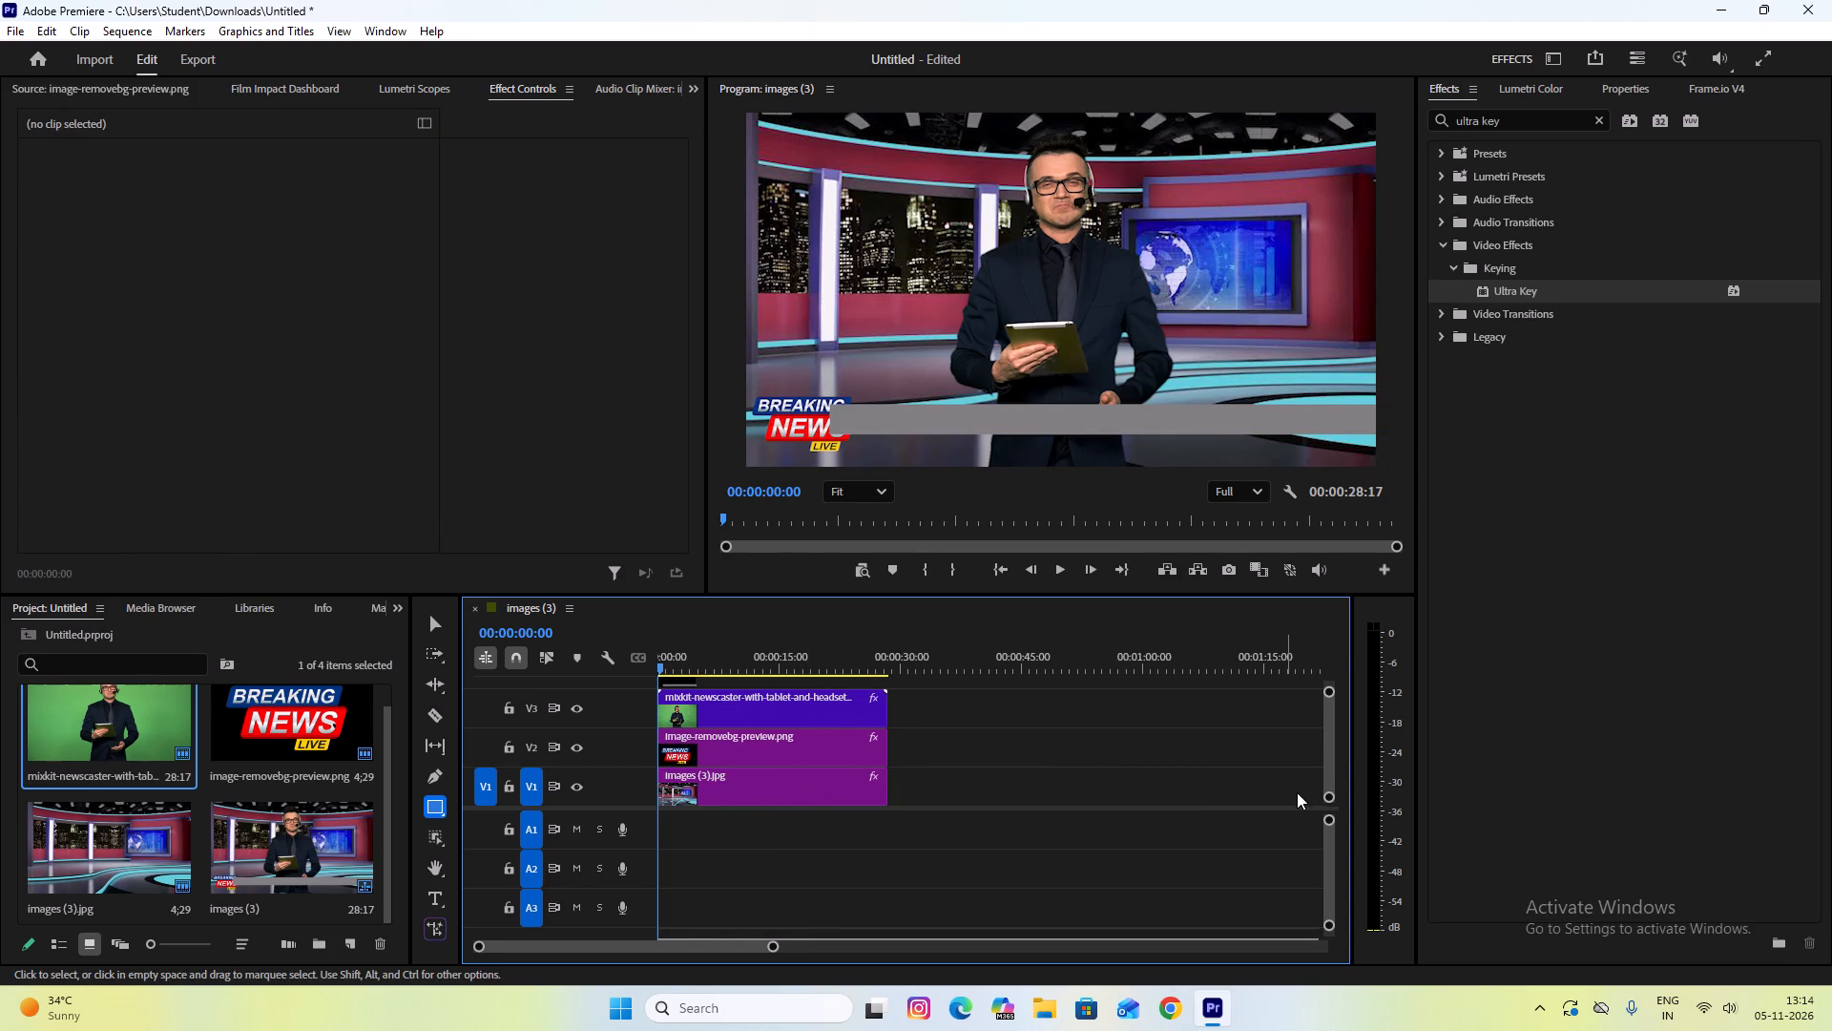
click(1331, 795)
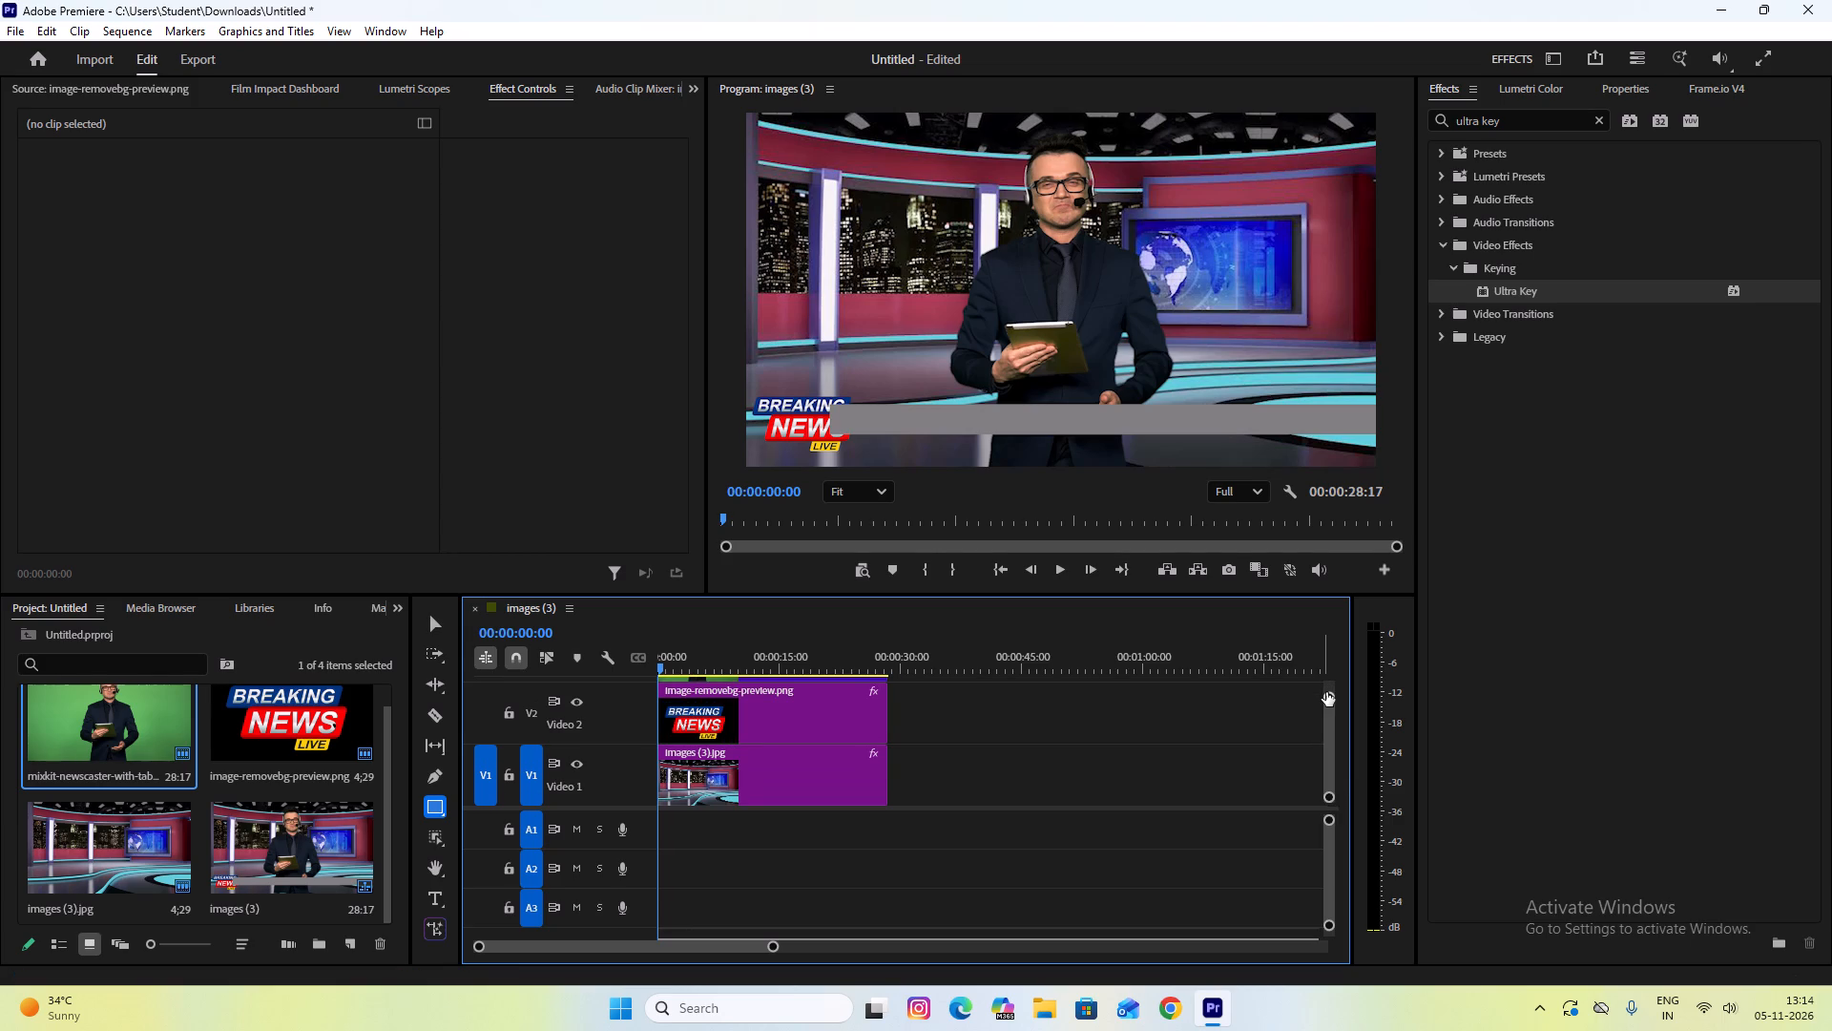
drag(1326, 692, 1332, 679)
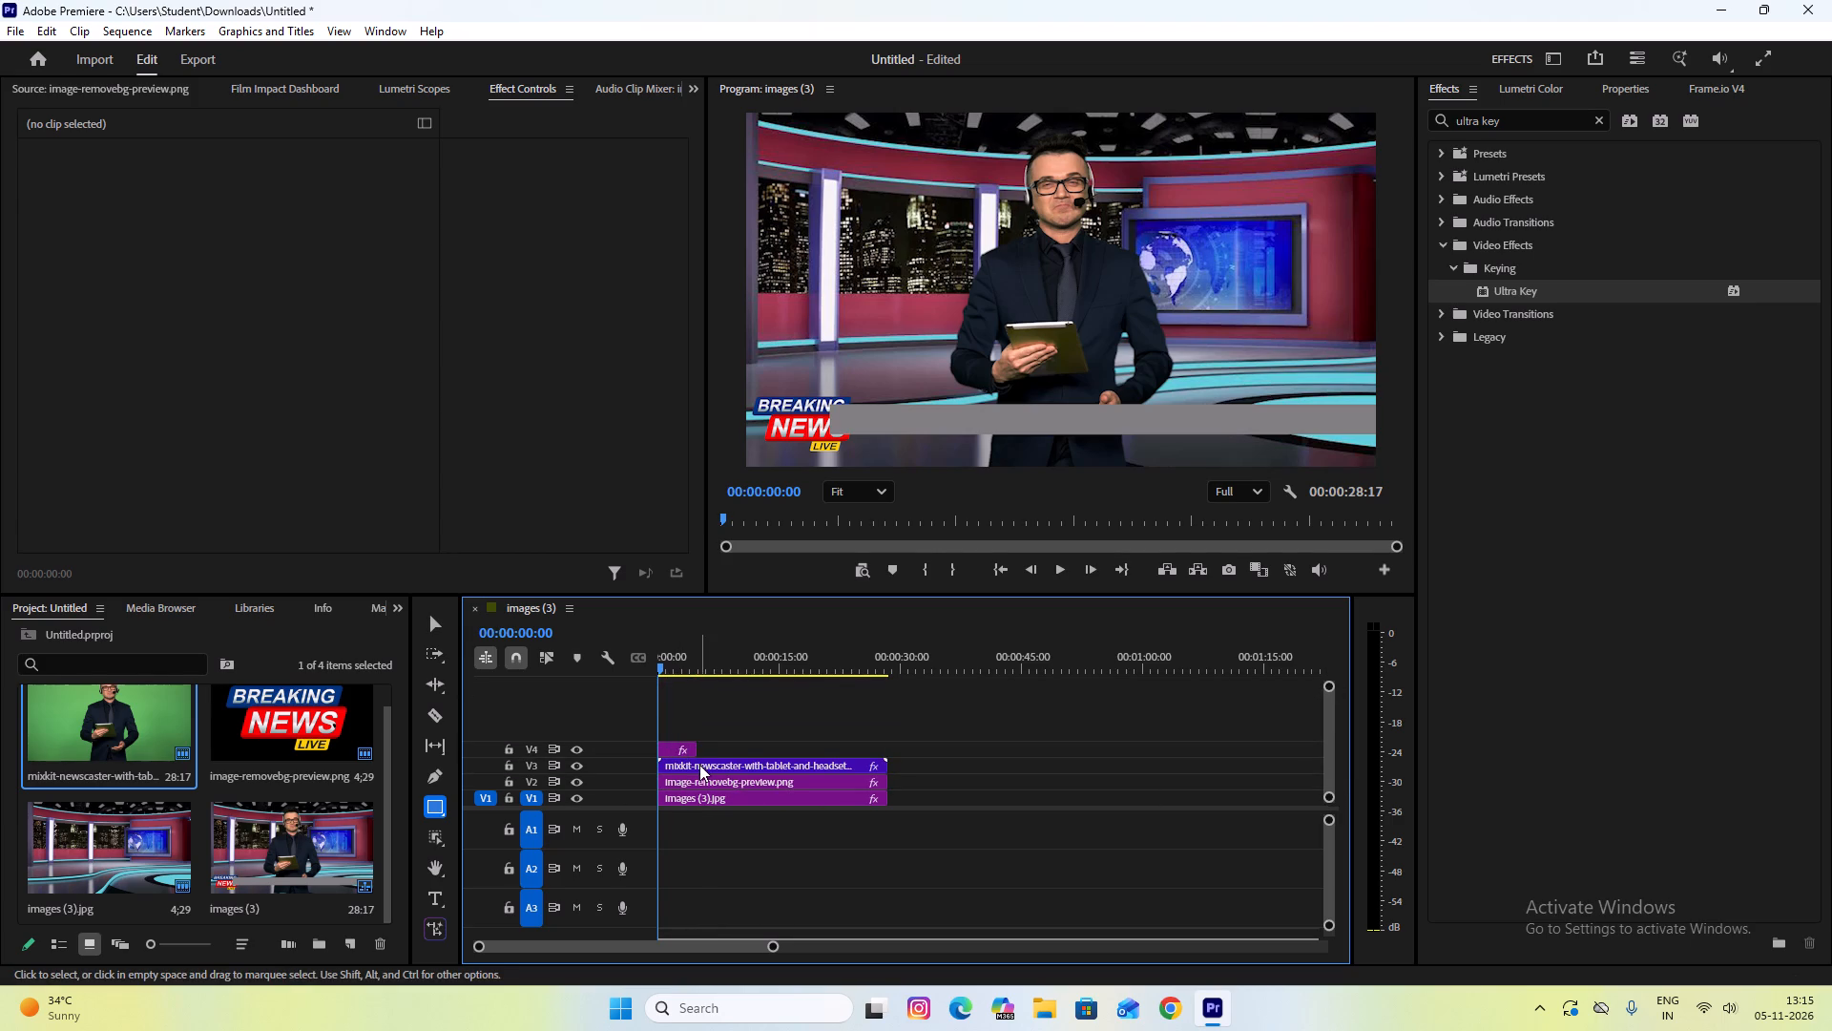
drag(699, 765, 770, 747)
drag(739, 781, 807, 765)
drag(684, 748, 683, 784)
drag(753, 768, 710, 764)
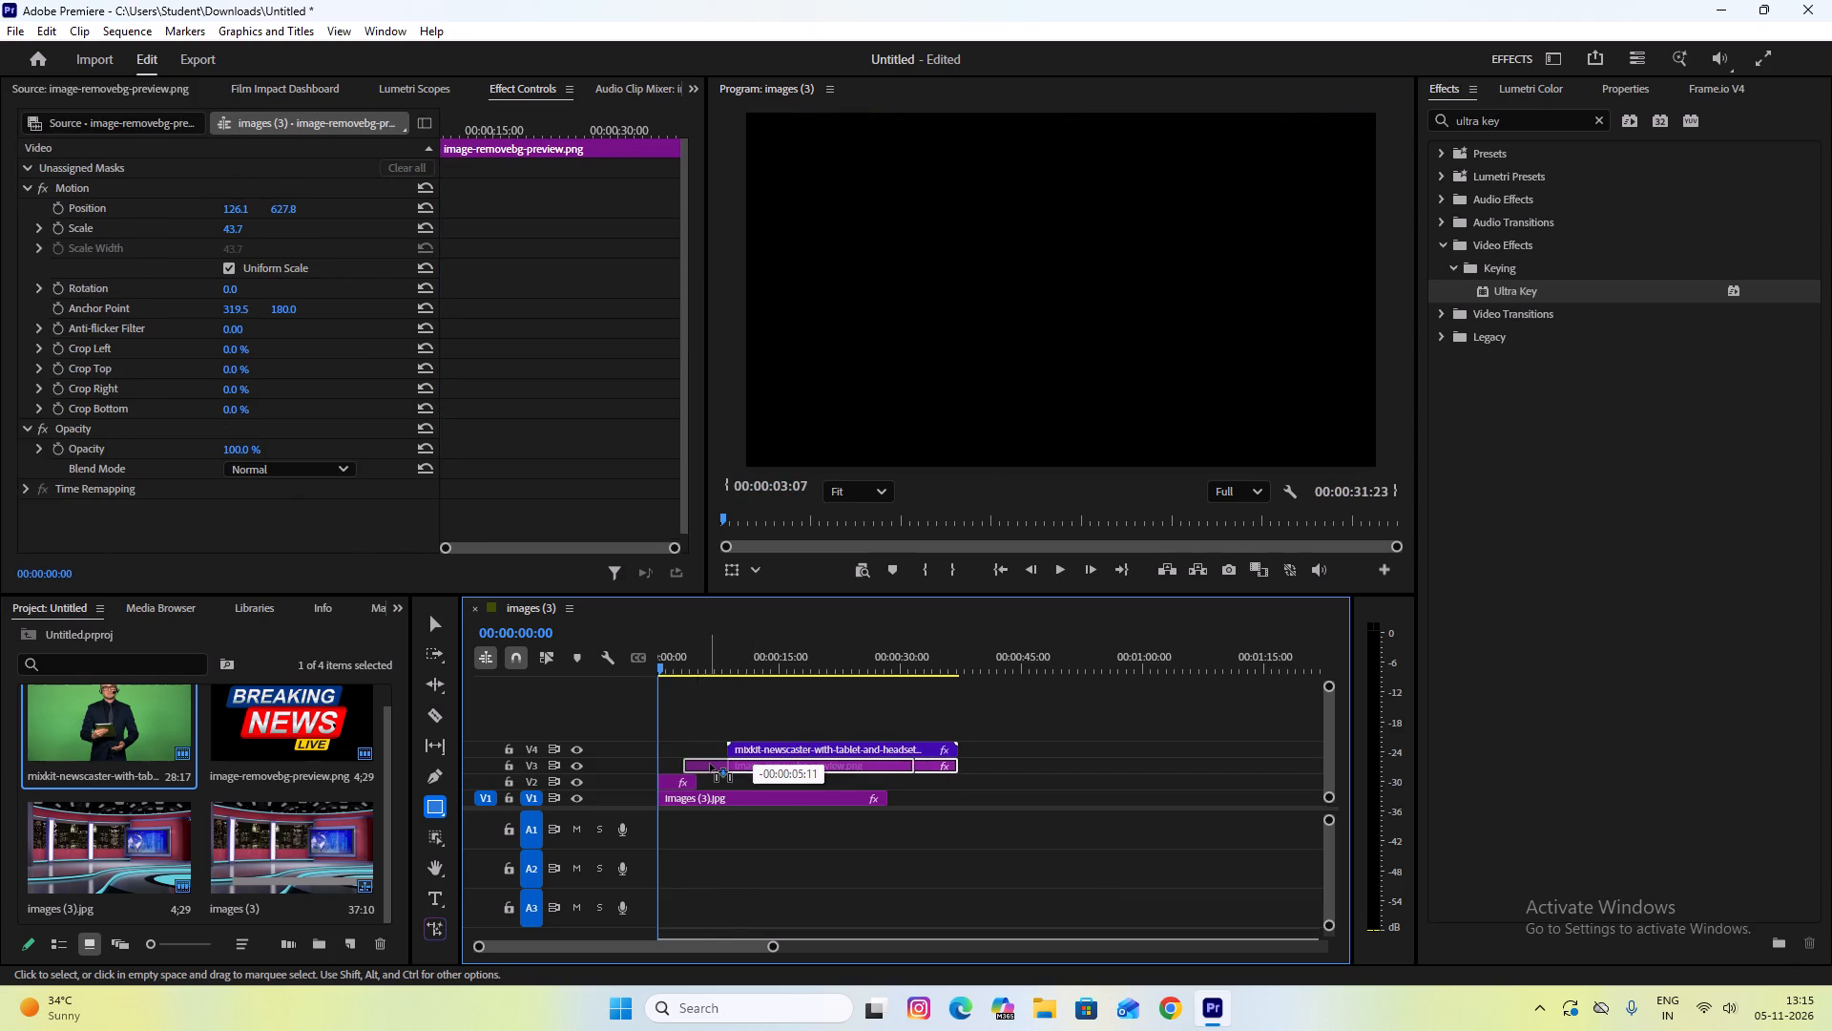
drag(710, 764, 681, 763)
drag(768, 747, 671, 746)
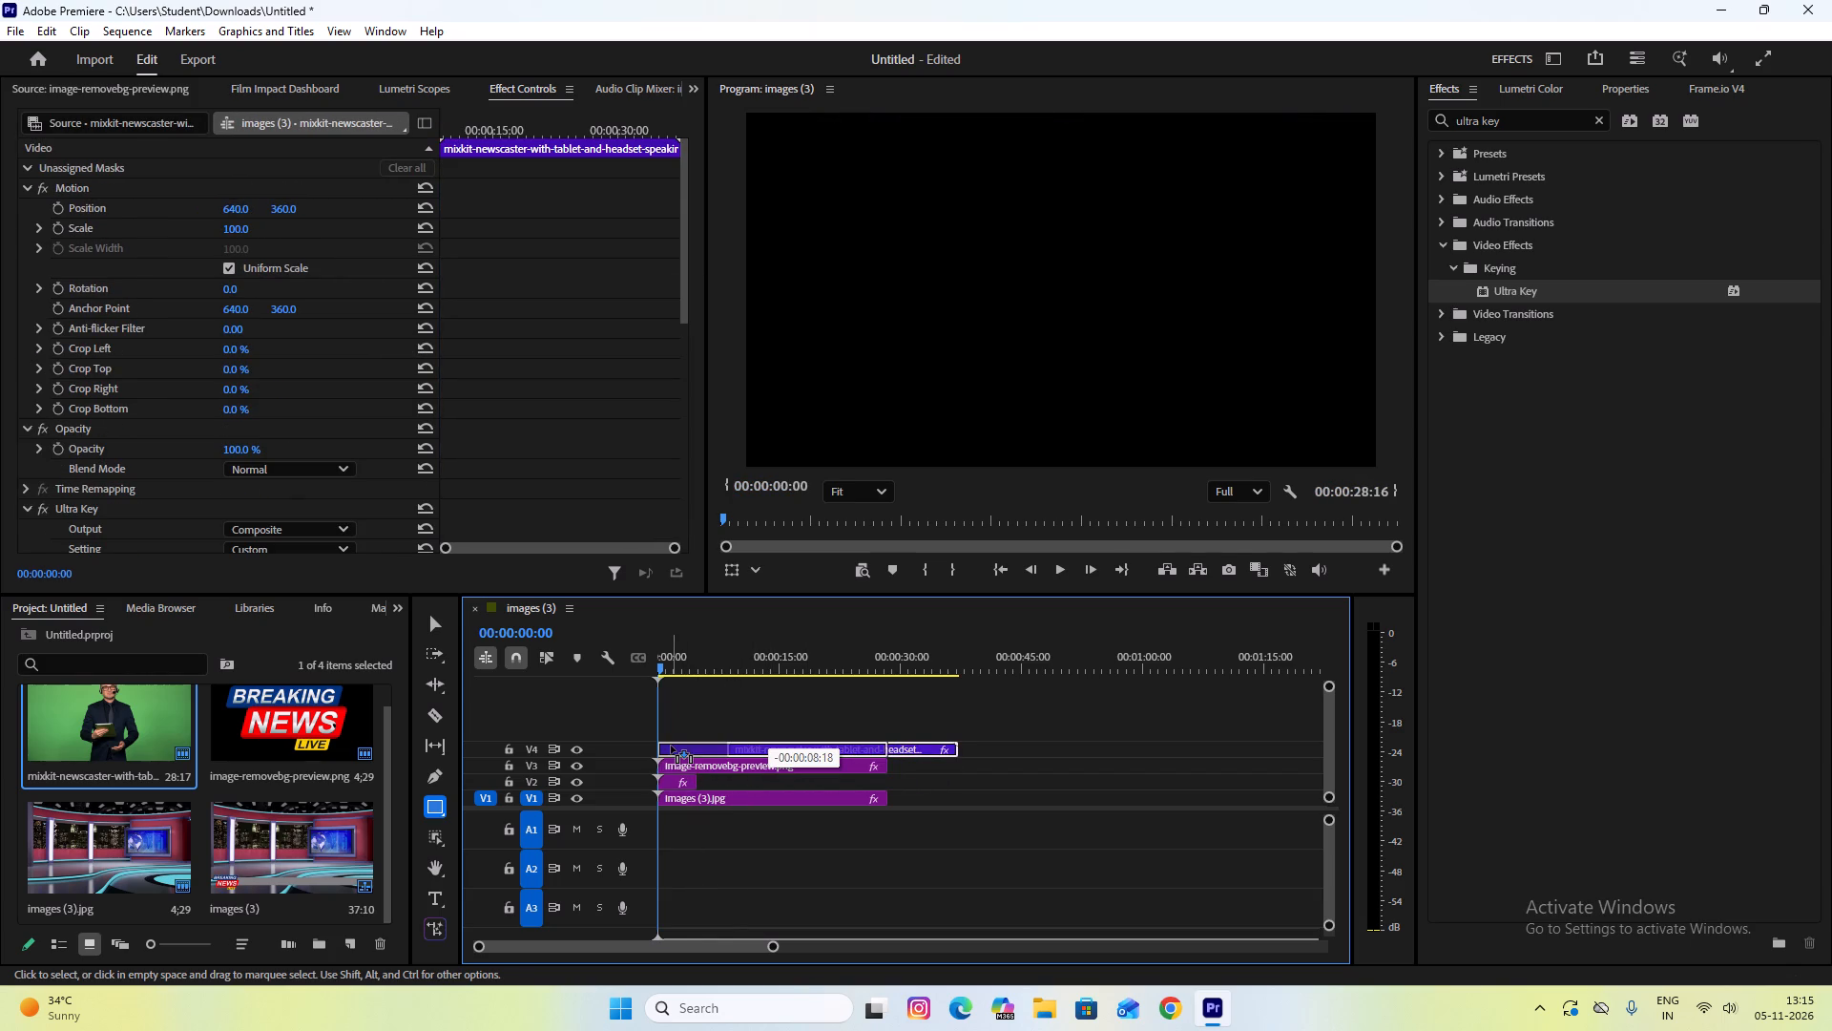
drag(671, 746, 670, 750)
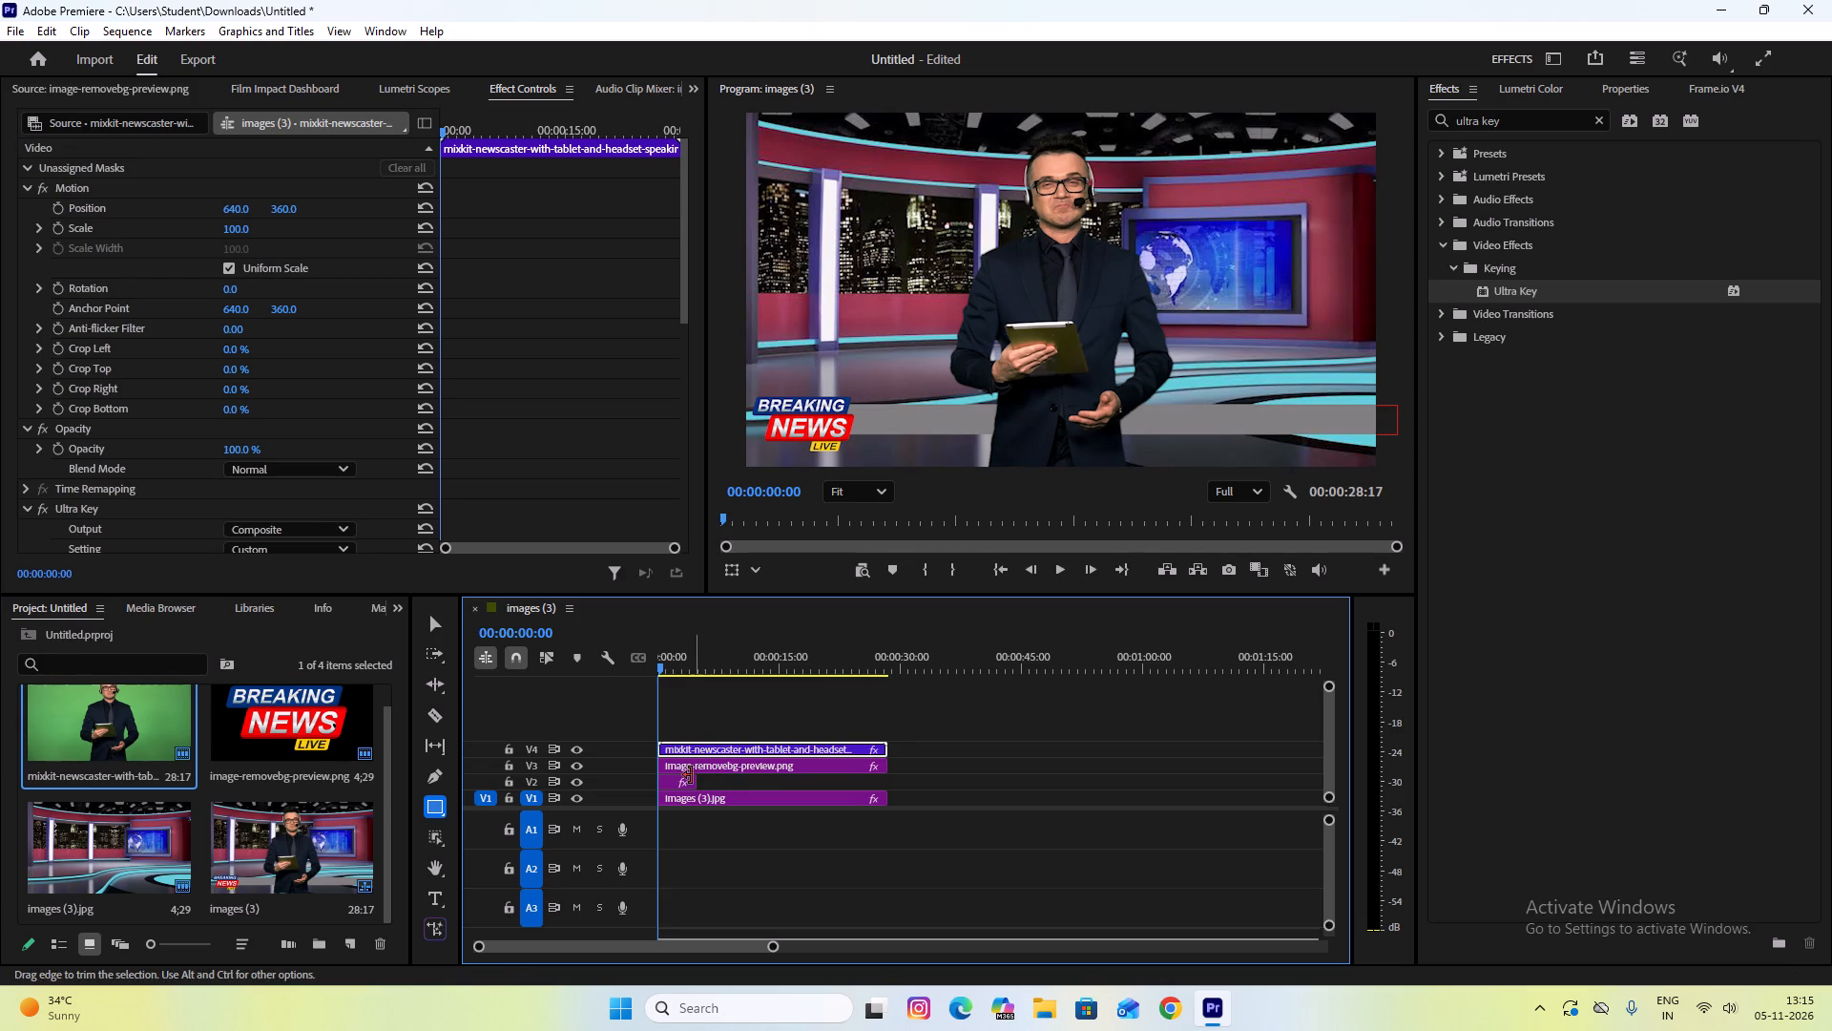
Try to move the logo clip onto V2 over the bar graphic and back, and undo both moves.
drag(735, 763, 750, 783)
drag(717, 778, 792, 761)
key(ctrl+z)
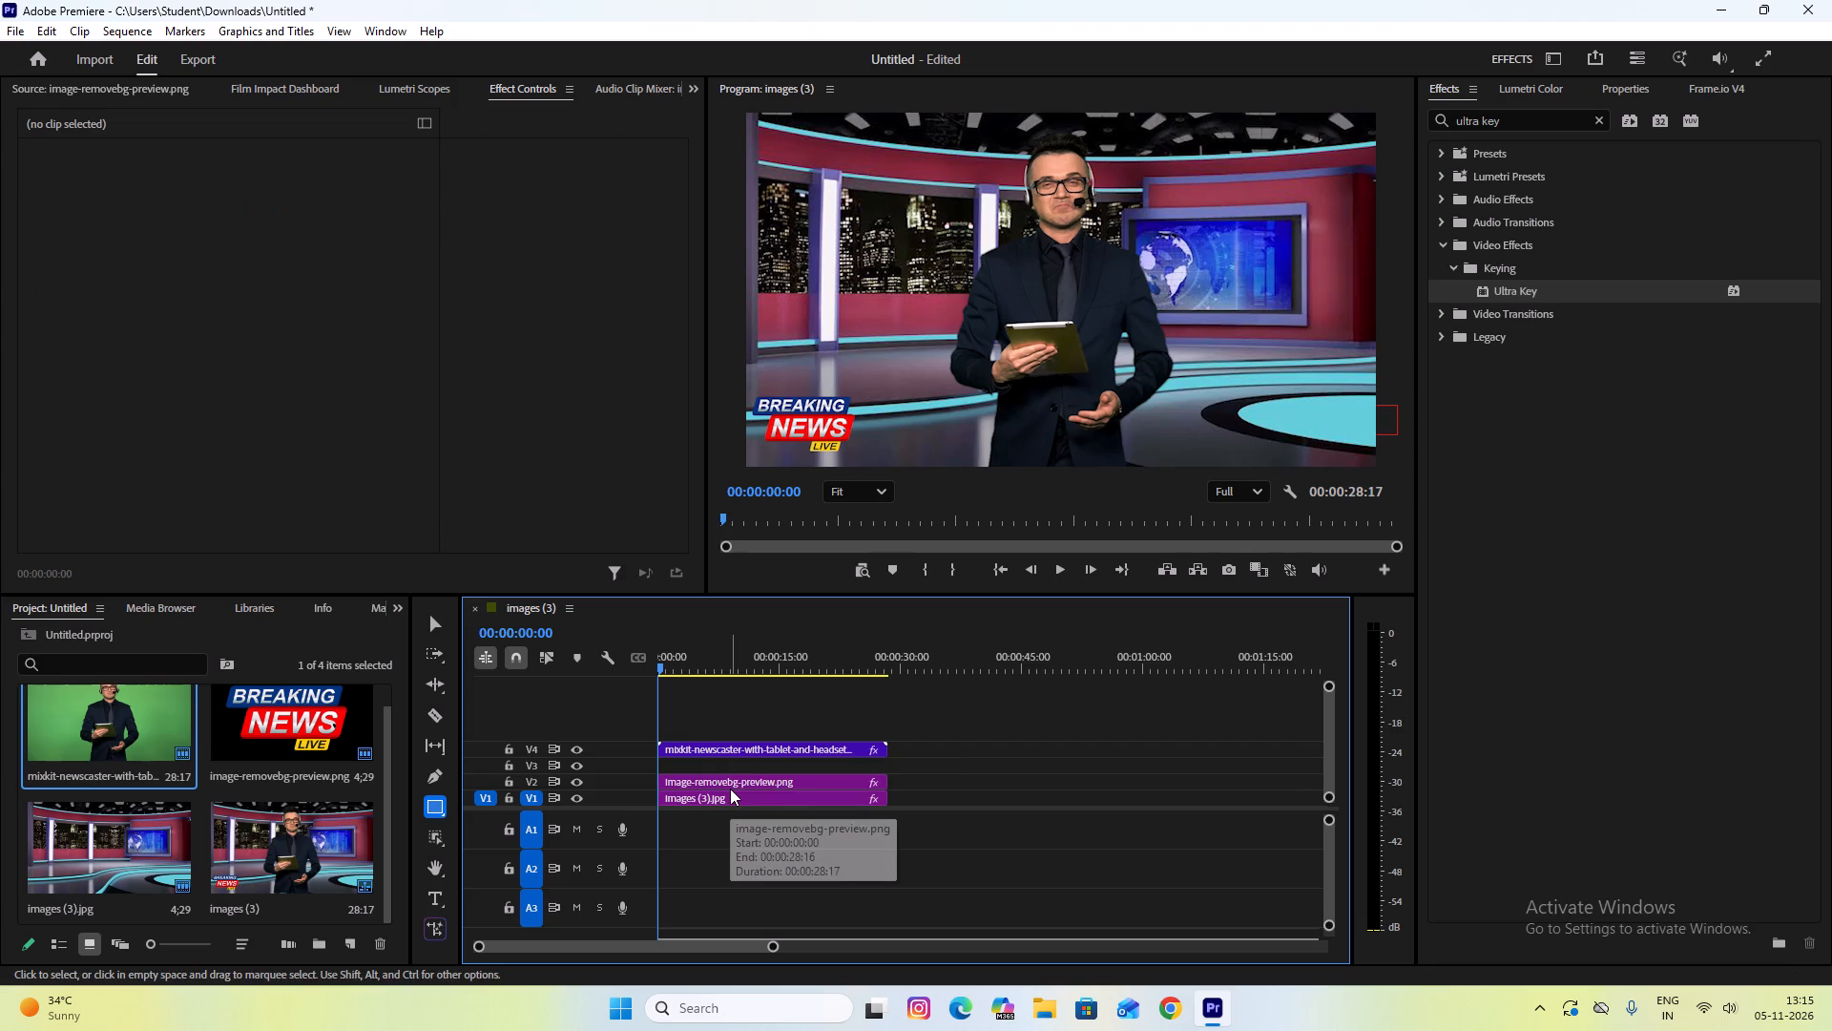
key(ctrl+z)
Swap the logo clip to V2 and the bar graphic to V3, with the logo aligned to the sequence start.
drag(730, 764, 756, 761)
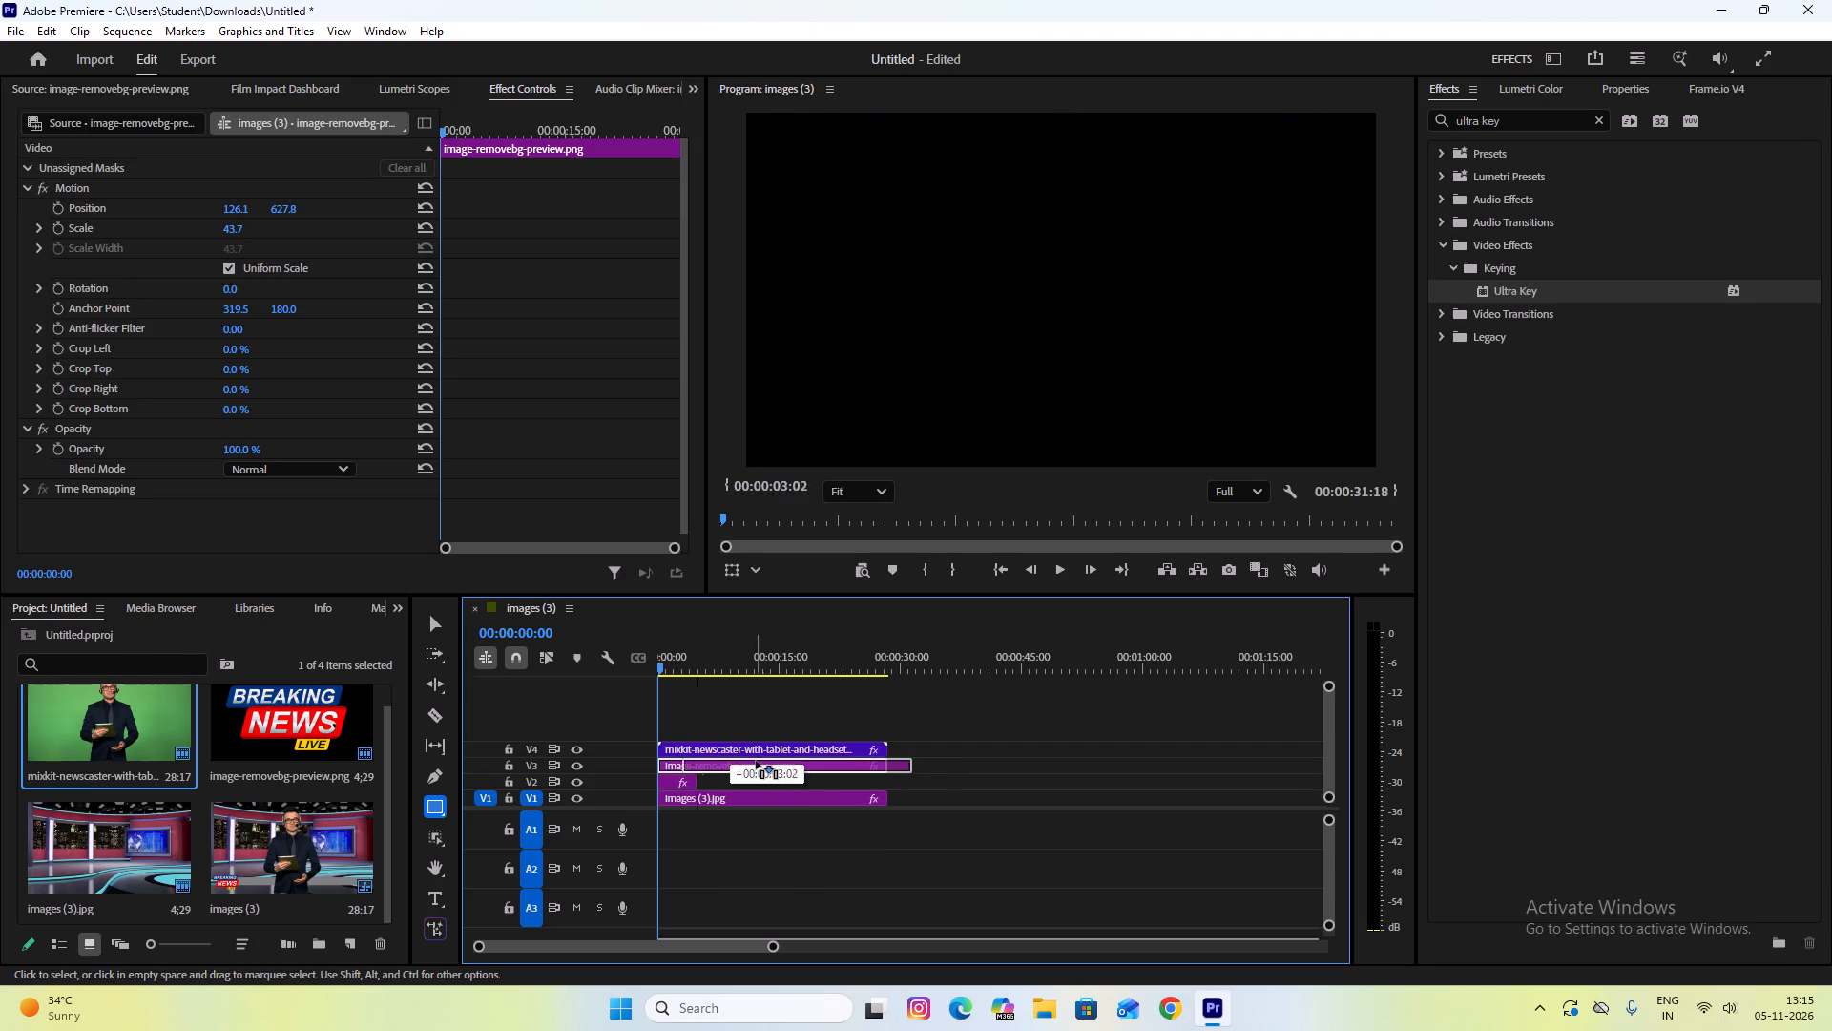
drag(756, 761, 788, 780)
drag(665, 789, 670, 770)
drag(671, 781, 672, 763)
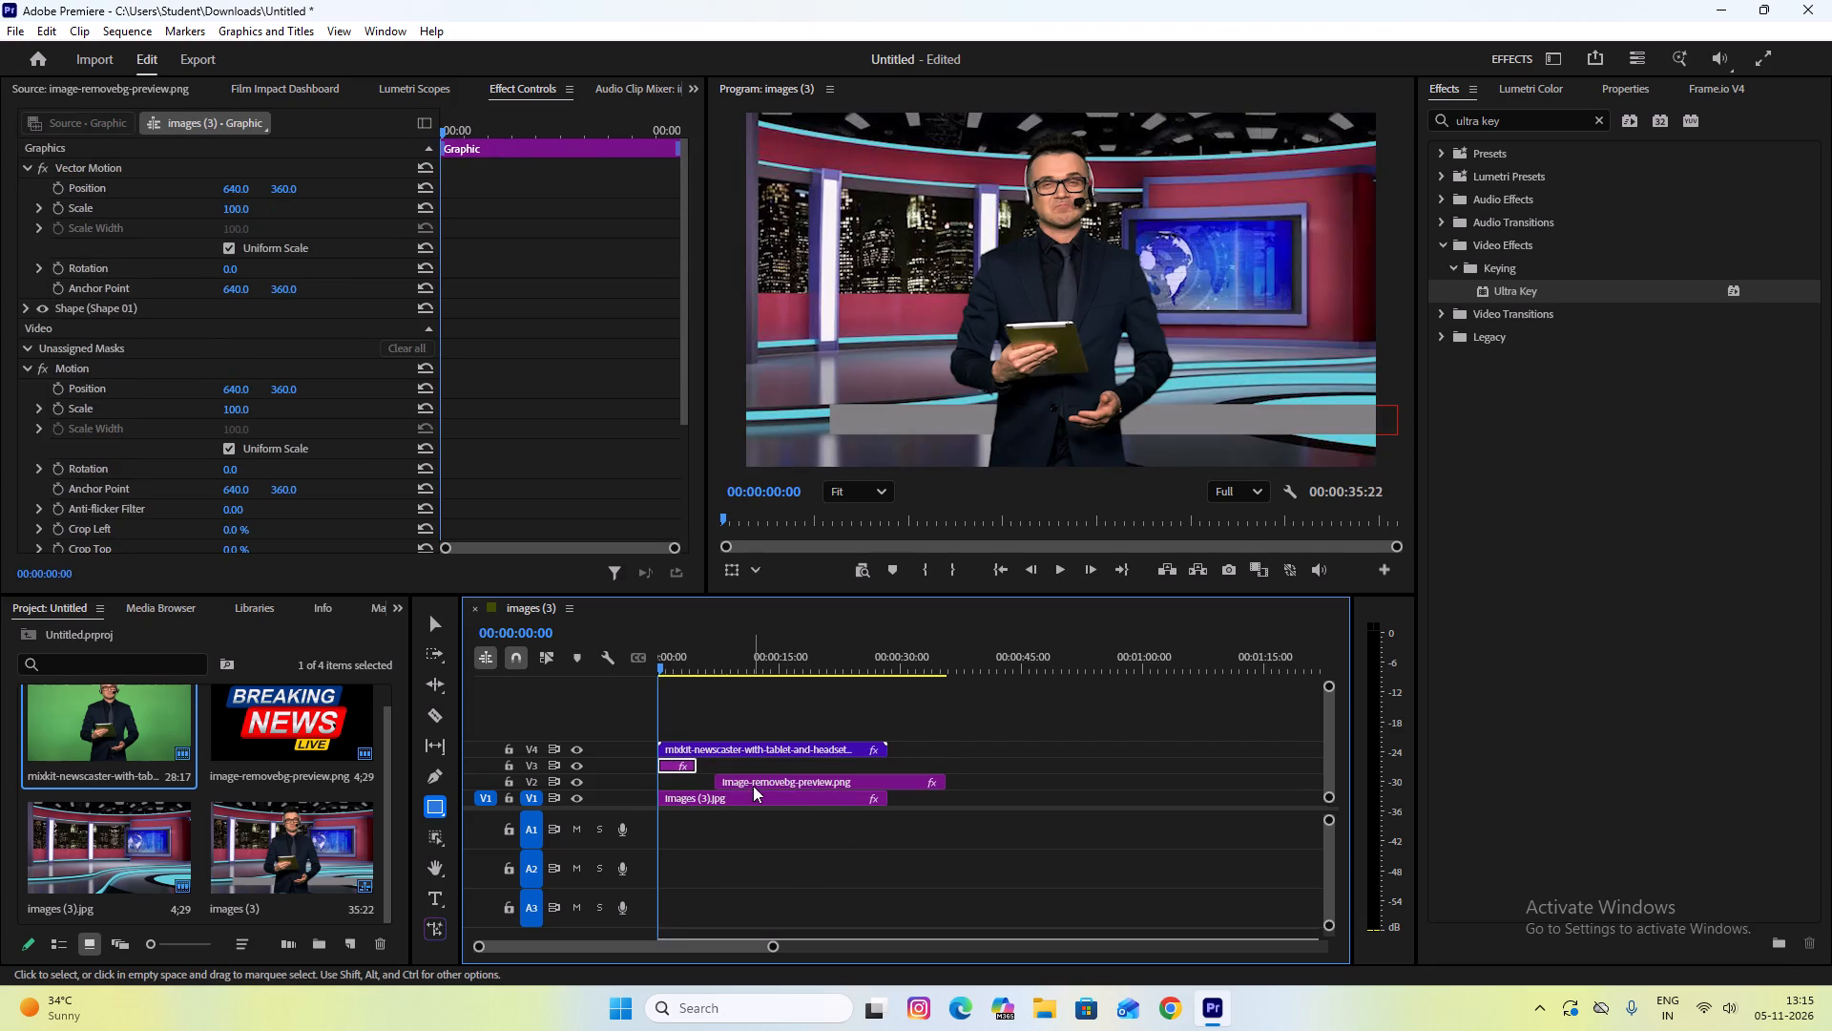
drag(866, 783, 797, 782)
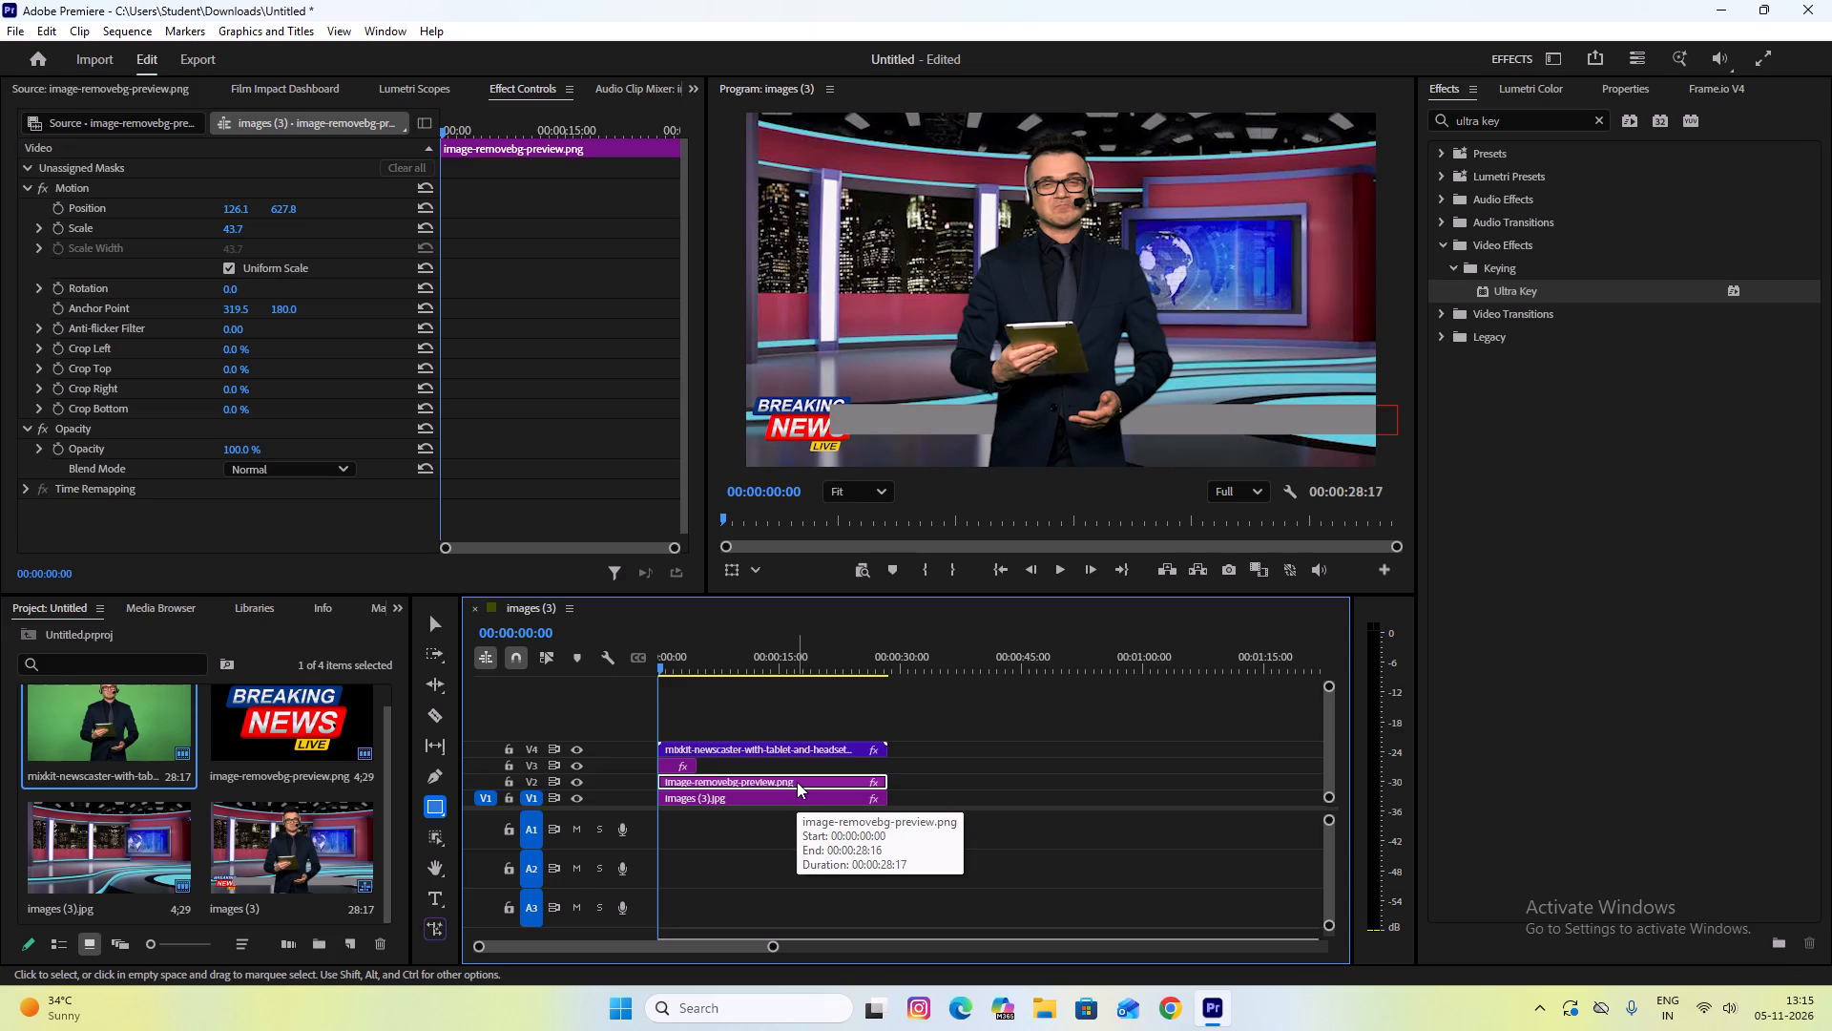
Restack the clips with the logo on V4, the newscaster on V3 and the bar graphic on V2, all aligned to the sequence start.
drag(815, 779, 860, 778)
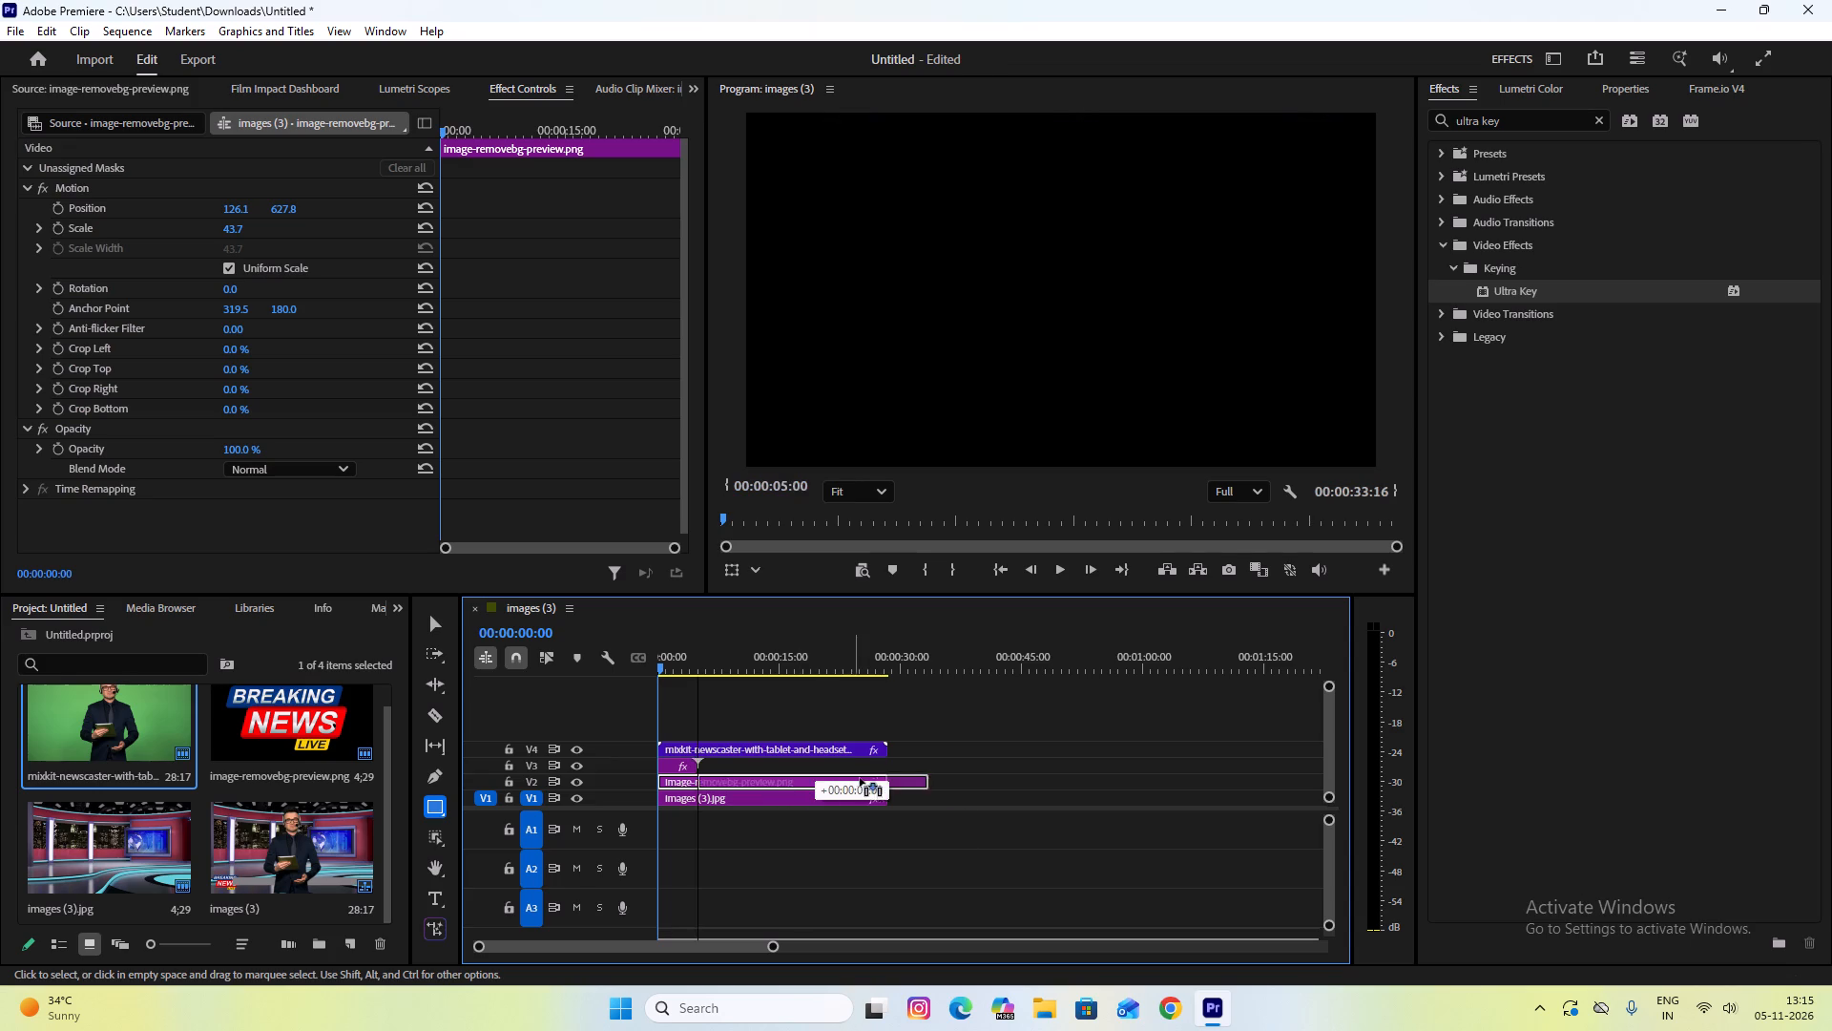
drag(860, 778, 887, 765)
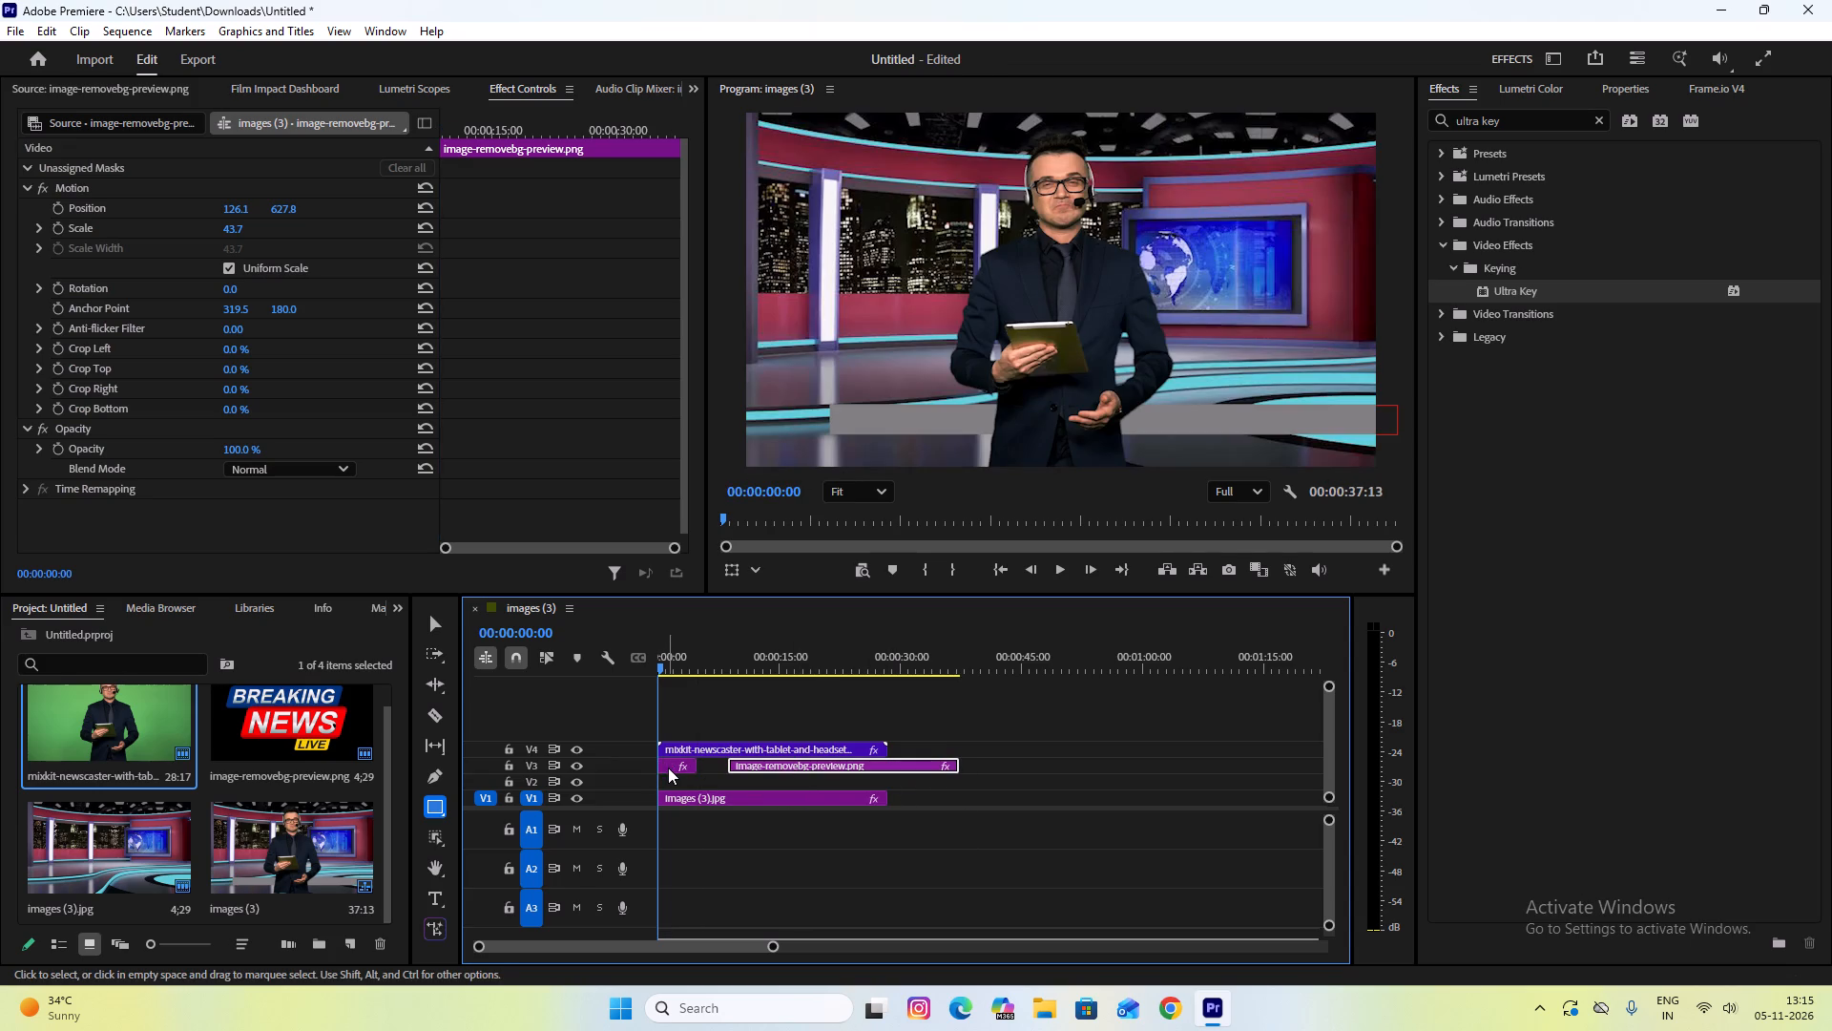
drag(669, 767, 675, 787)
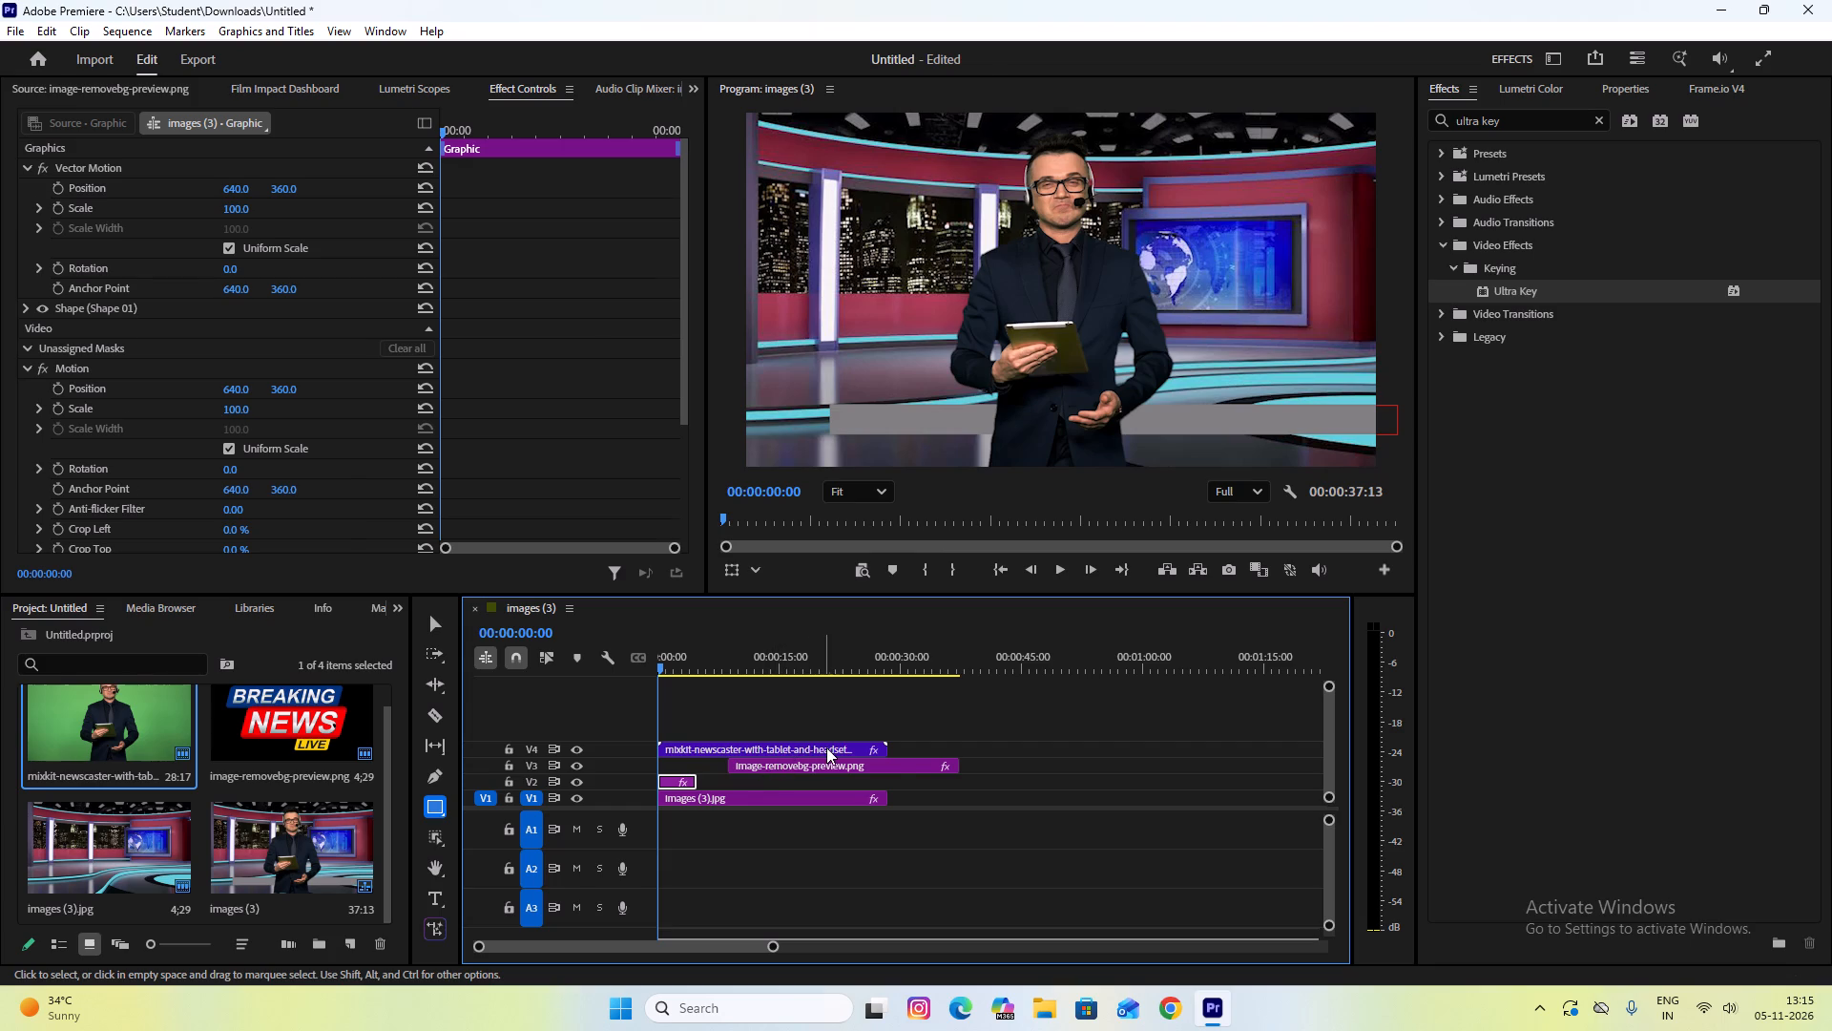
drag(826, 747, 886, 780)
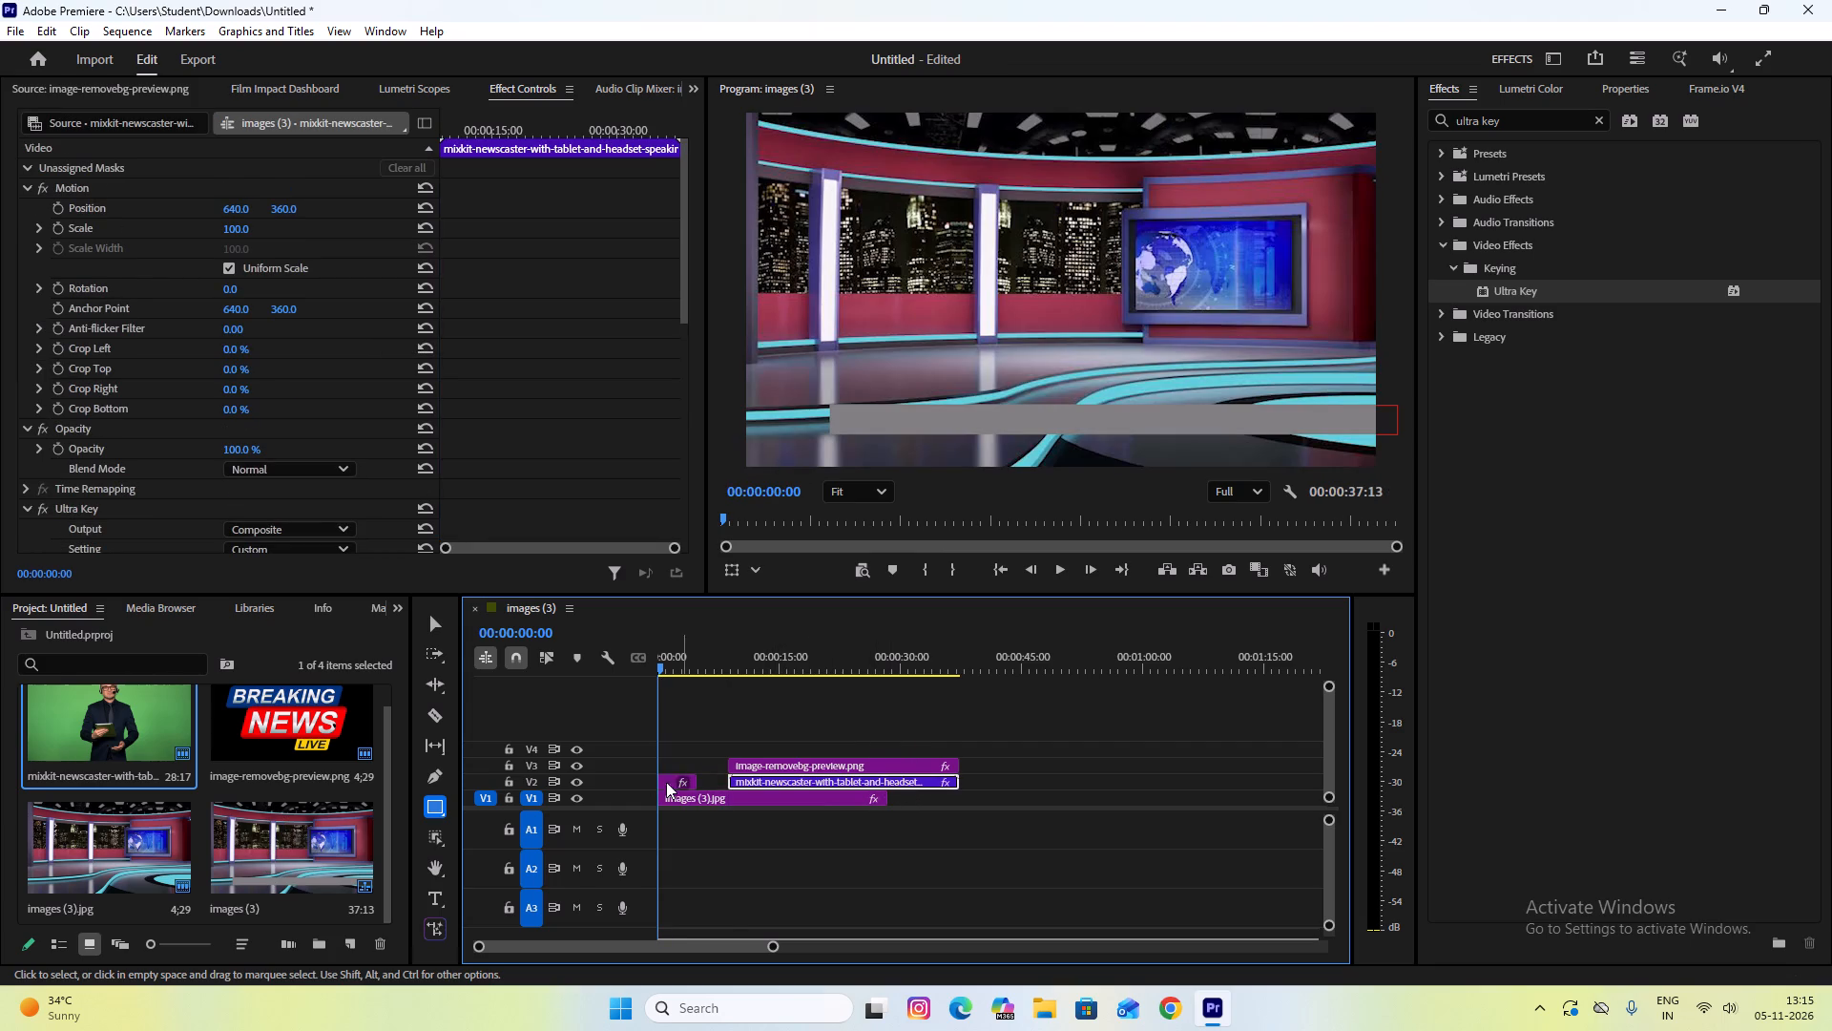
drag(768, 764, 709, 747)
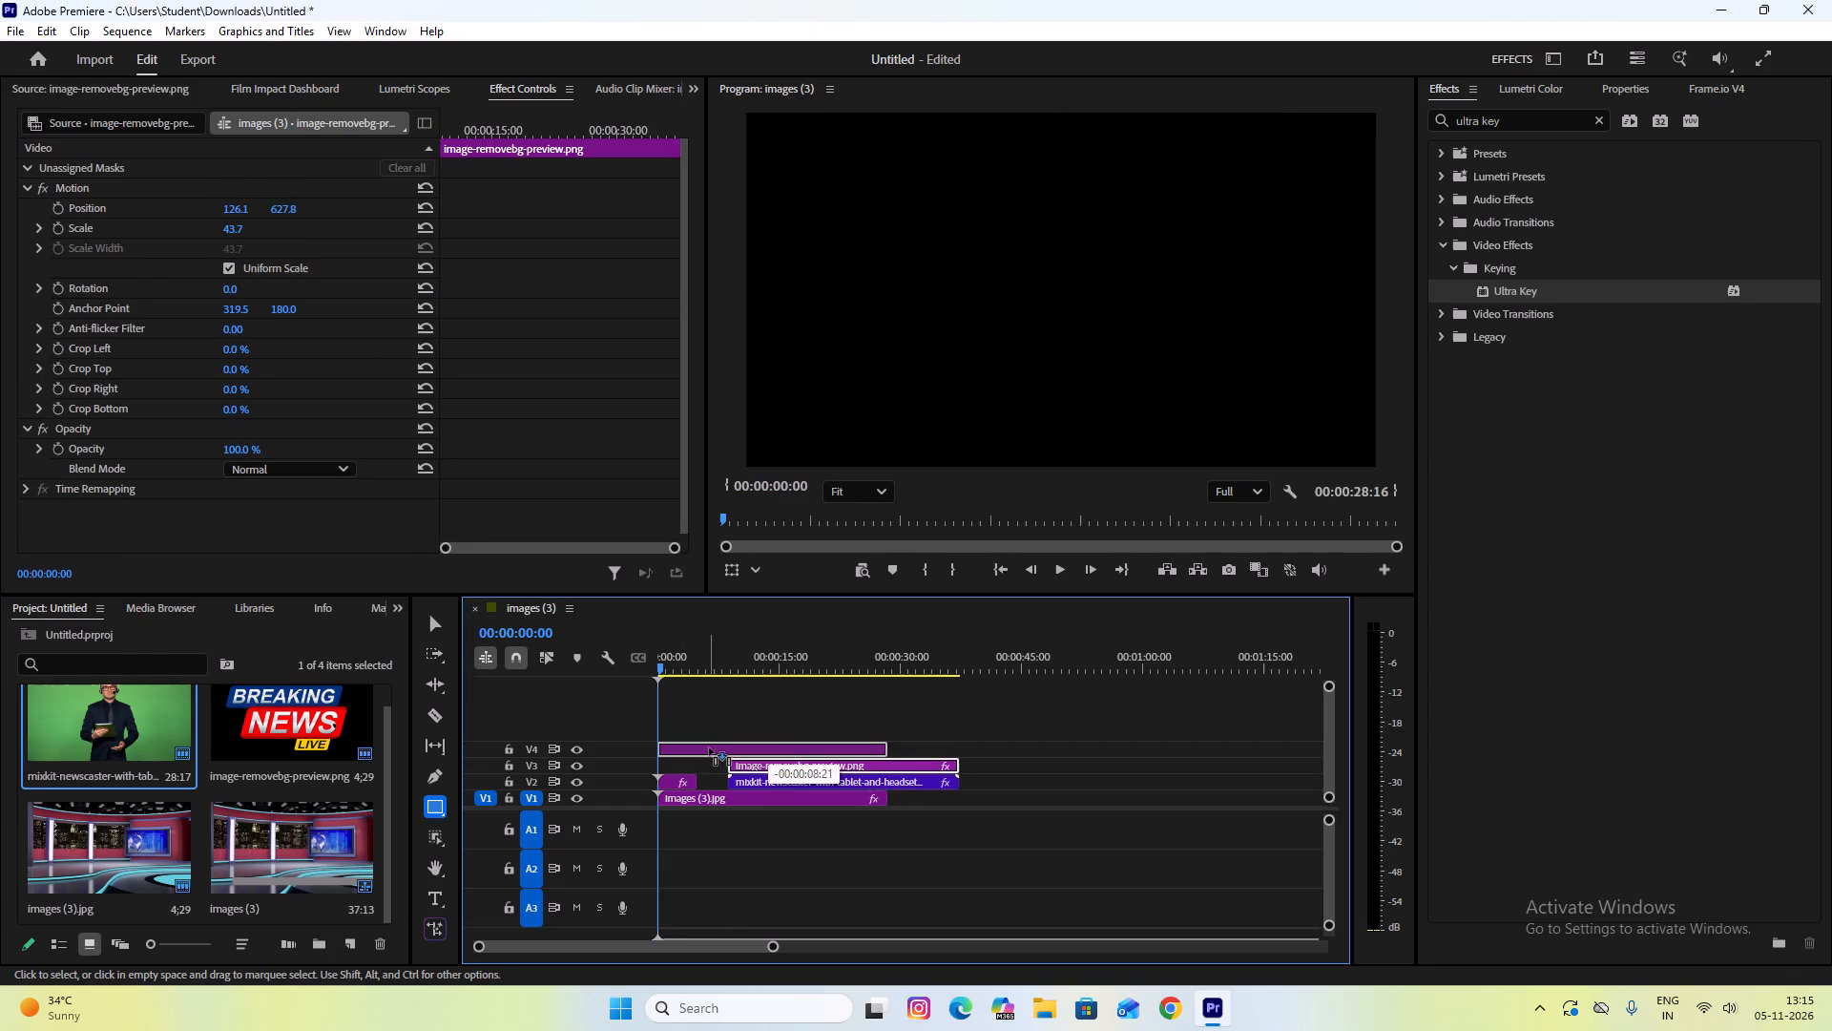
drag(709, 747, 709, 748)
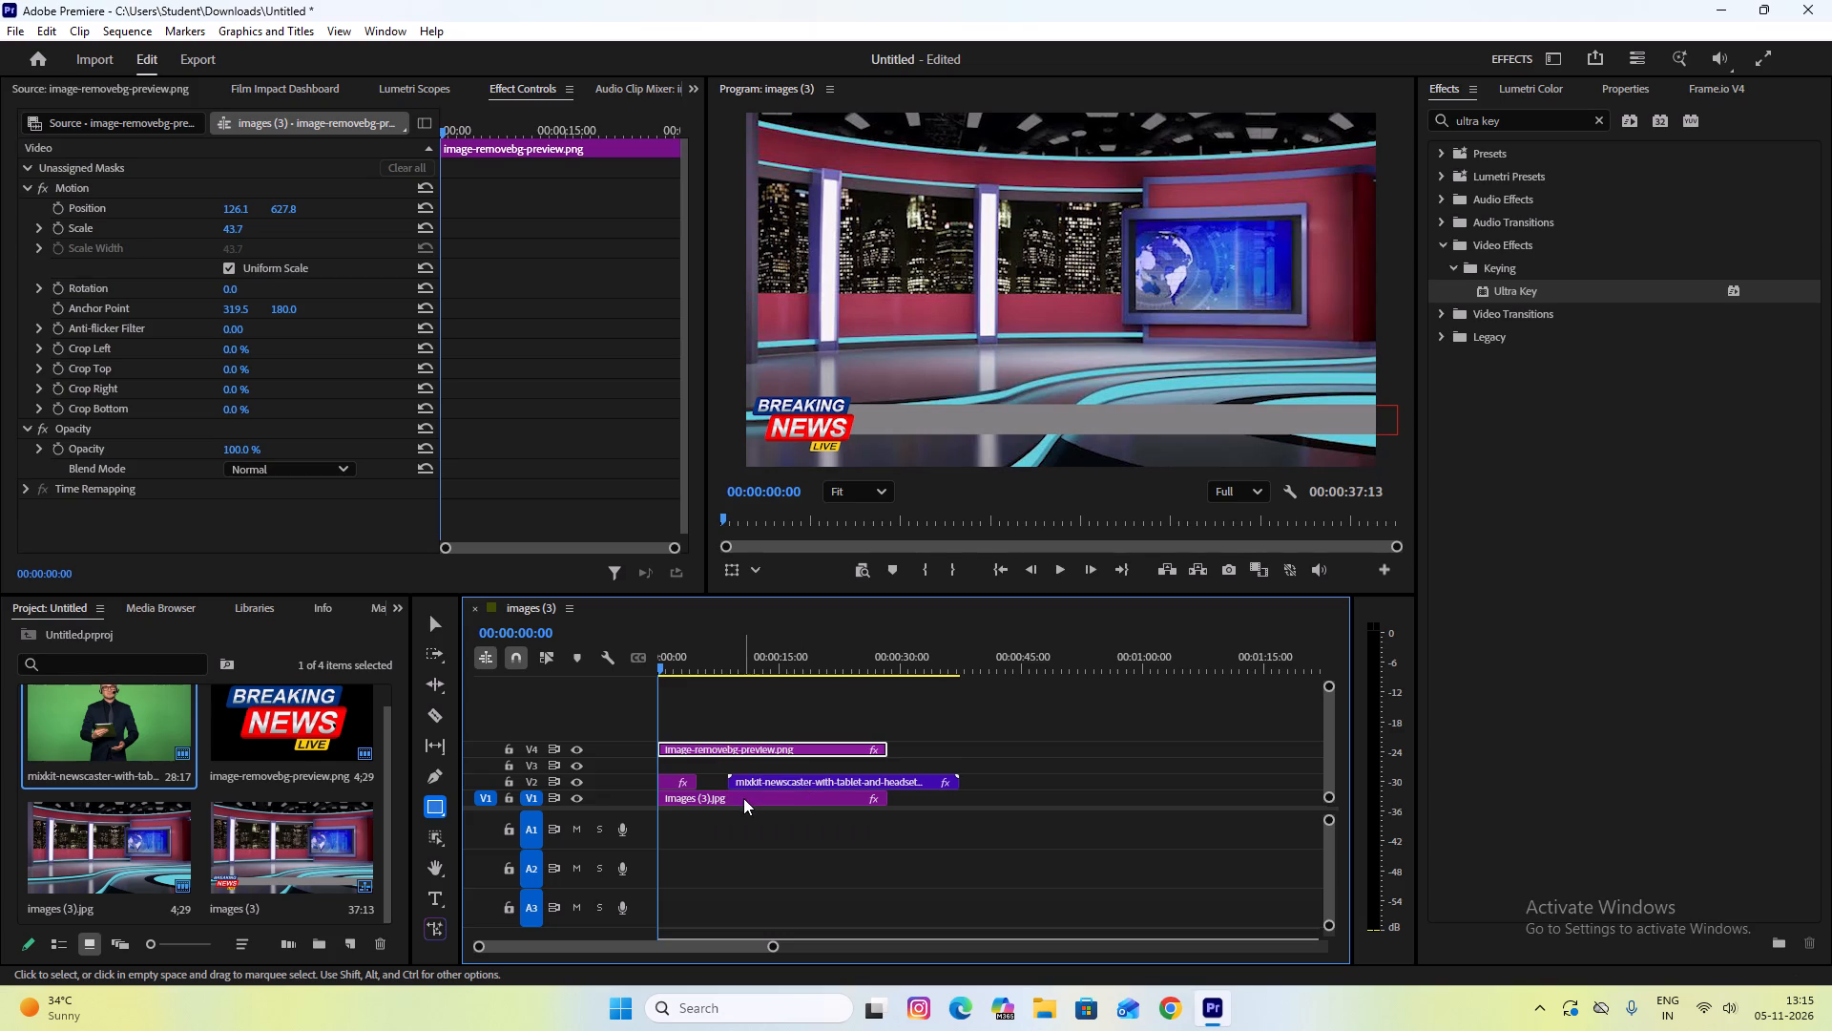
drag(761, 780, 754, 757)
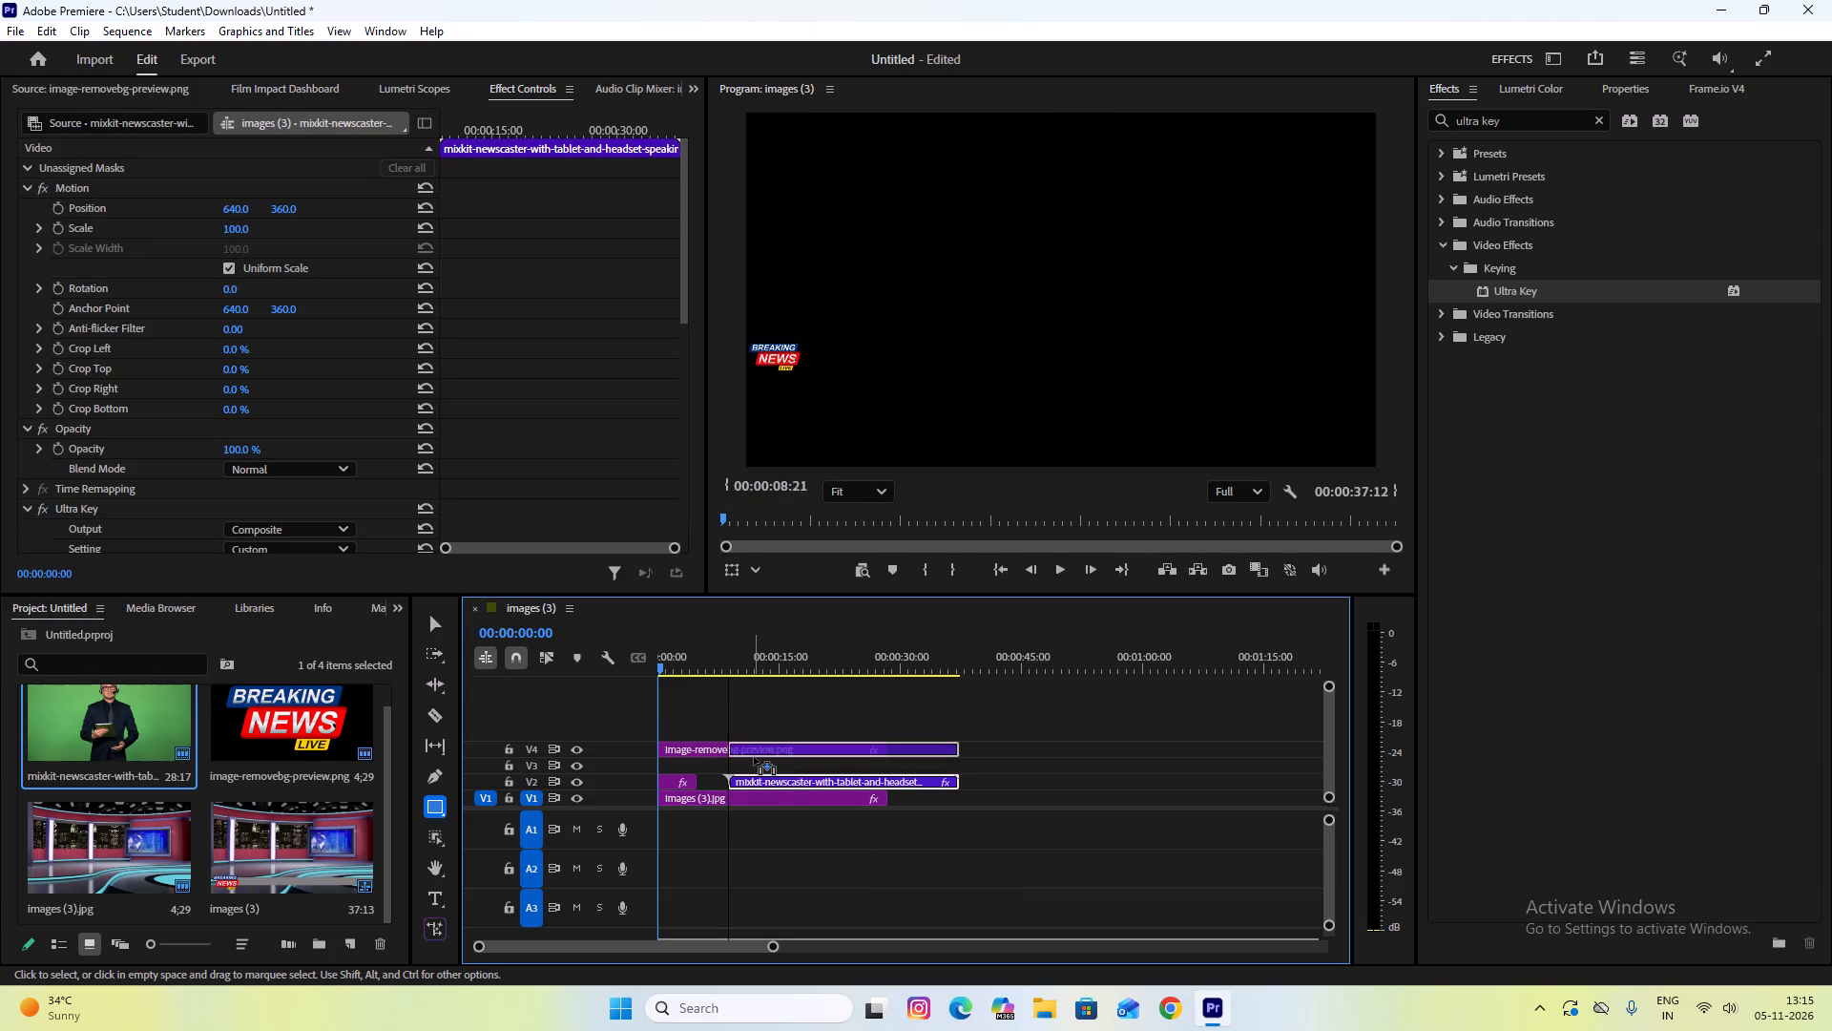
drag(754, 757, 698, 769)
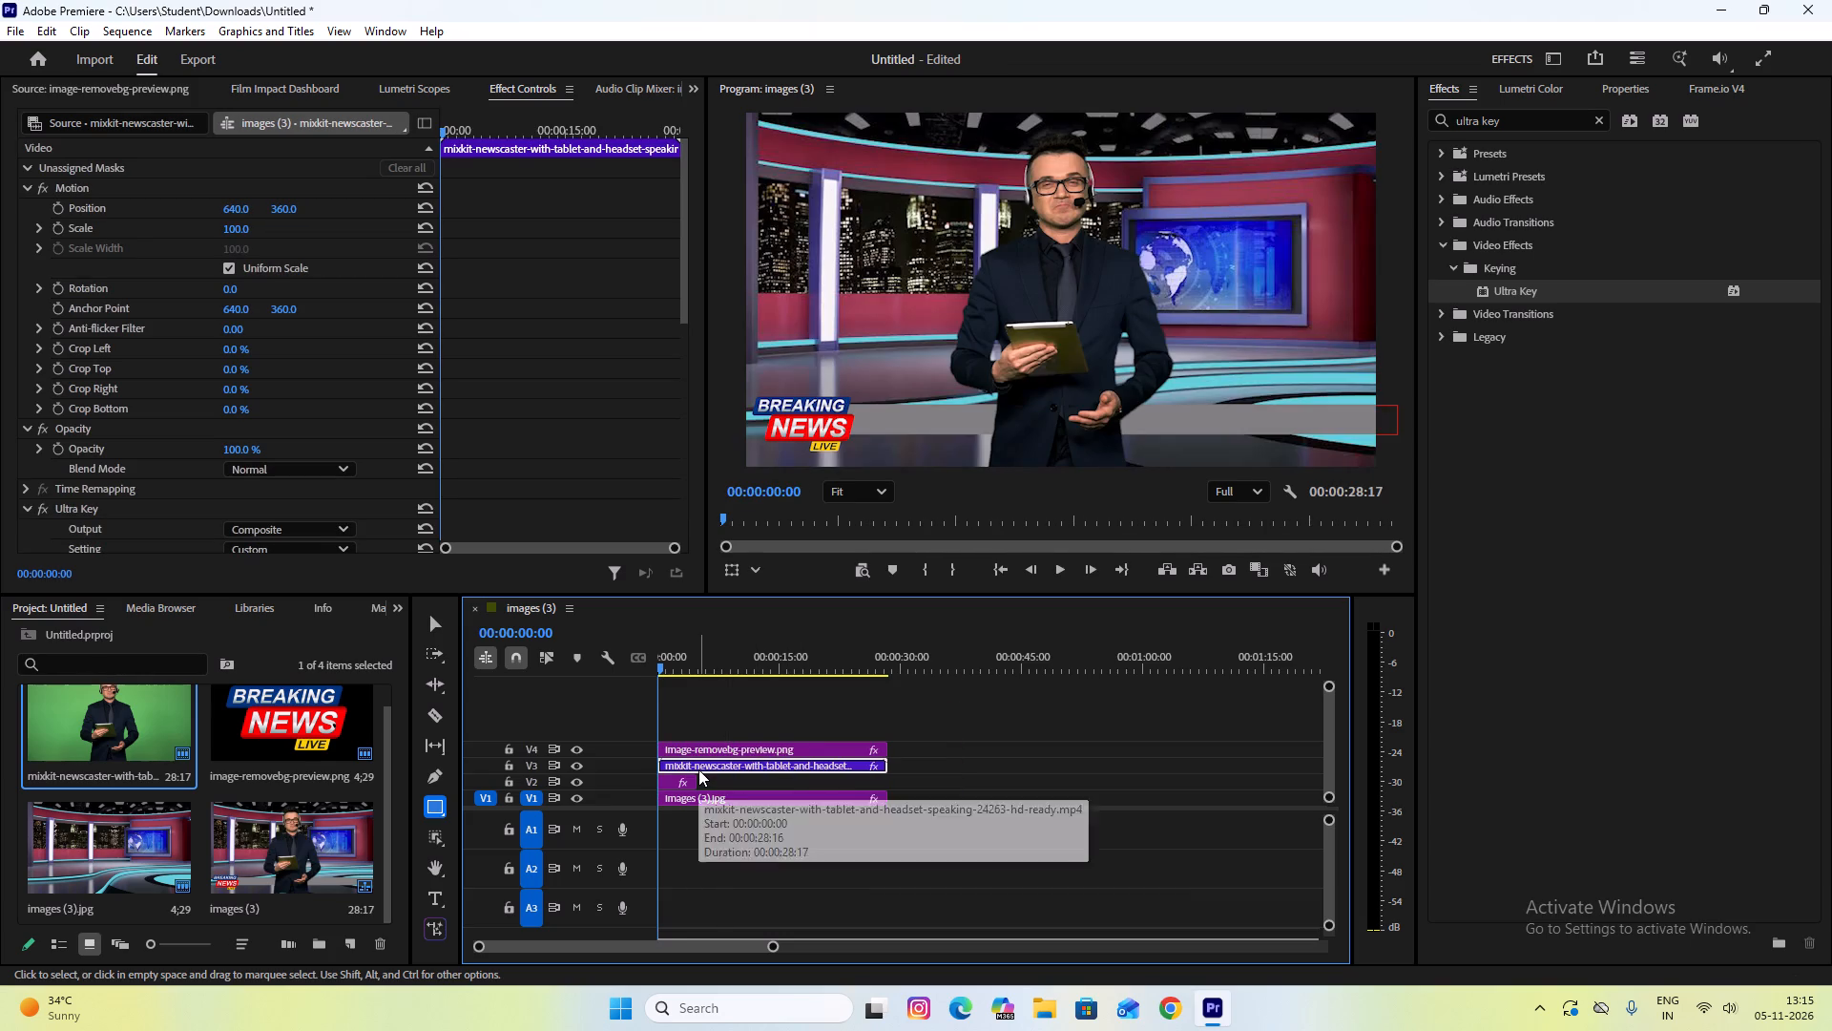
Swap the bar graphic up to V3 and the newscaster clip down to V2, both starting at the sequence start.
drag(702, 766, 744, 771)
drag(668, 784, 667, 770)
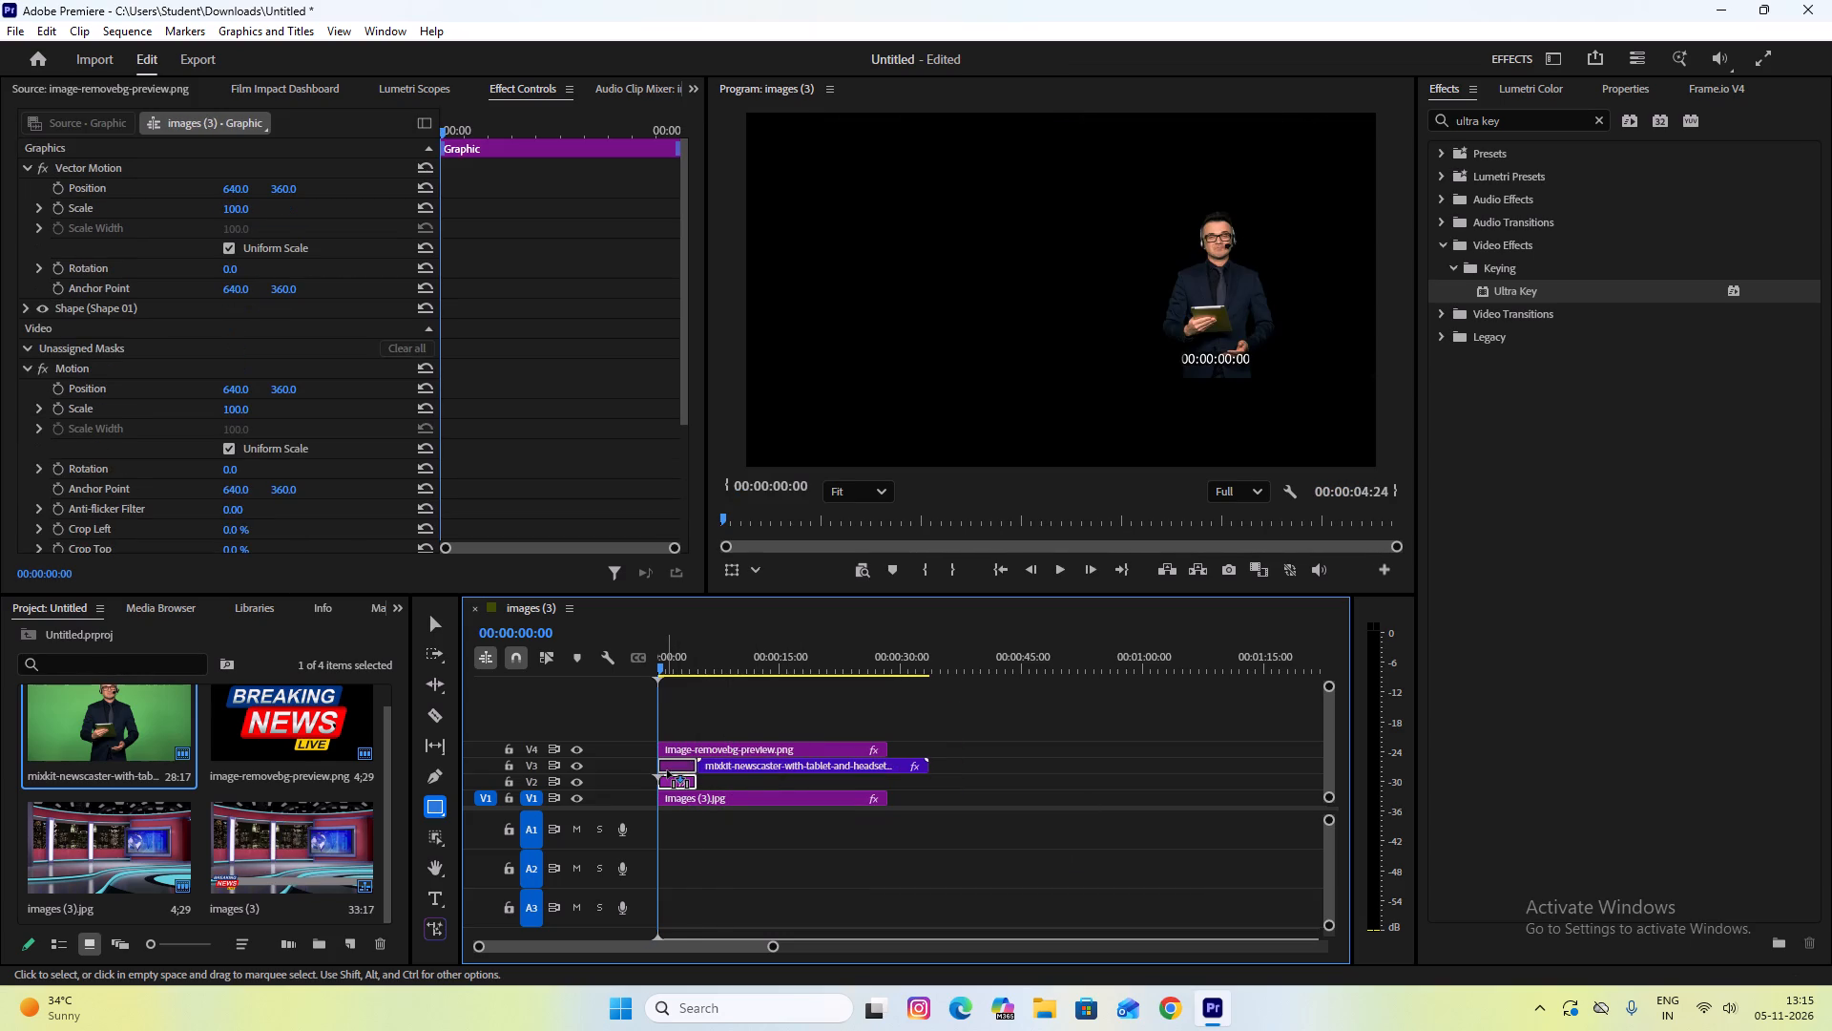
drag(667, 770, 667, 764)
drag(749, 767, 734, 793)
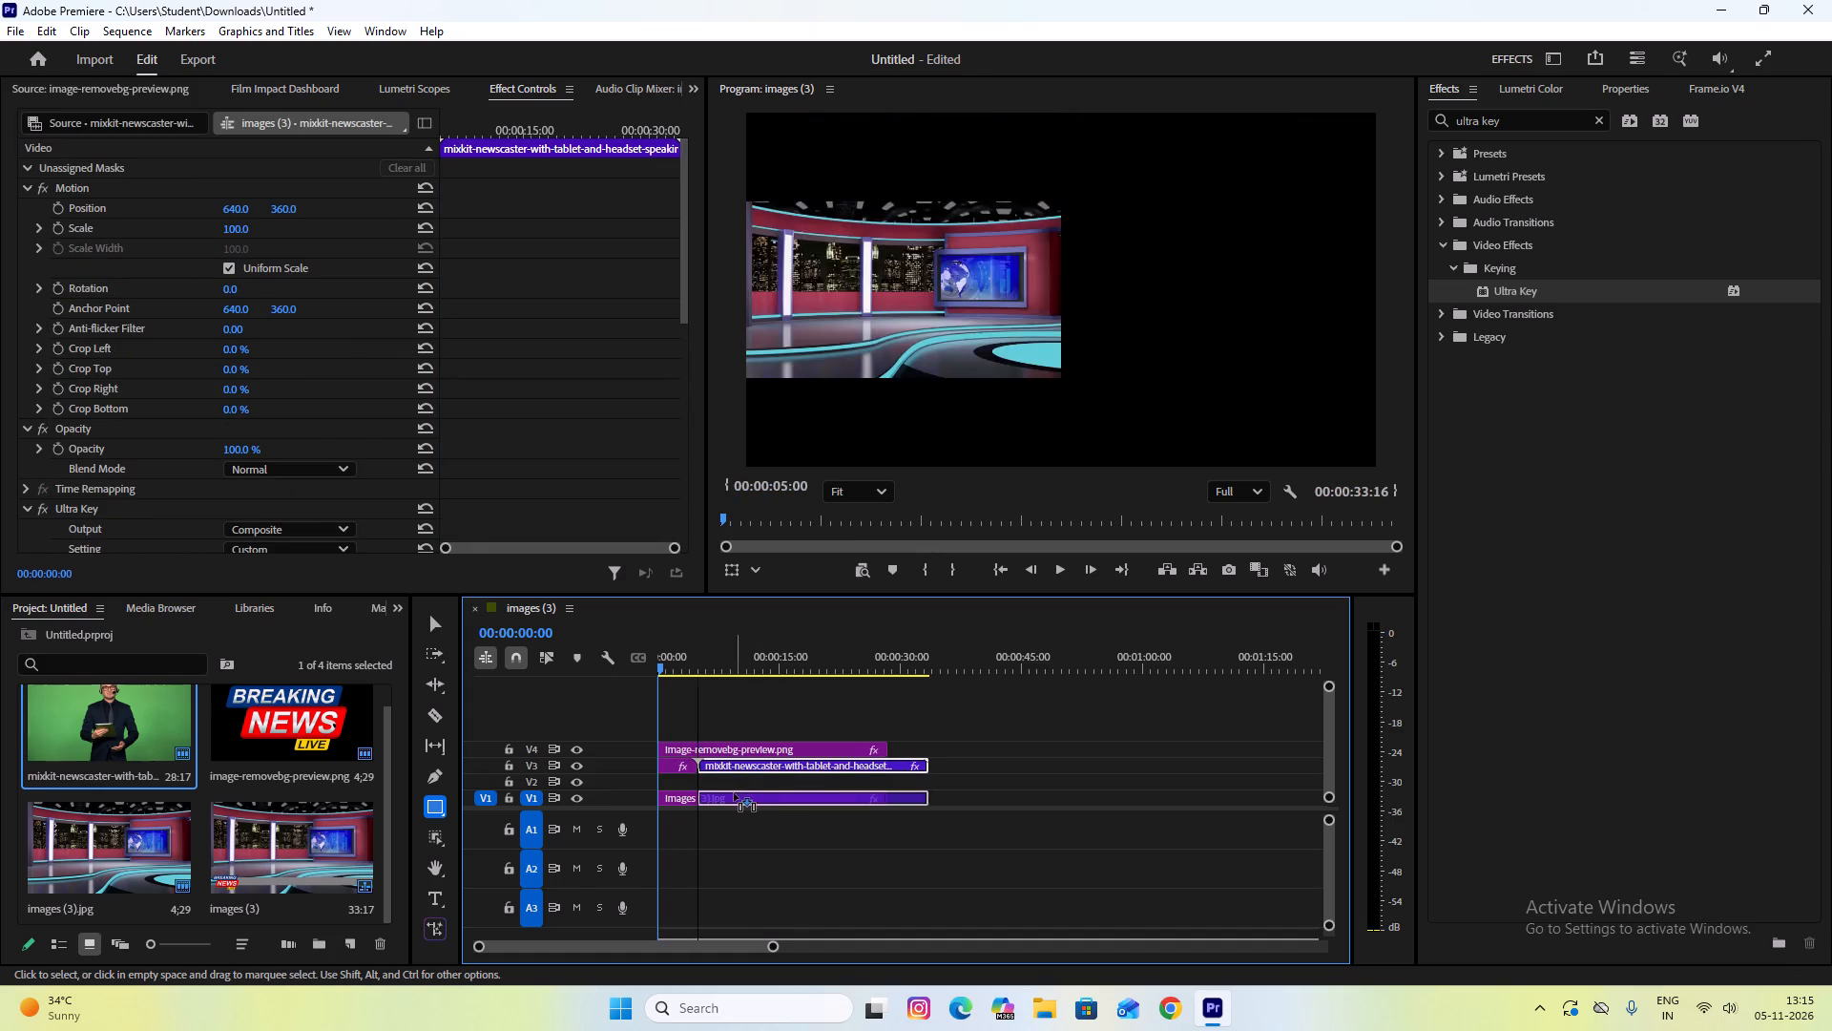
drag(734, 793, 708, 788)
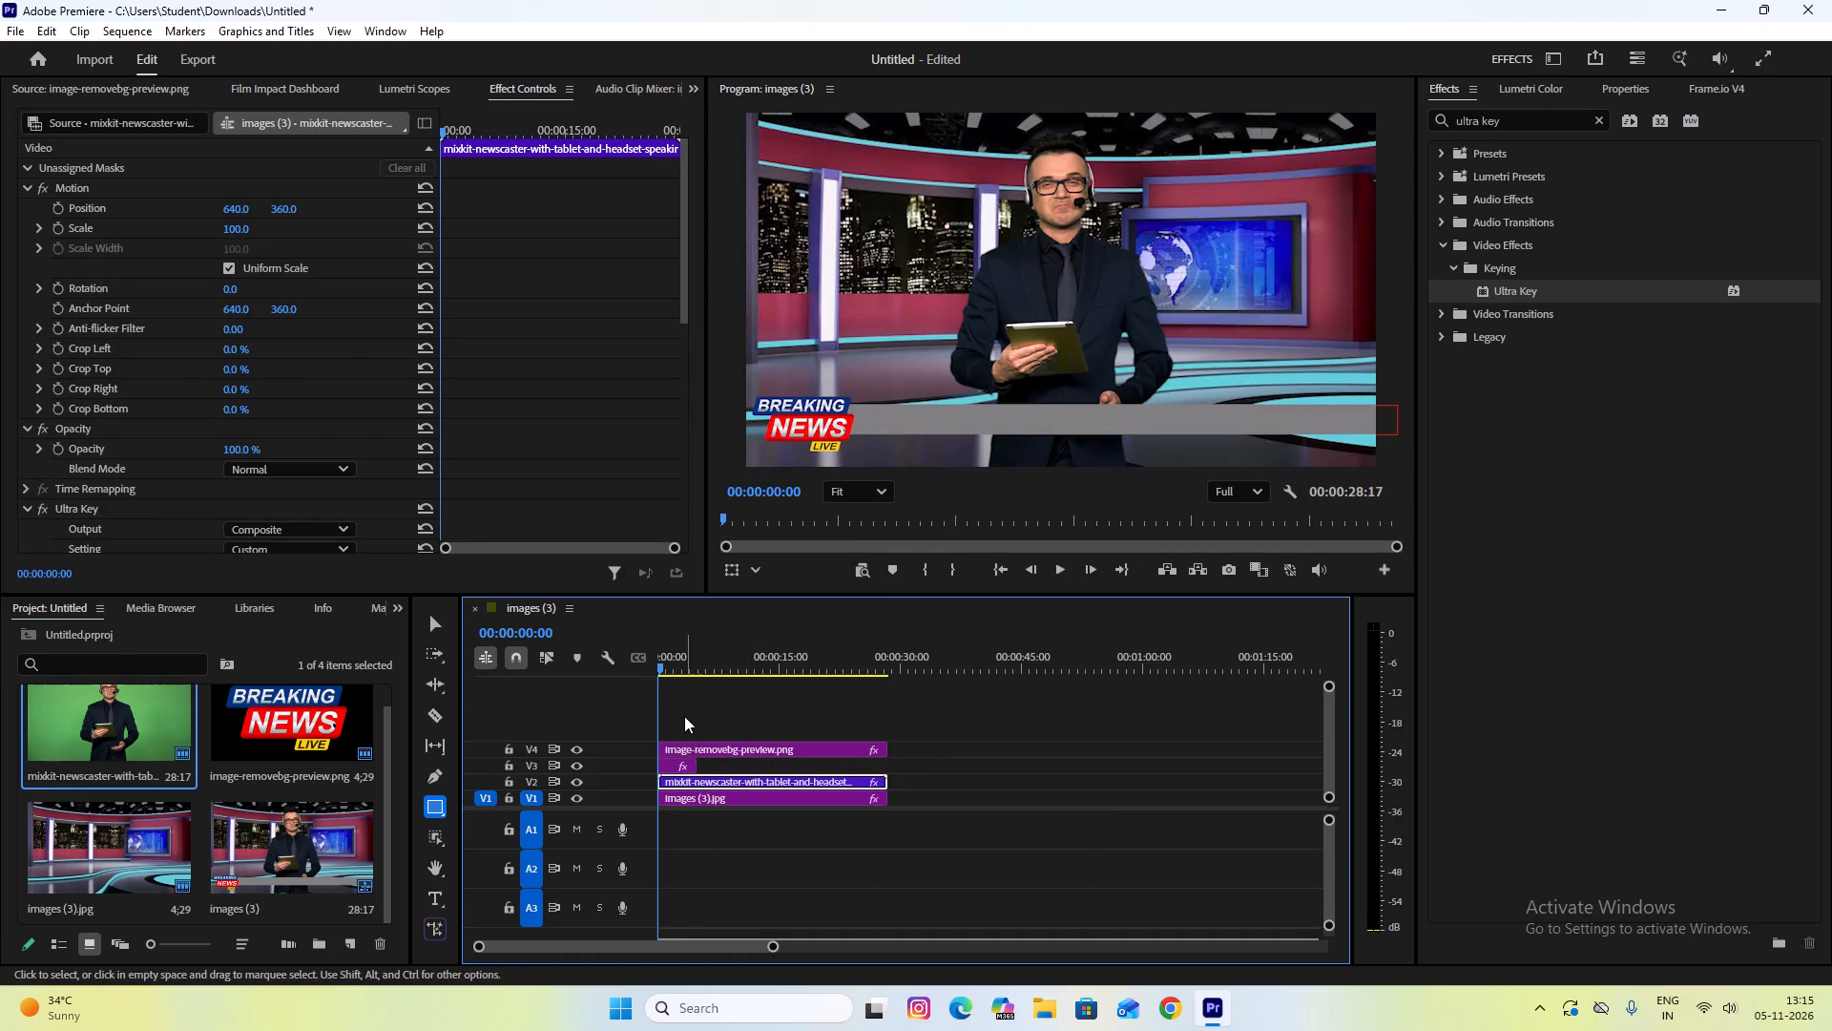
Change the fill colour of the lower-third bar graphic on V3 from grey to white, FFFFFF.
scroll(190, 357, up, 2)
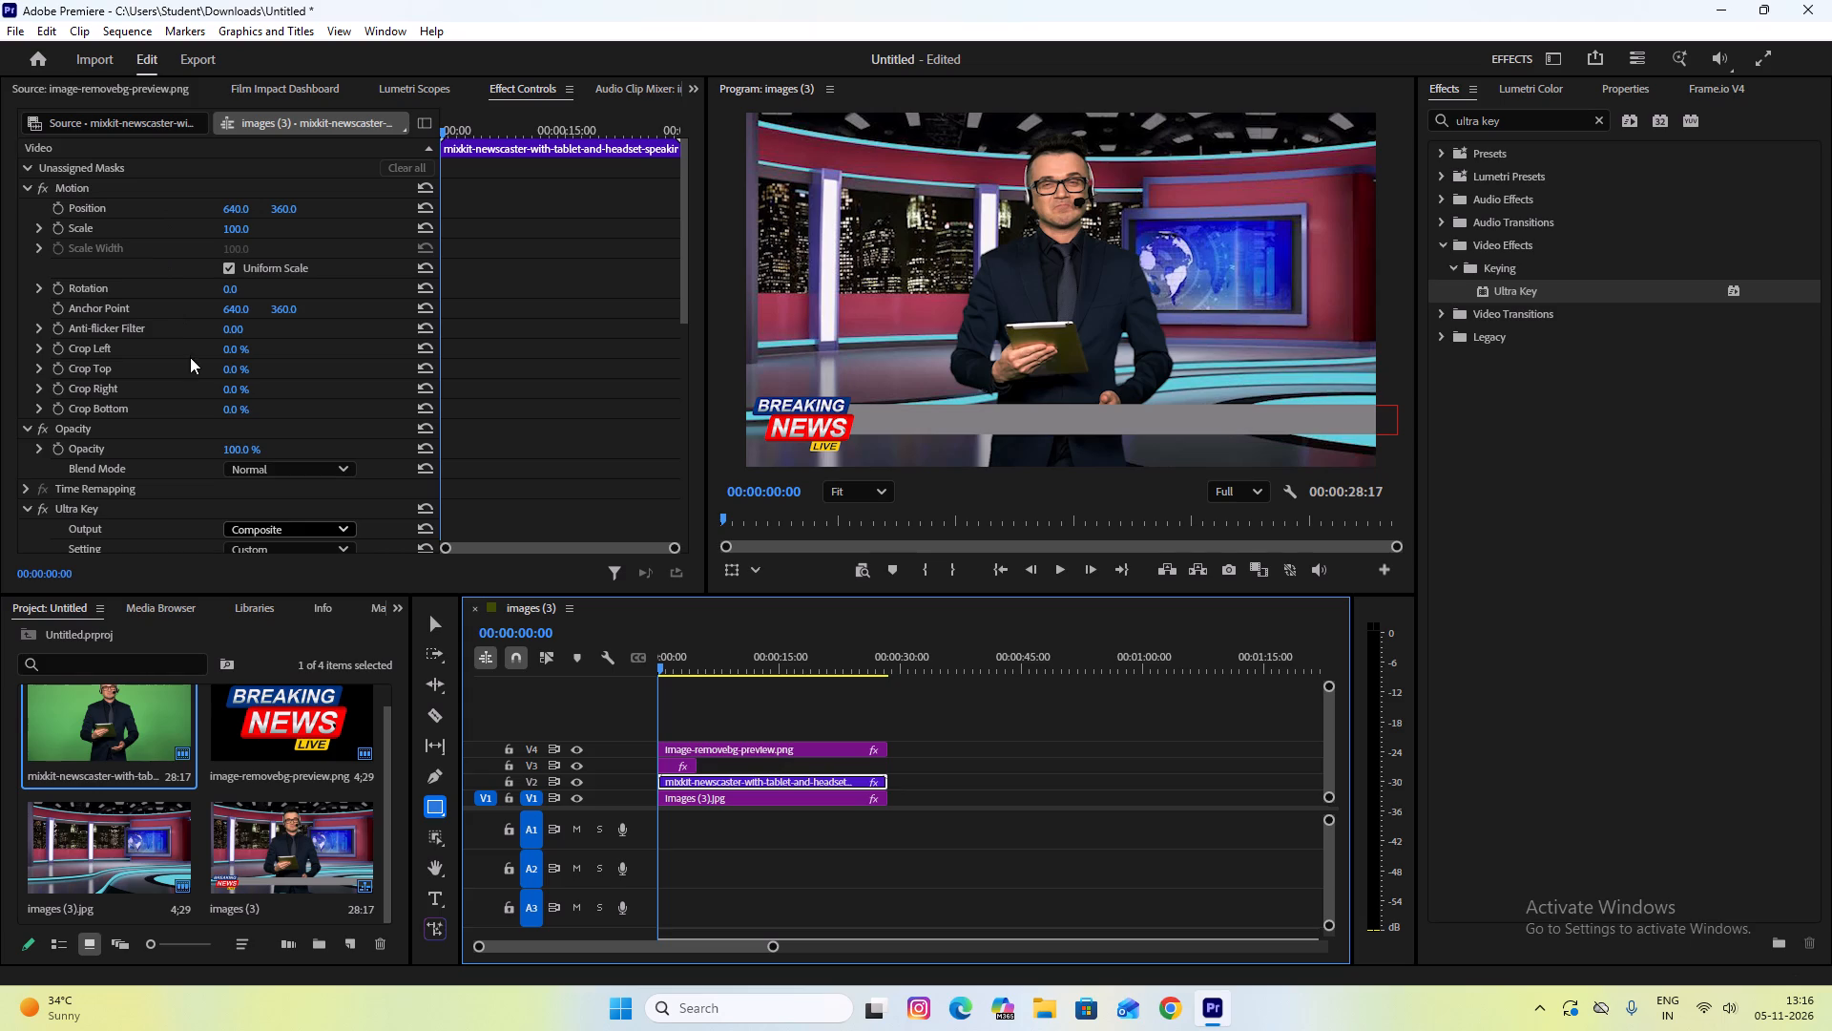
scroll(190, 357, up, 6)
click(670, 762)
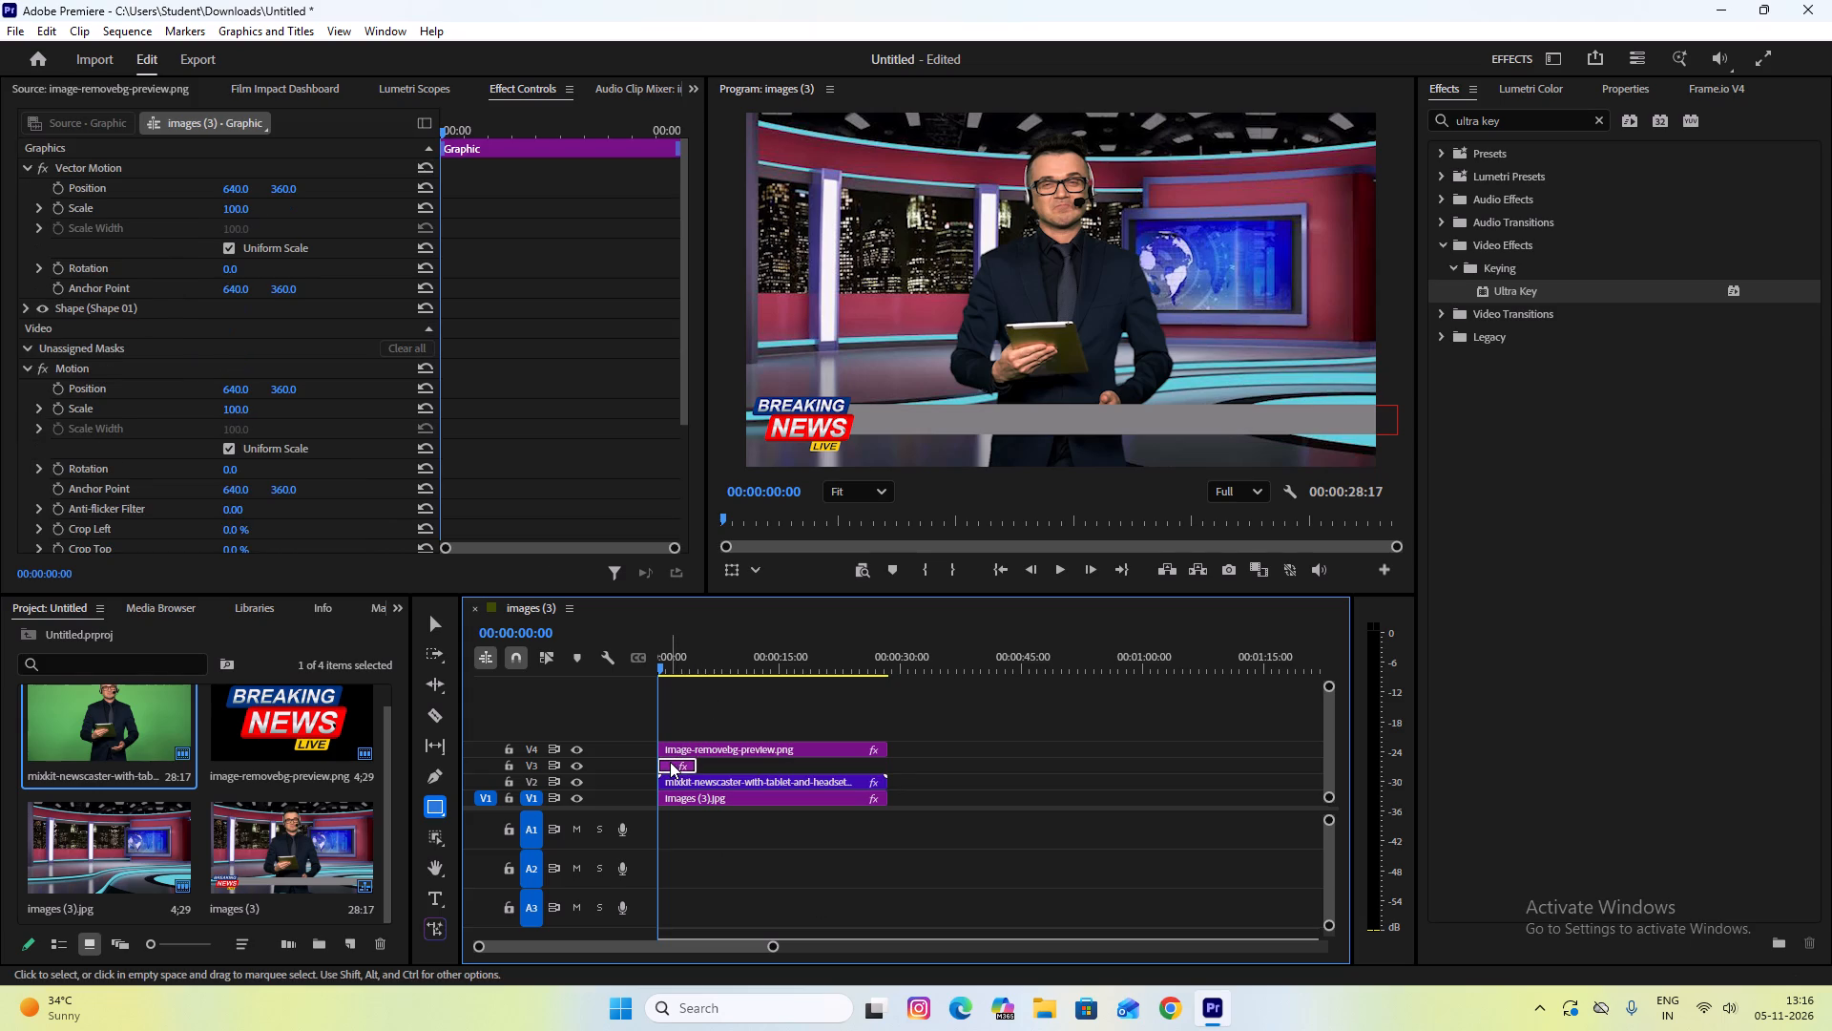
scroll(216, 415, up, 10)
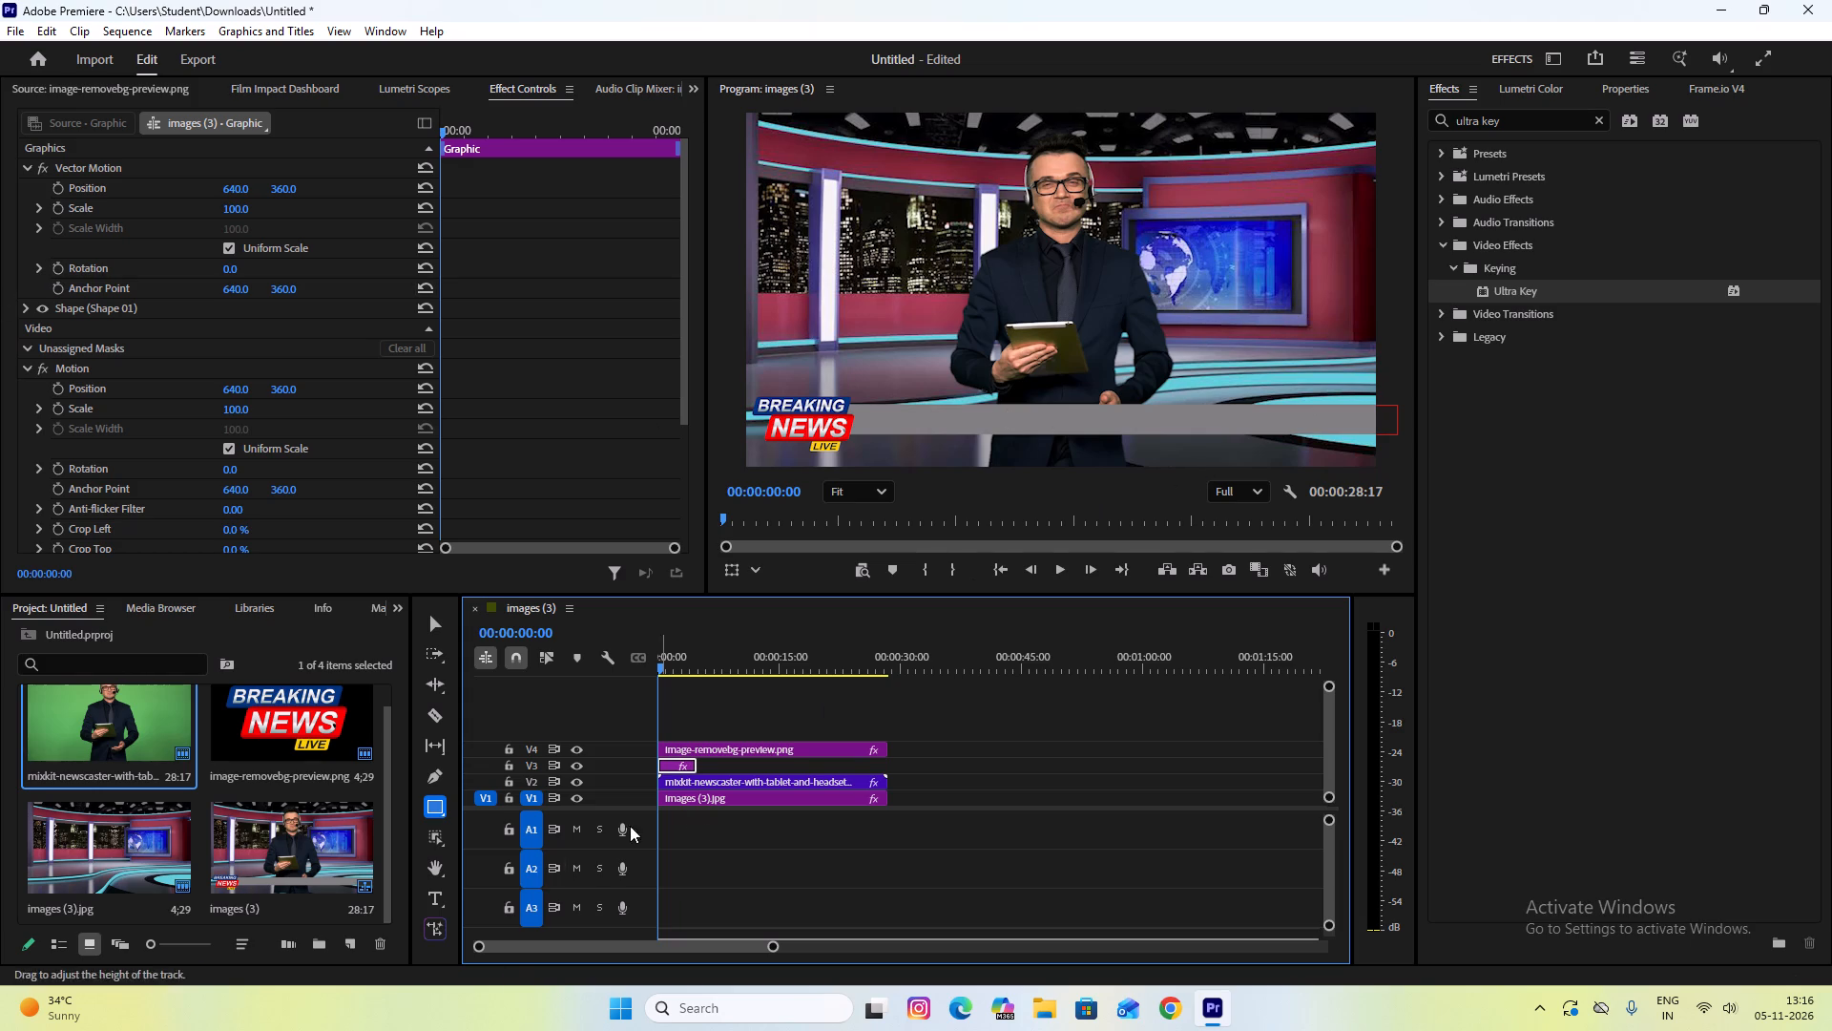
scroll(168, 424, up, 4)
scroll(168, 424, down, 9)
scroll(168, 424, up, 8)
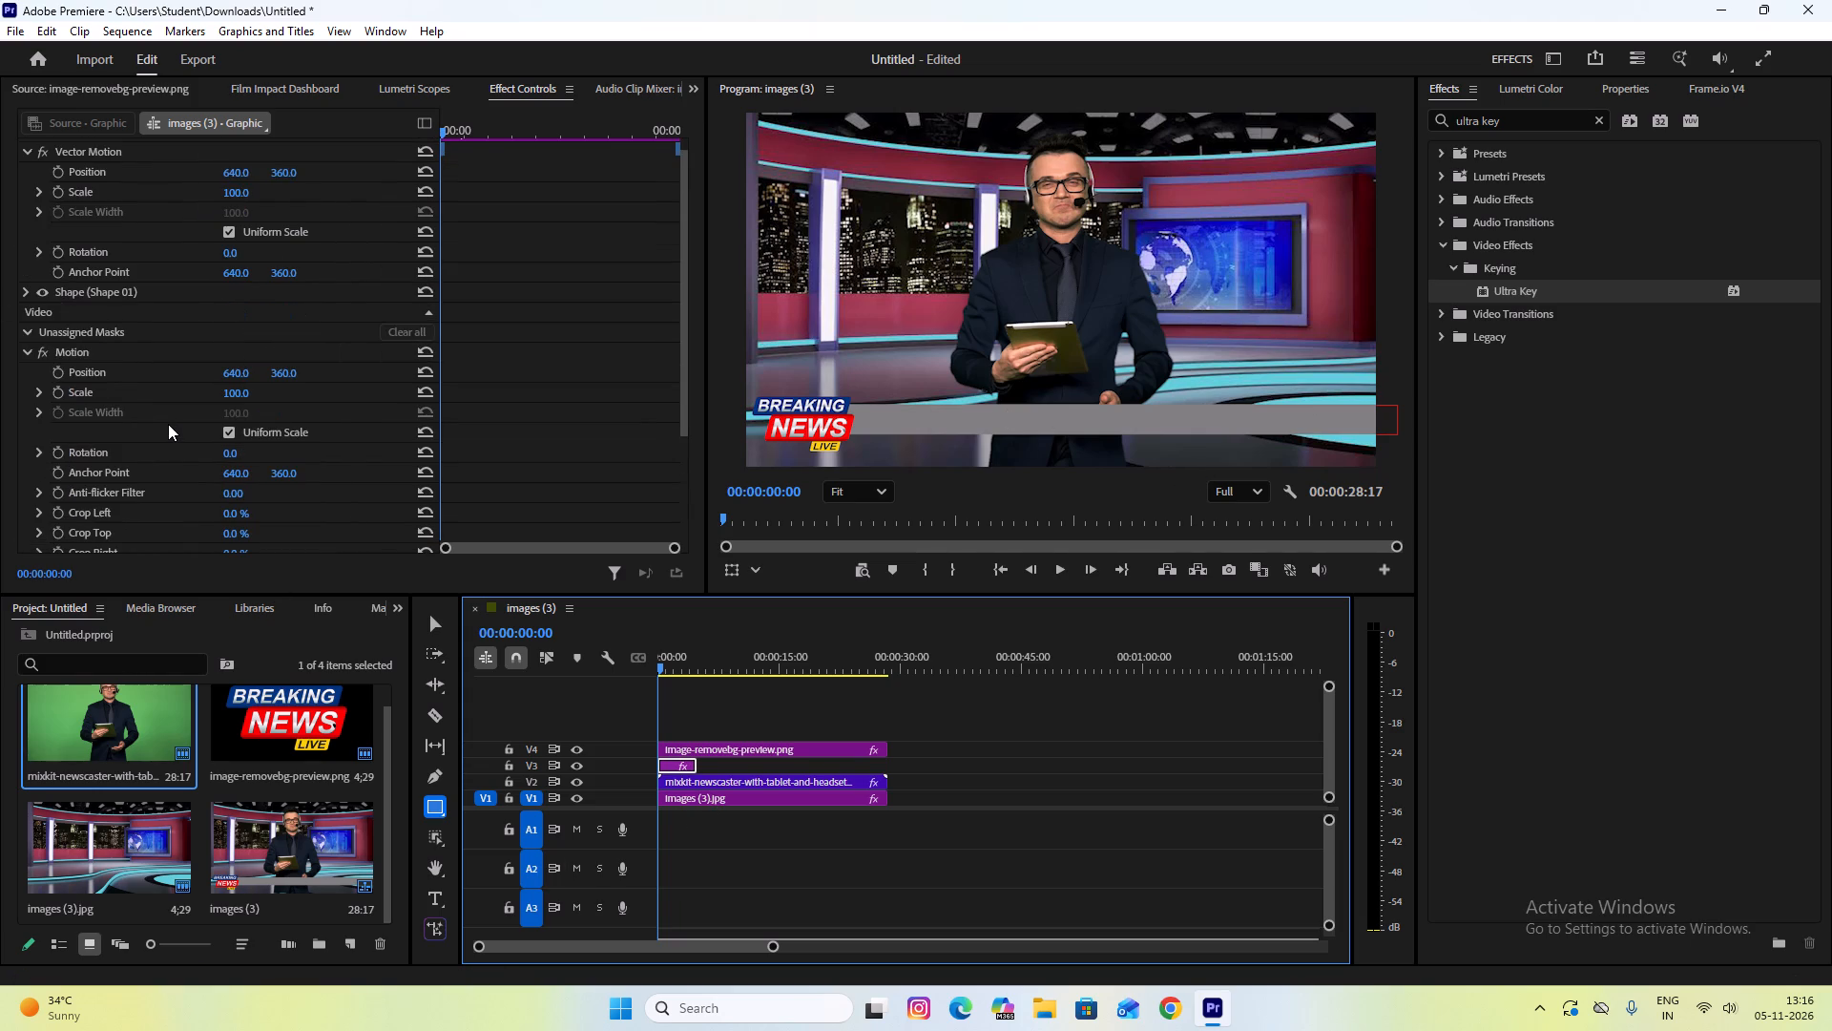
scroll(168, 424, up, 10)
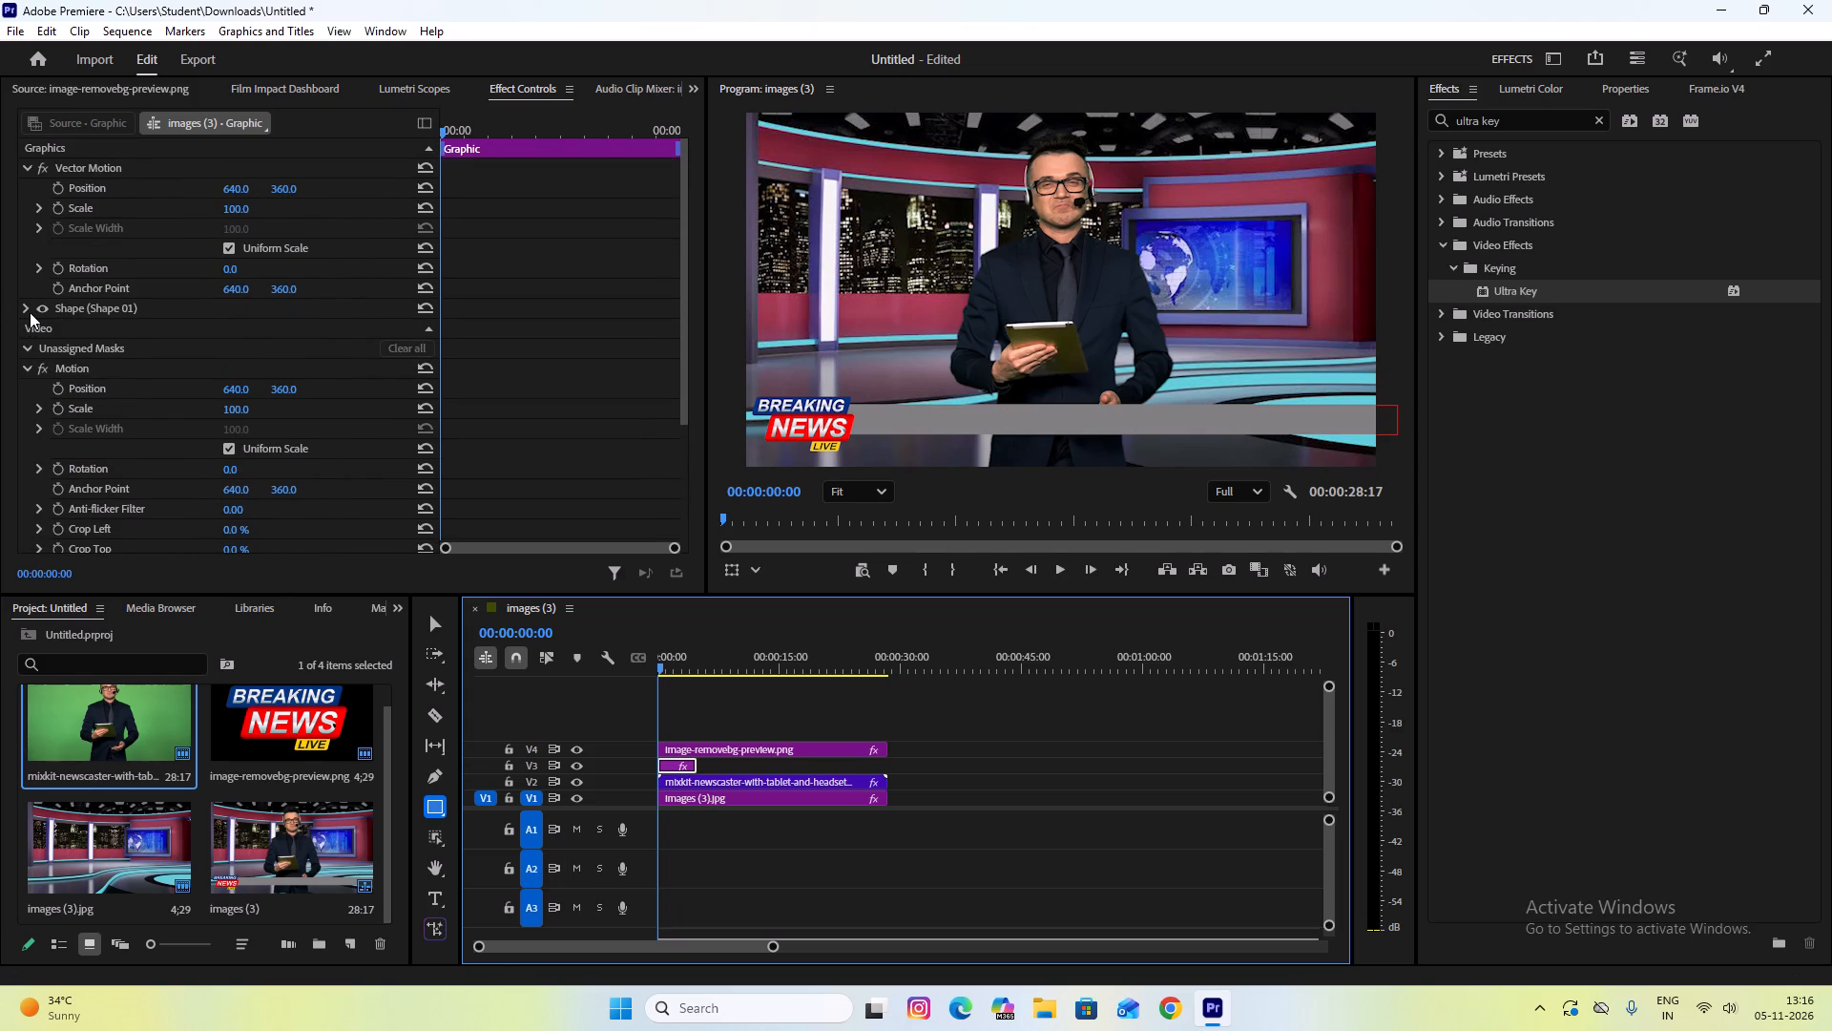
click(27, 308)
click(94, 410)
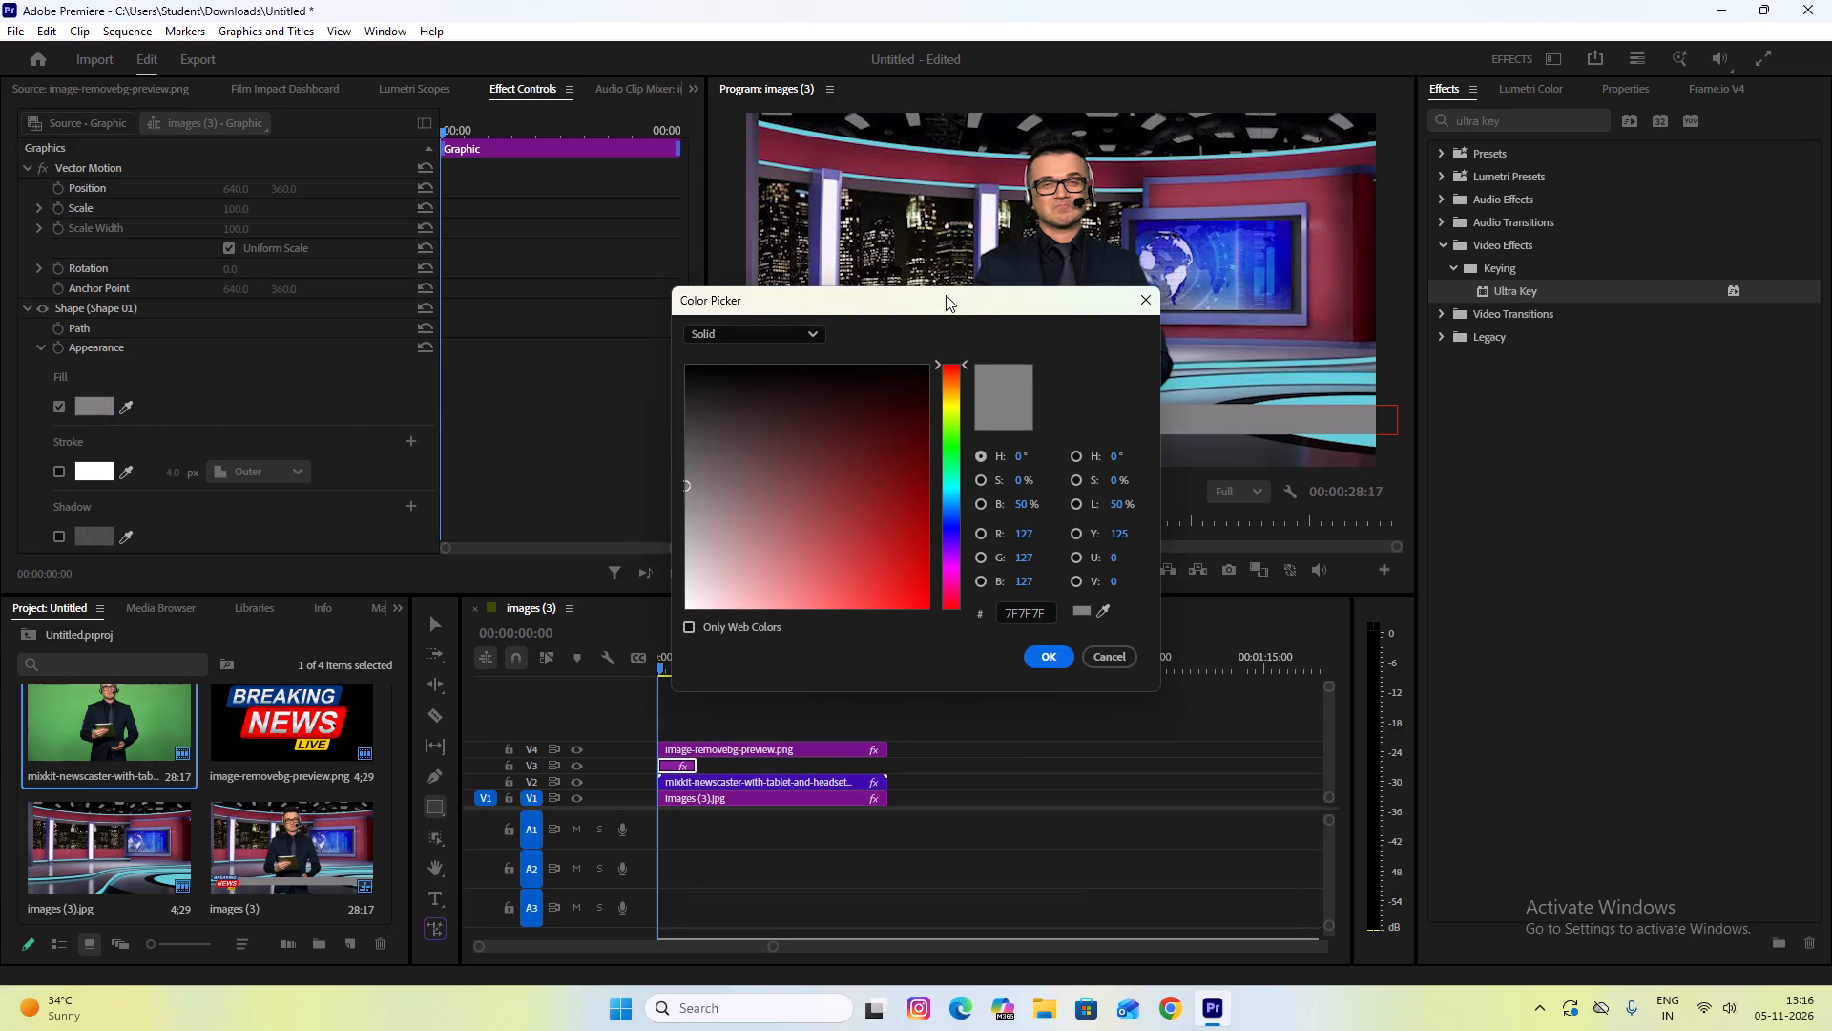
drag(946, 295, 467, 464)
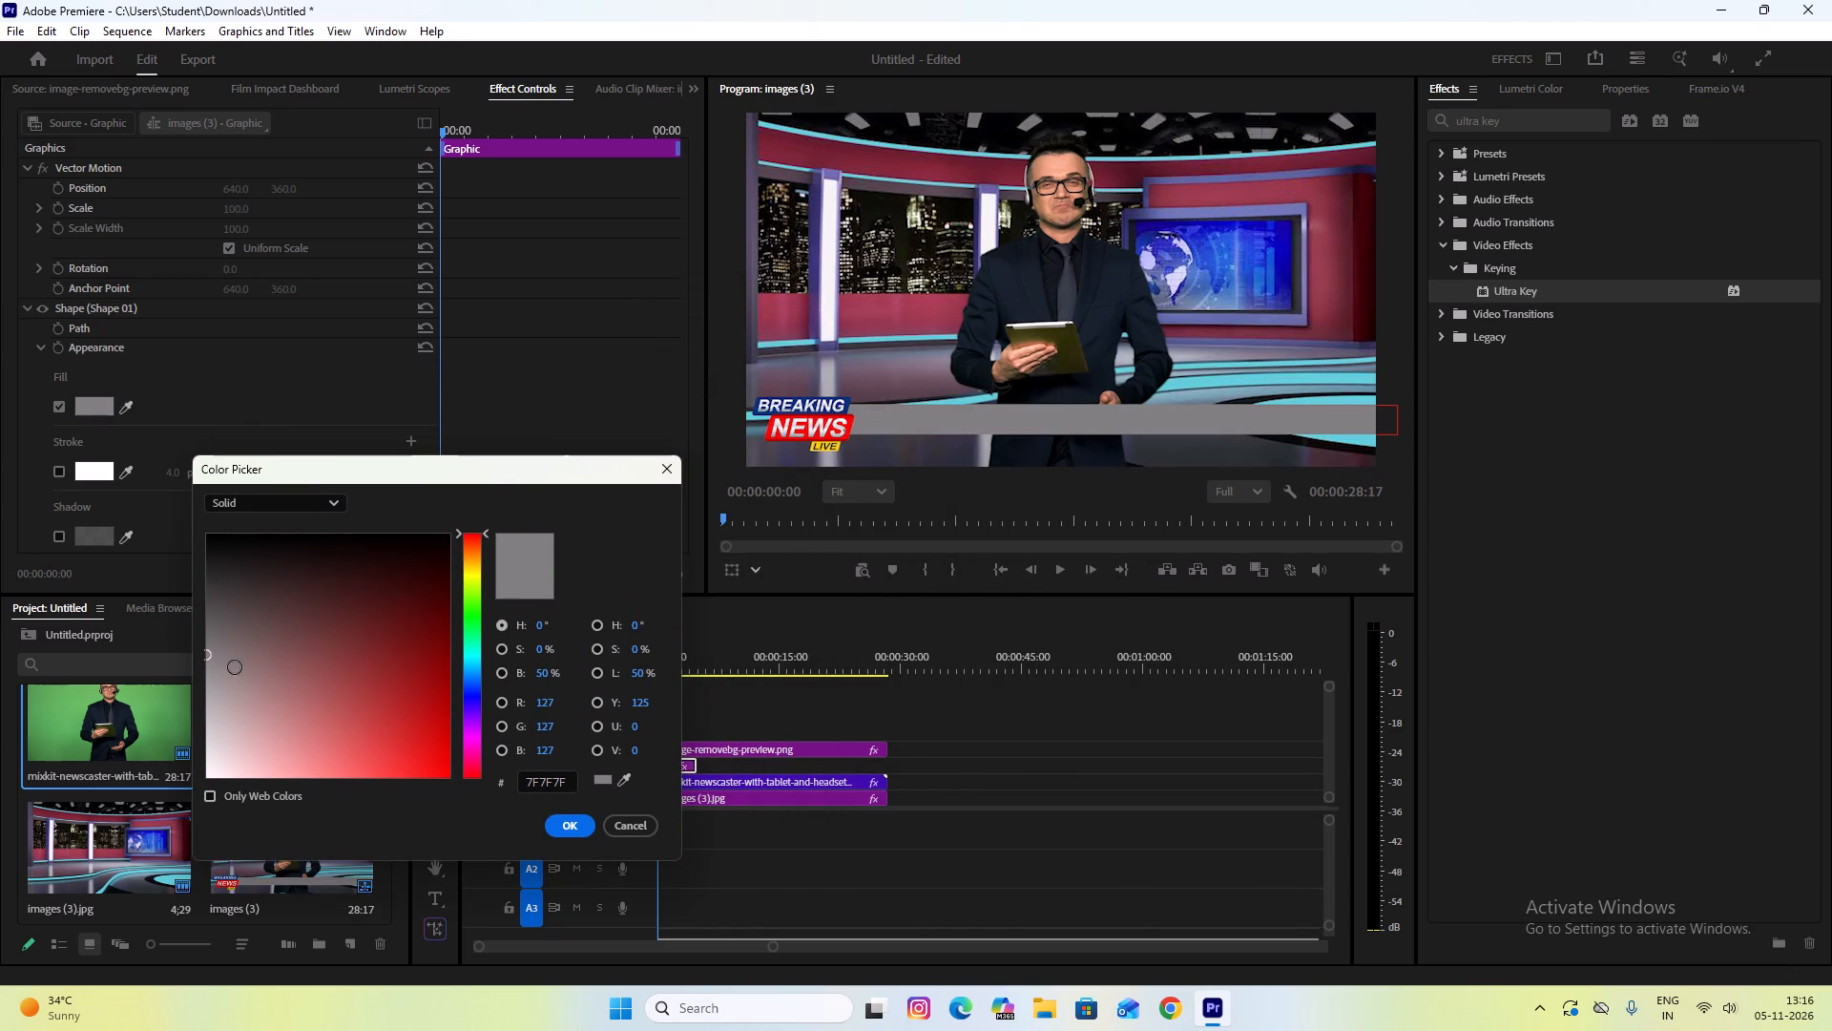
drag(234, 664, 56, 792)
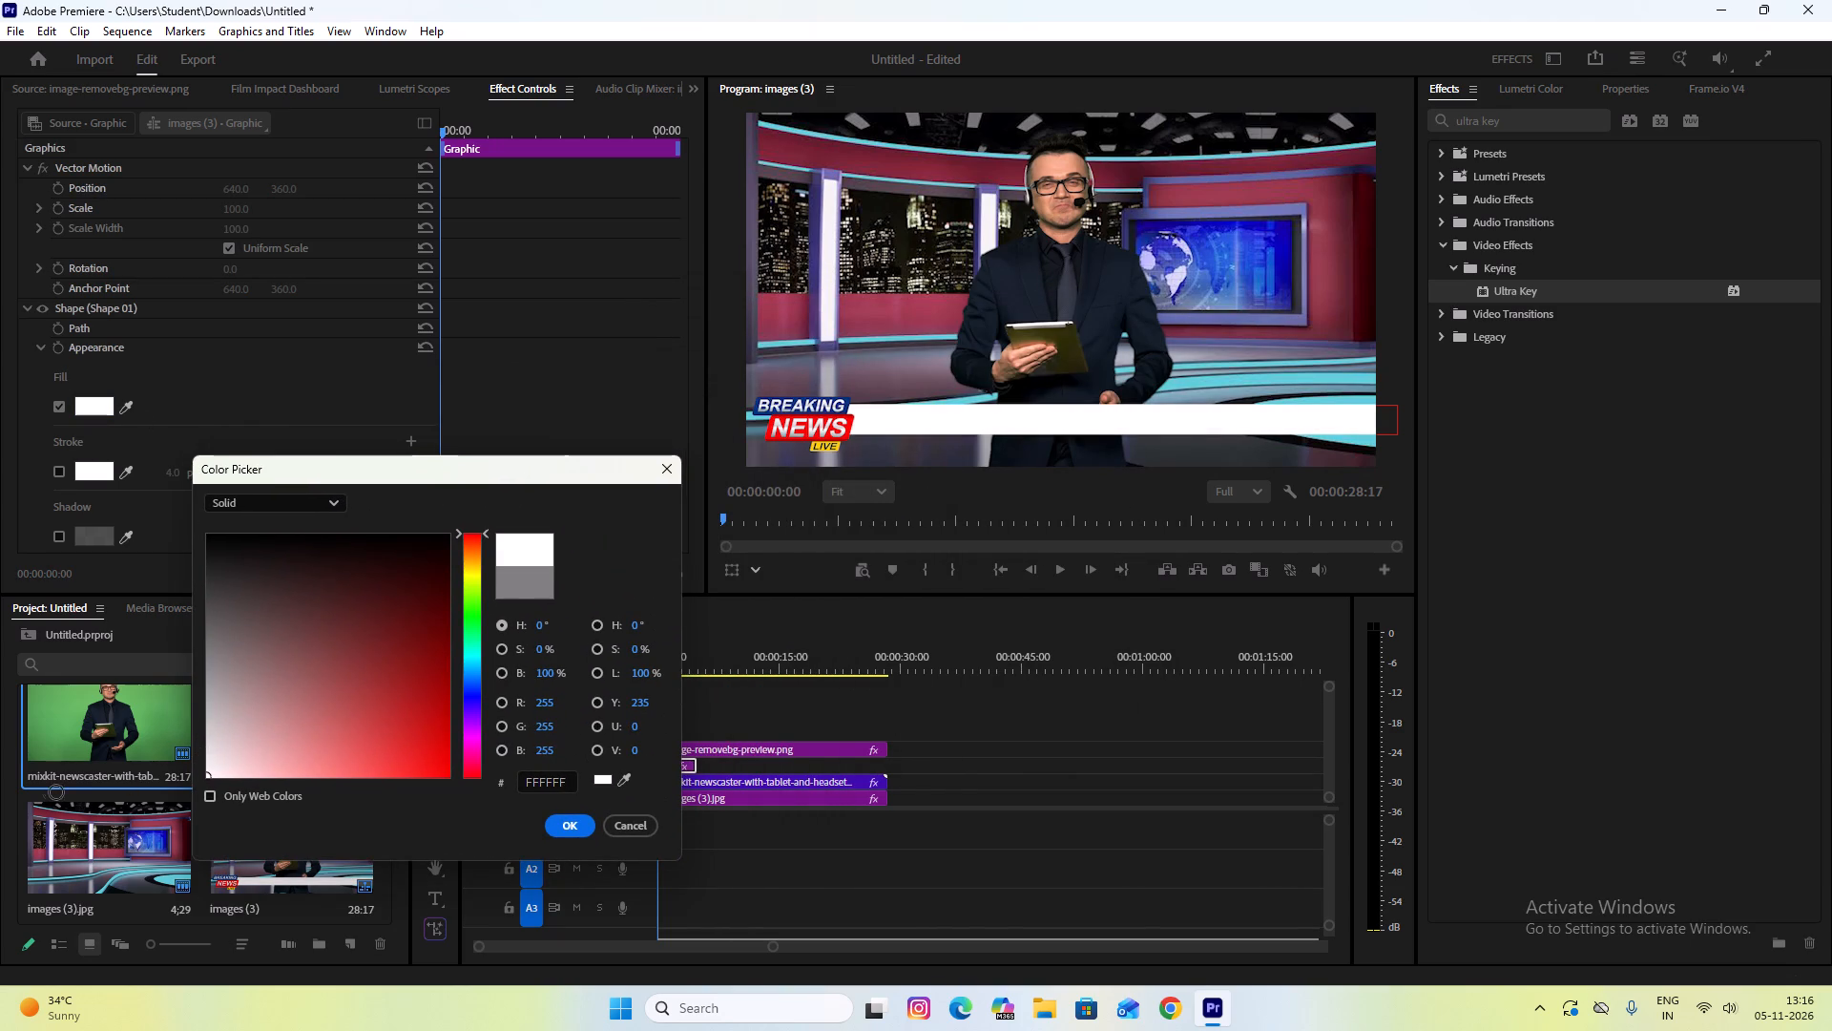
drag(56, 792, 35, 780)
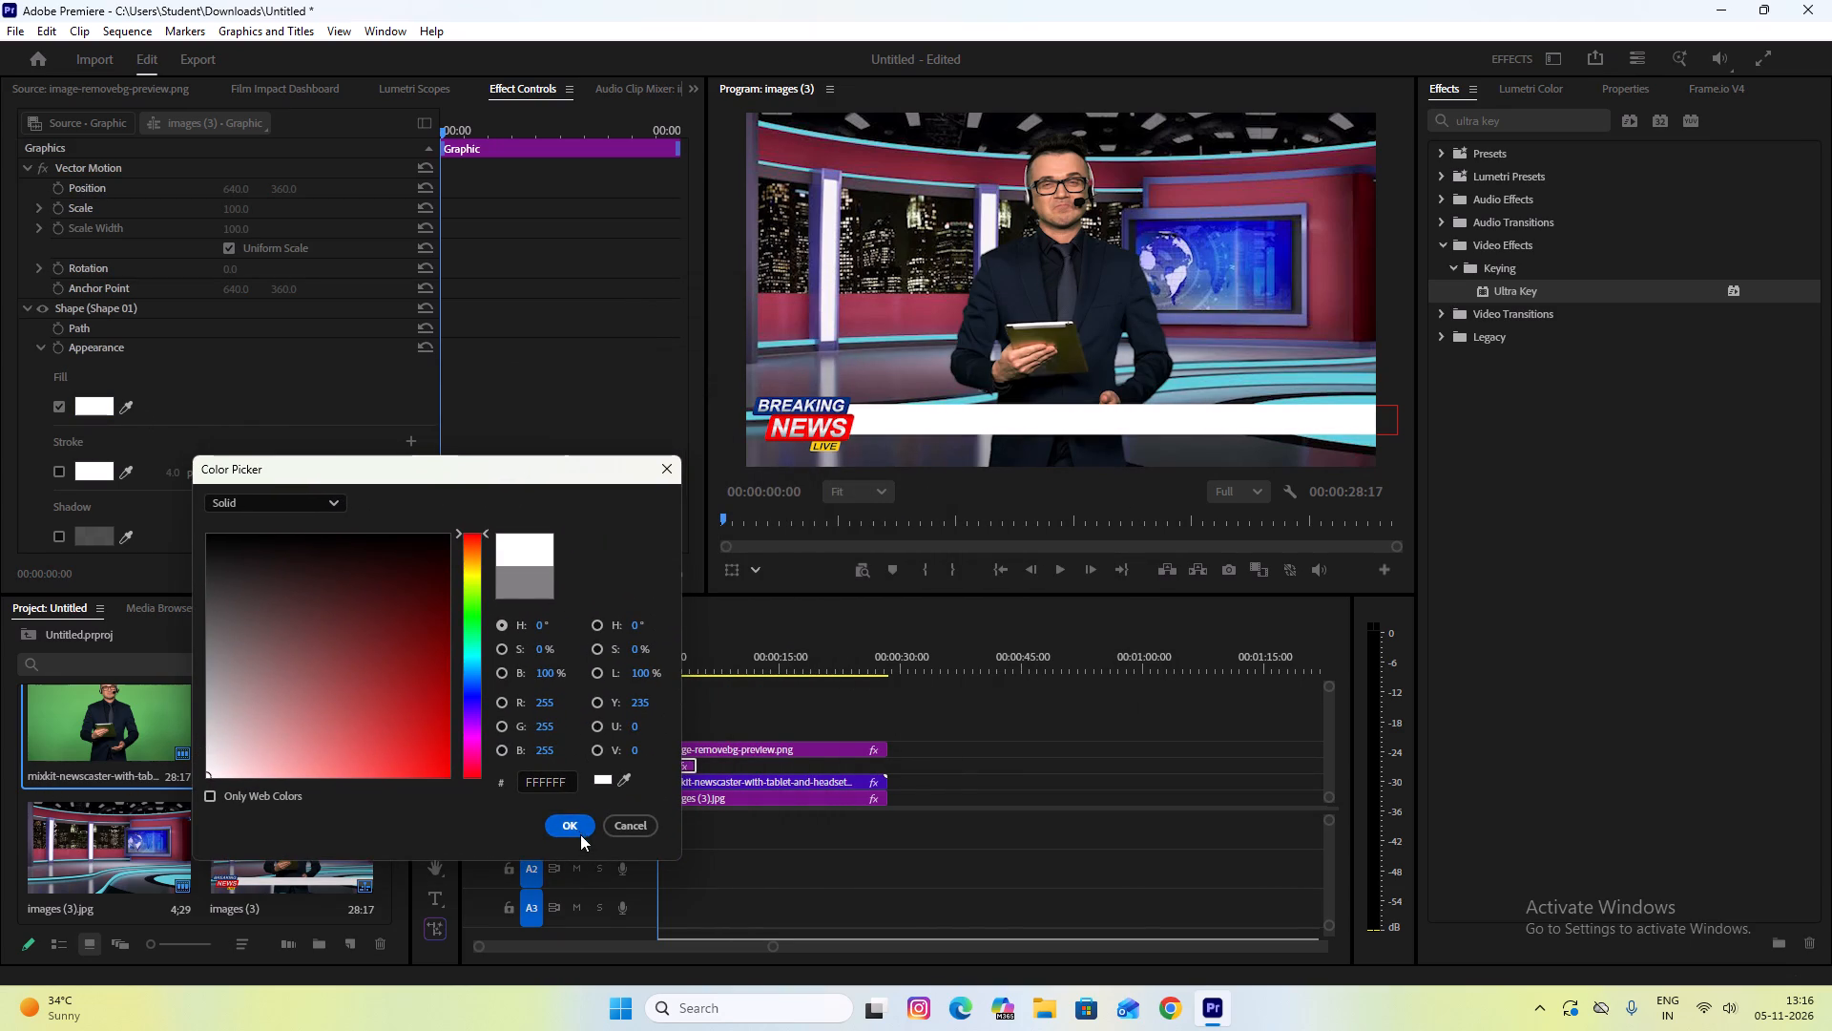
click(578, 831)
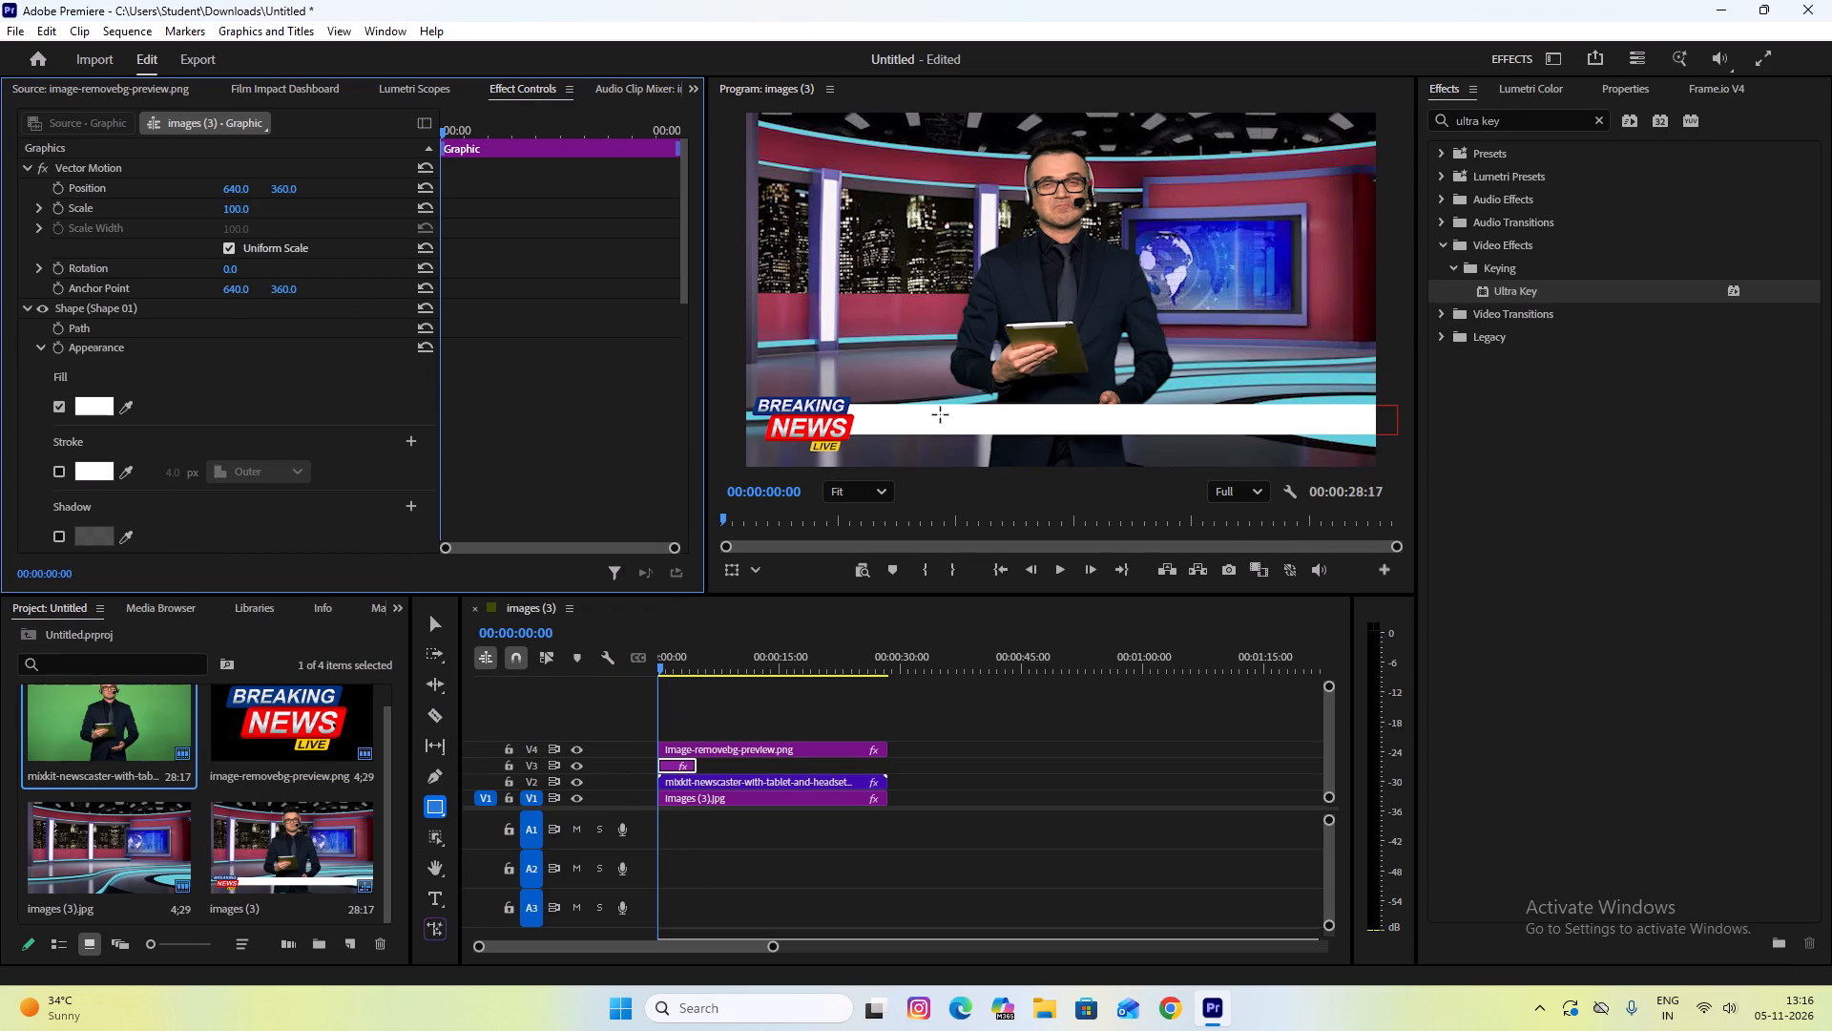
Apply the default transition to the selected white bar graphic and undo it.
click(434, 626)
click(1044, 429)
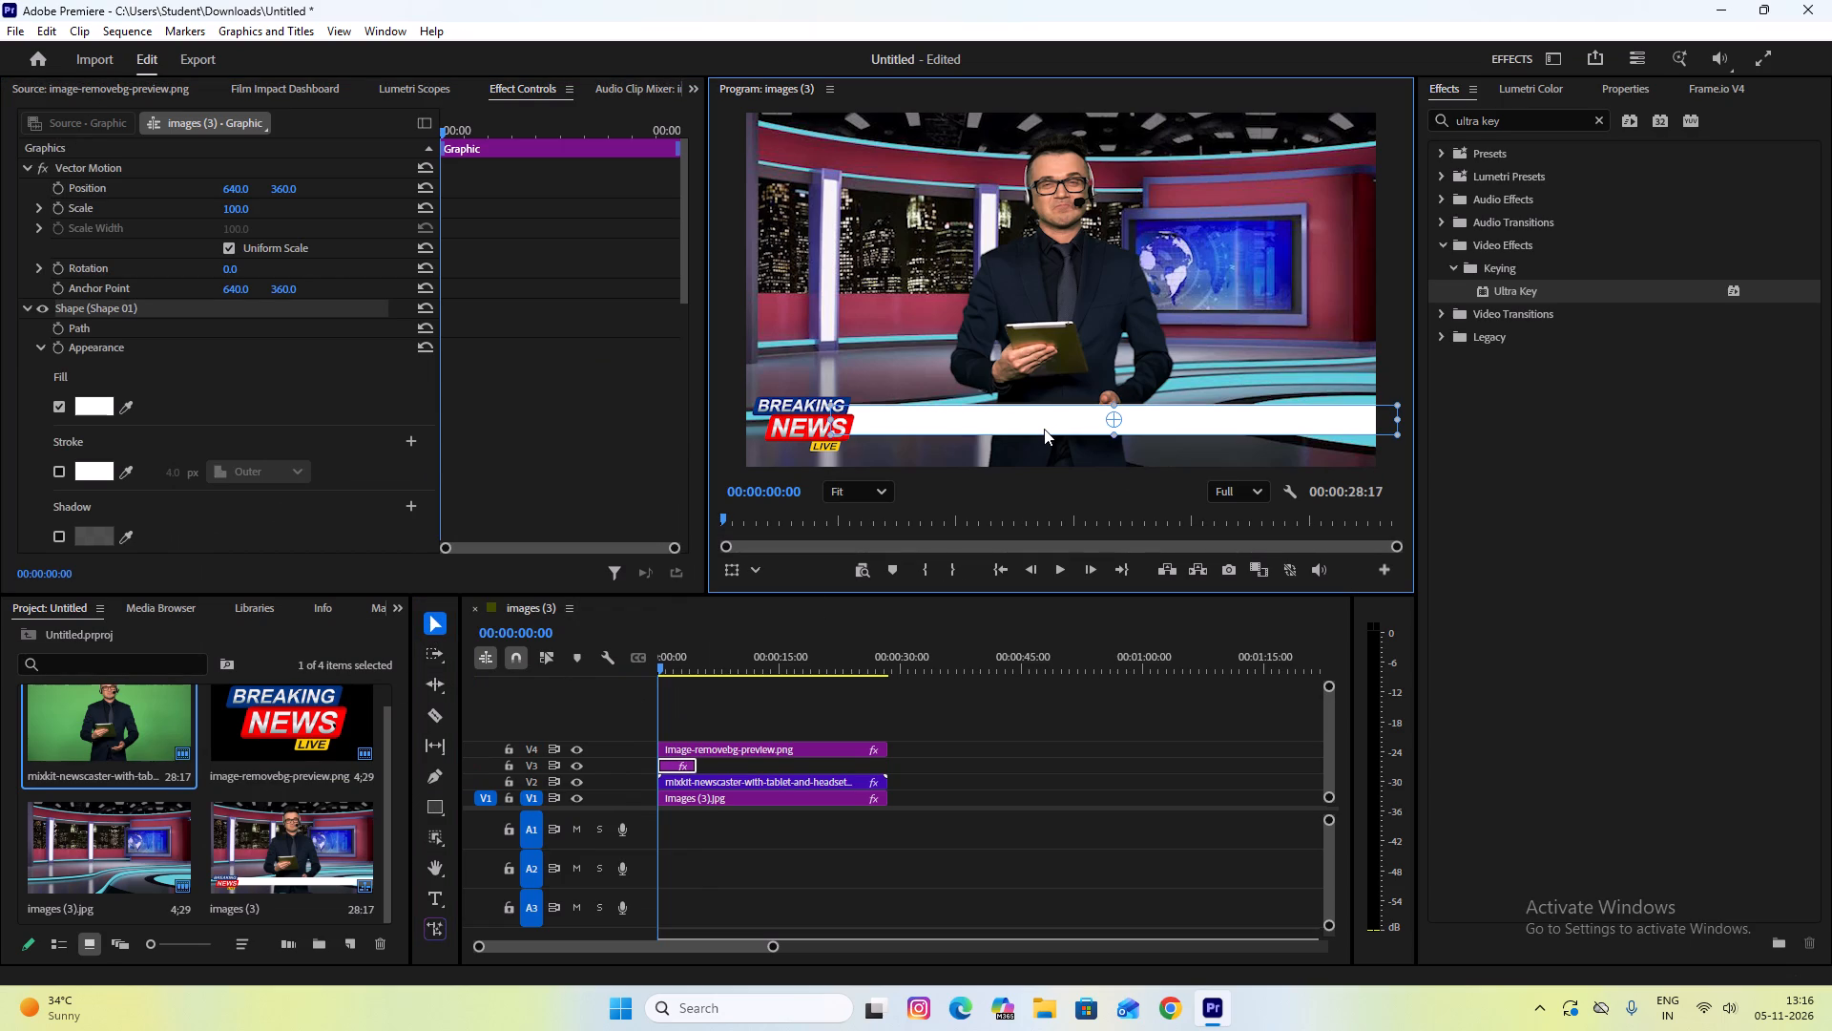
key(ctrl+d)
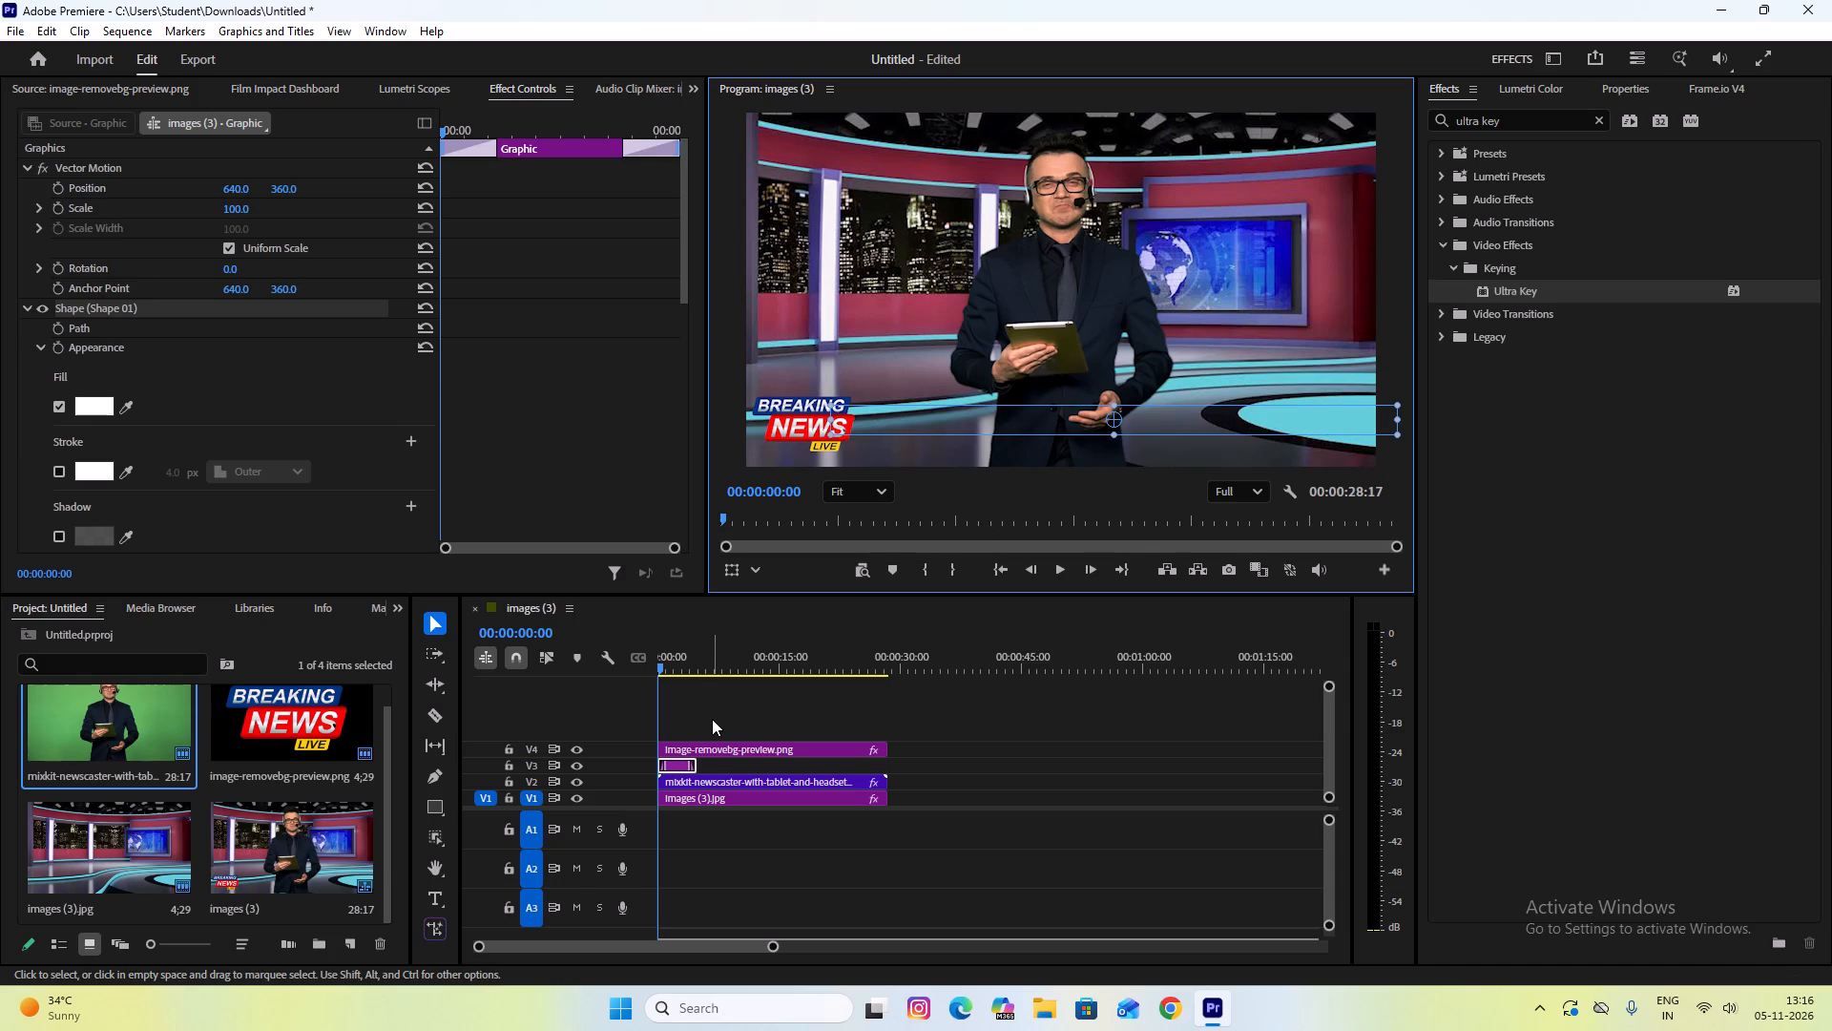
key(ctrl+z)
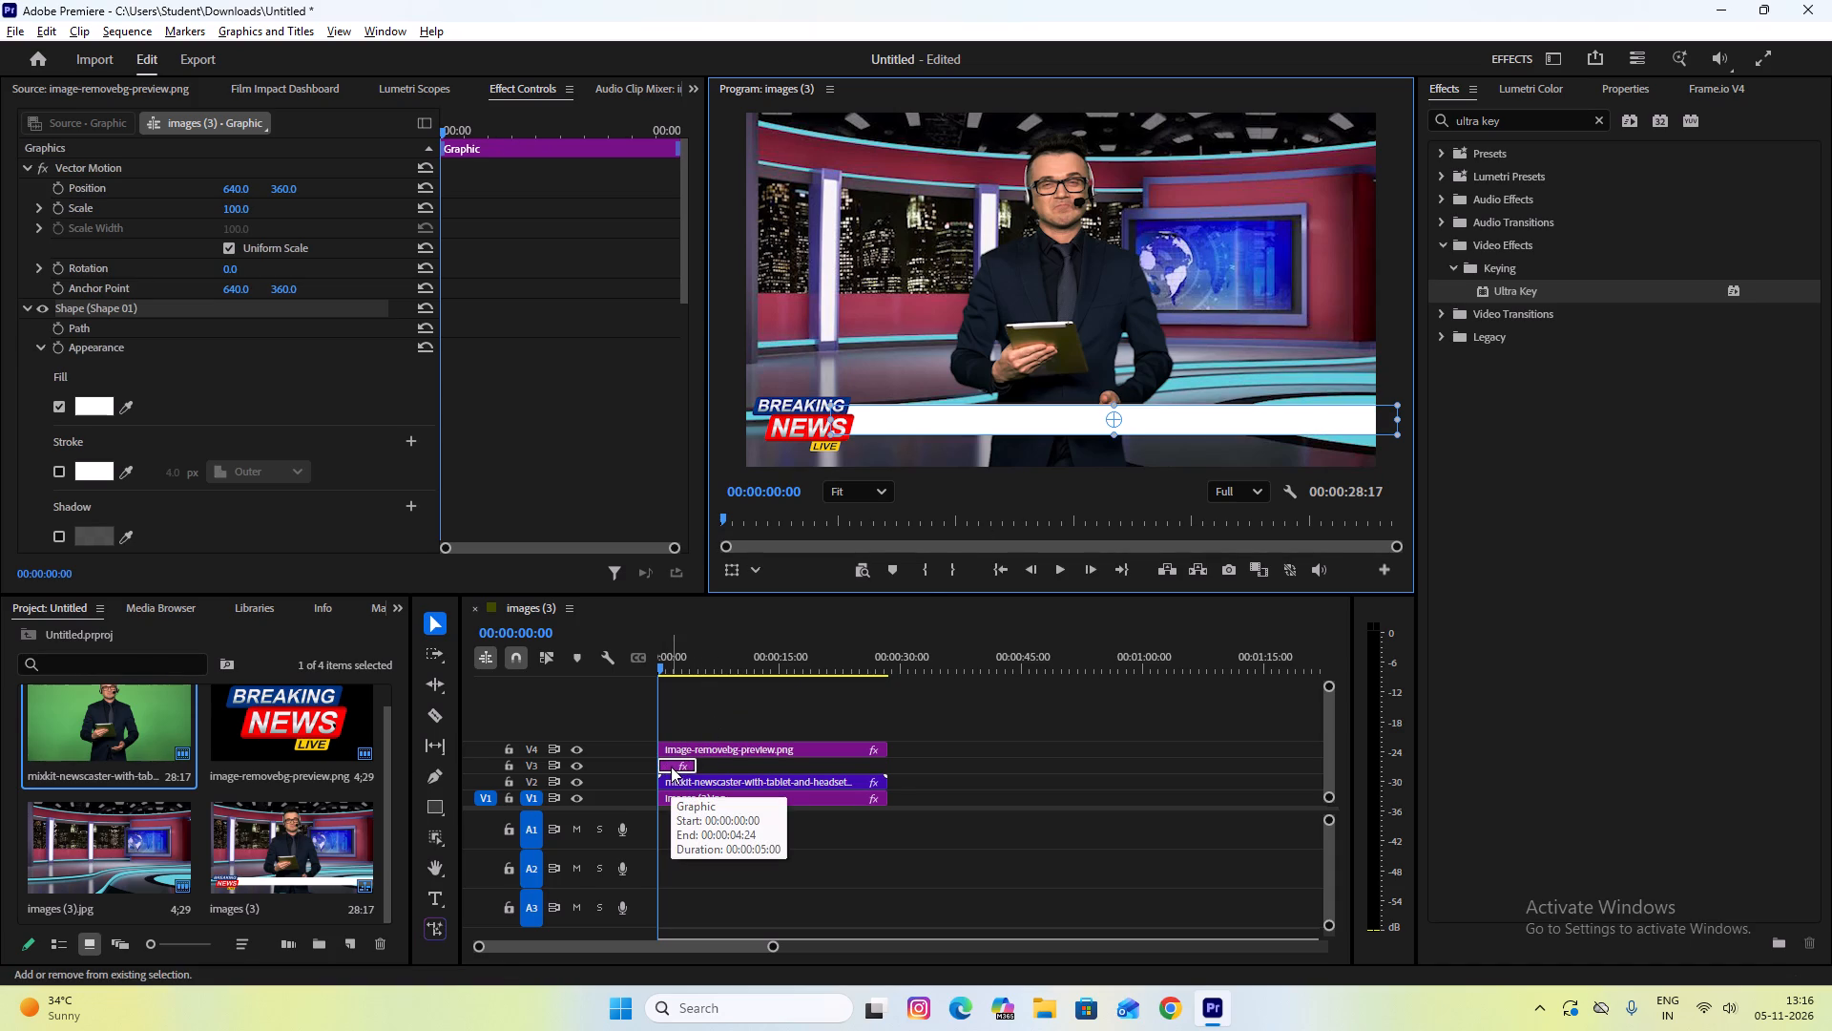
Duplicate the white bar graphic clip and place the copy on V3 directly after the original.
alt+shift+drag(671, 767, 673, 732)
drag(676, 731, 705, 768)
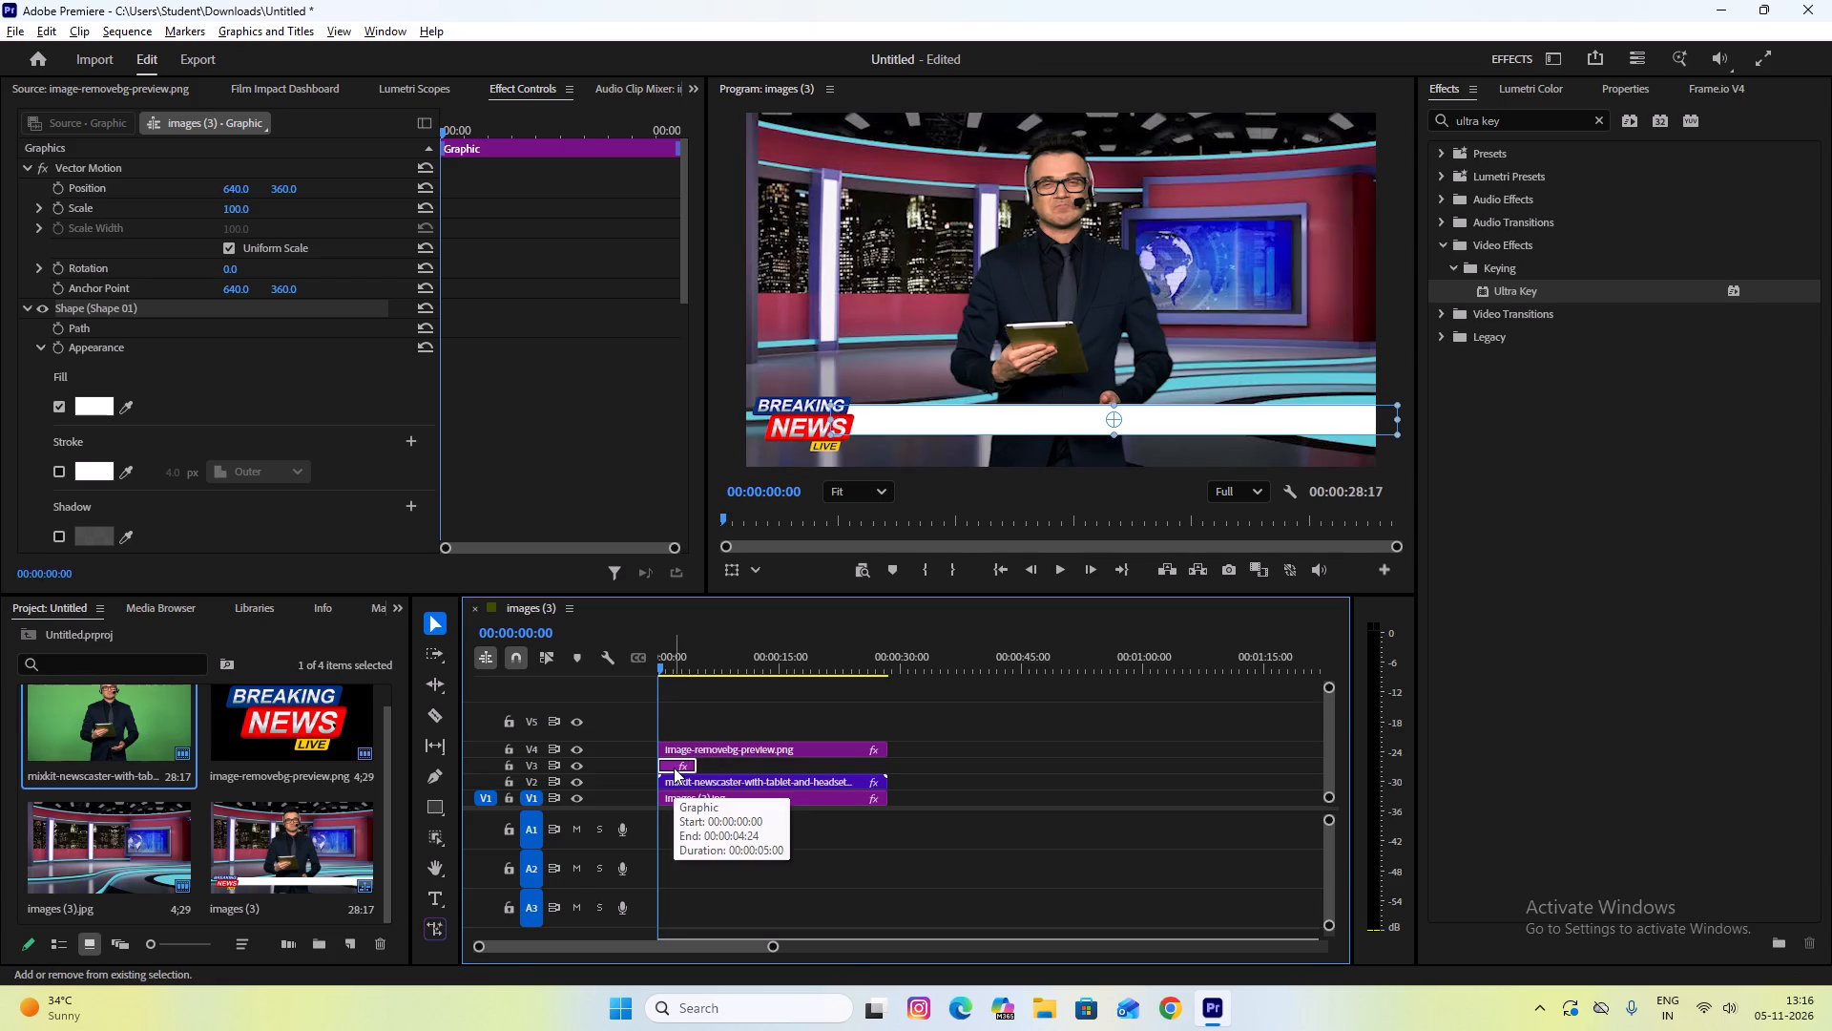
alt+shift+drag(674, 768, 679, 738)
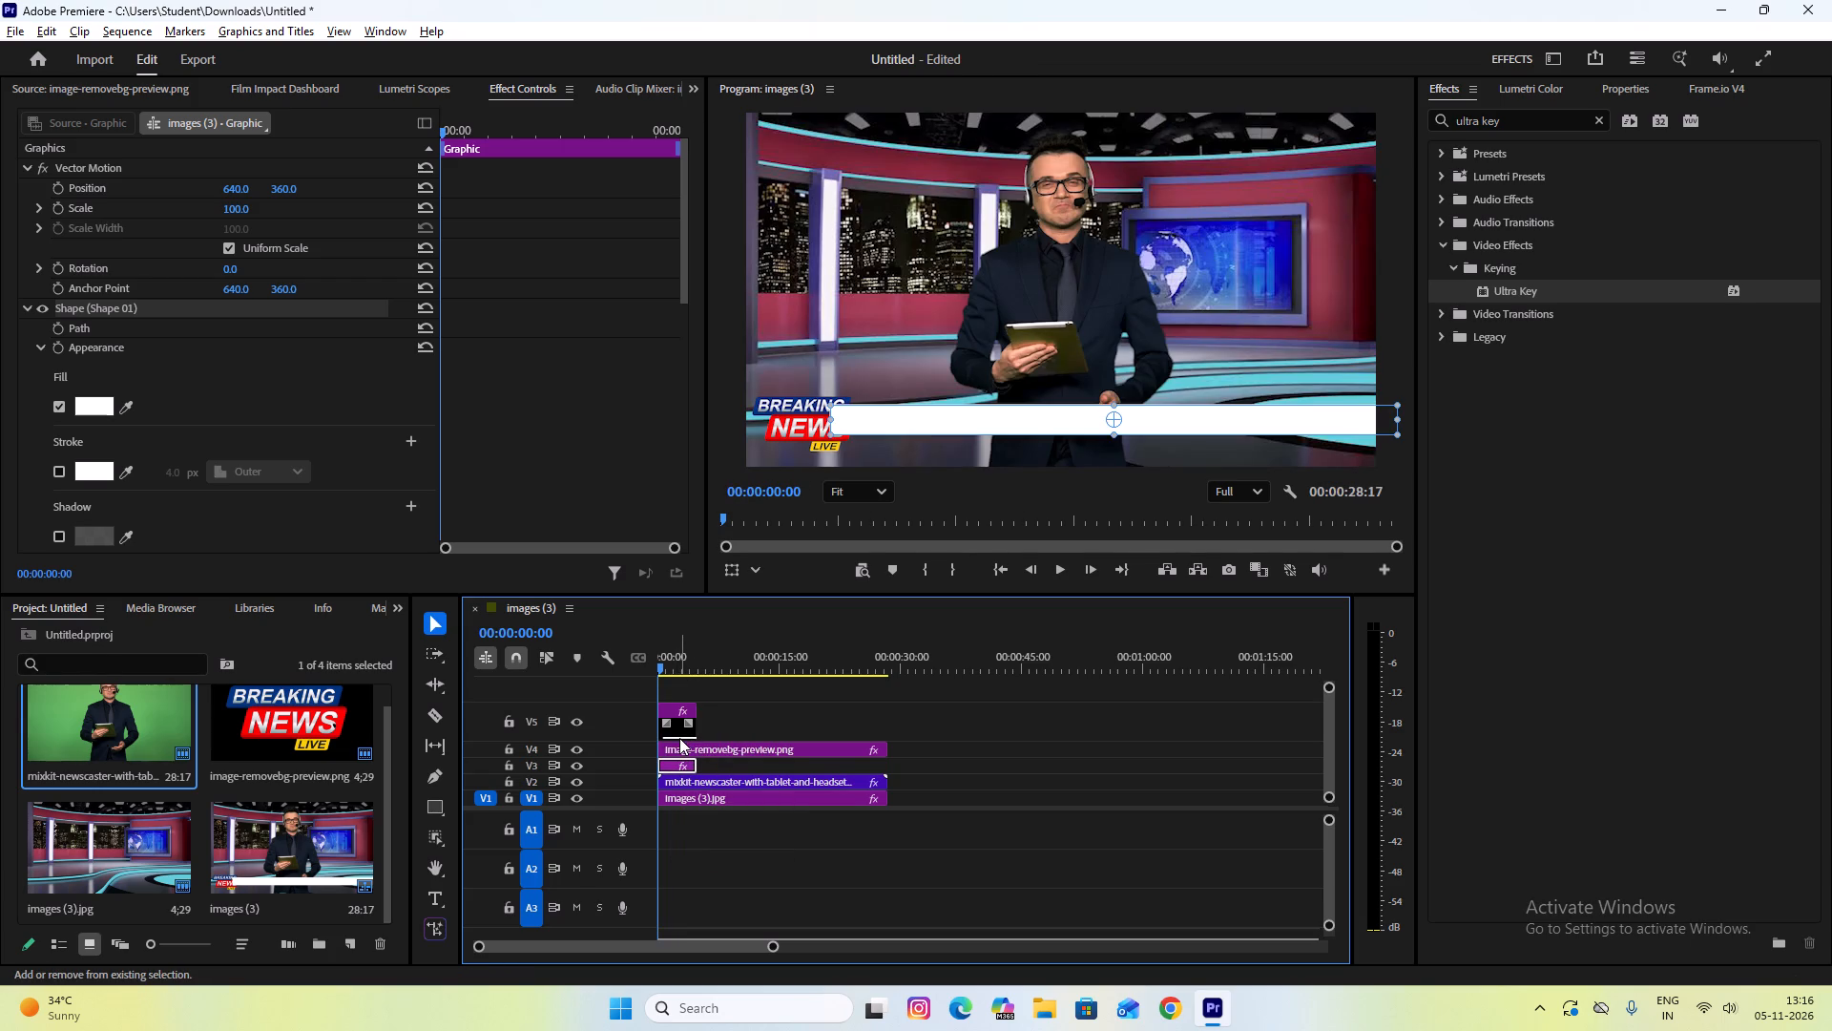
drag(679, 711, 712, 761)
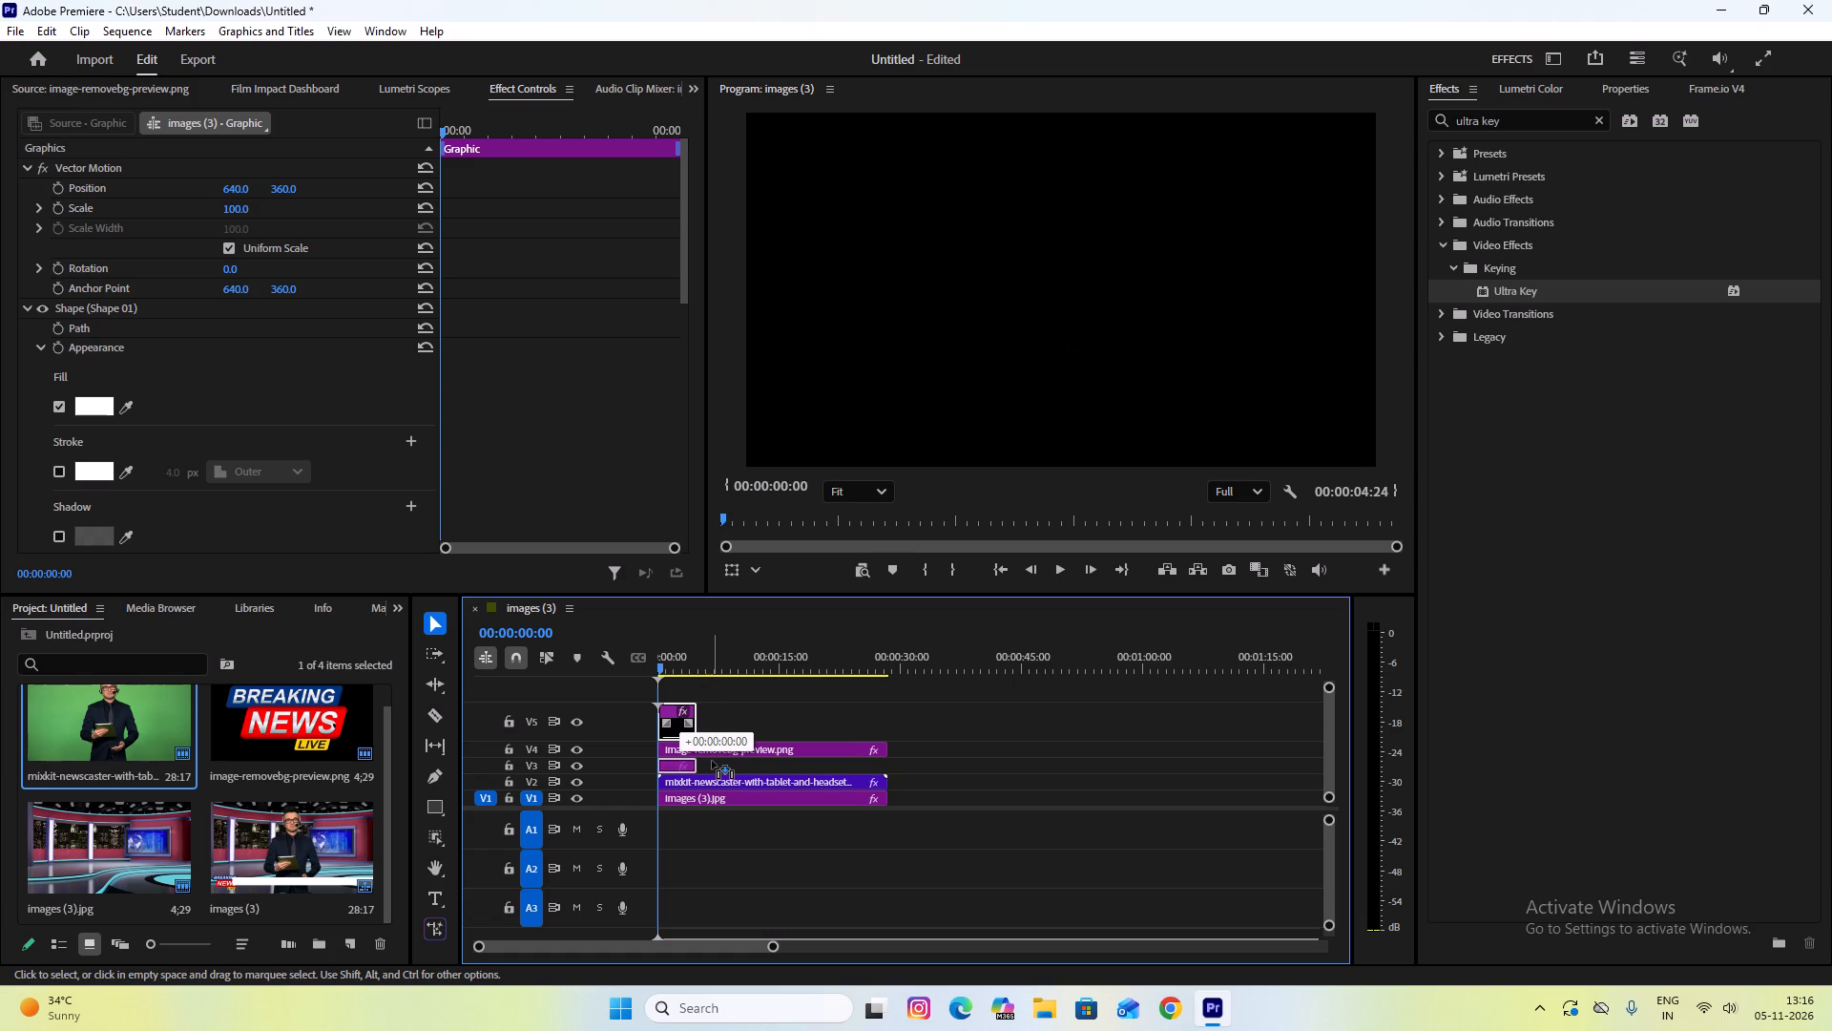
drag(712, 761, 726, 762)
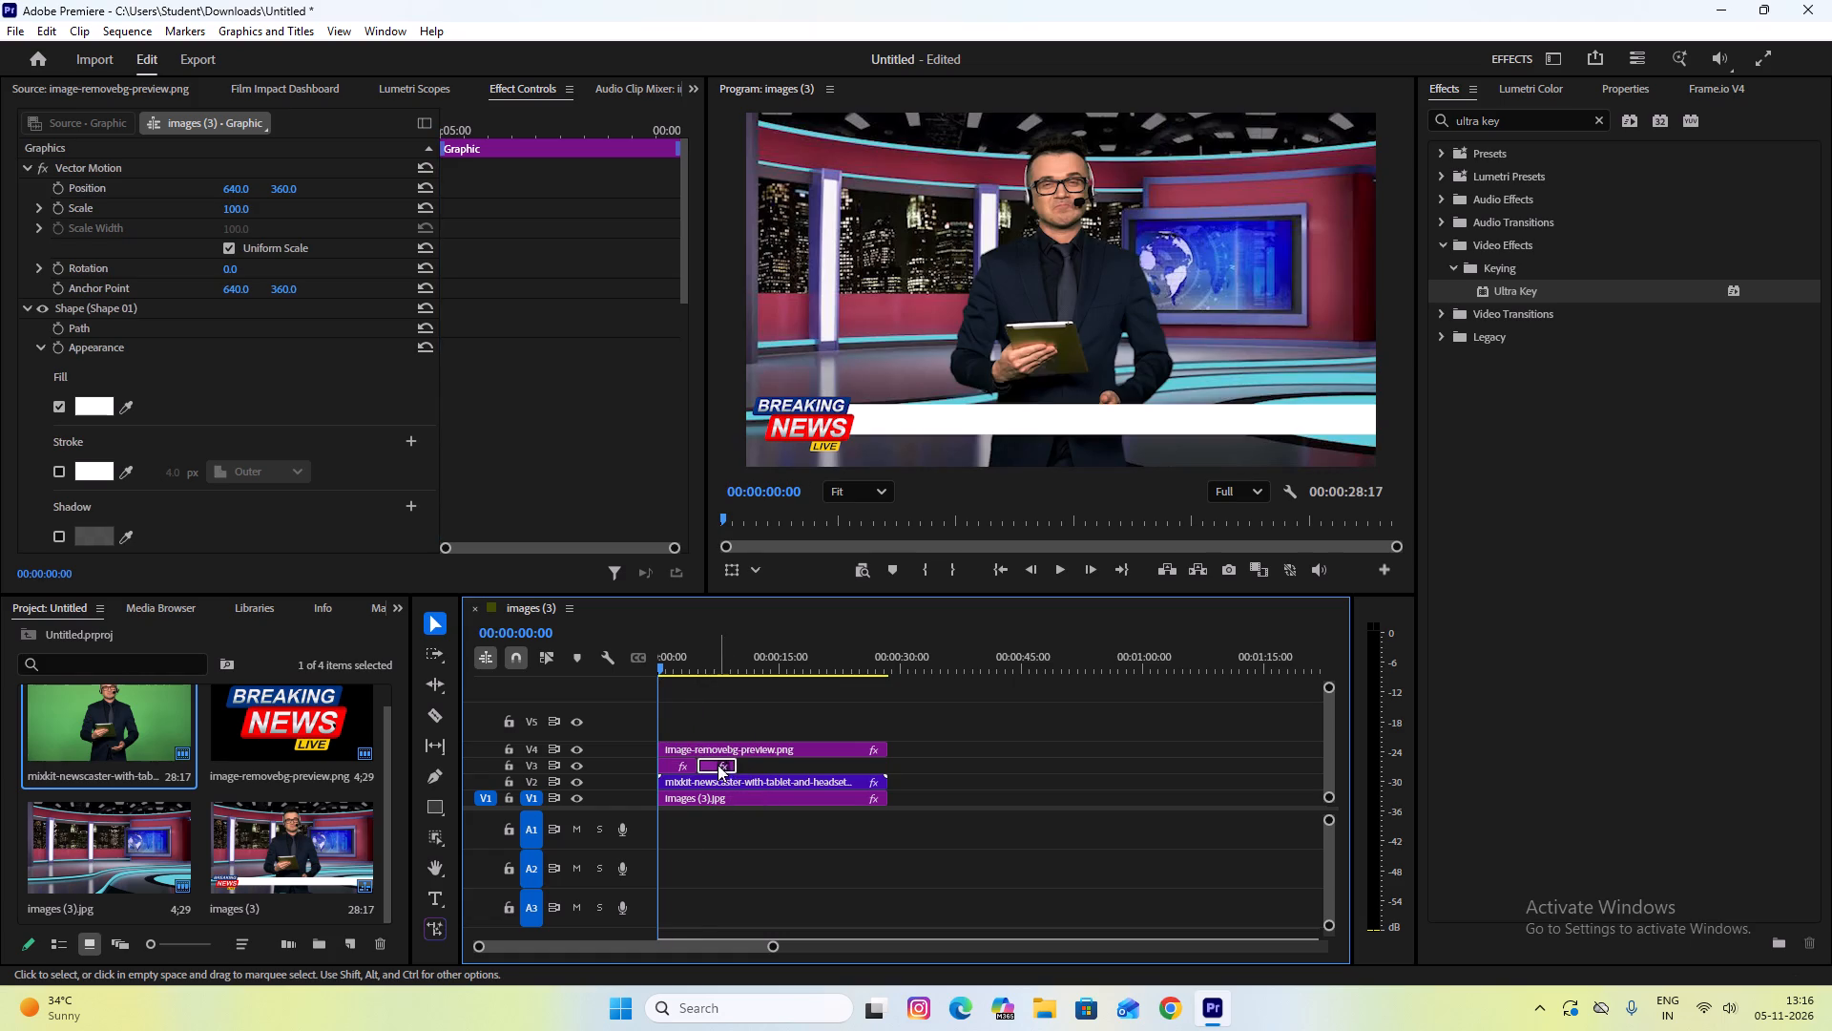
Move the logo clip up to V5 and place the bar copy on V4 at the sequence start.
click(711, 767)
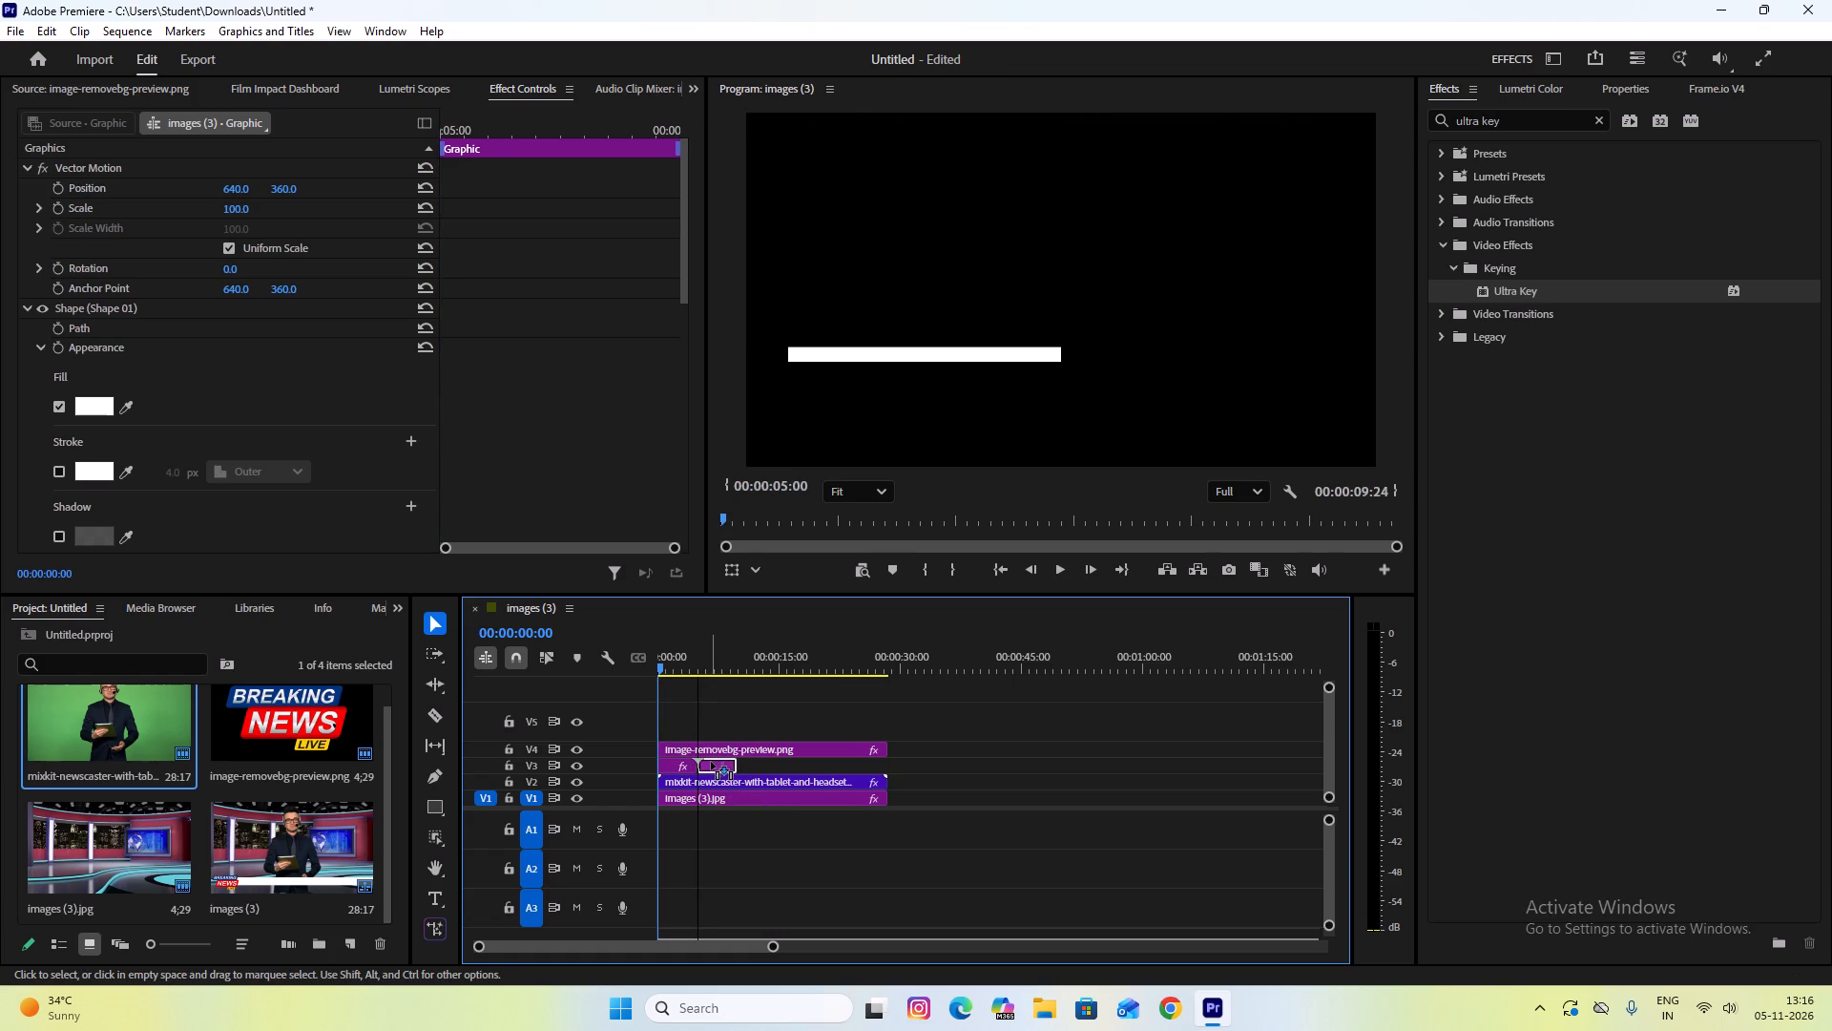
drag(732, 747, 732, 732)
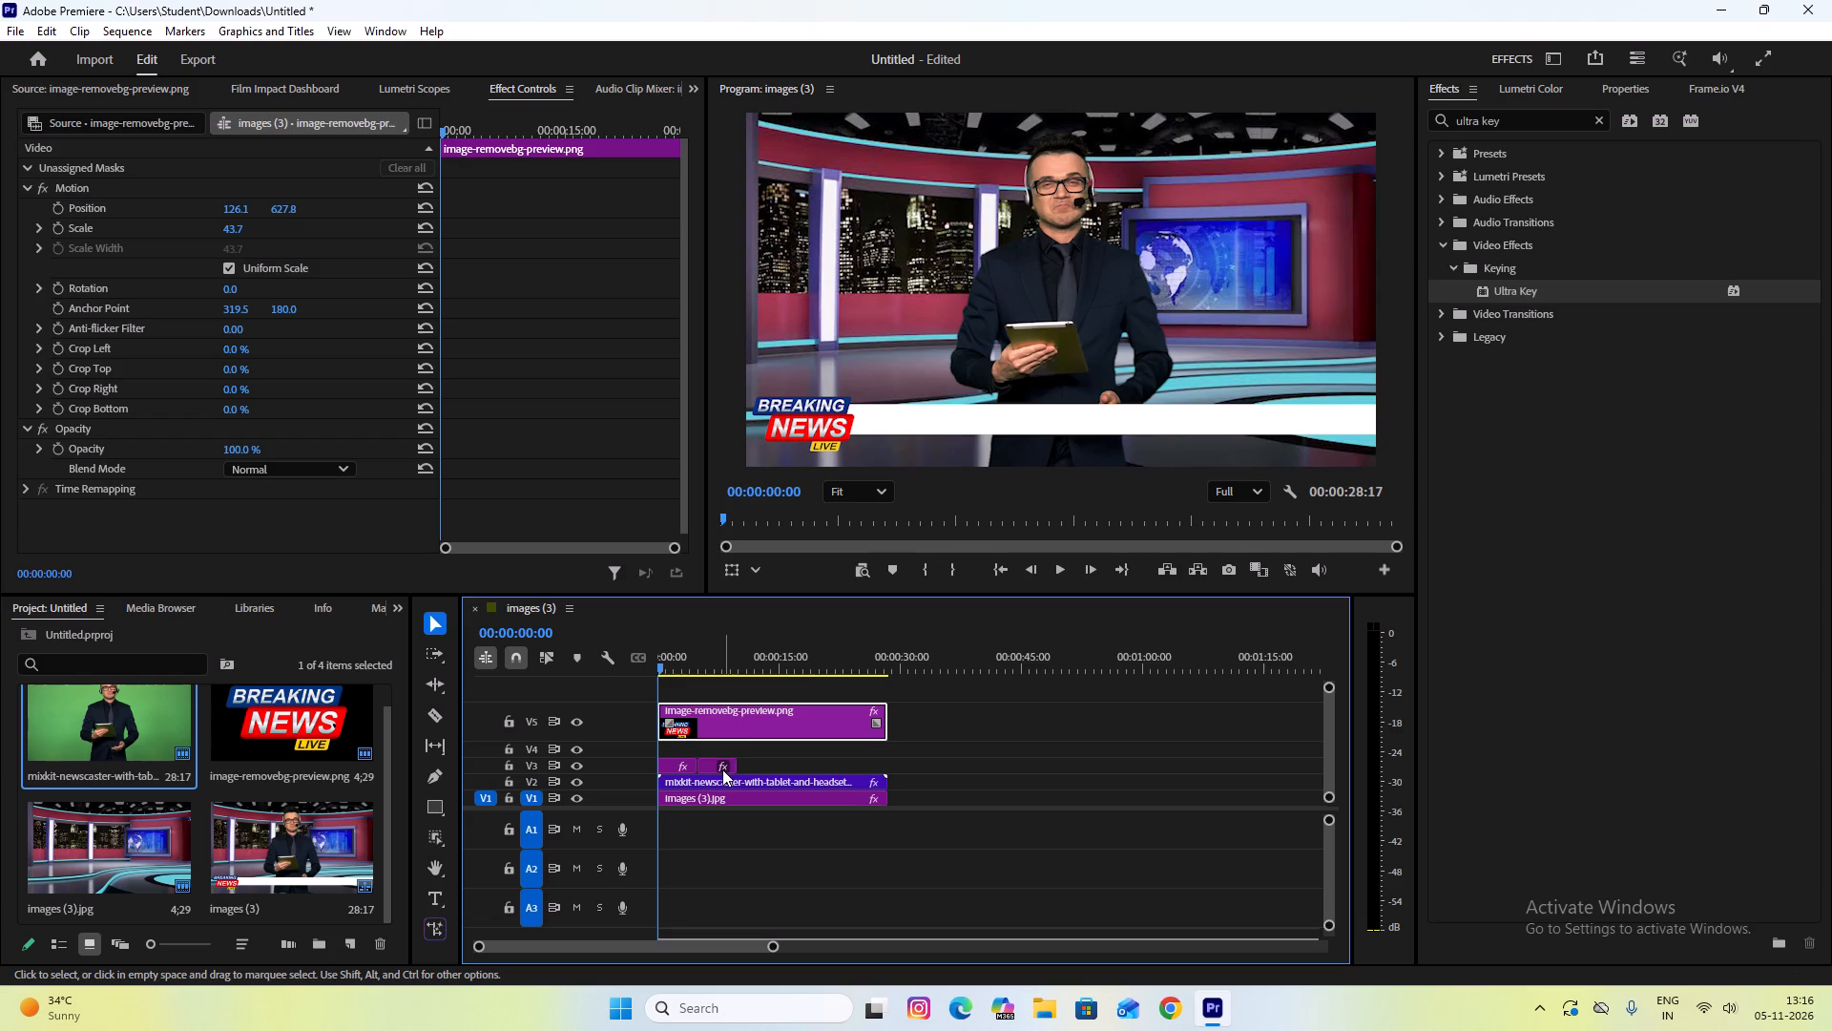
drag(711, 768, 691, 745)
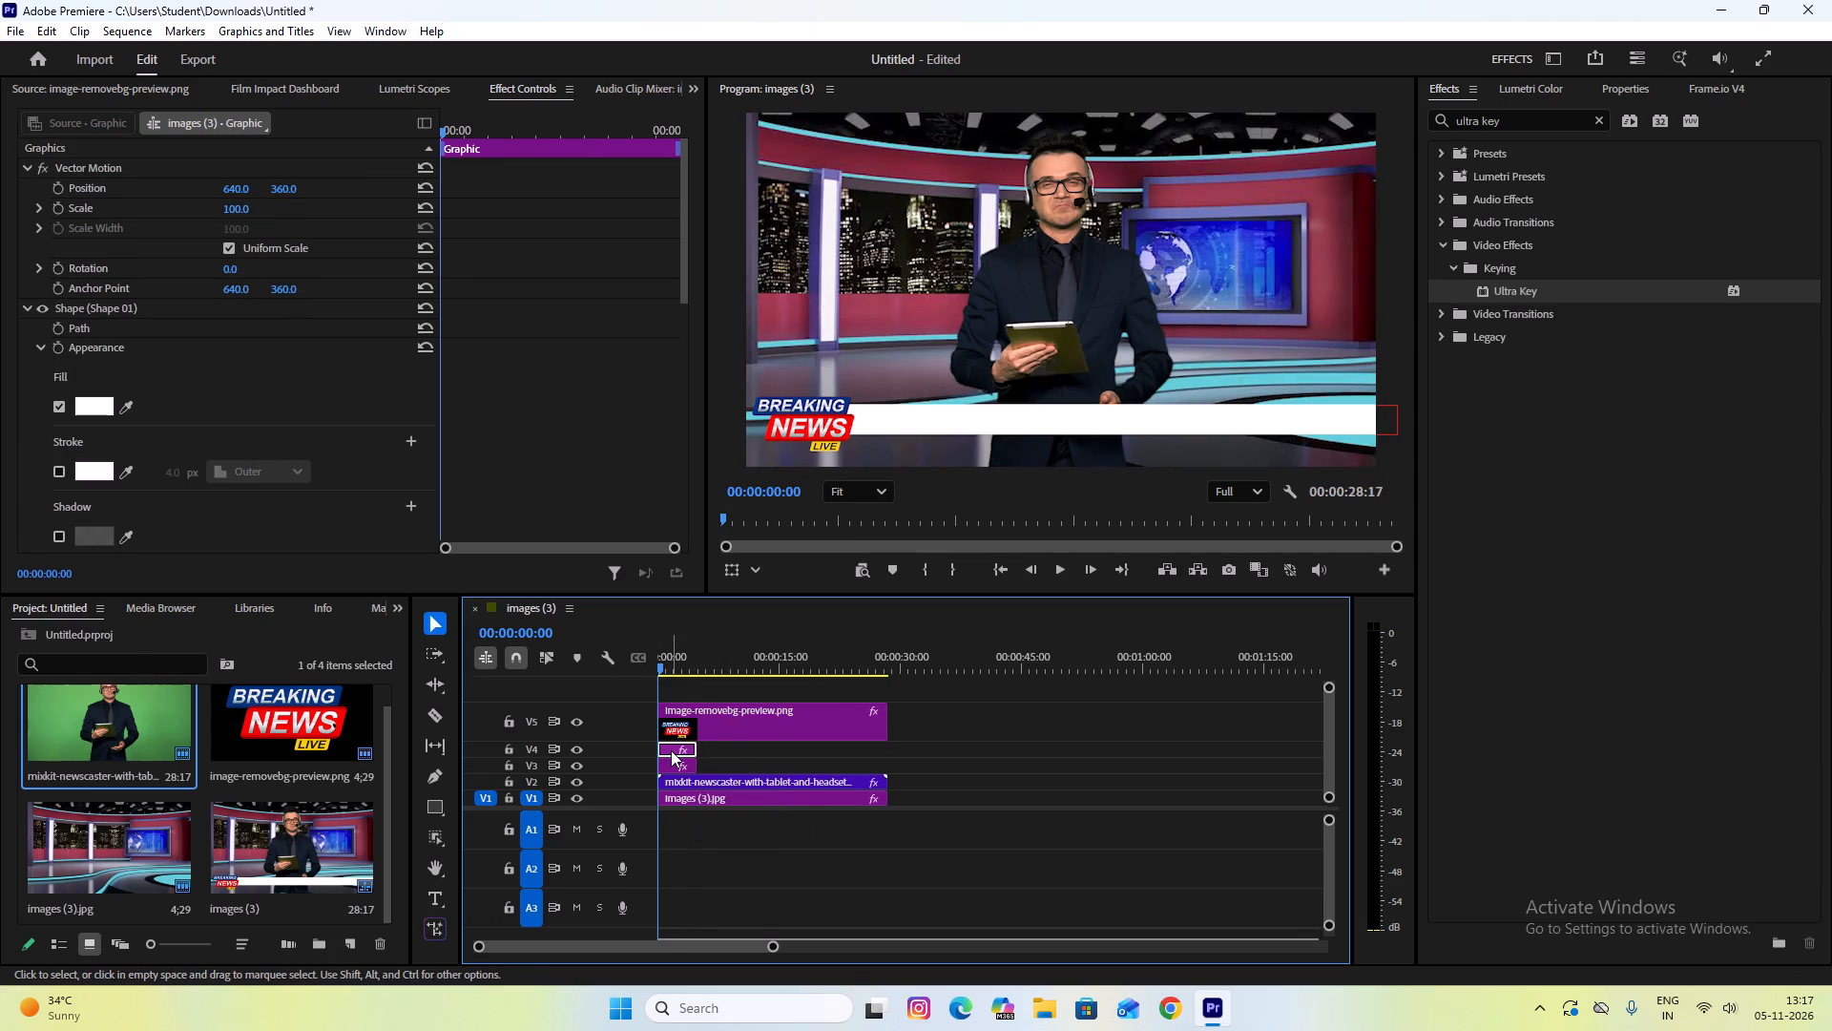
Move the V4 bar copy up across the newscaster's tablet and reduce its height to a thin strip.
click(671, 750)
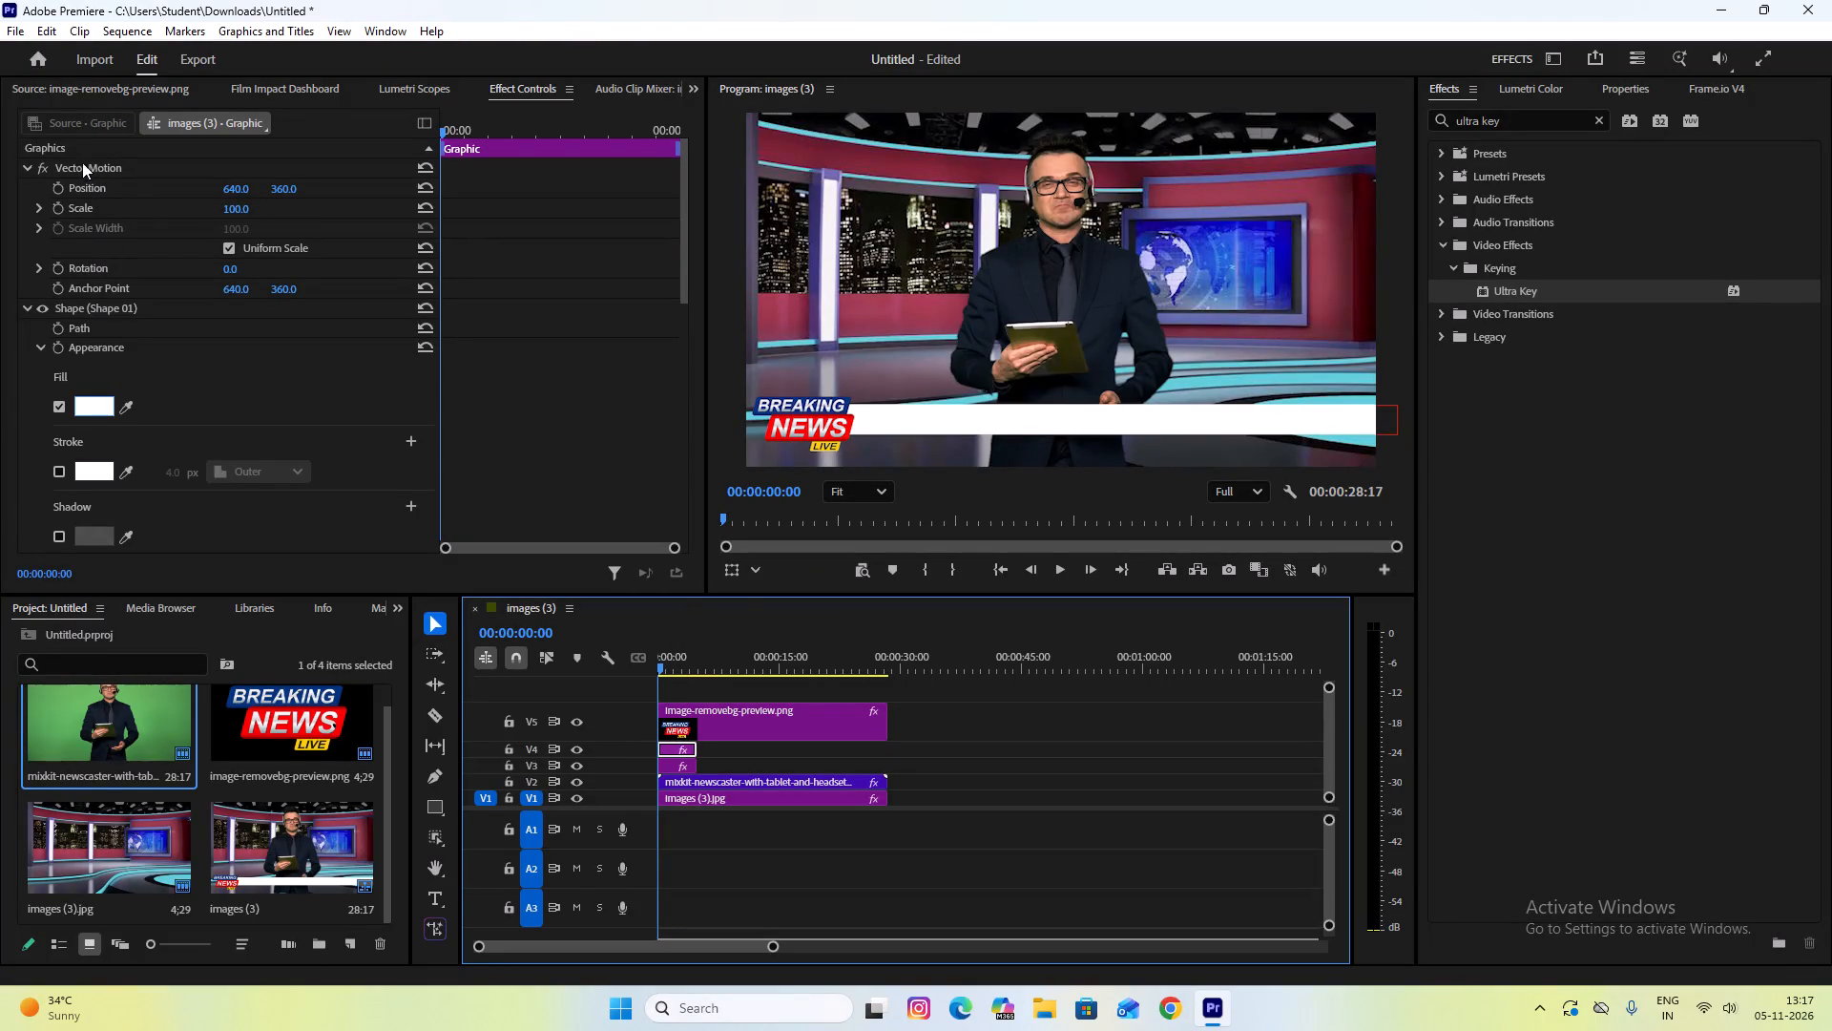
scroll(95, 333, up, 7)
click(1057, 420)
drag(1057, 414, 1055, 334)
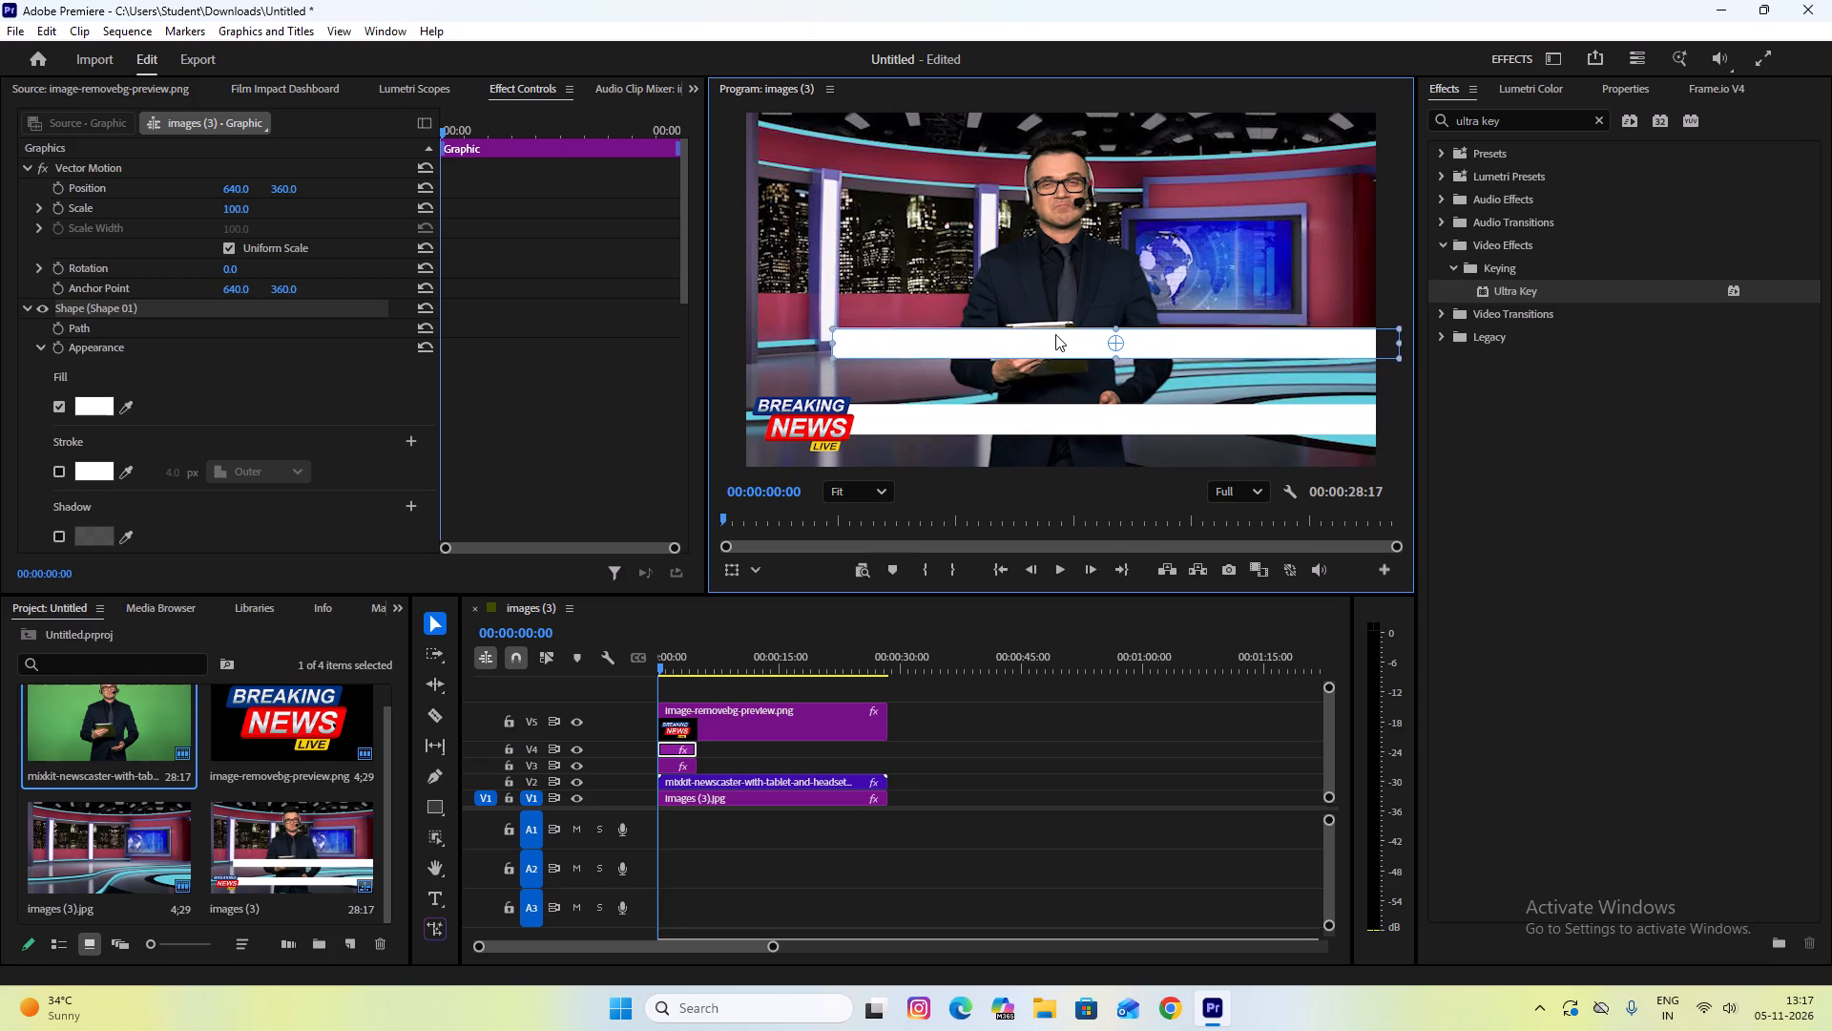
drag(1055, 334, 1047, 326)
drag(1103, 347, 1103, 335)
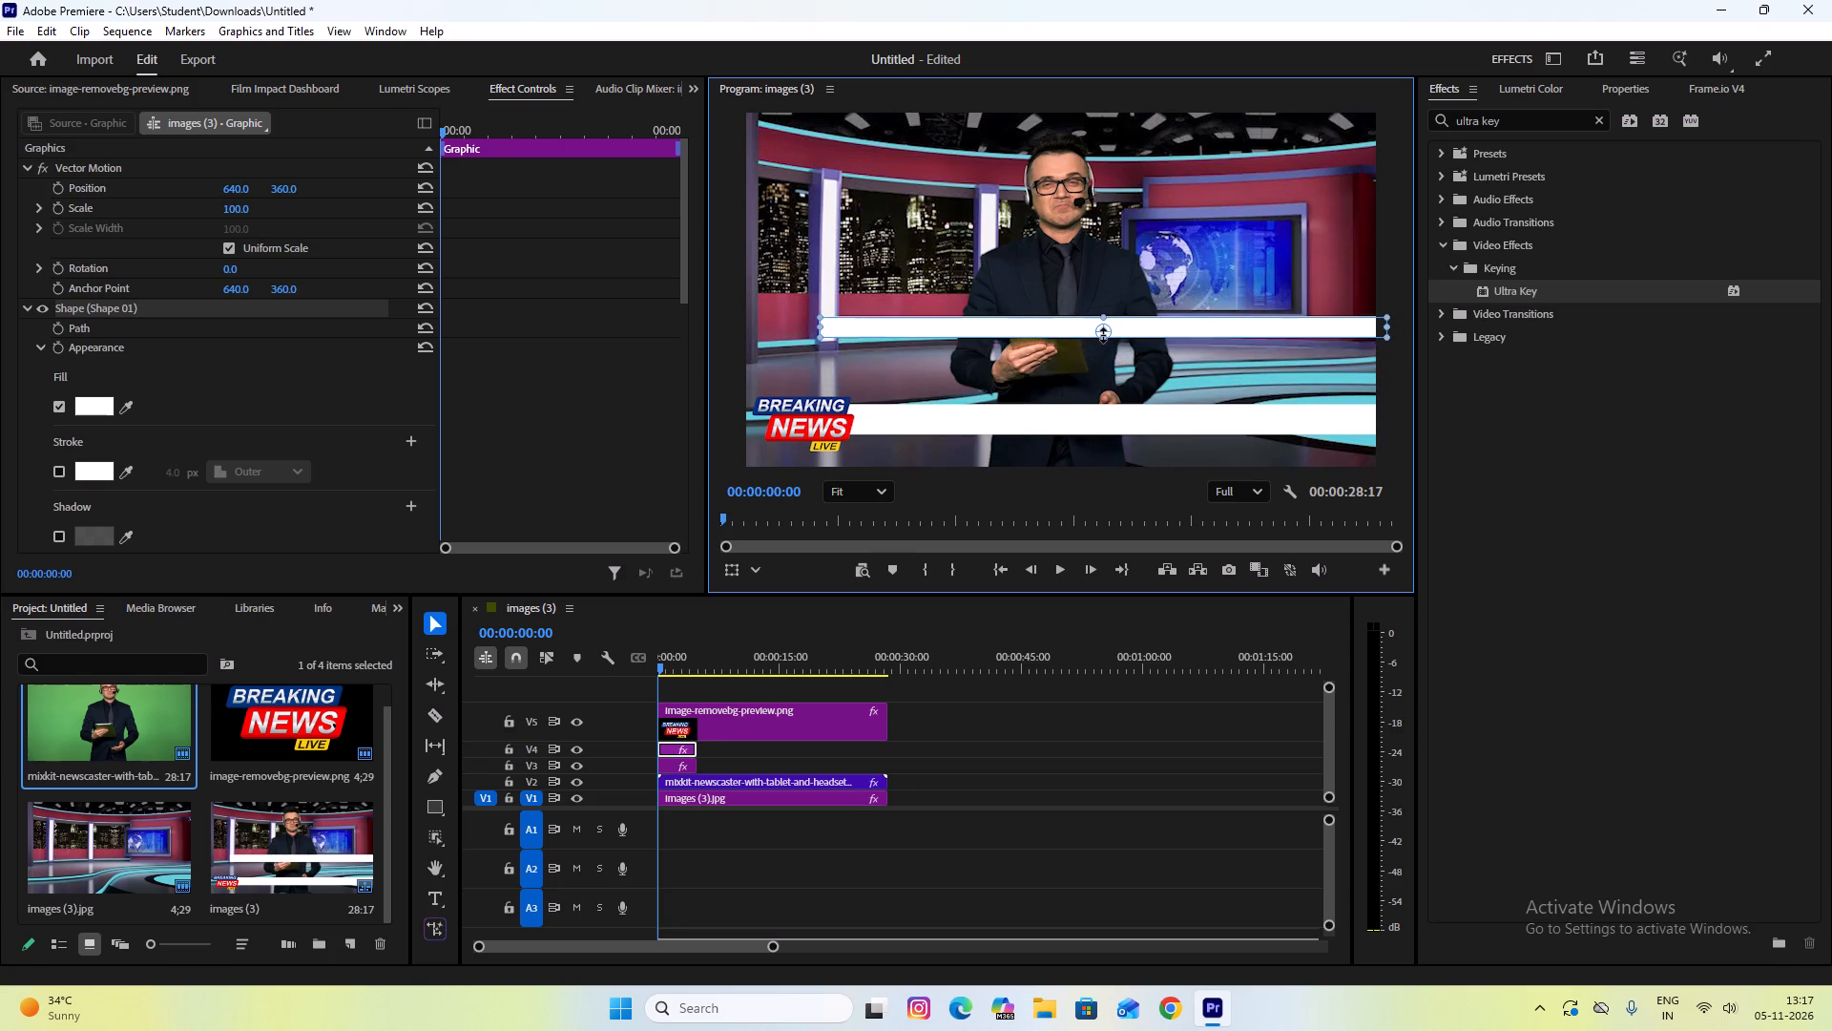
drag(1103, 335, 1105, 329)
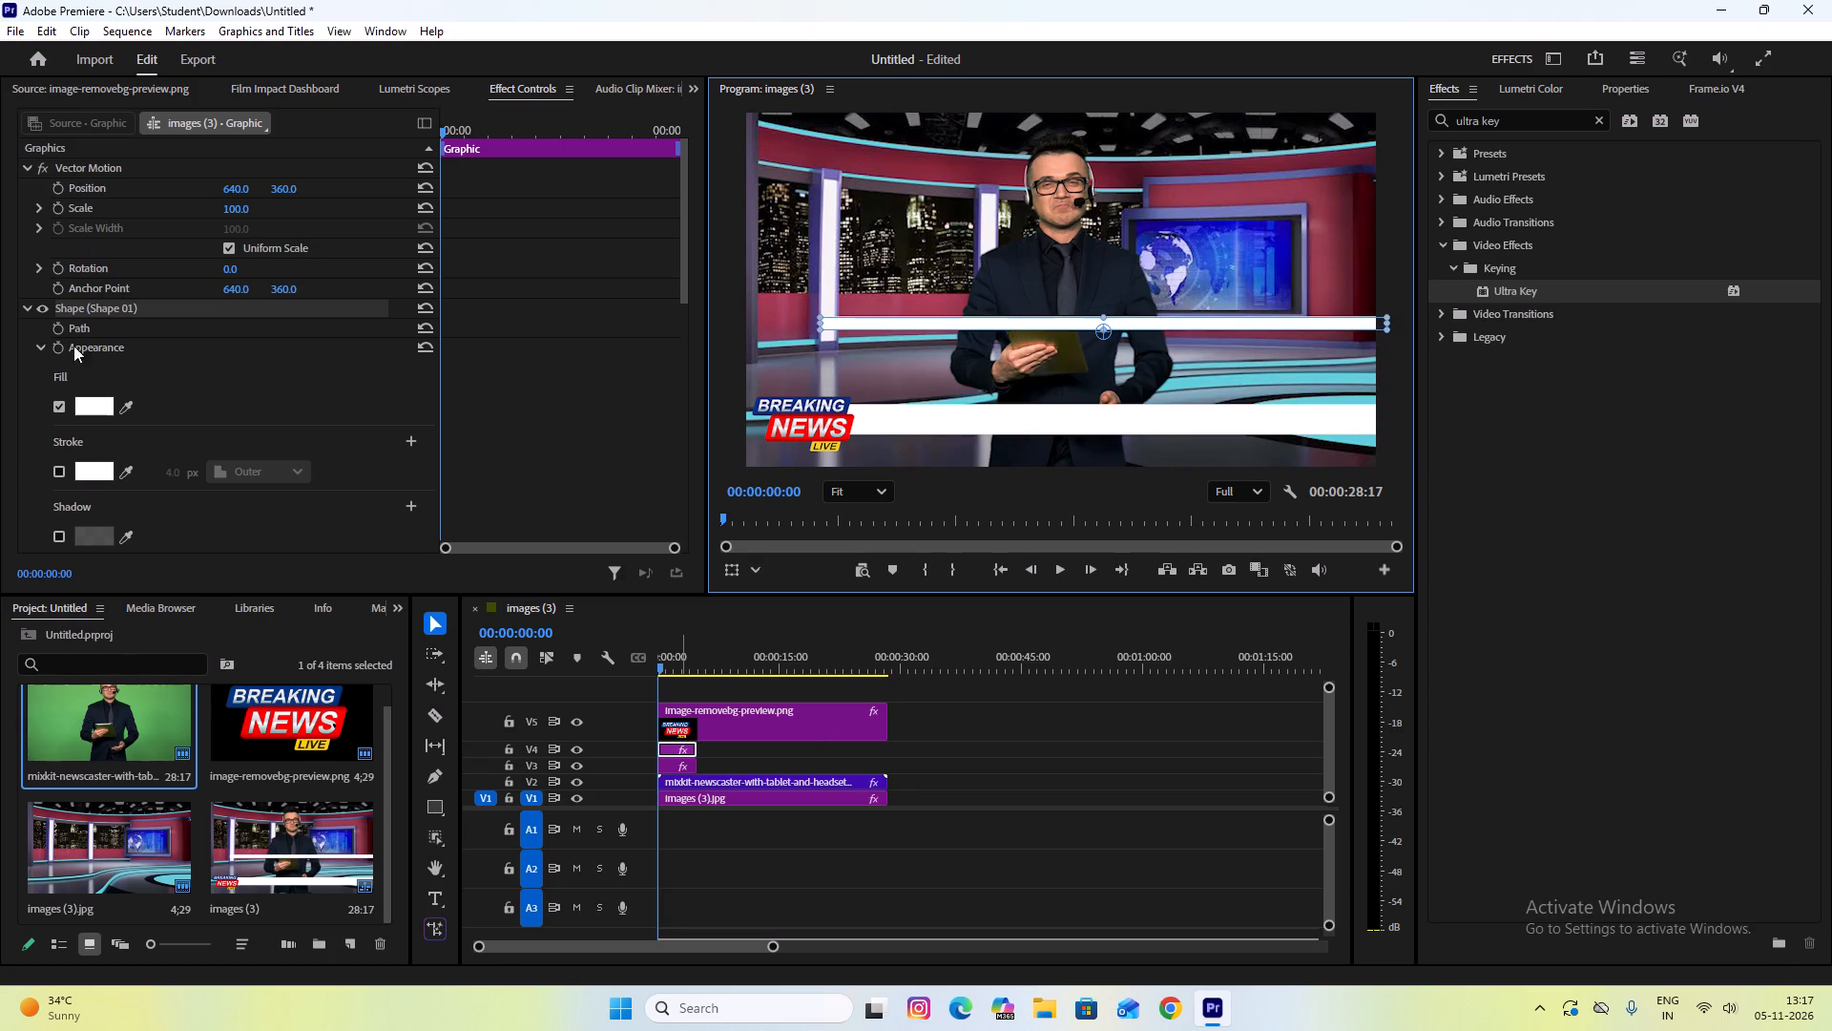
Set the thin strip's fill to the dark blue 00327C sampled from the BREAKING NEWS logo.
click(89, 400)
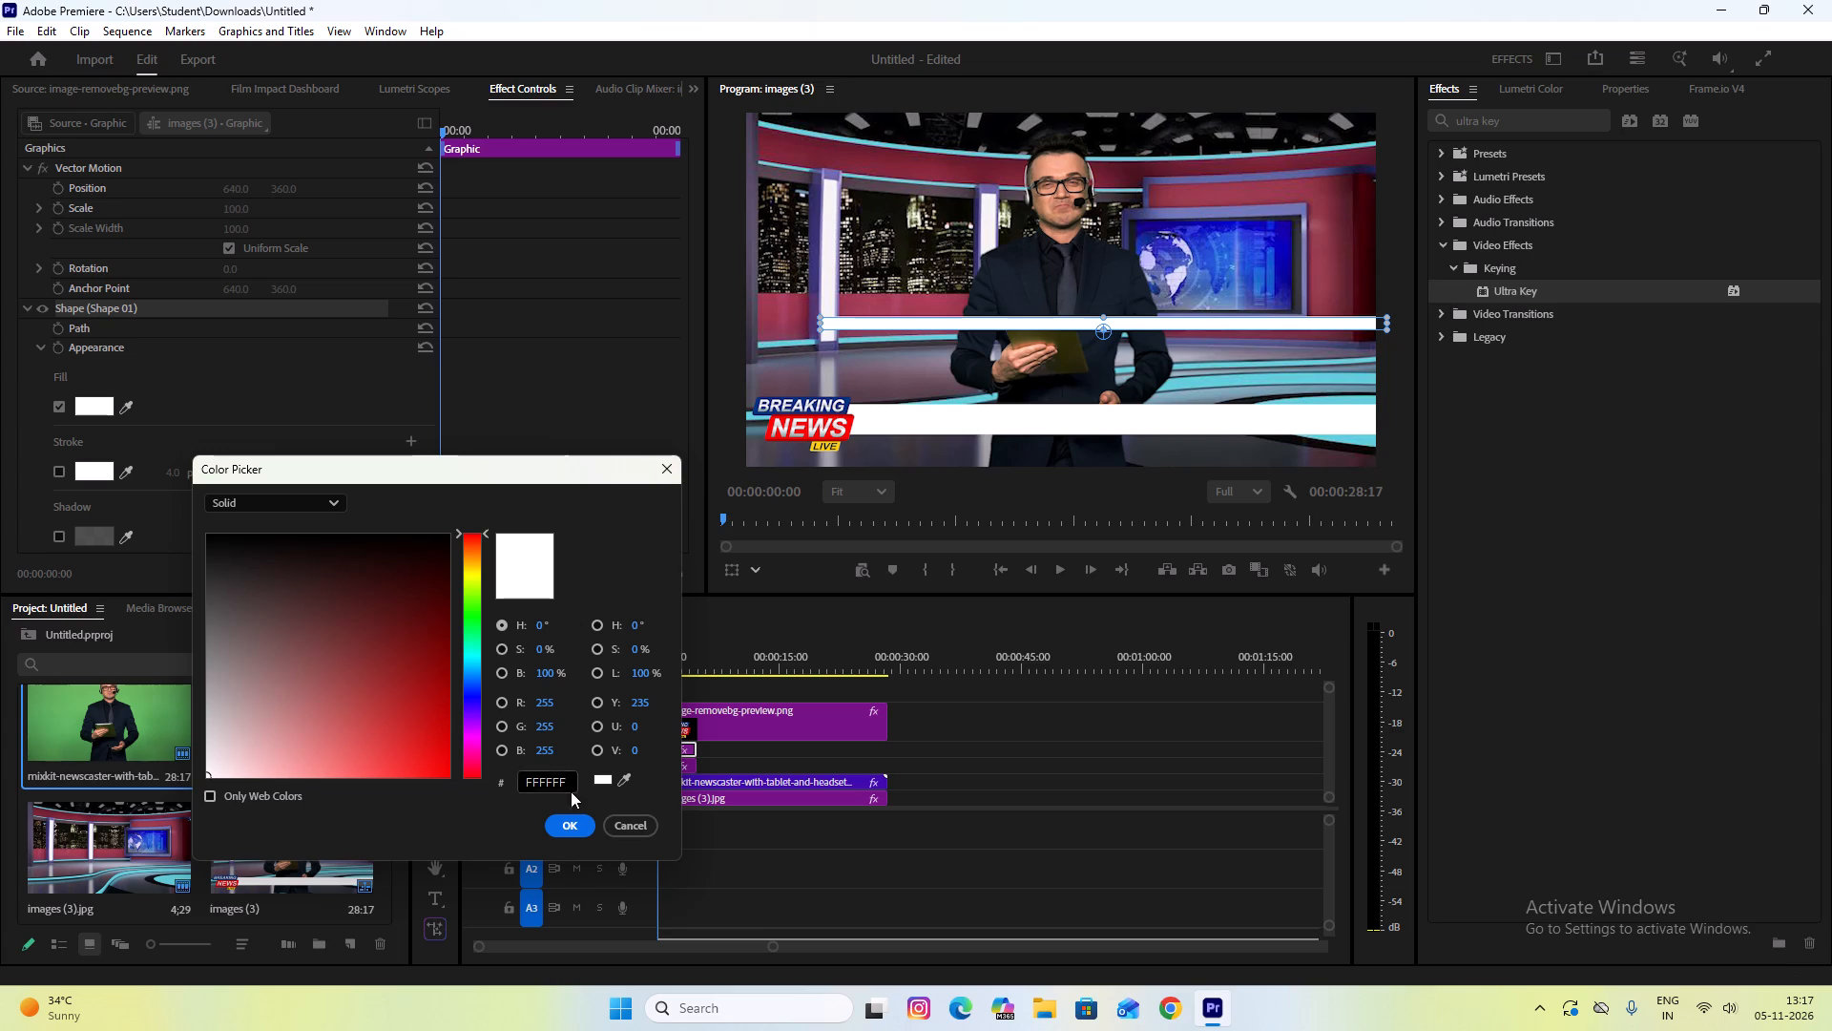
click(624, 775)
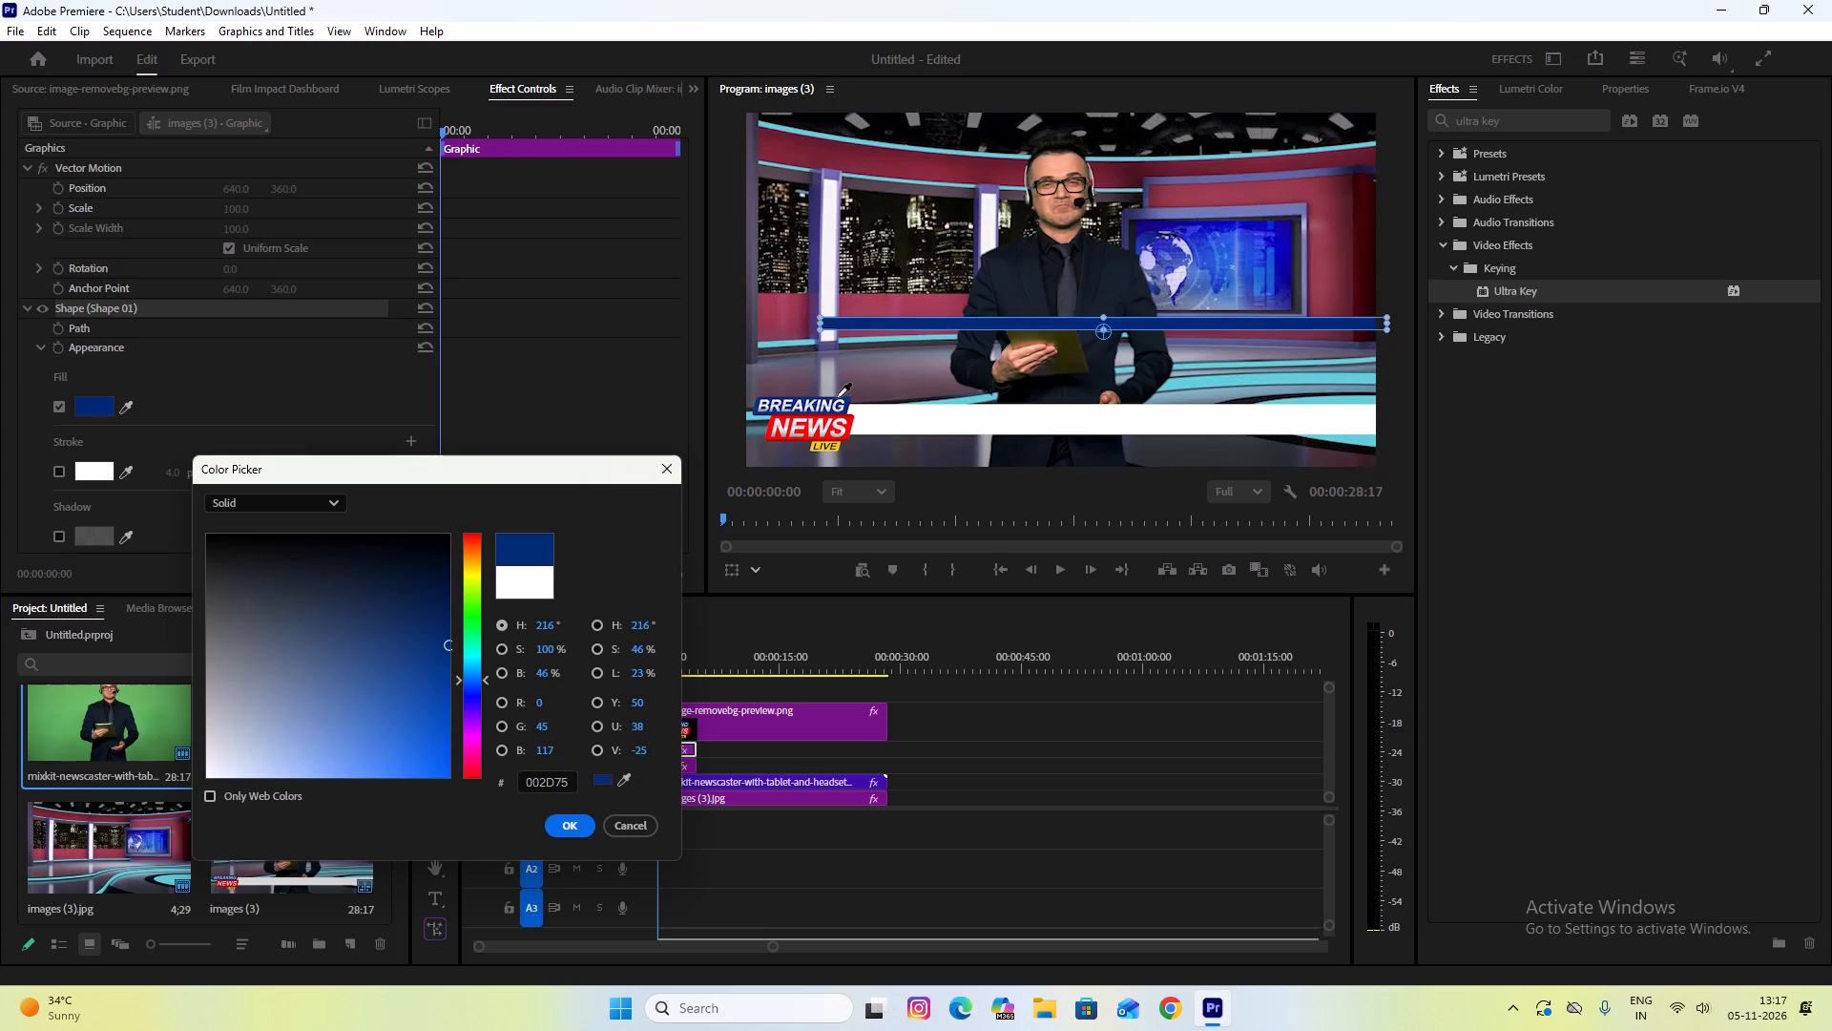
click(848, 398)
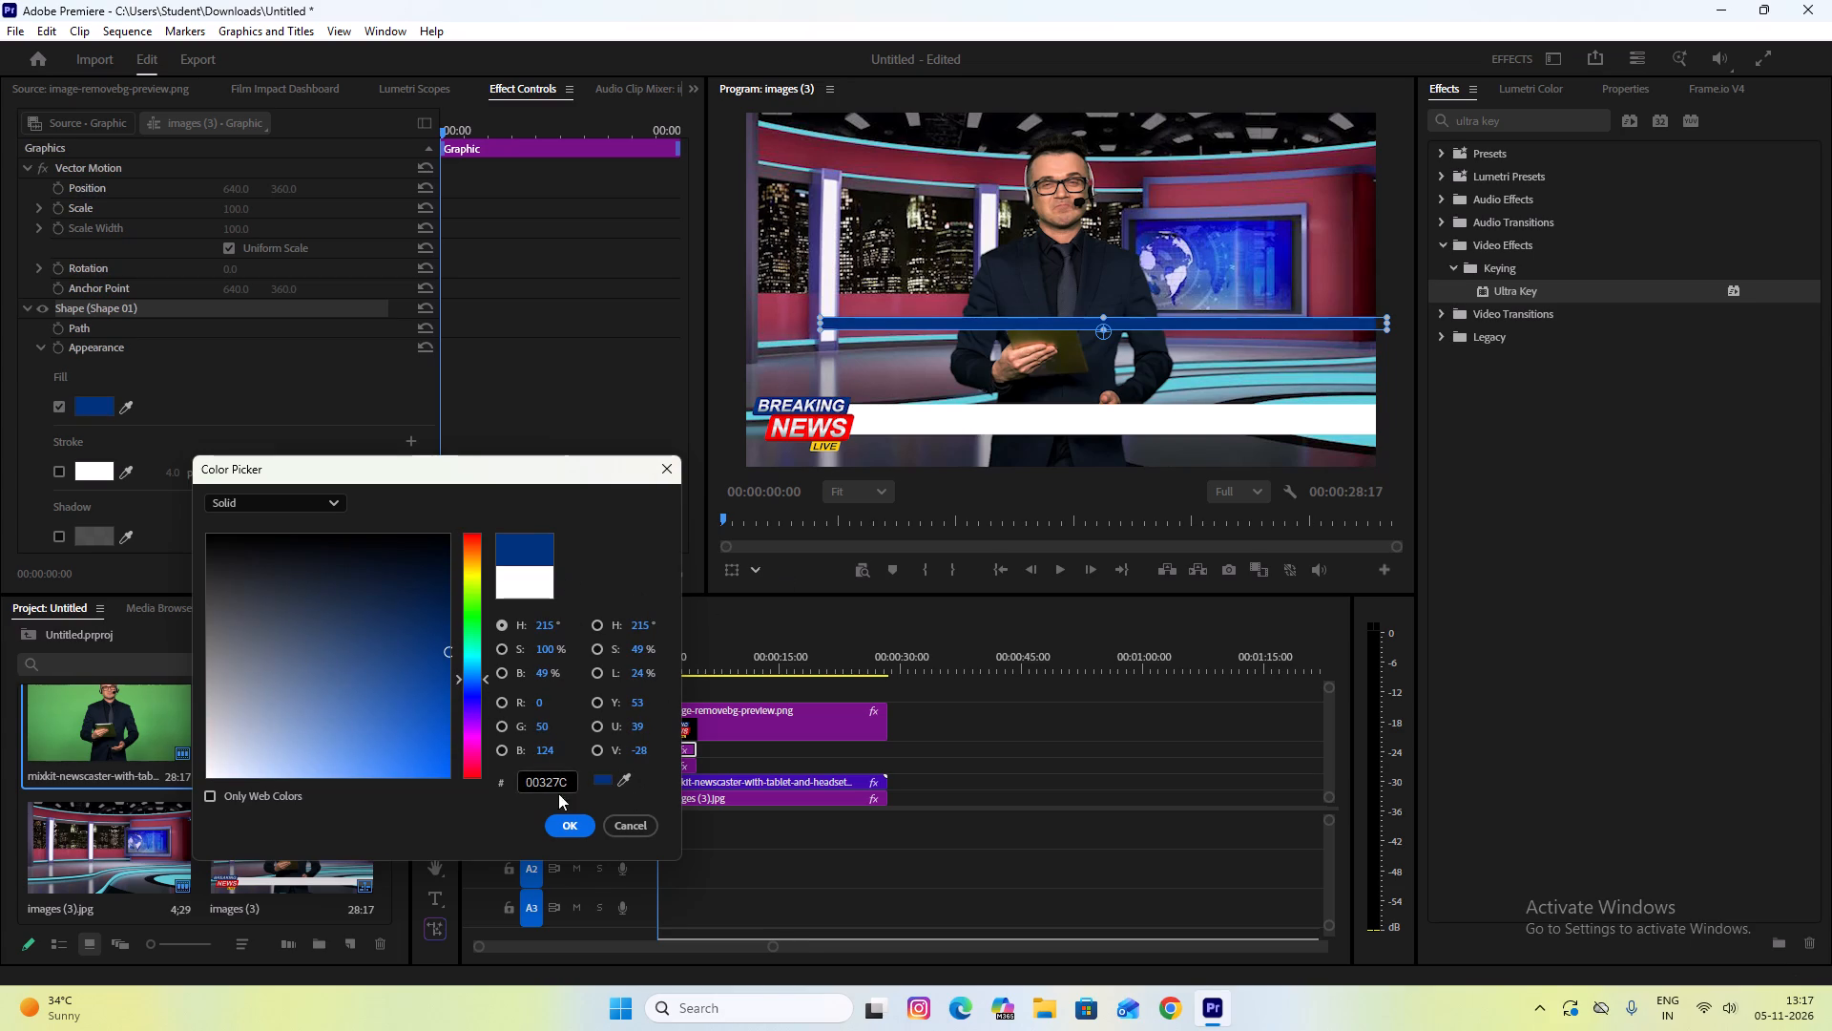
click(564, 821)
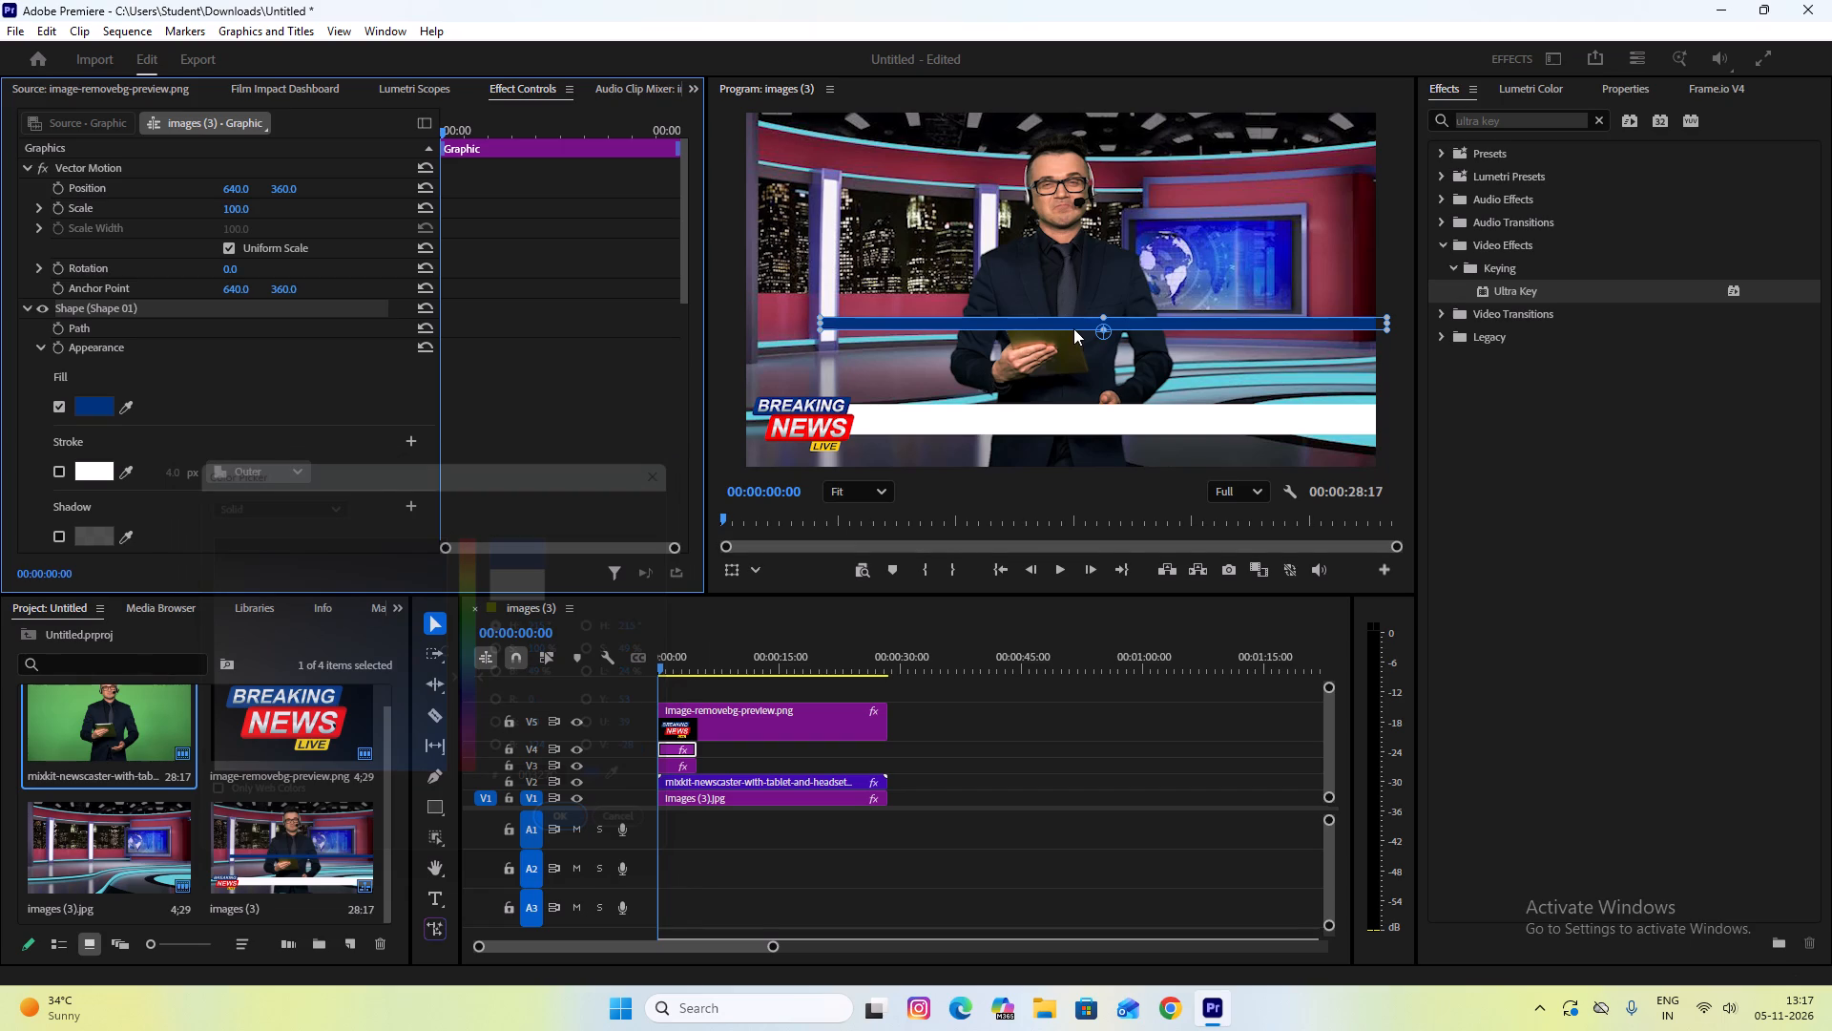
Move the dark blue strip down onto the top edge of the white bar, beside the BREAKING NEWS logo.
drag(1073, 325, 1083, 408)
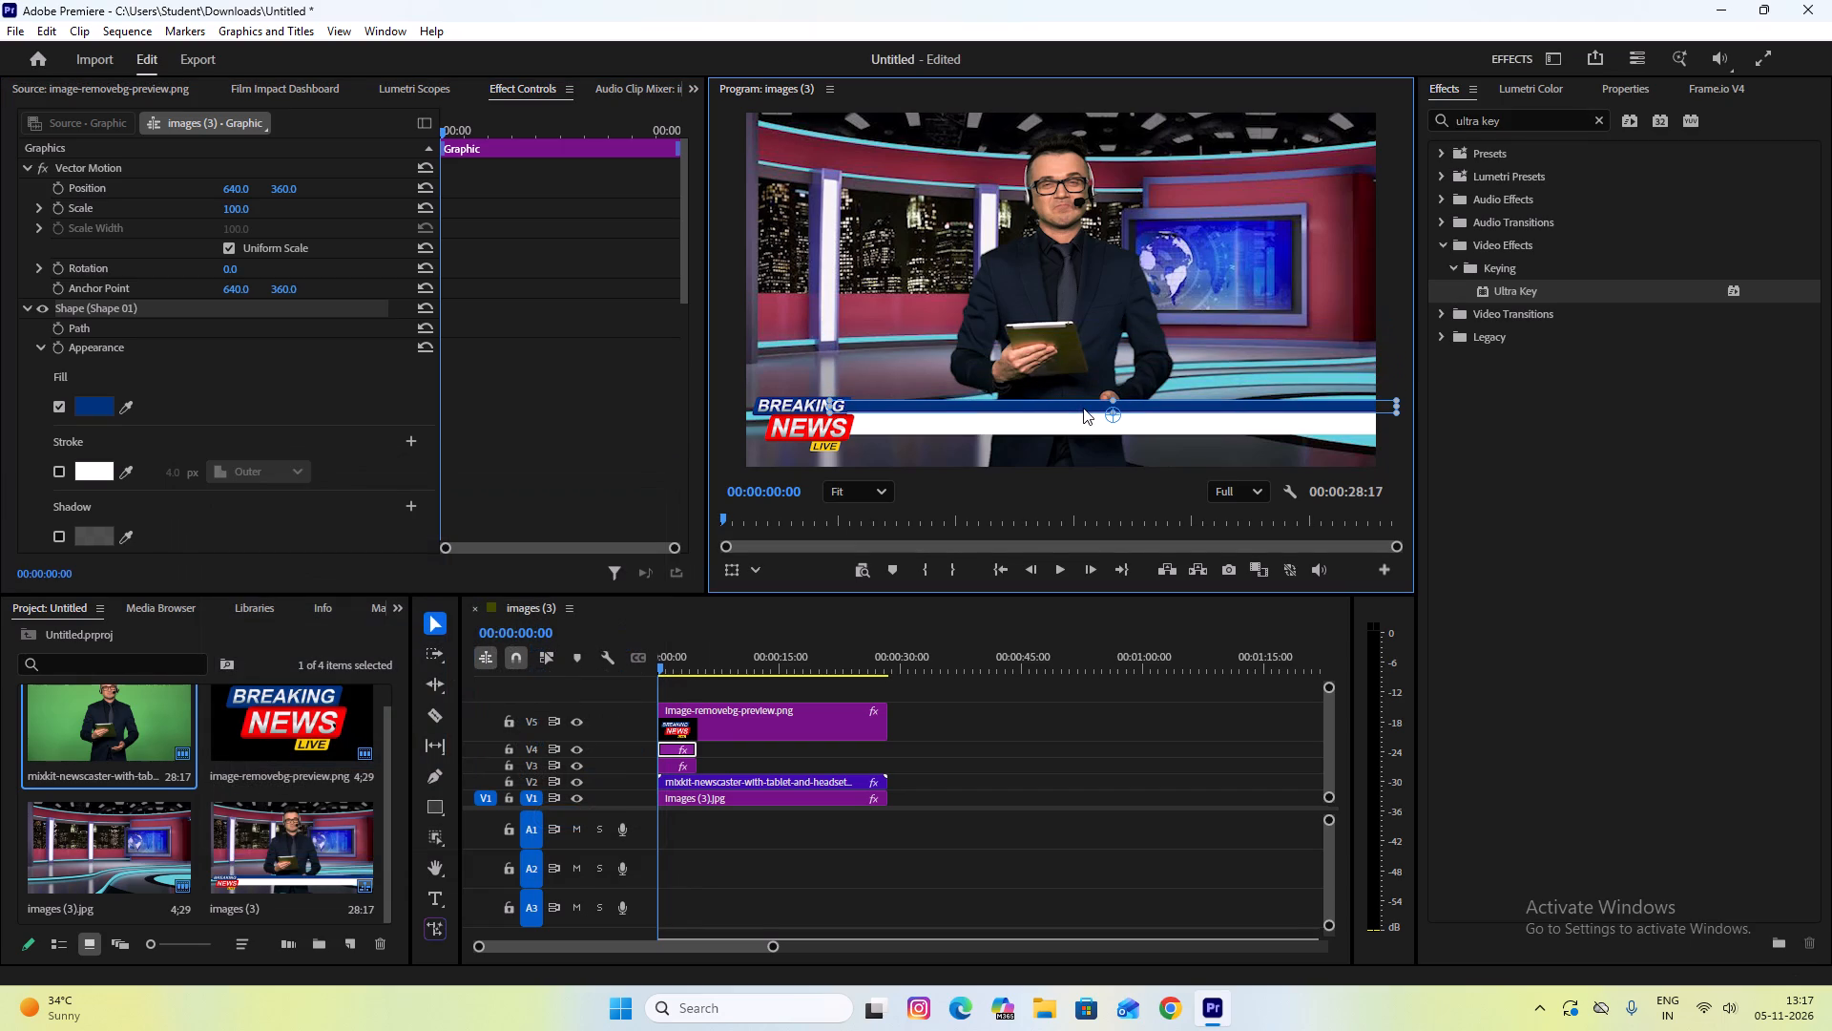
drag(1083, 408, 1085, 400)
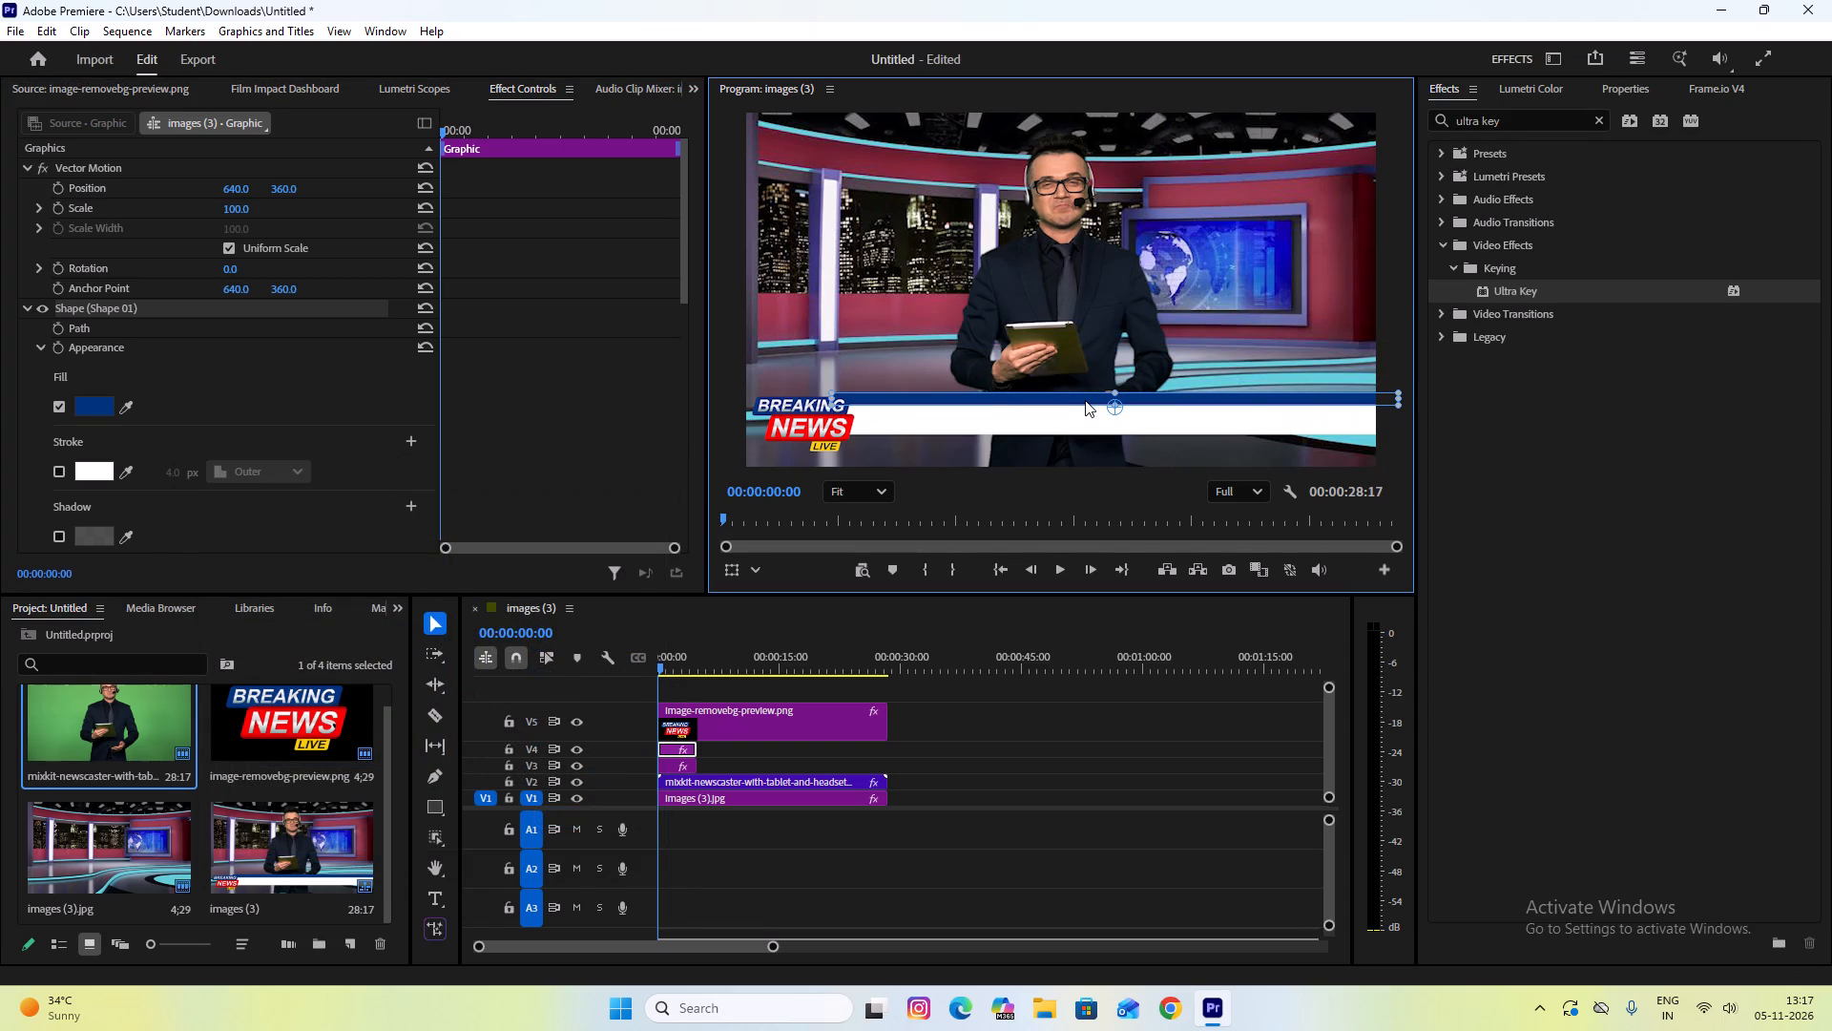
drag(1085, 400, 1085, 404)
click(914, 457)
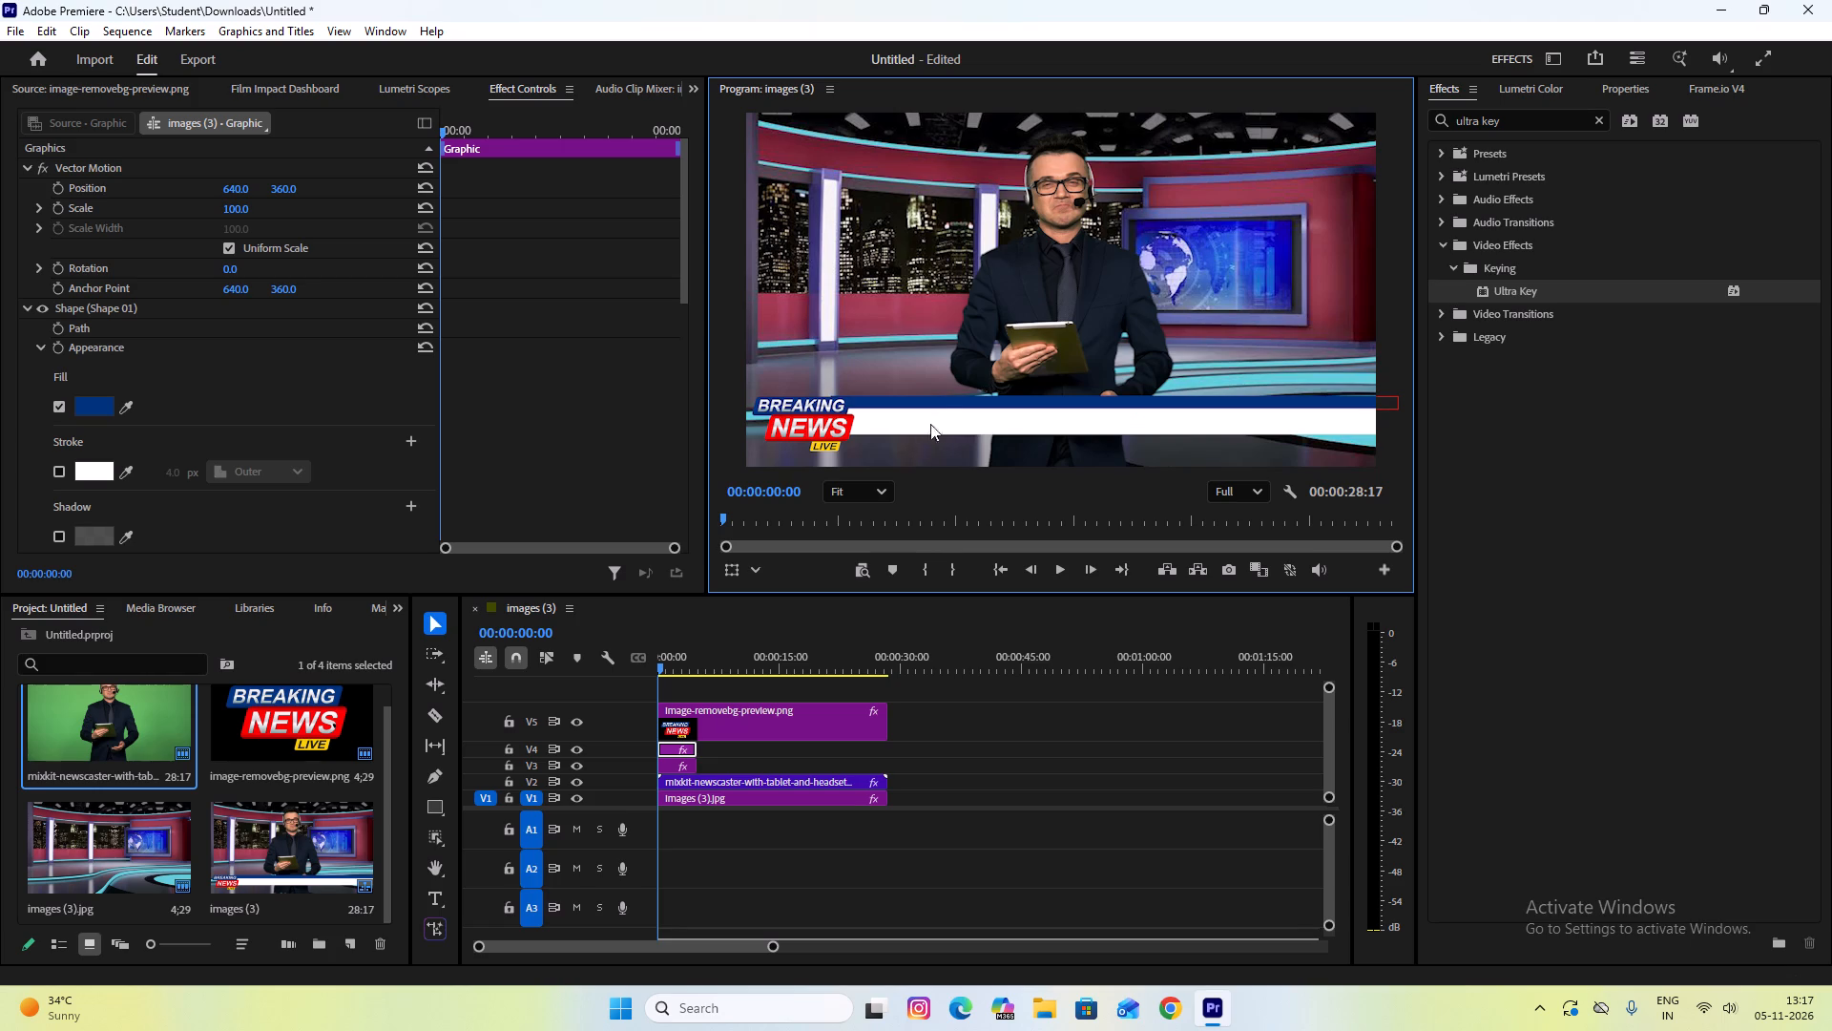
drag(947, 402, 947, 412)
click(949, 400)
click(1135, 275)
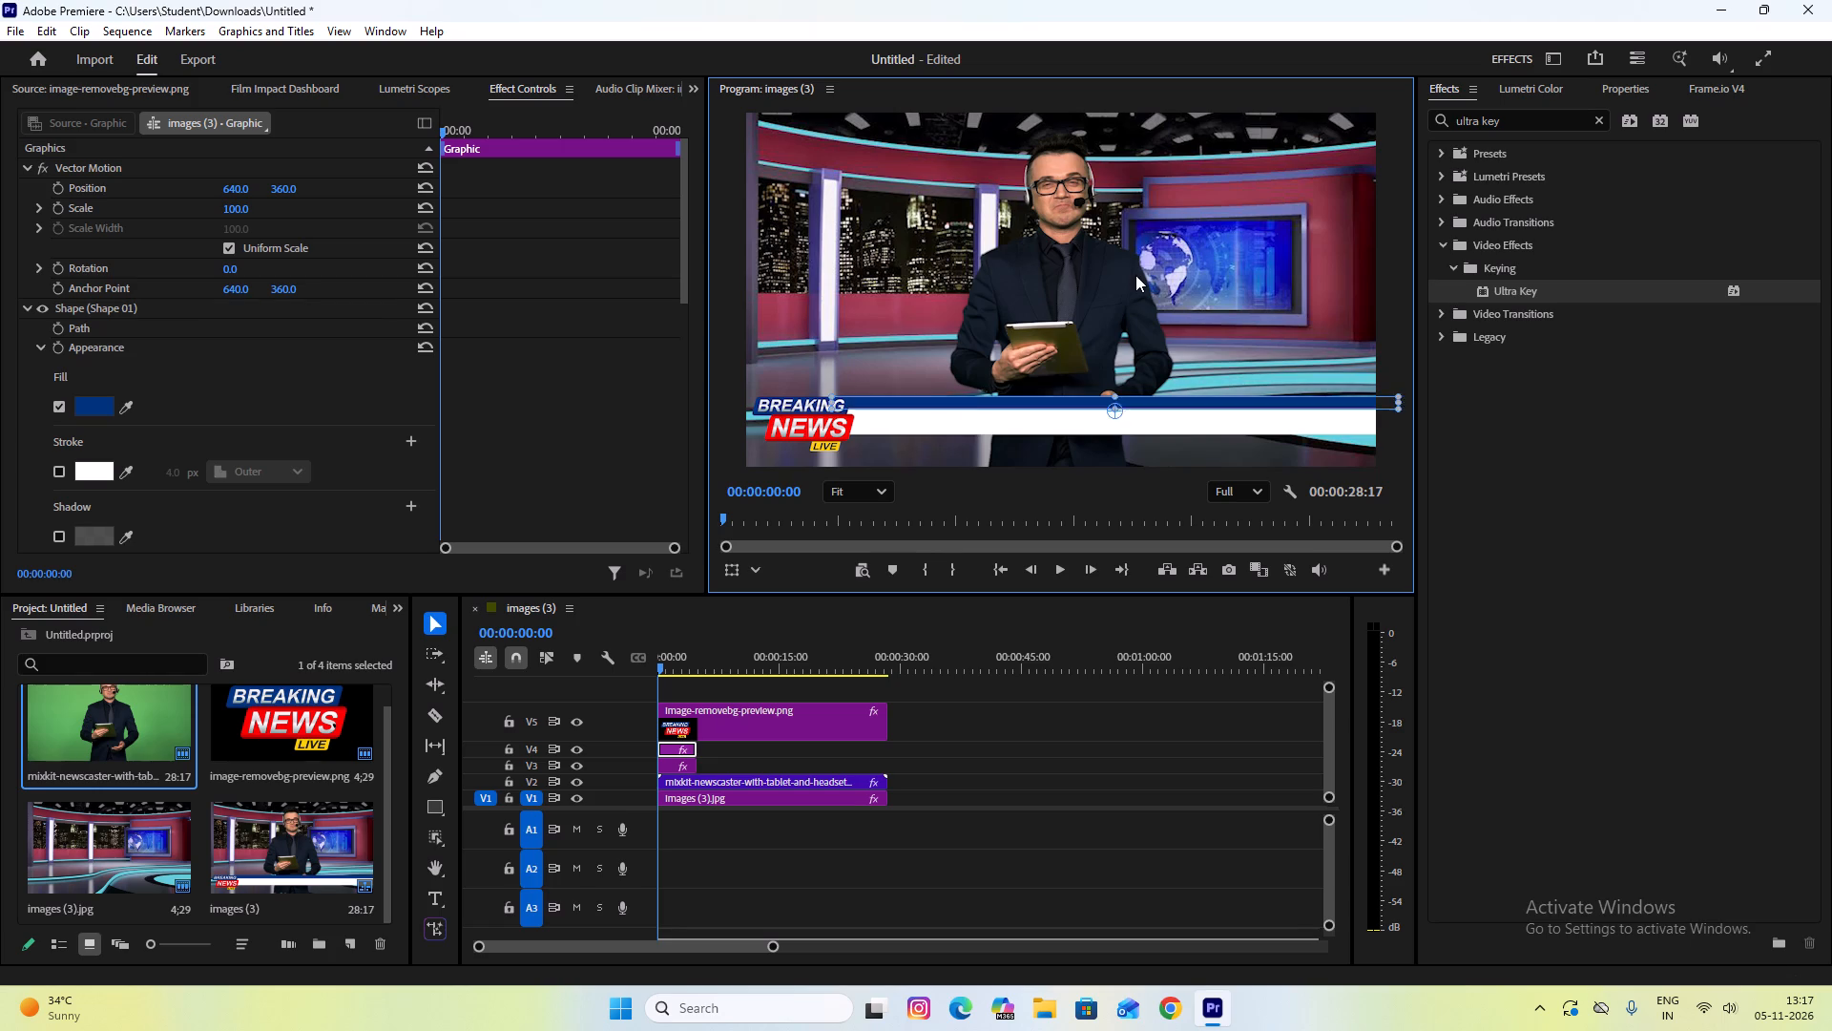
click(1009, 405)
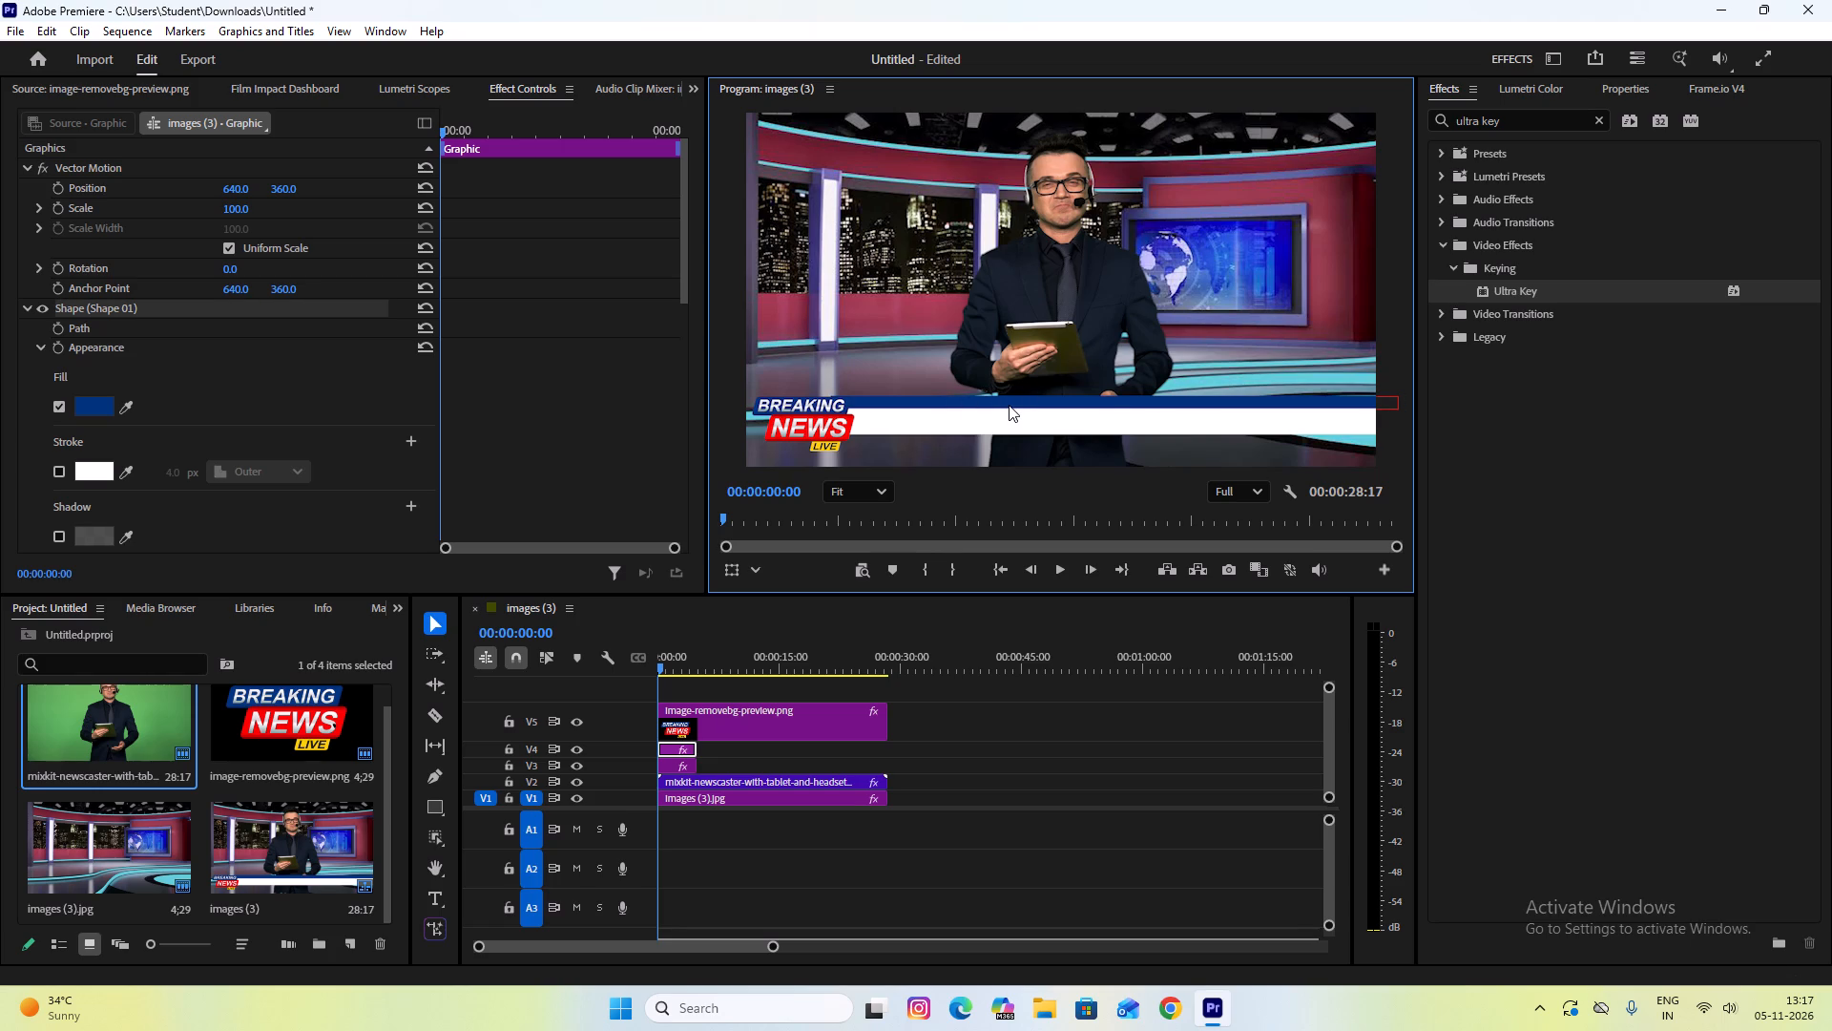
key(Down)
key(Down)
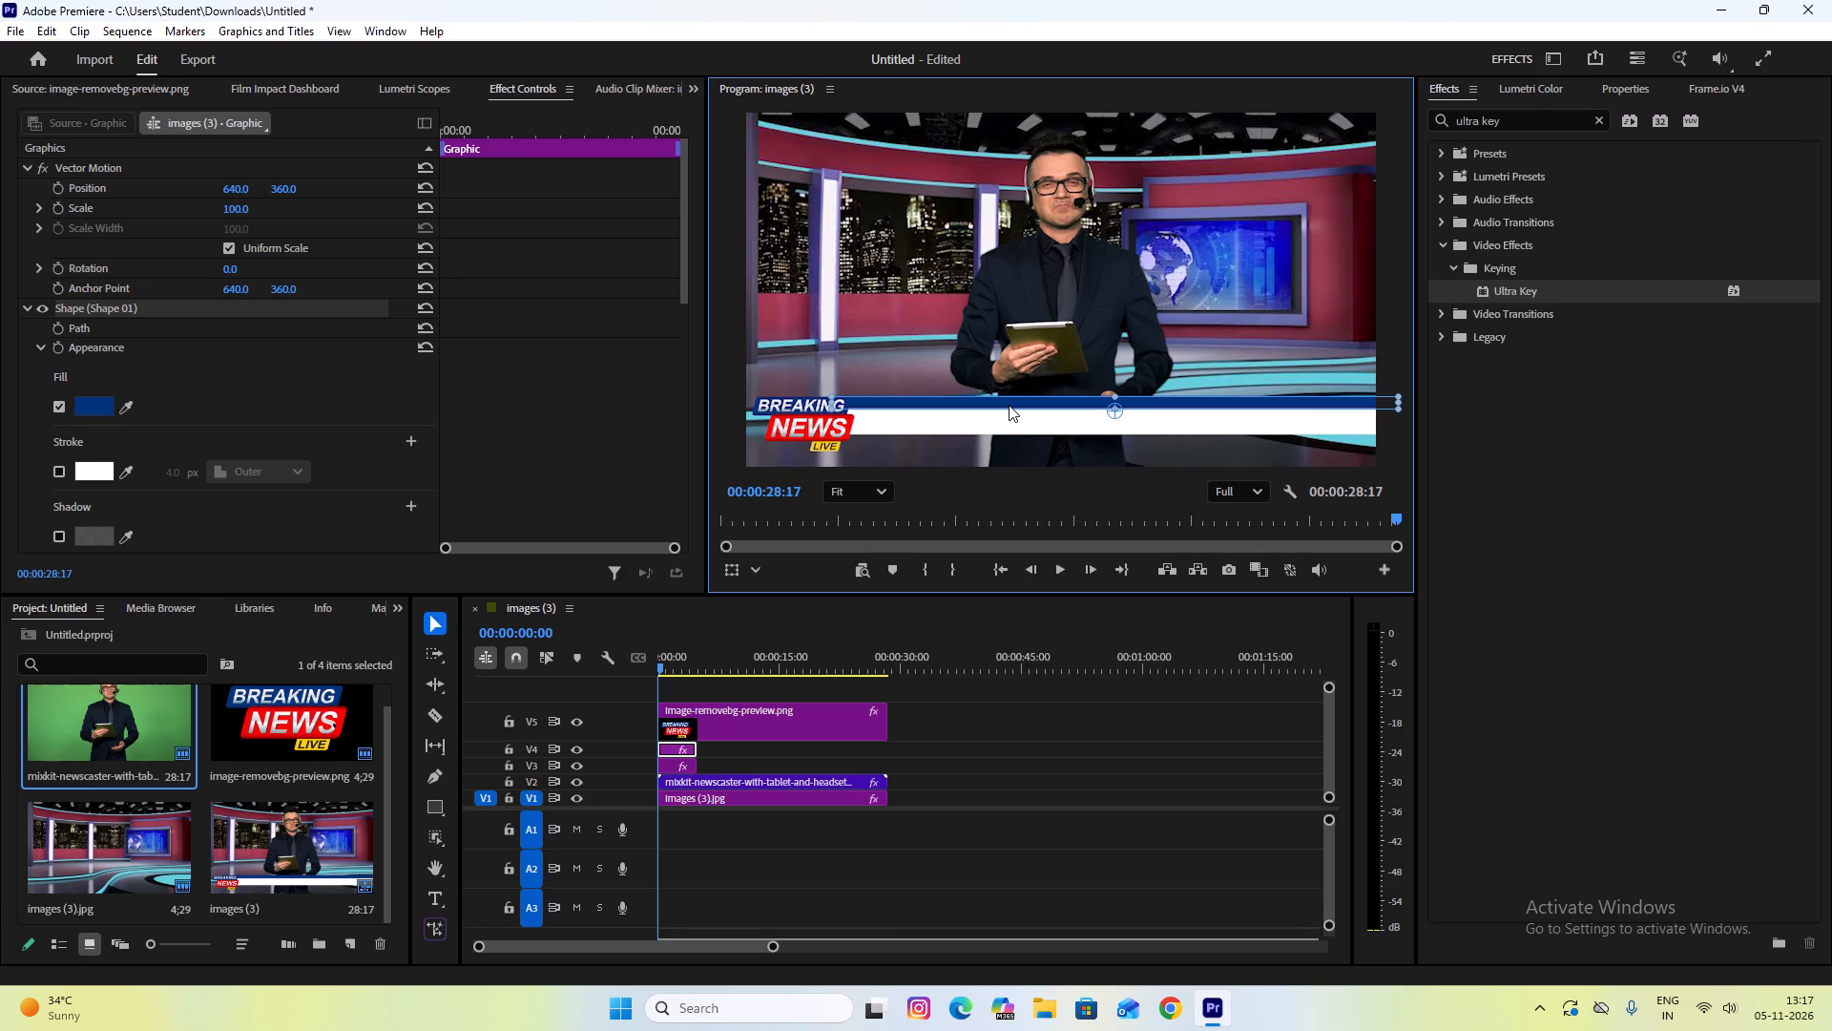
drag(888, 673, 450, 663)
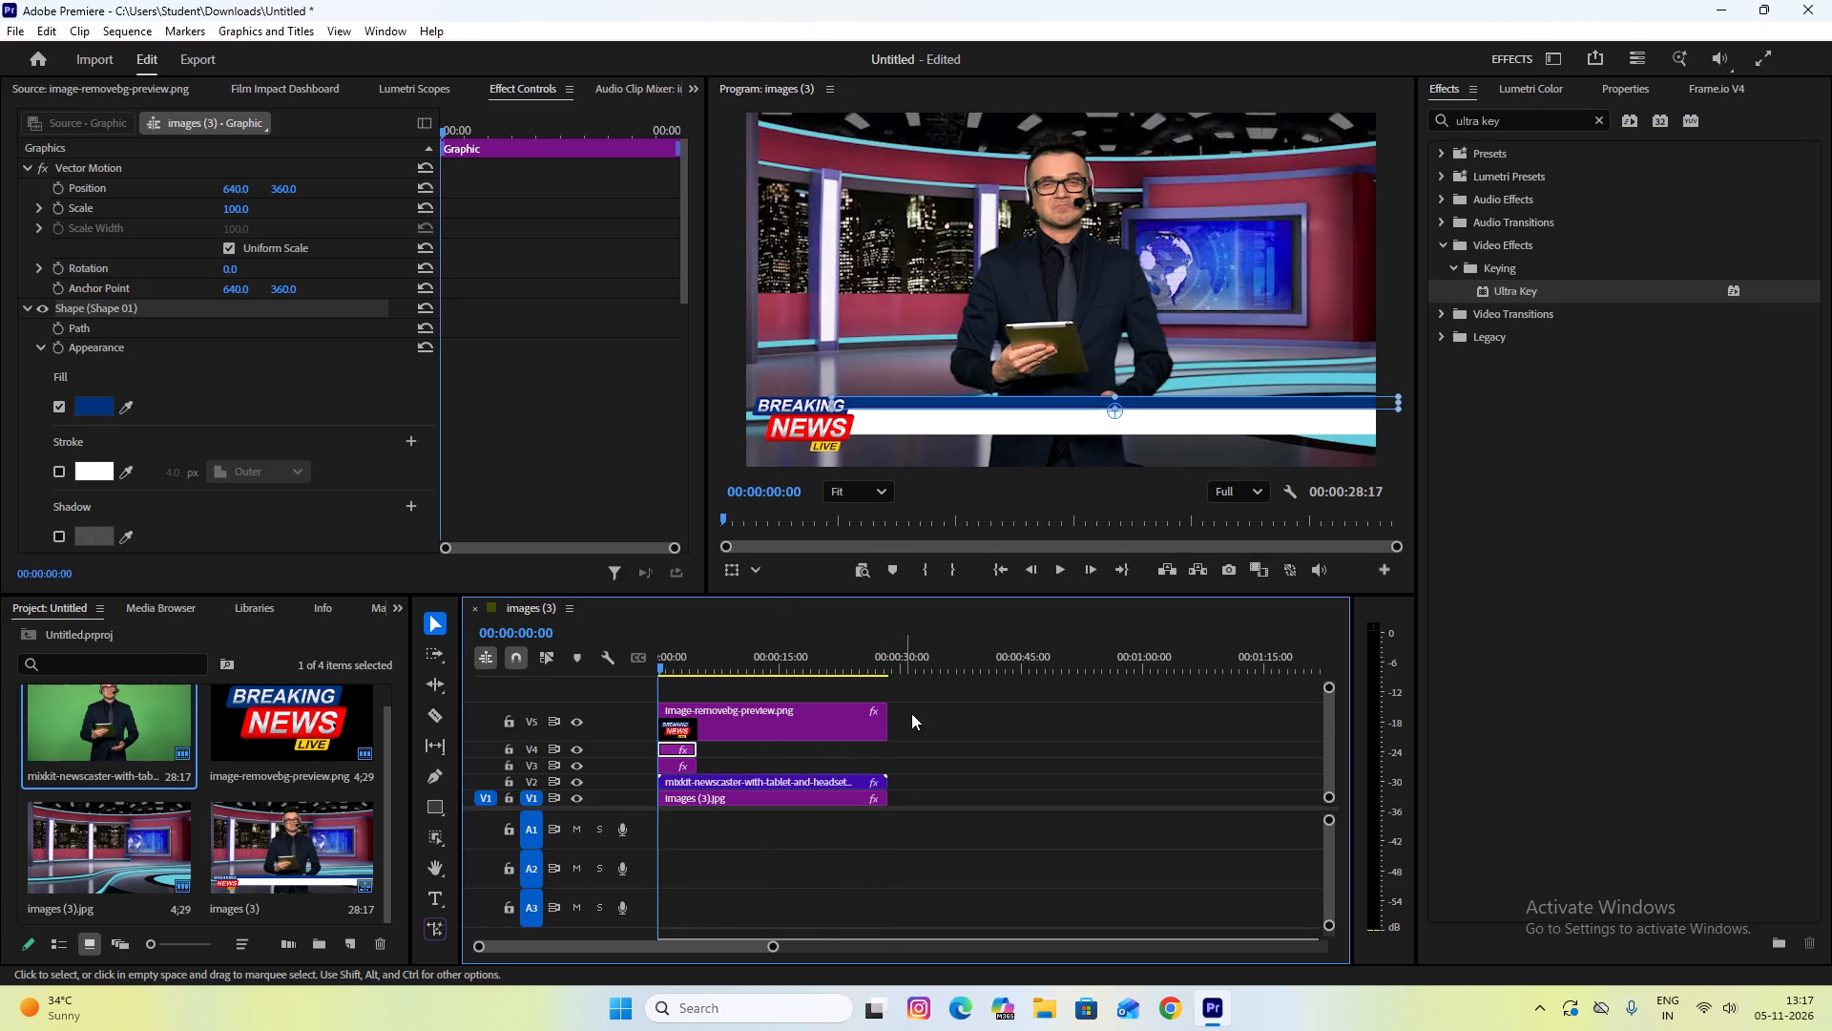
Extend the blue strip clip on V4 and the white bar clip on V3 to the end of the newscaster clip.
drag(694, 753, 751, 755)
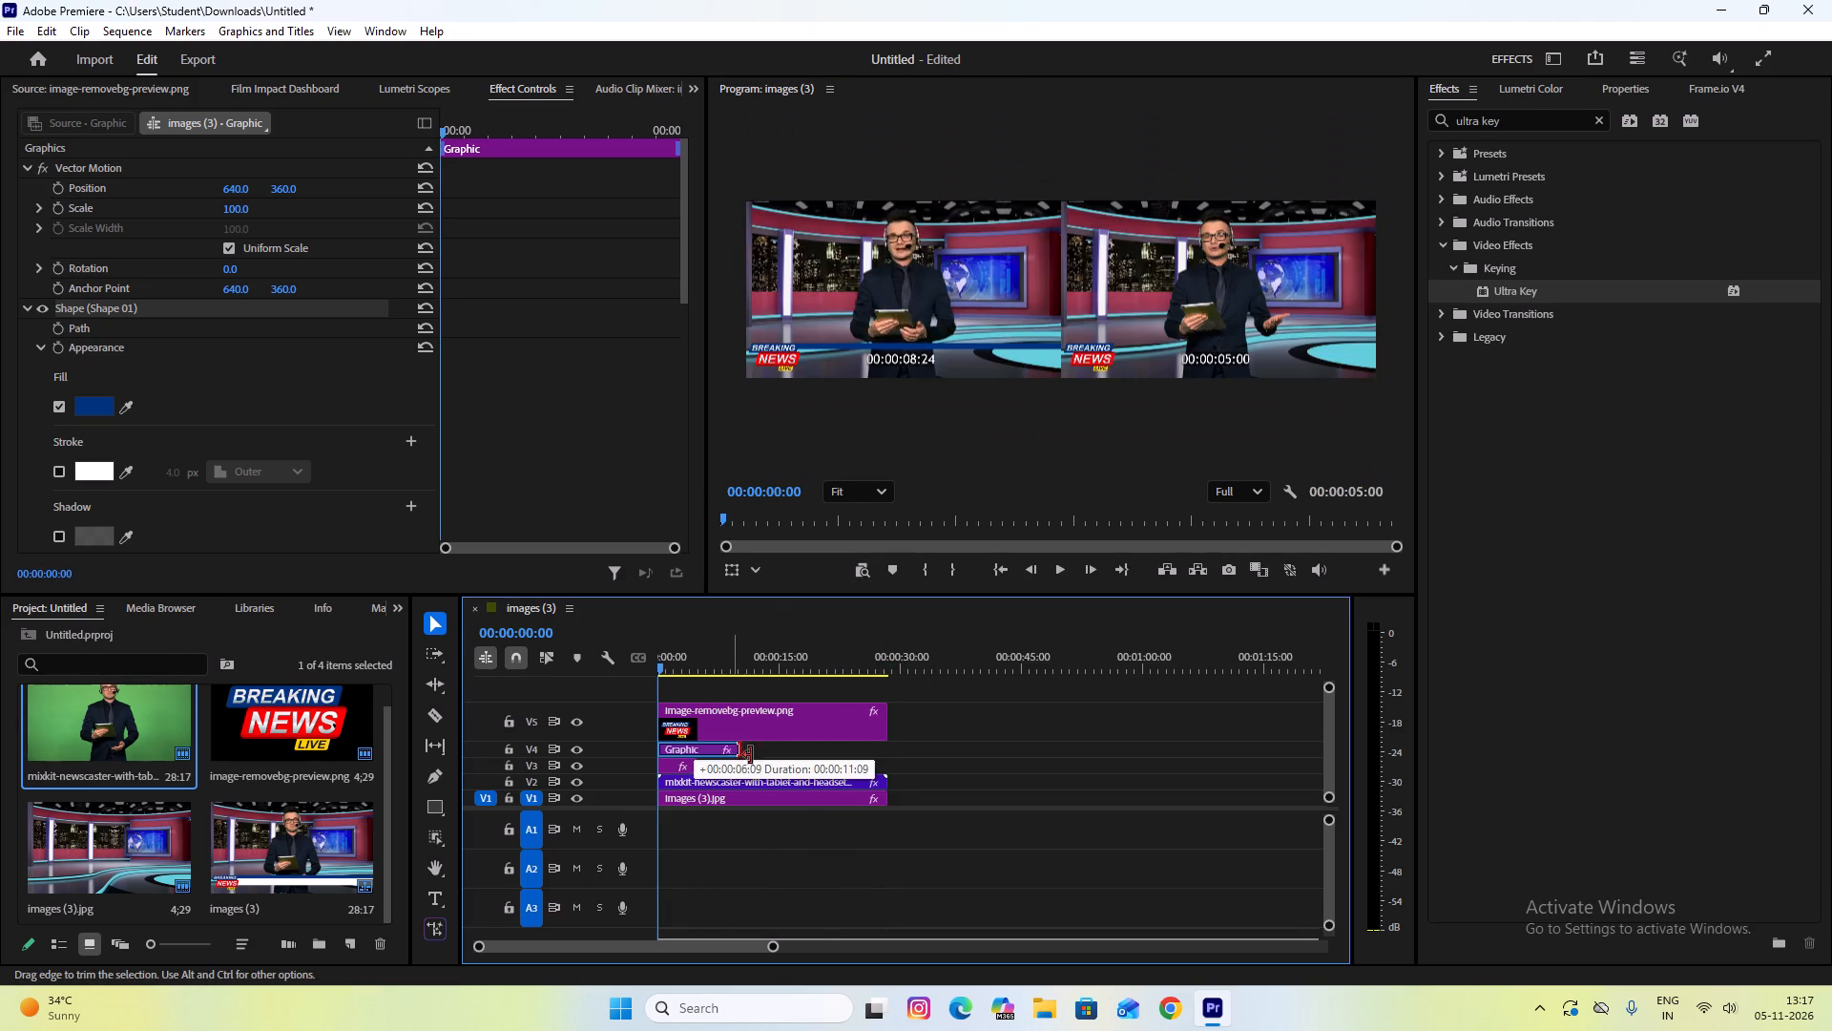
drag(751, 755, 885, 760)
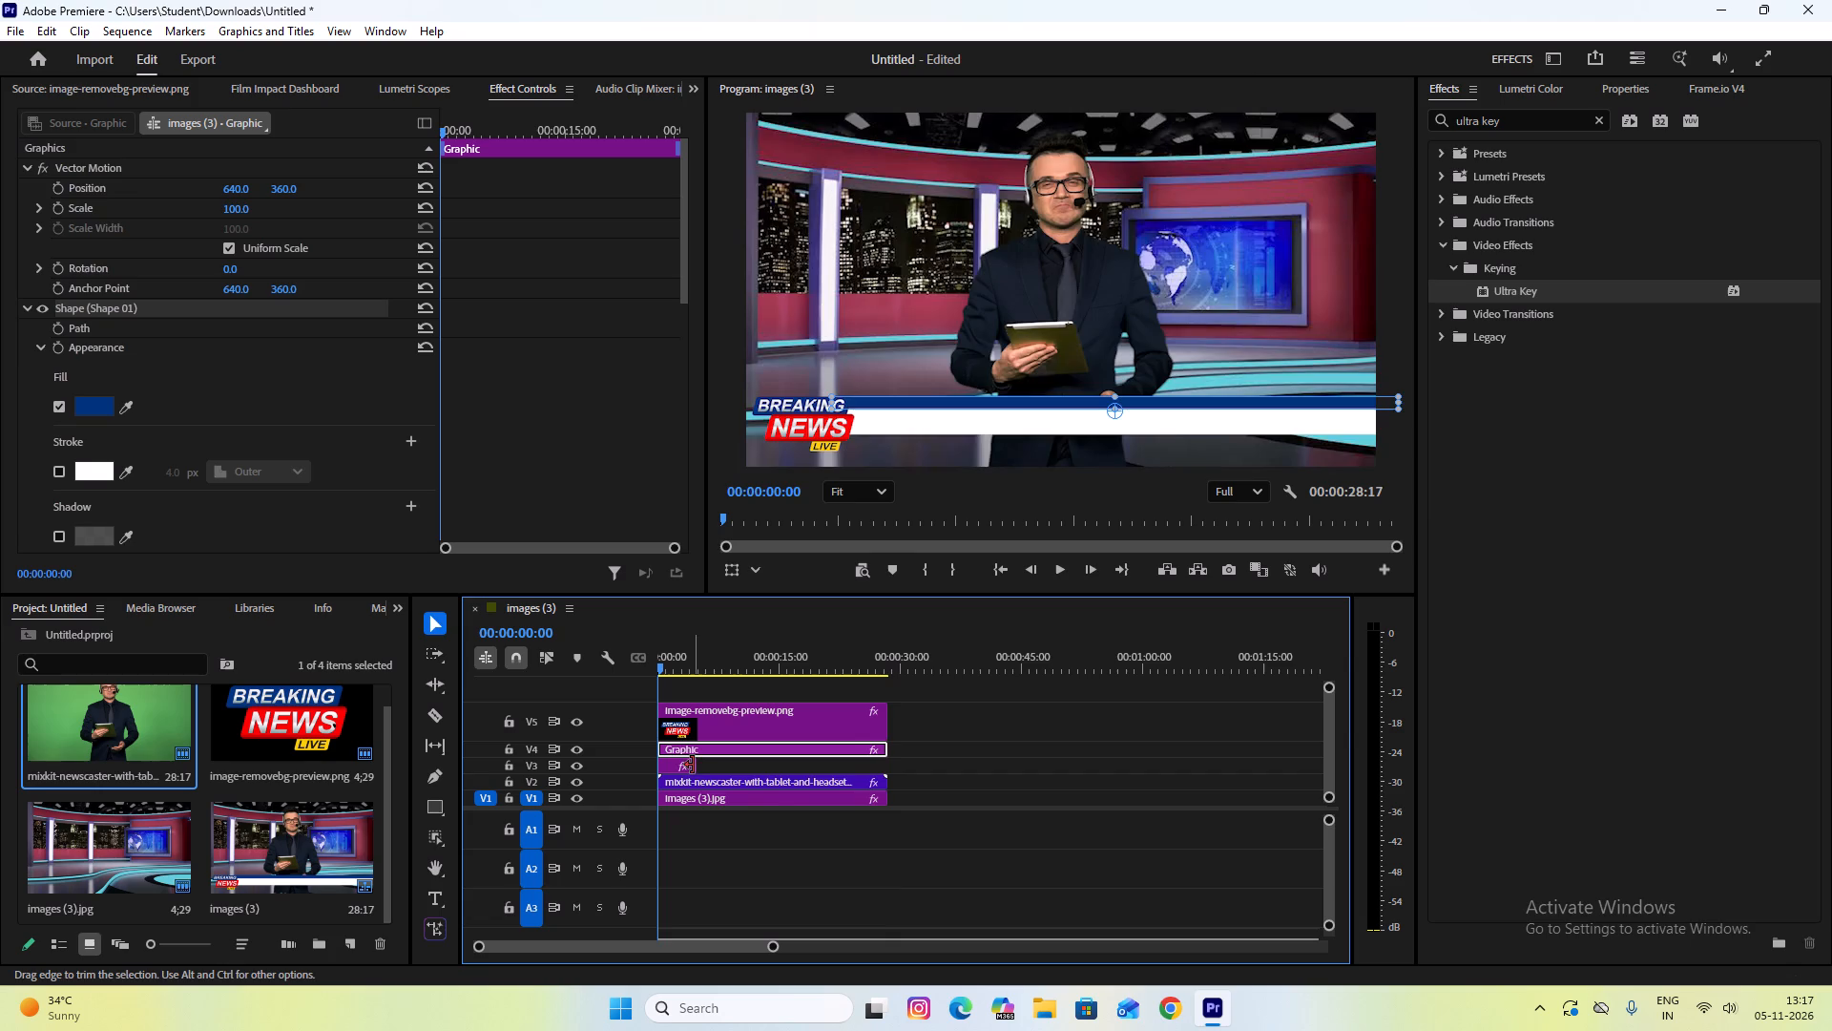
drag(693, 765, 885, 771)
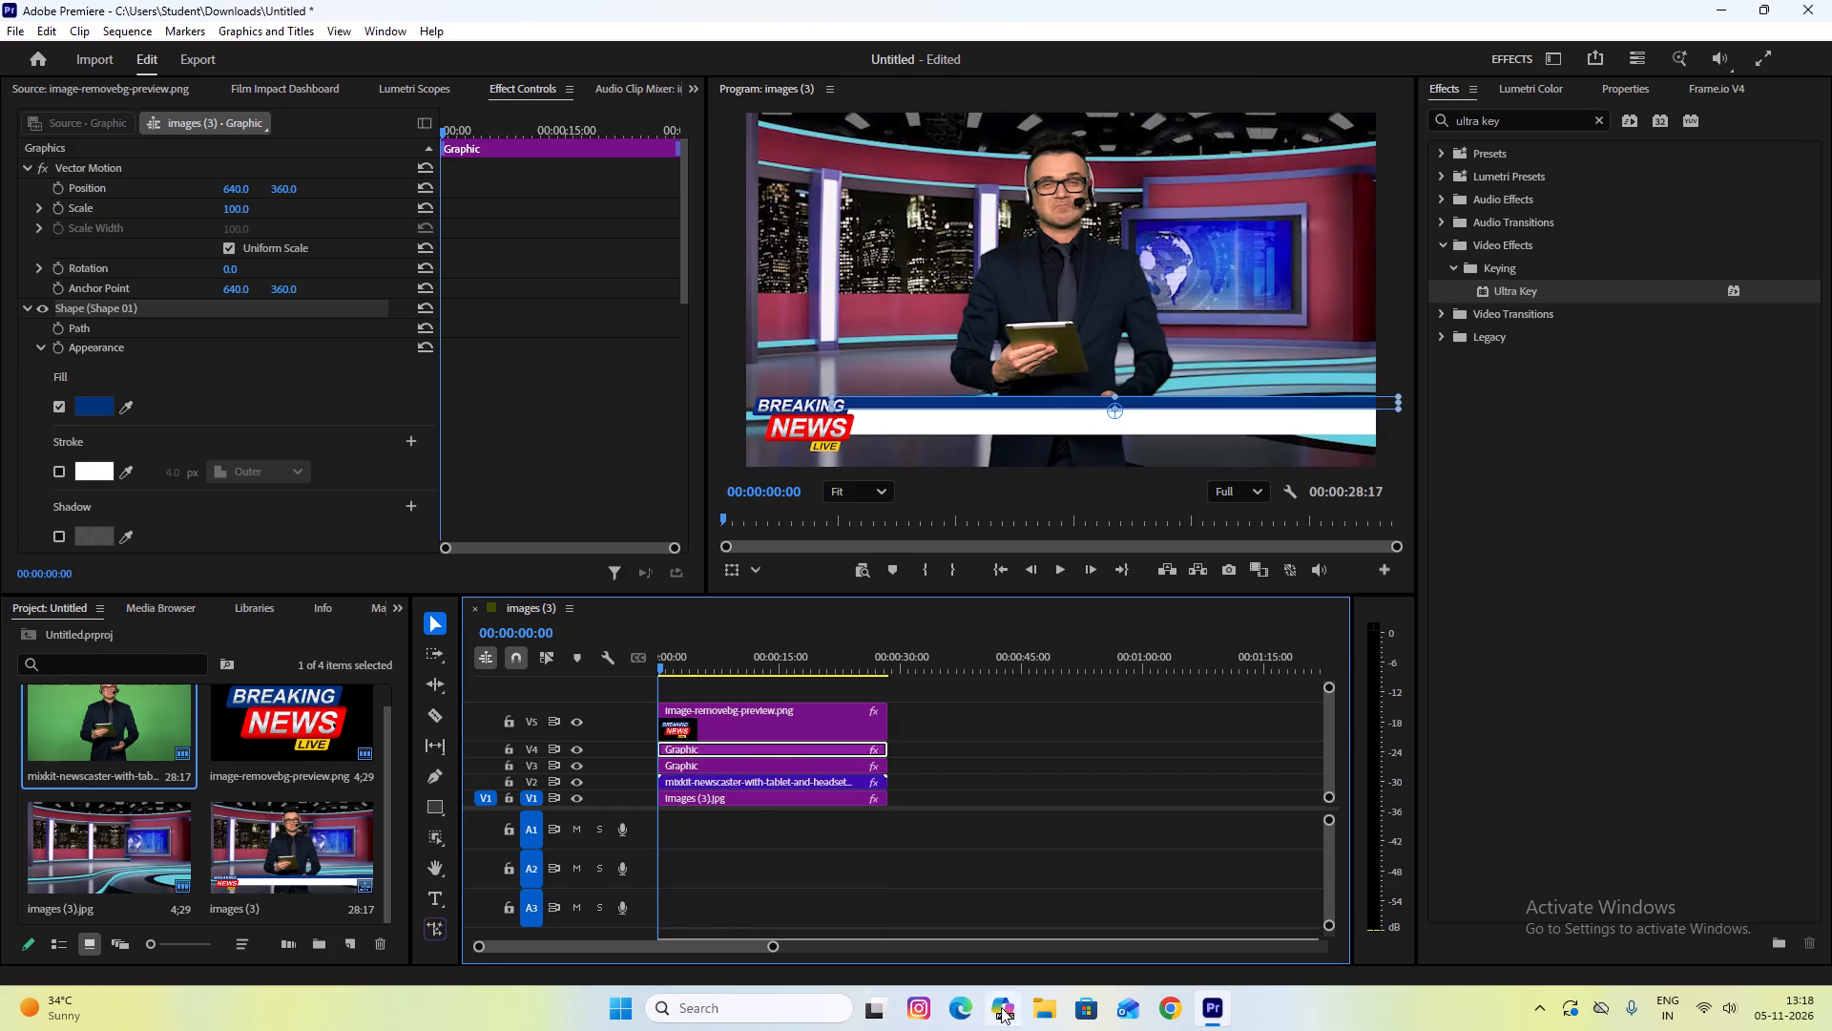
Switch to Chrome and search Google for "virar news today".
click(1166, 999)
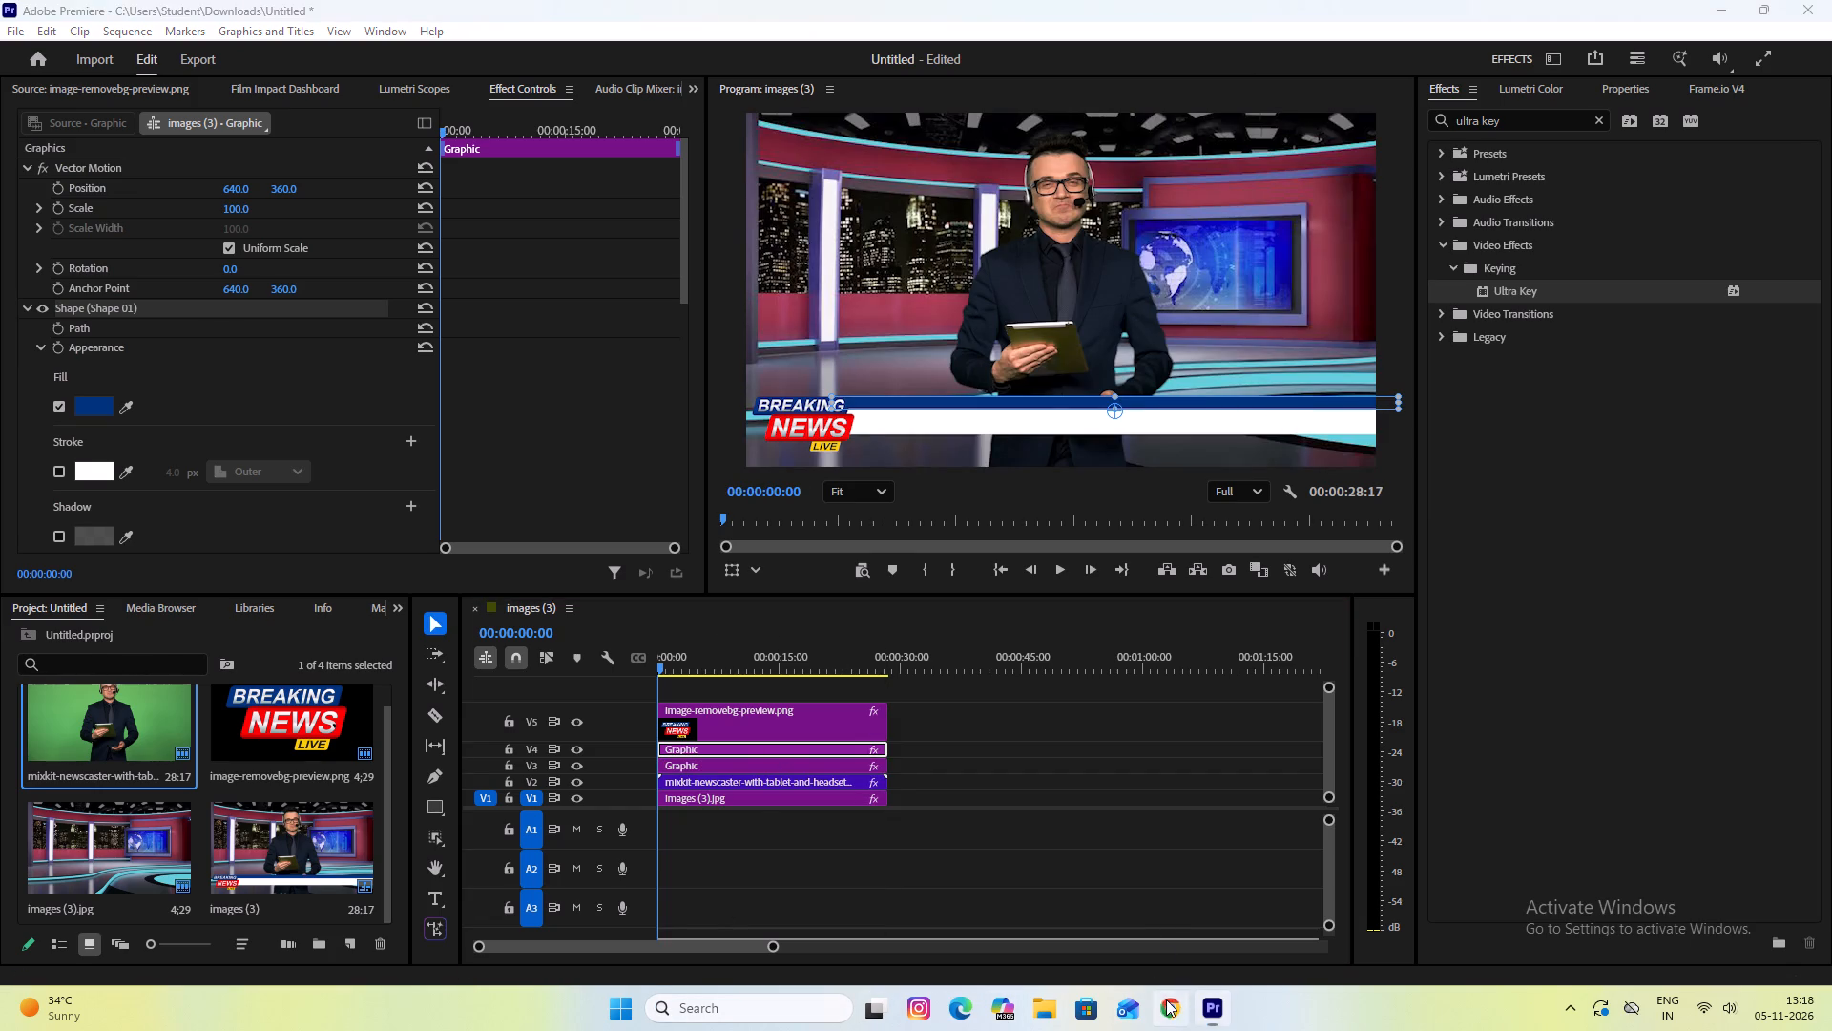
click(851, 578)
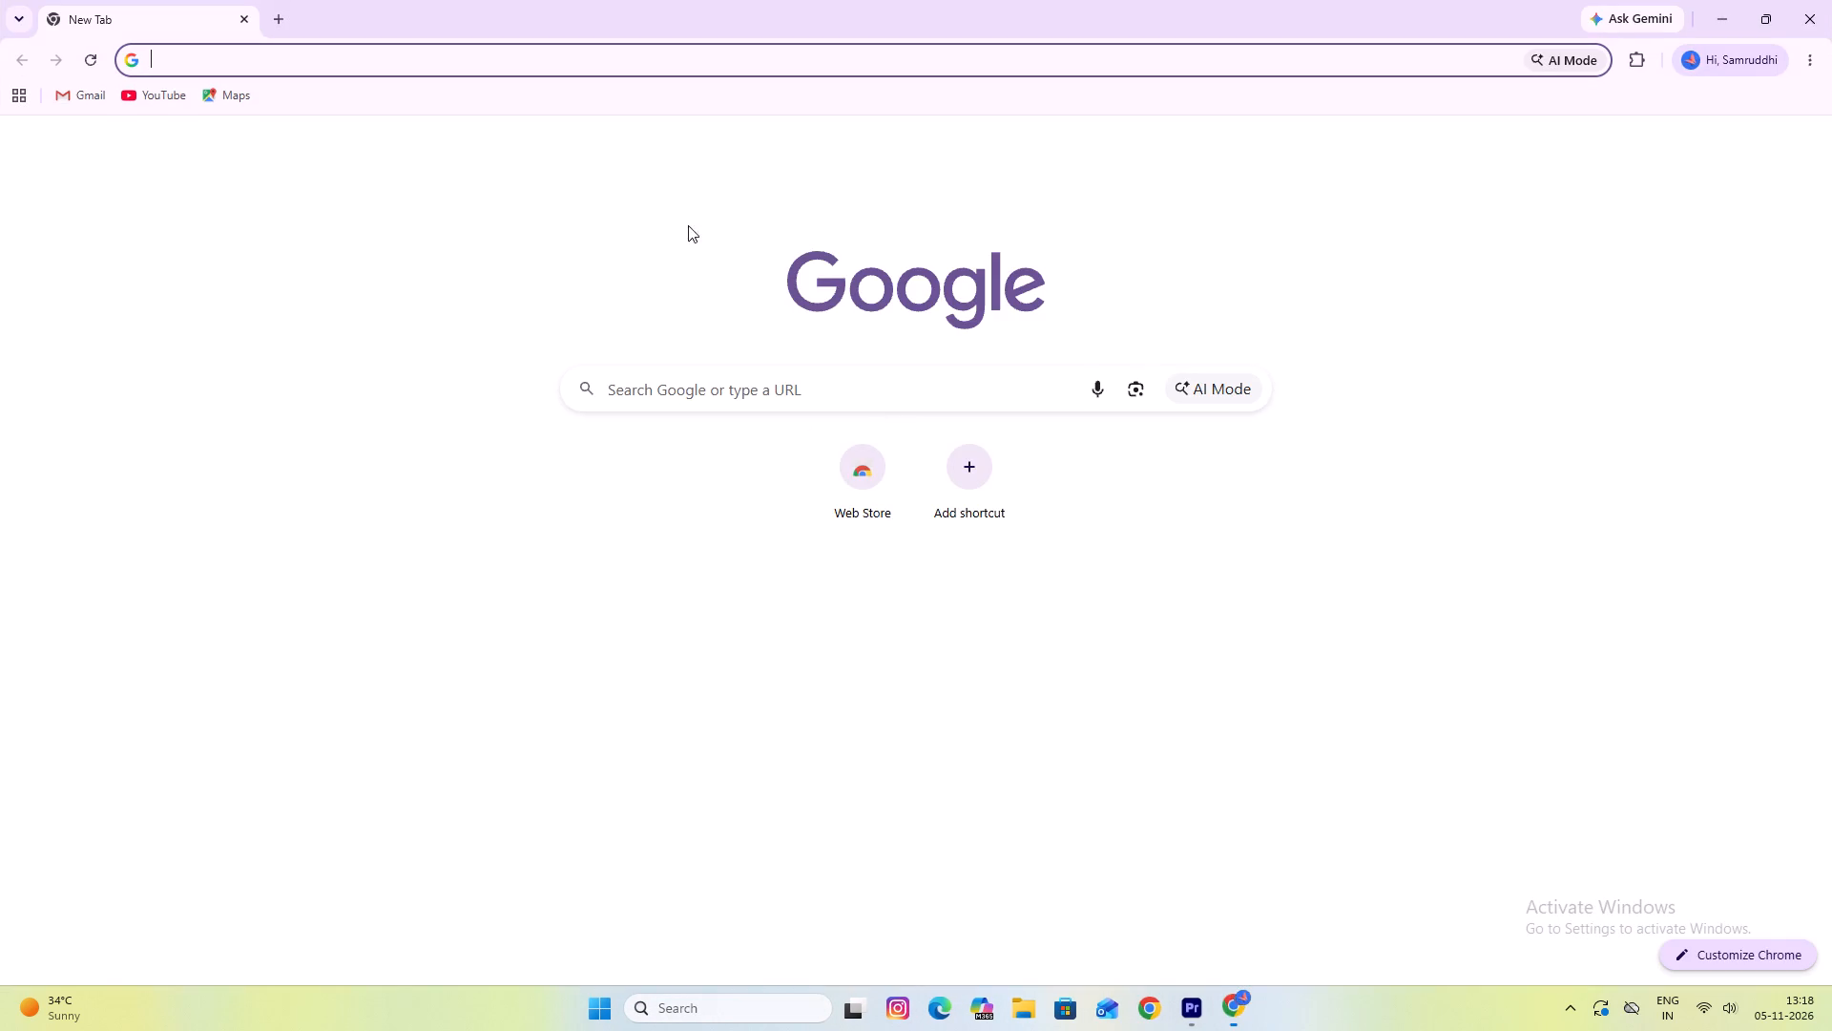
click(671, 397)
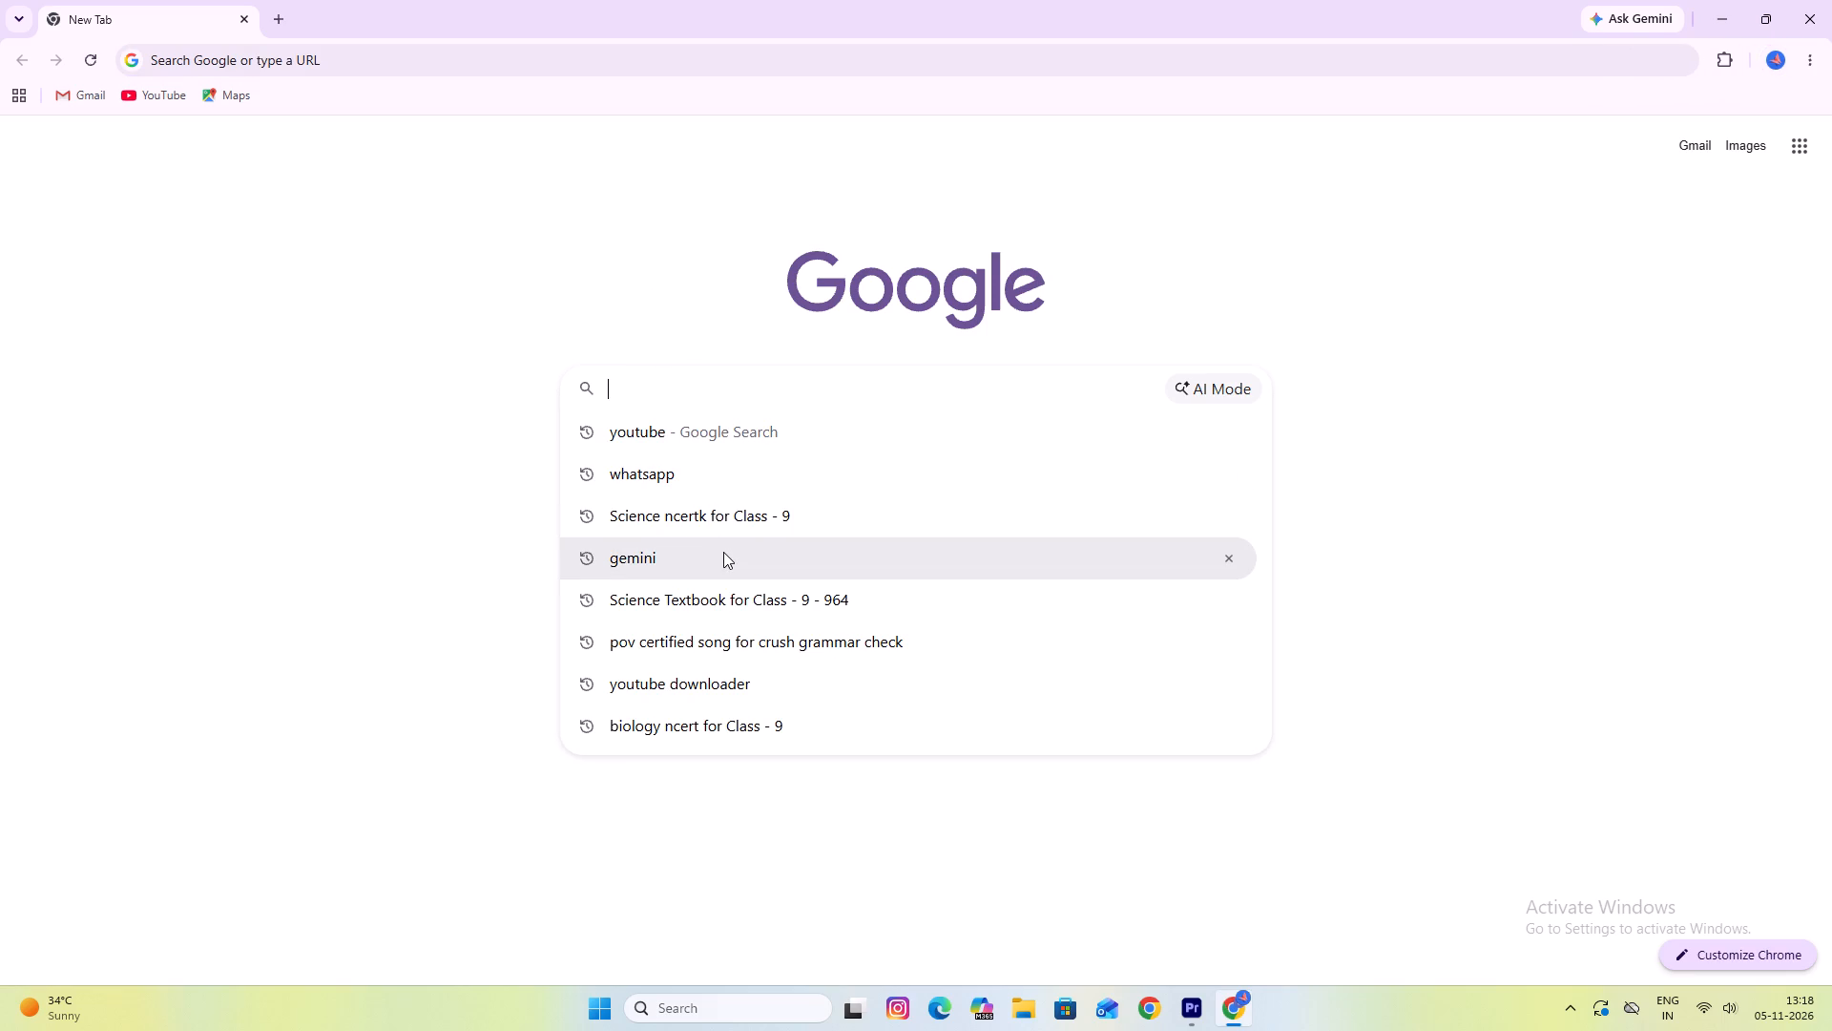
text(vi)
text(rar)
key(space)
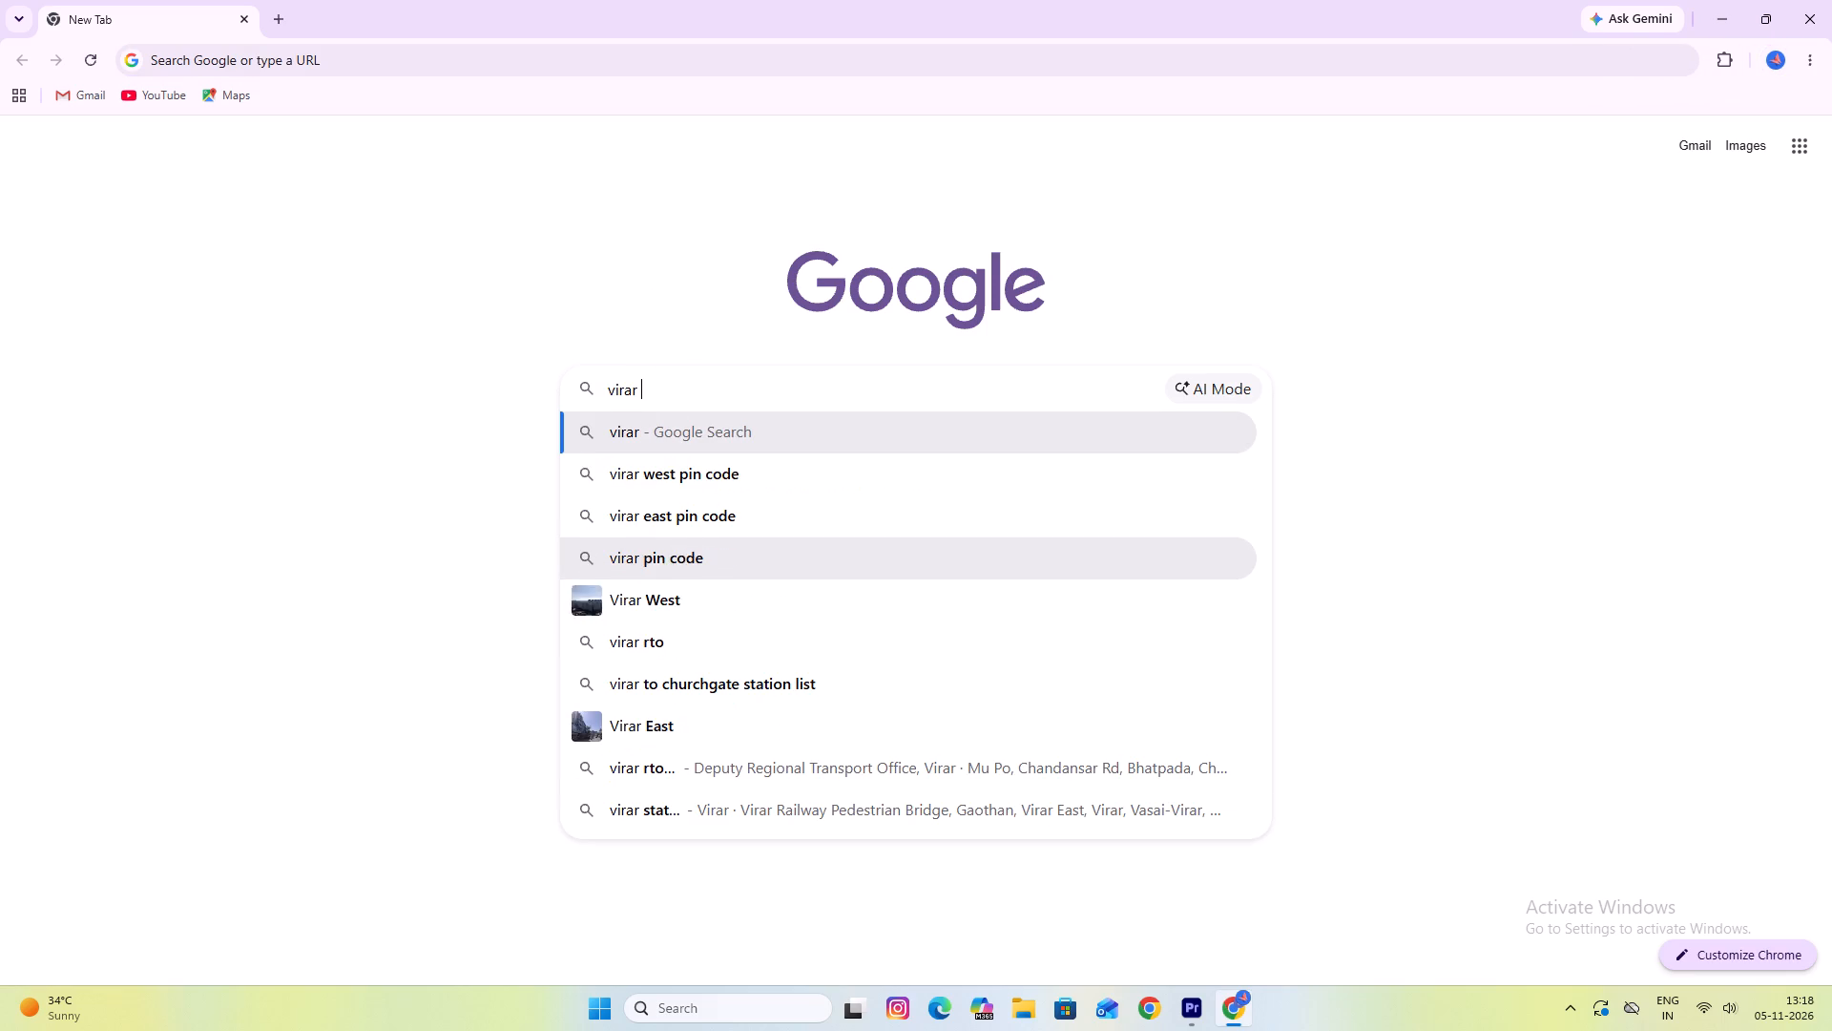
text(nes)
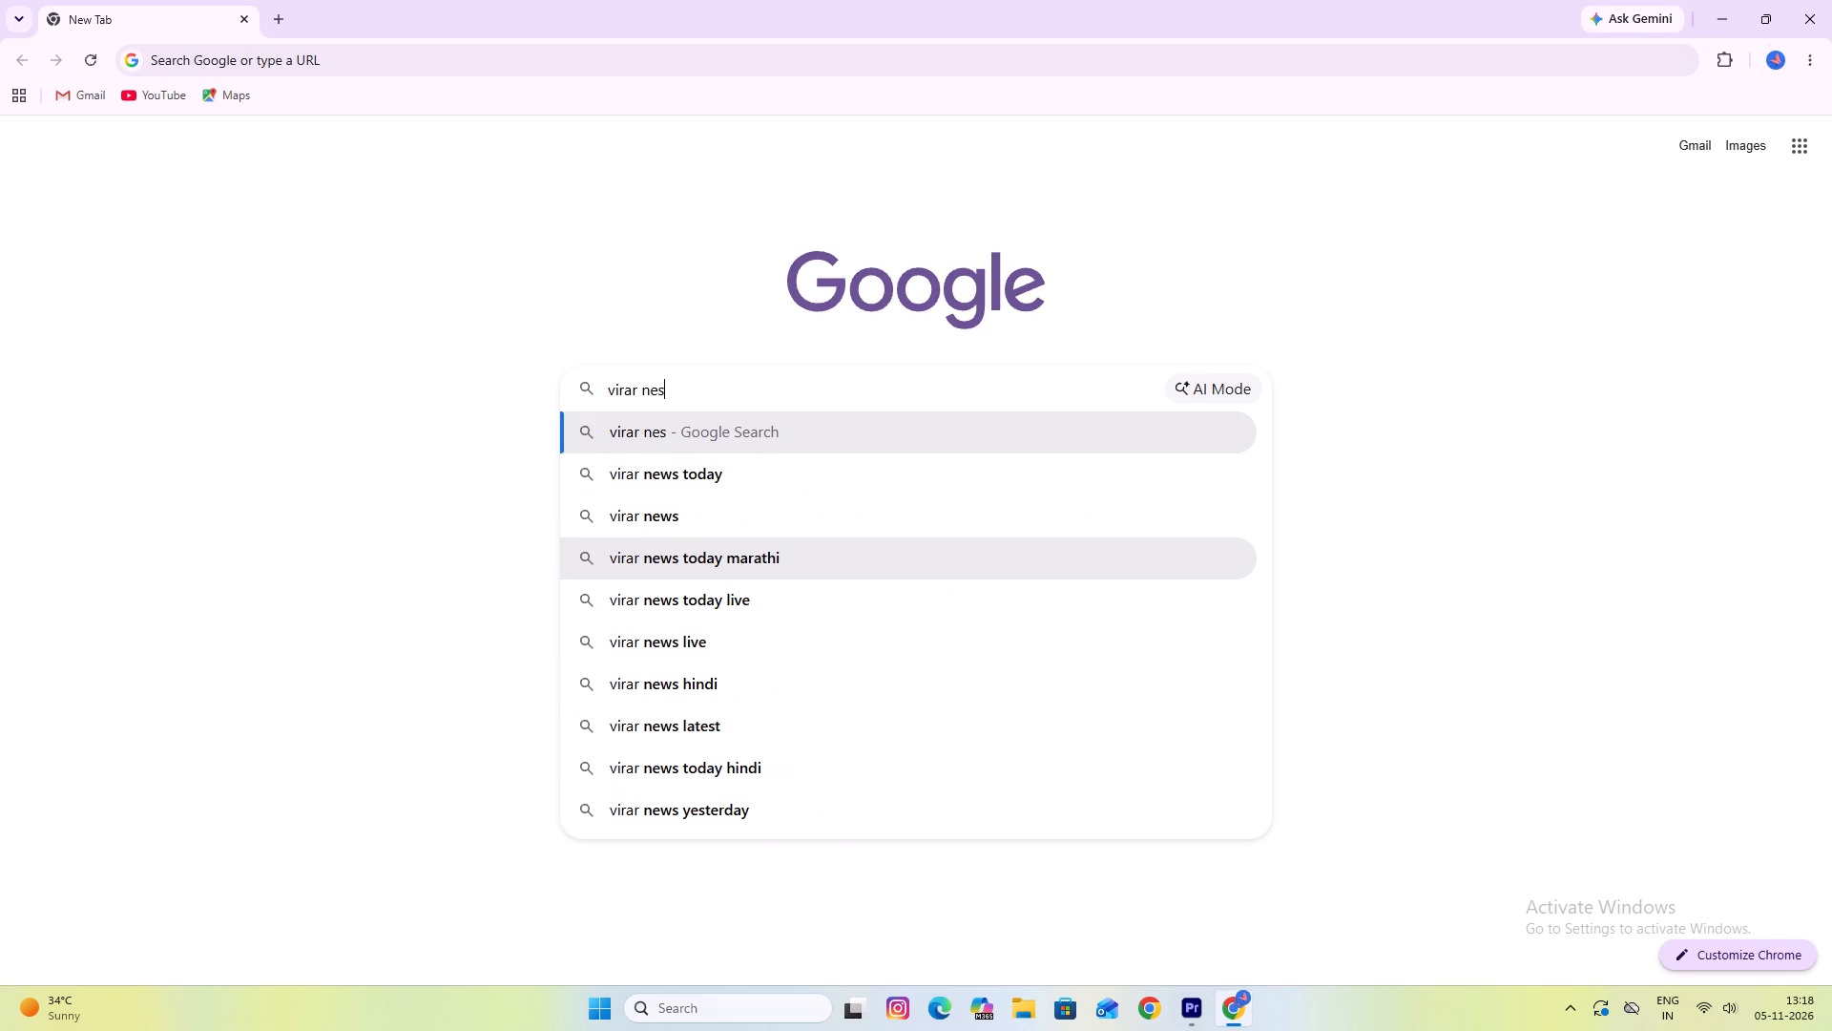
key(BackSpace)
text(ws)
key(space)
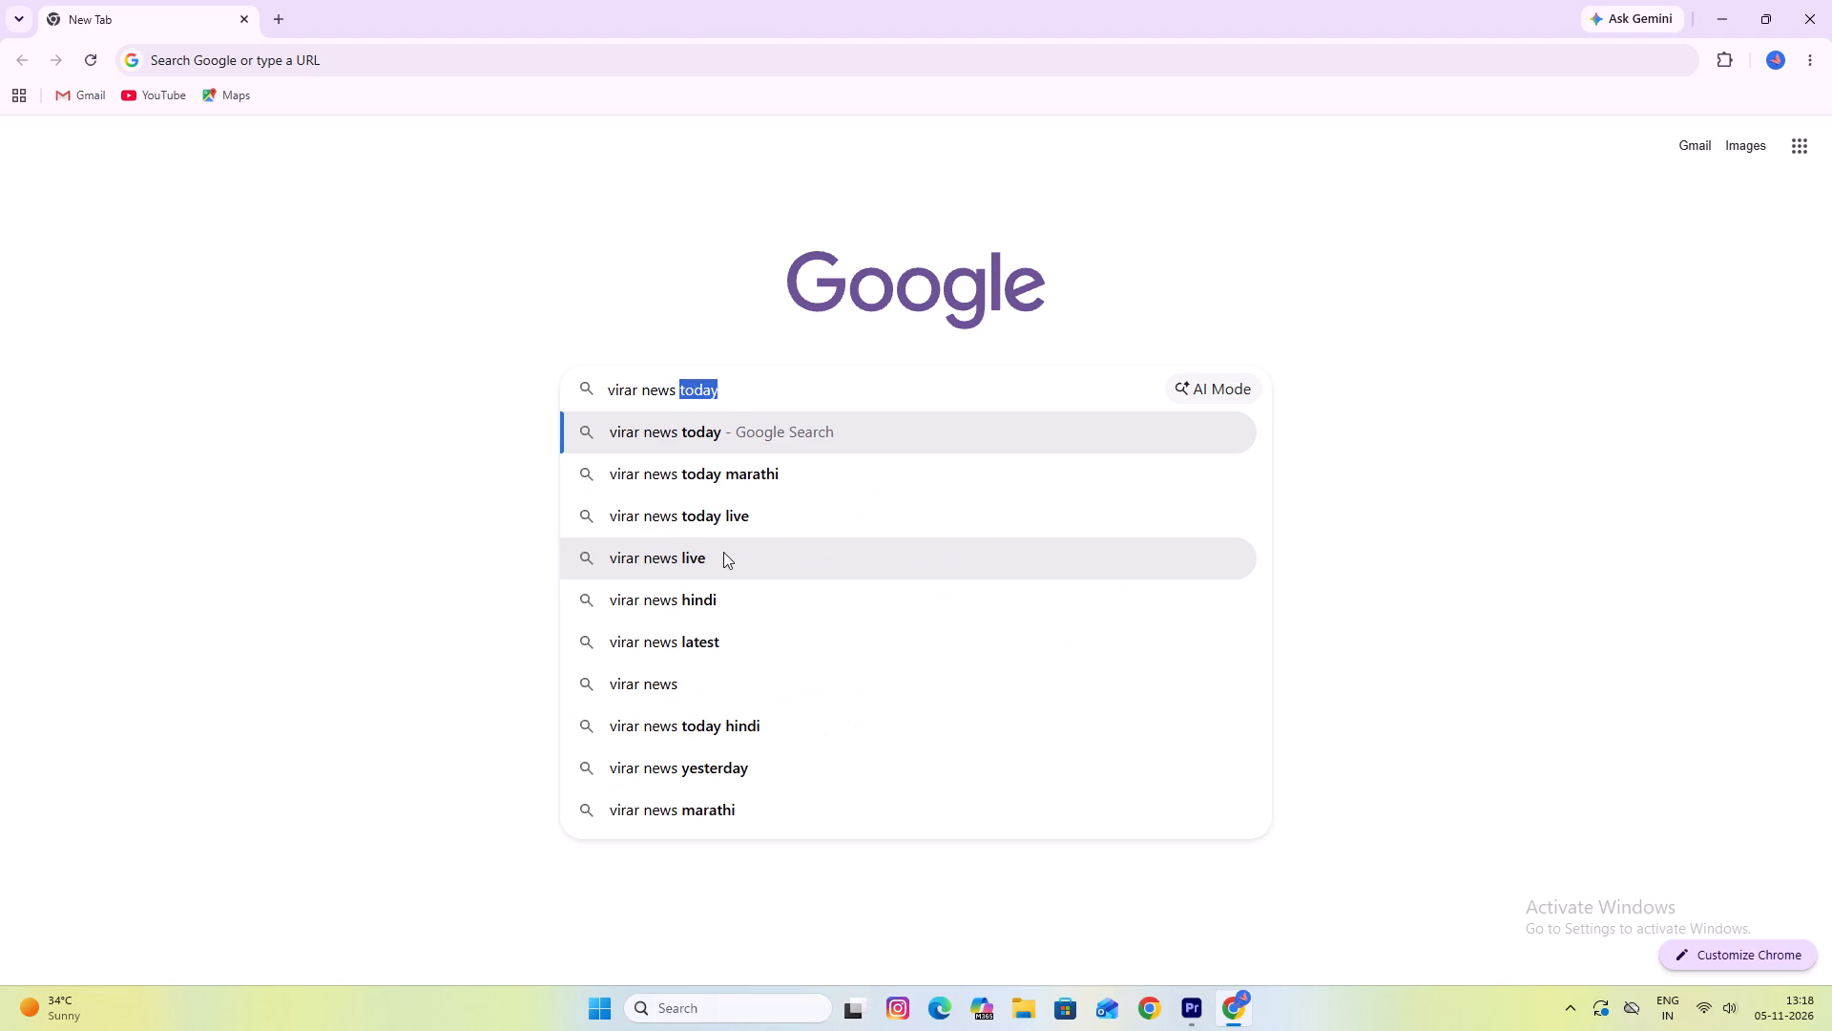
key(Return)
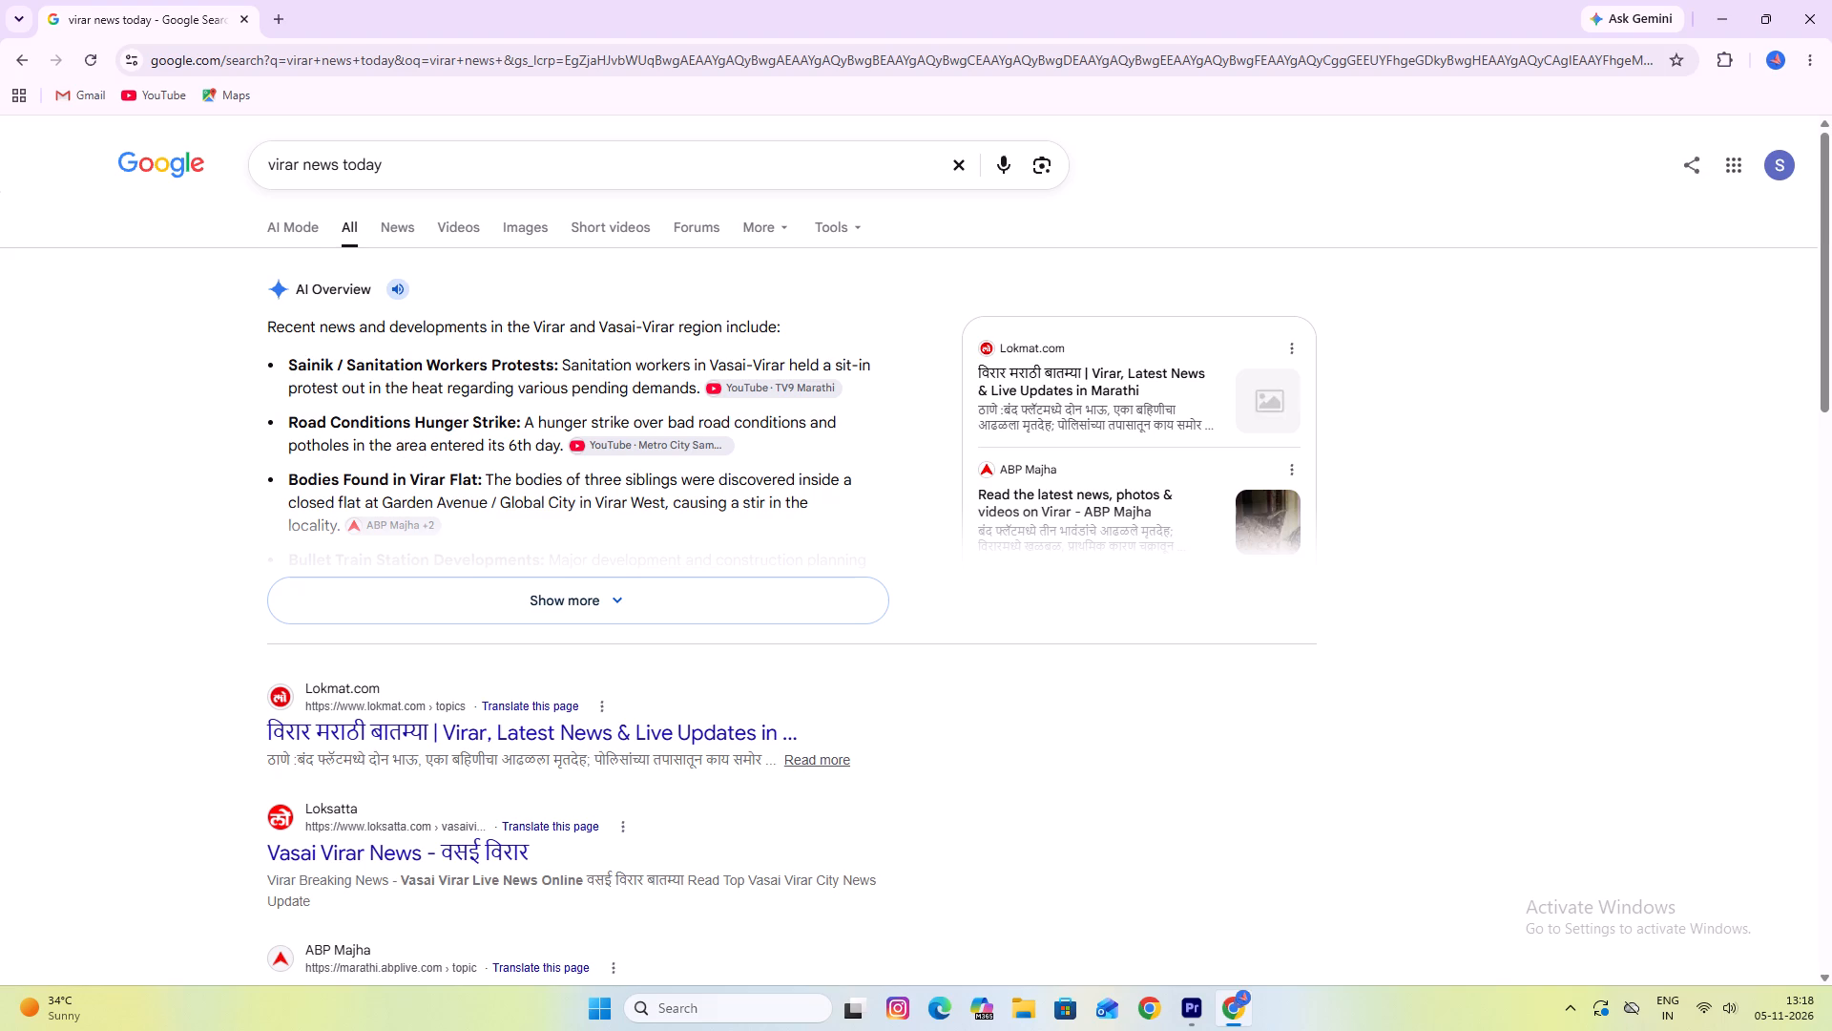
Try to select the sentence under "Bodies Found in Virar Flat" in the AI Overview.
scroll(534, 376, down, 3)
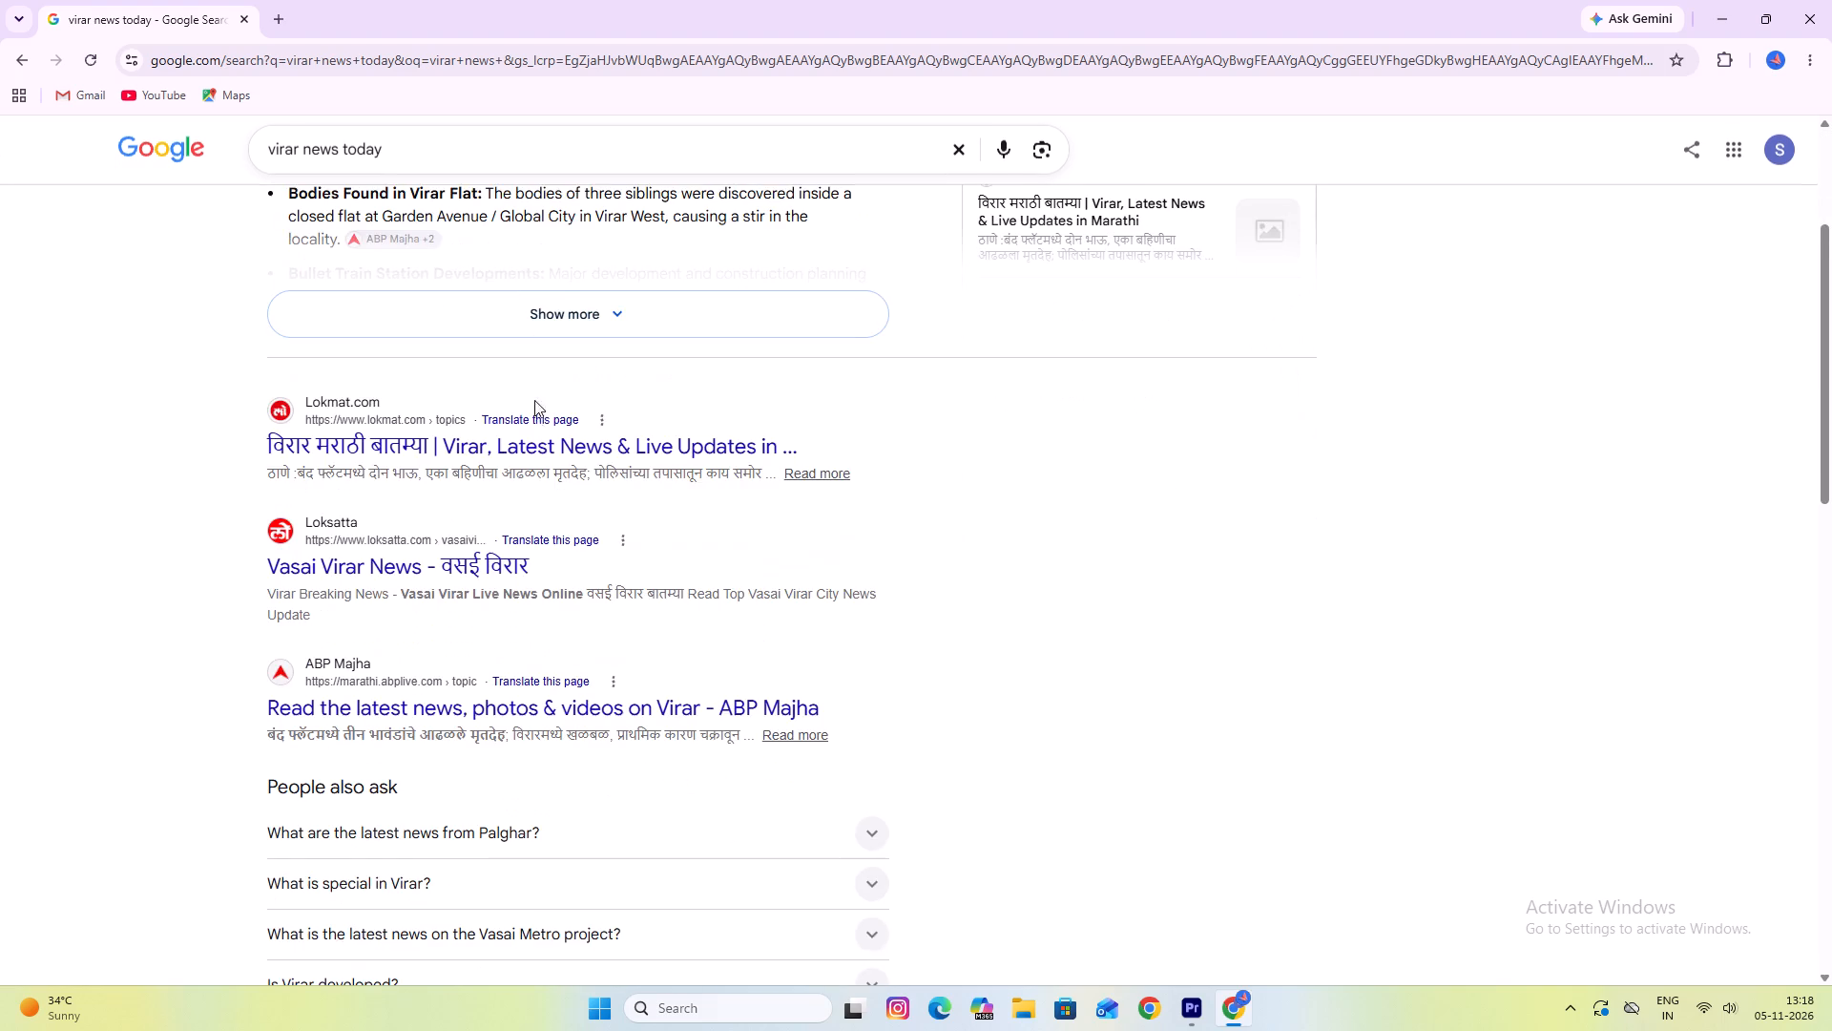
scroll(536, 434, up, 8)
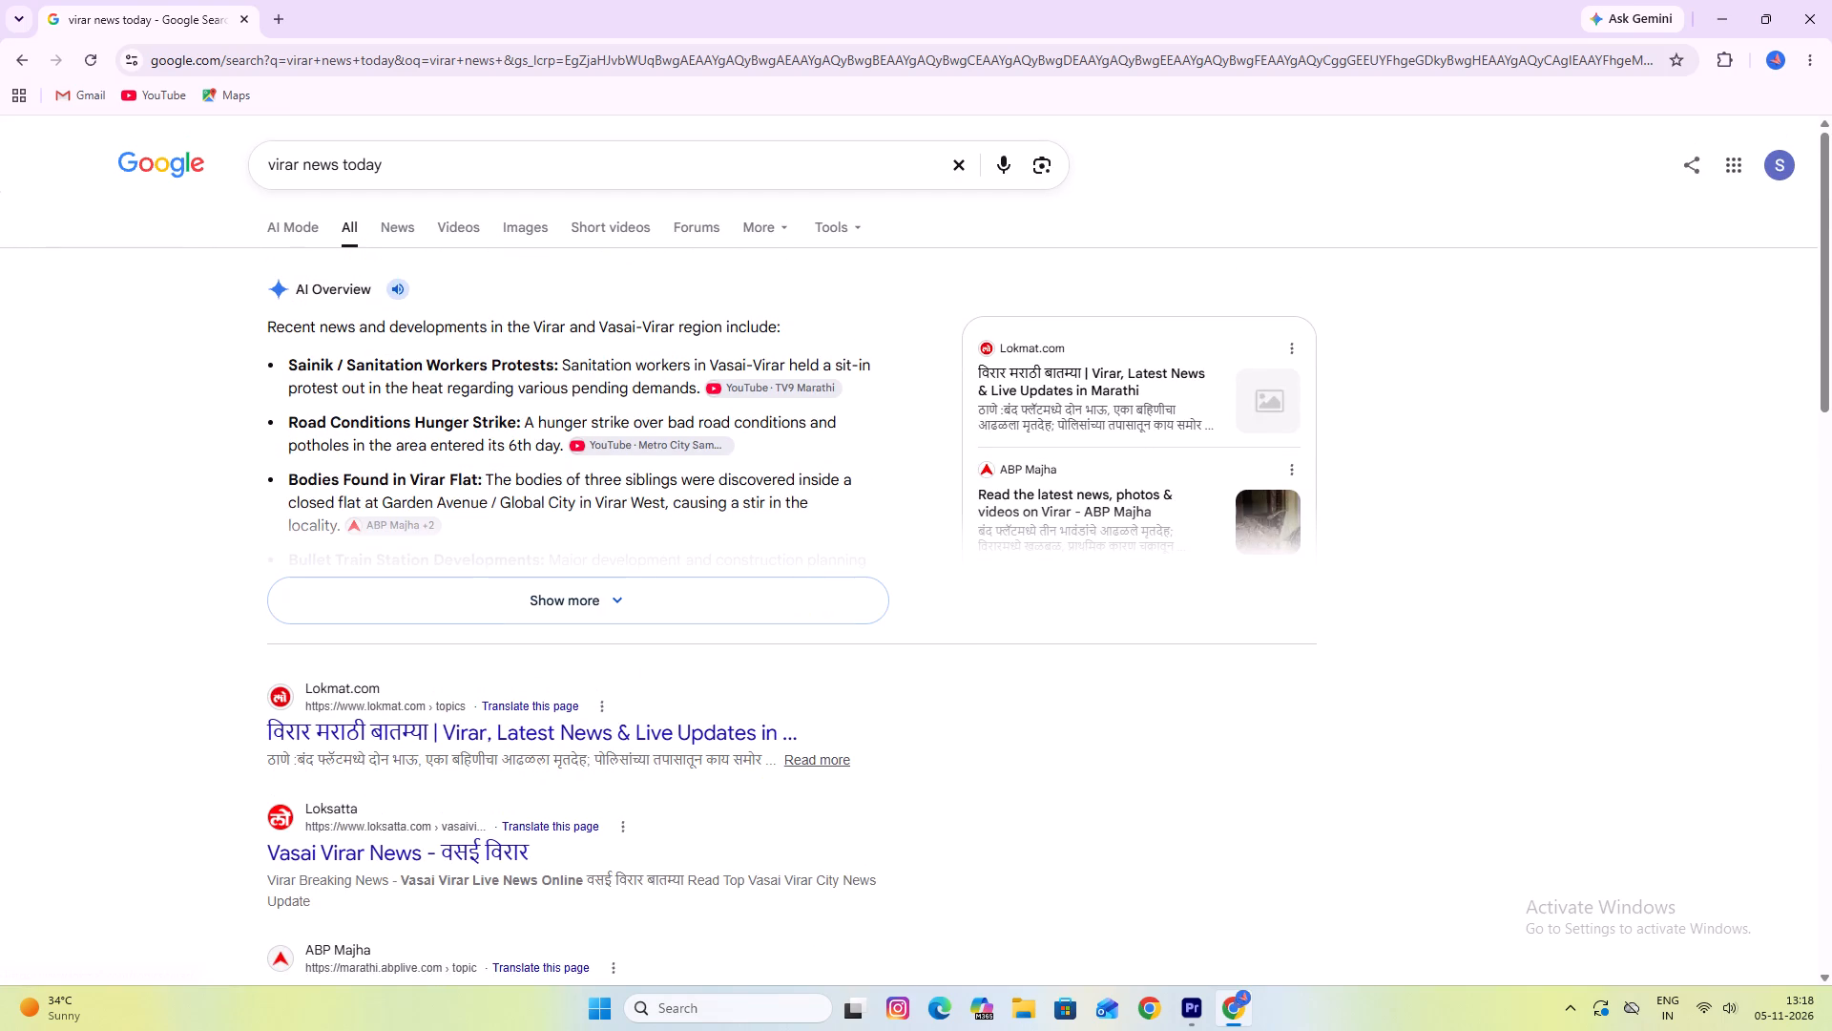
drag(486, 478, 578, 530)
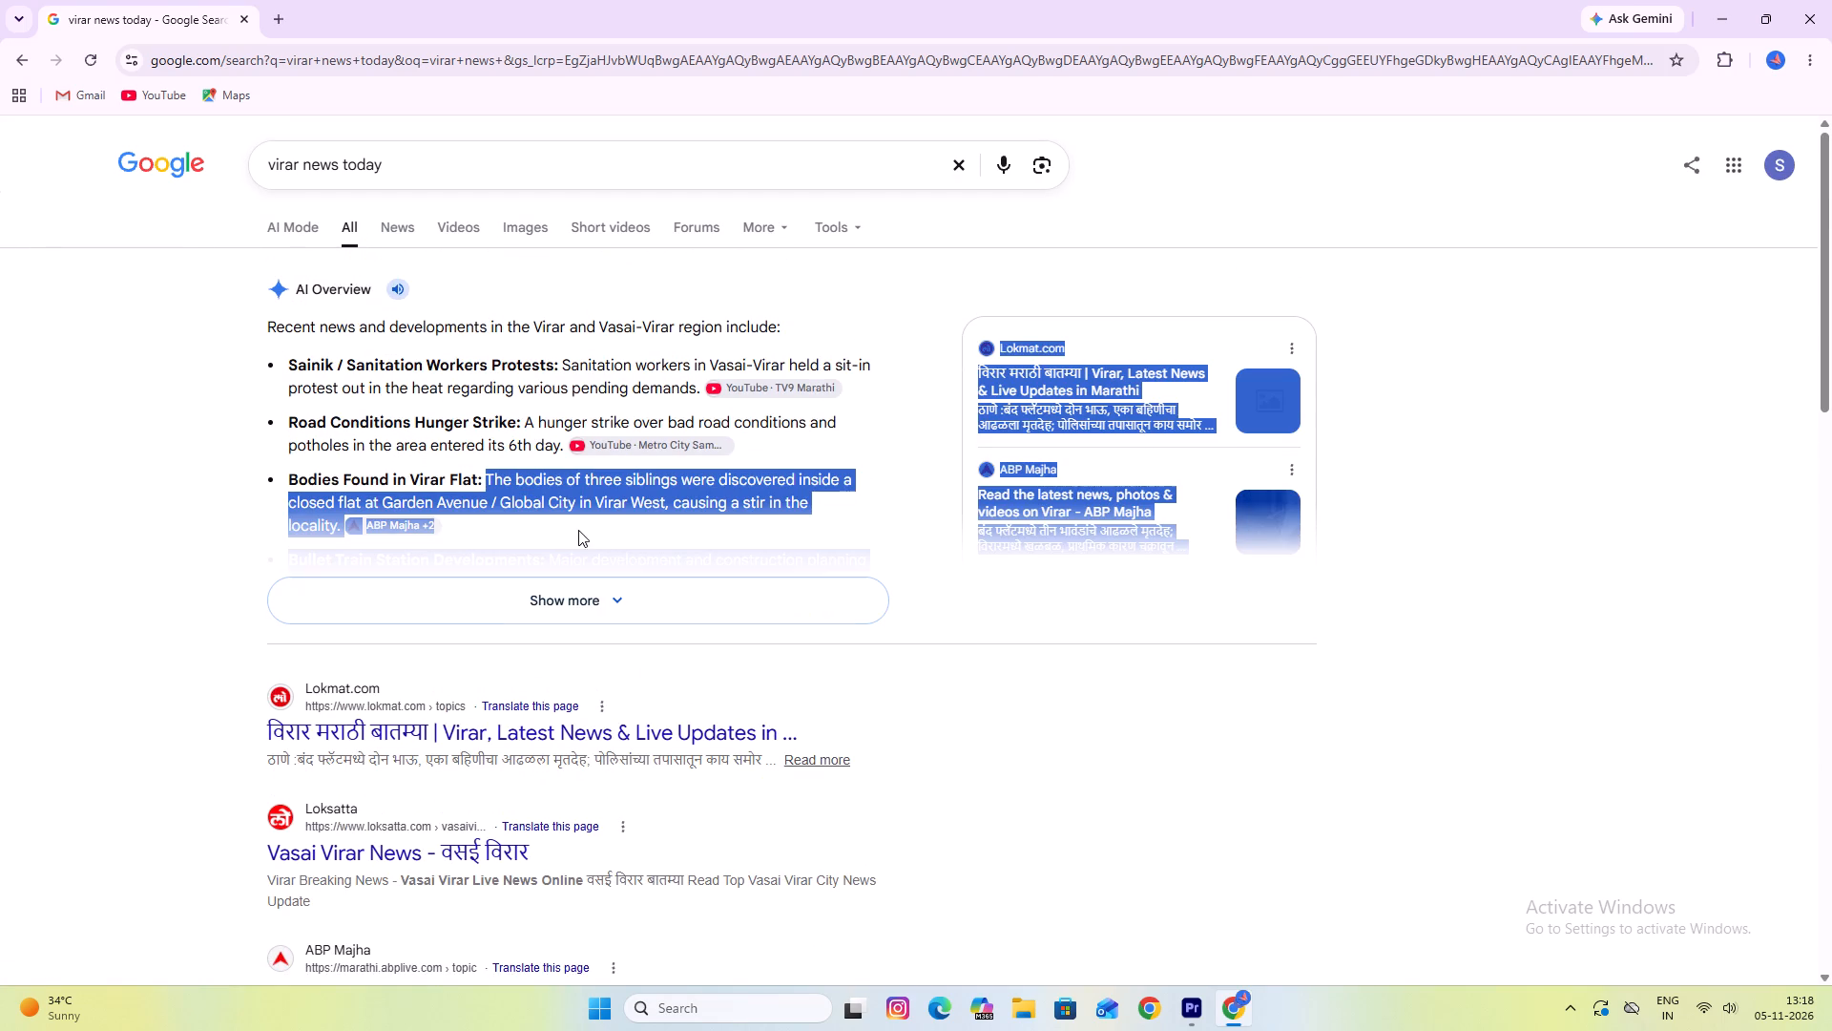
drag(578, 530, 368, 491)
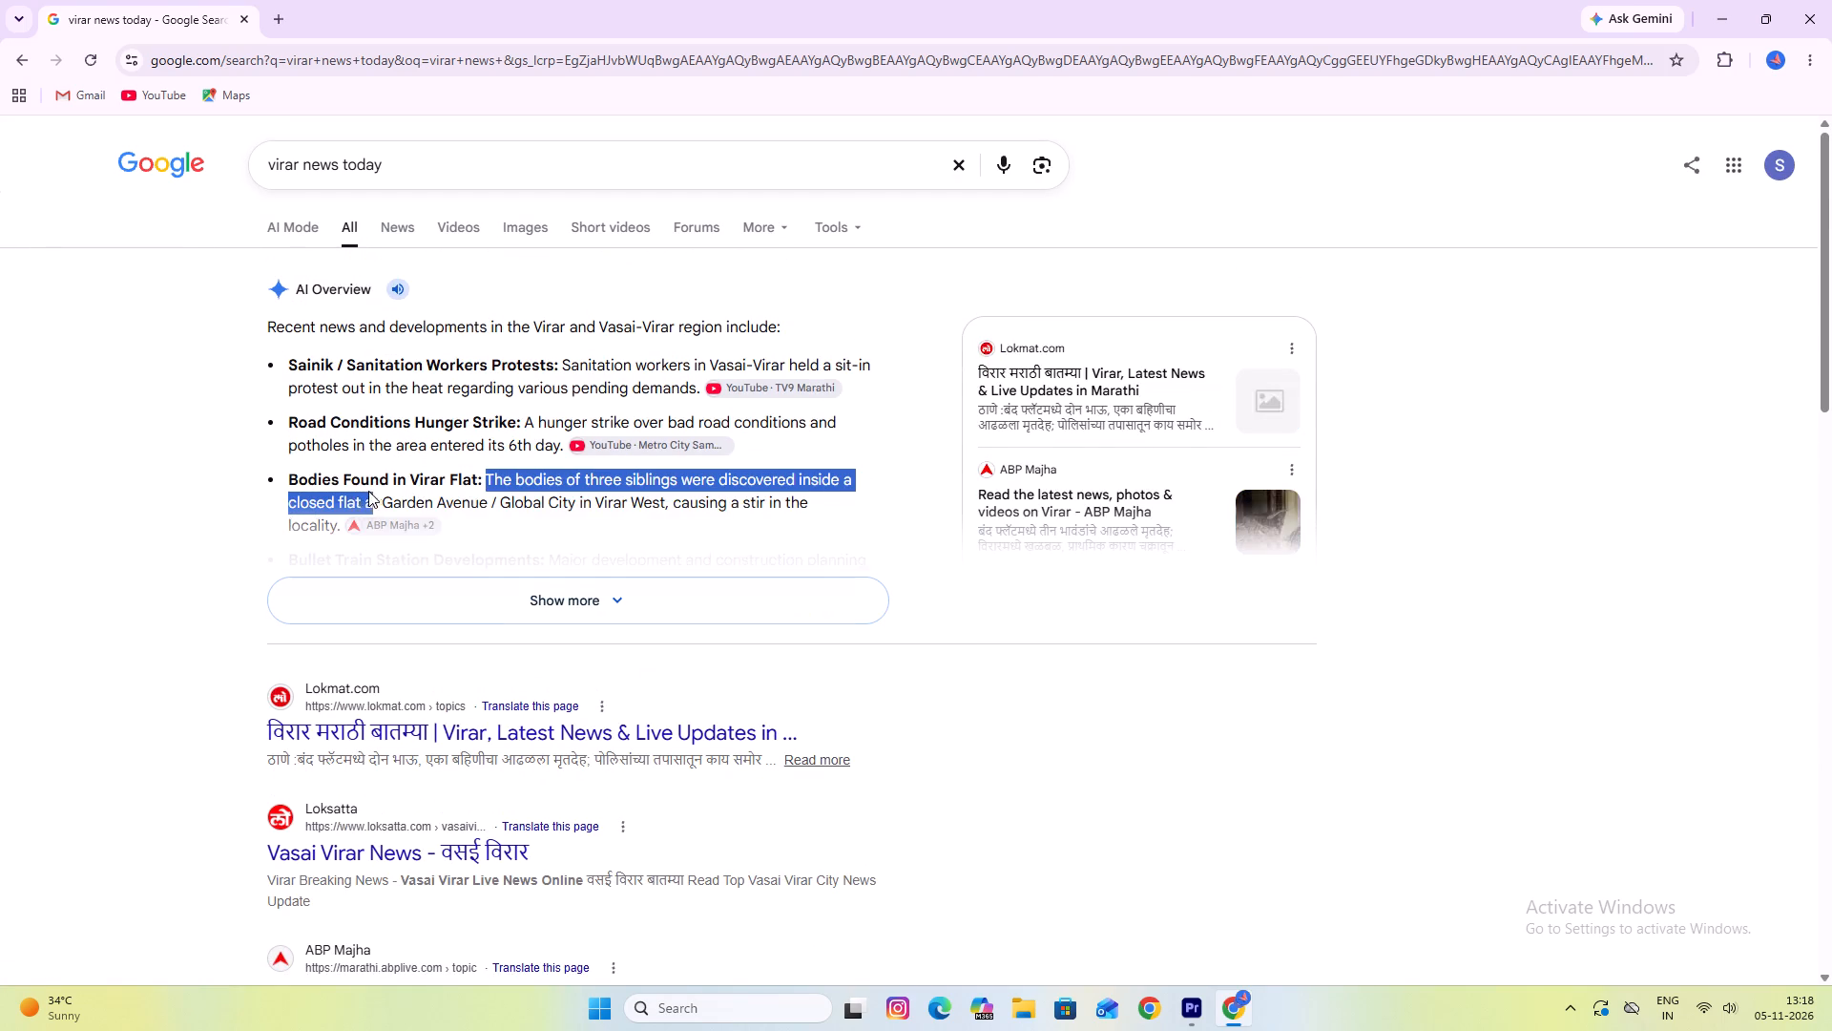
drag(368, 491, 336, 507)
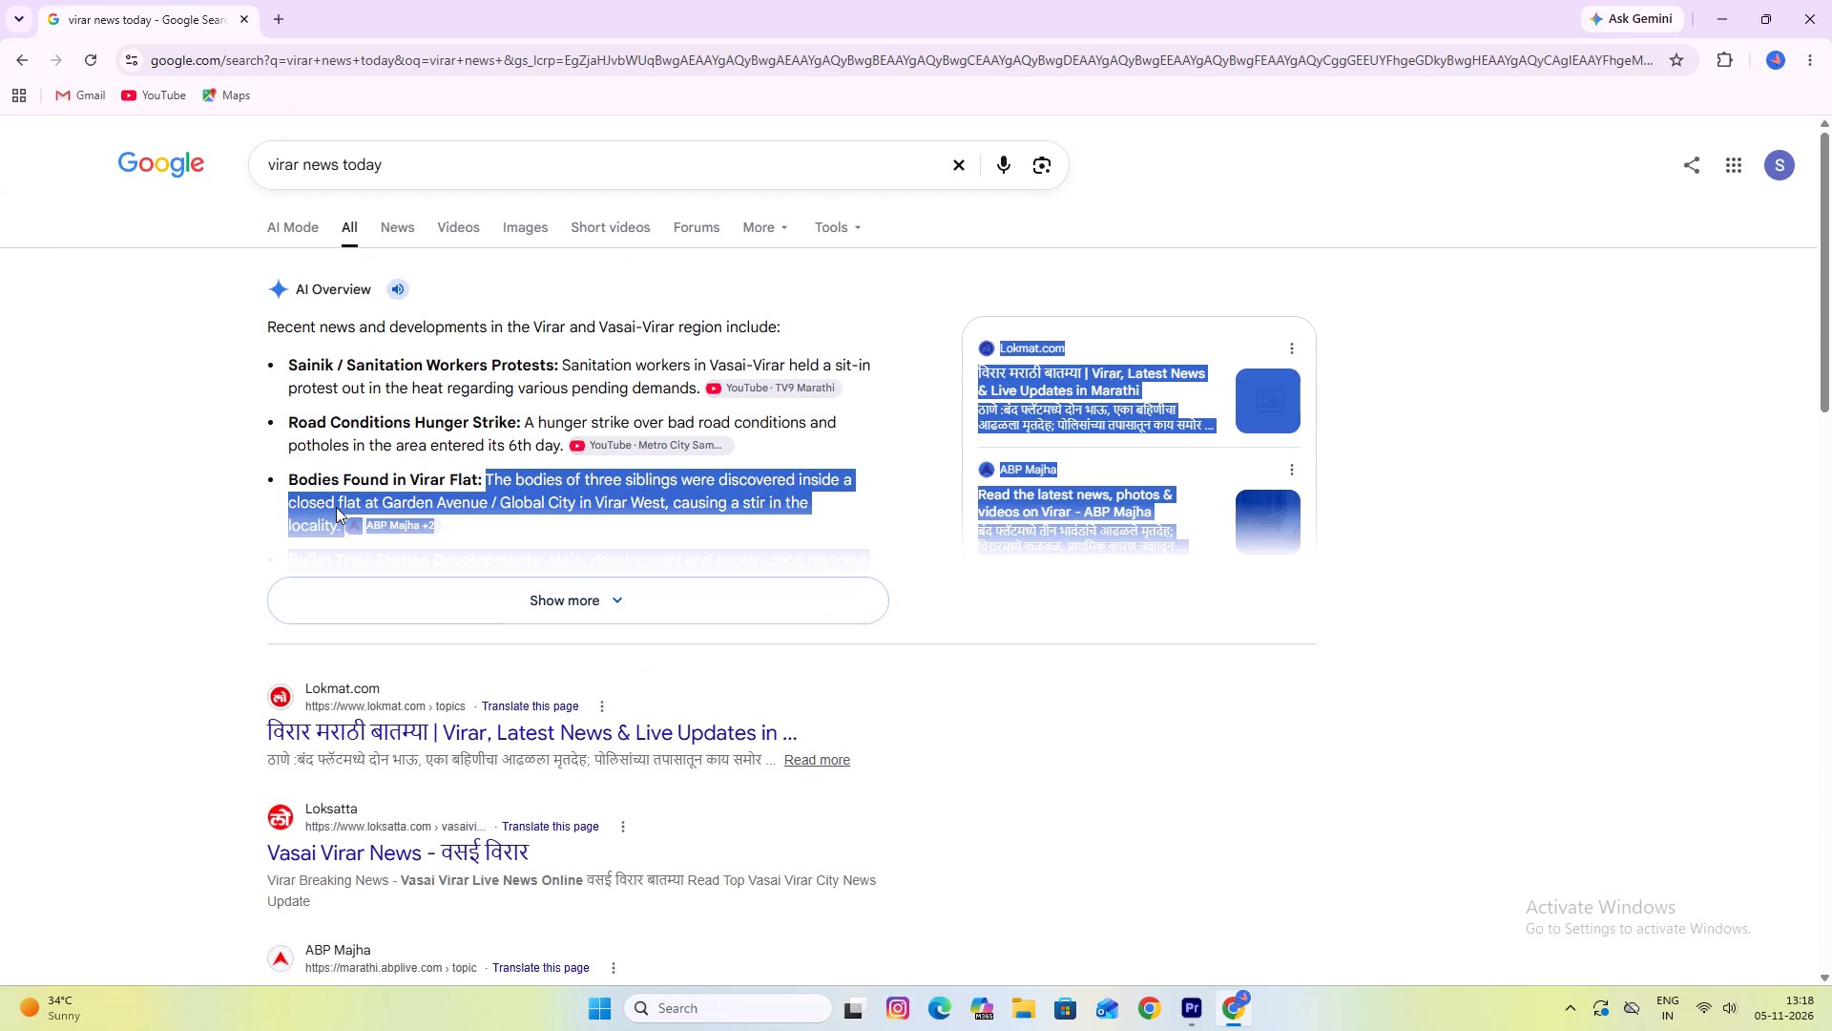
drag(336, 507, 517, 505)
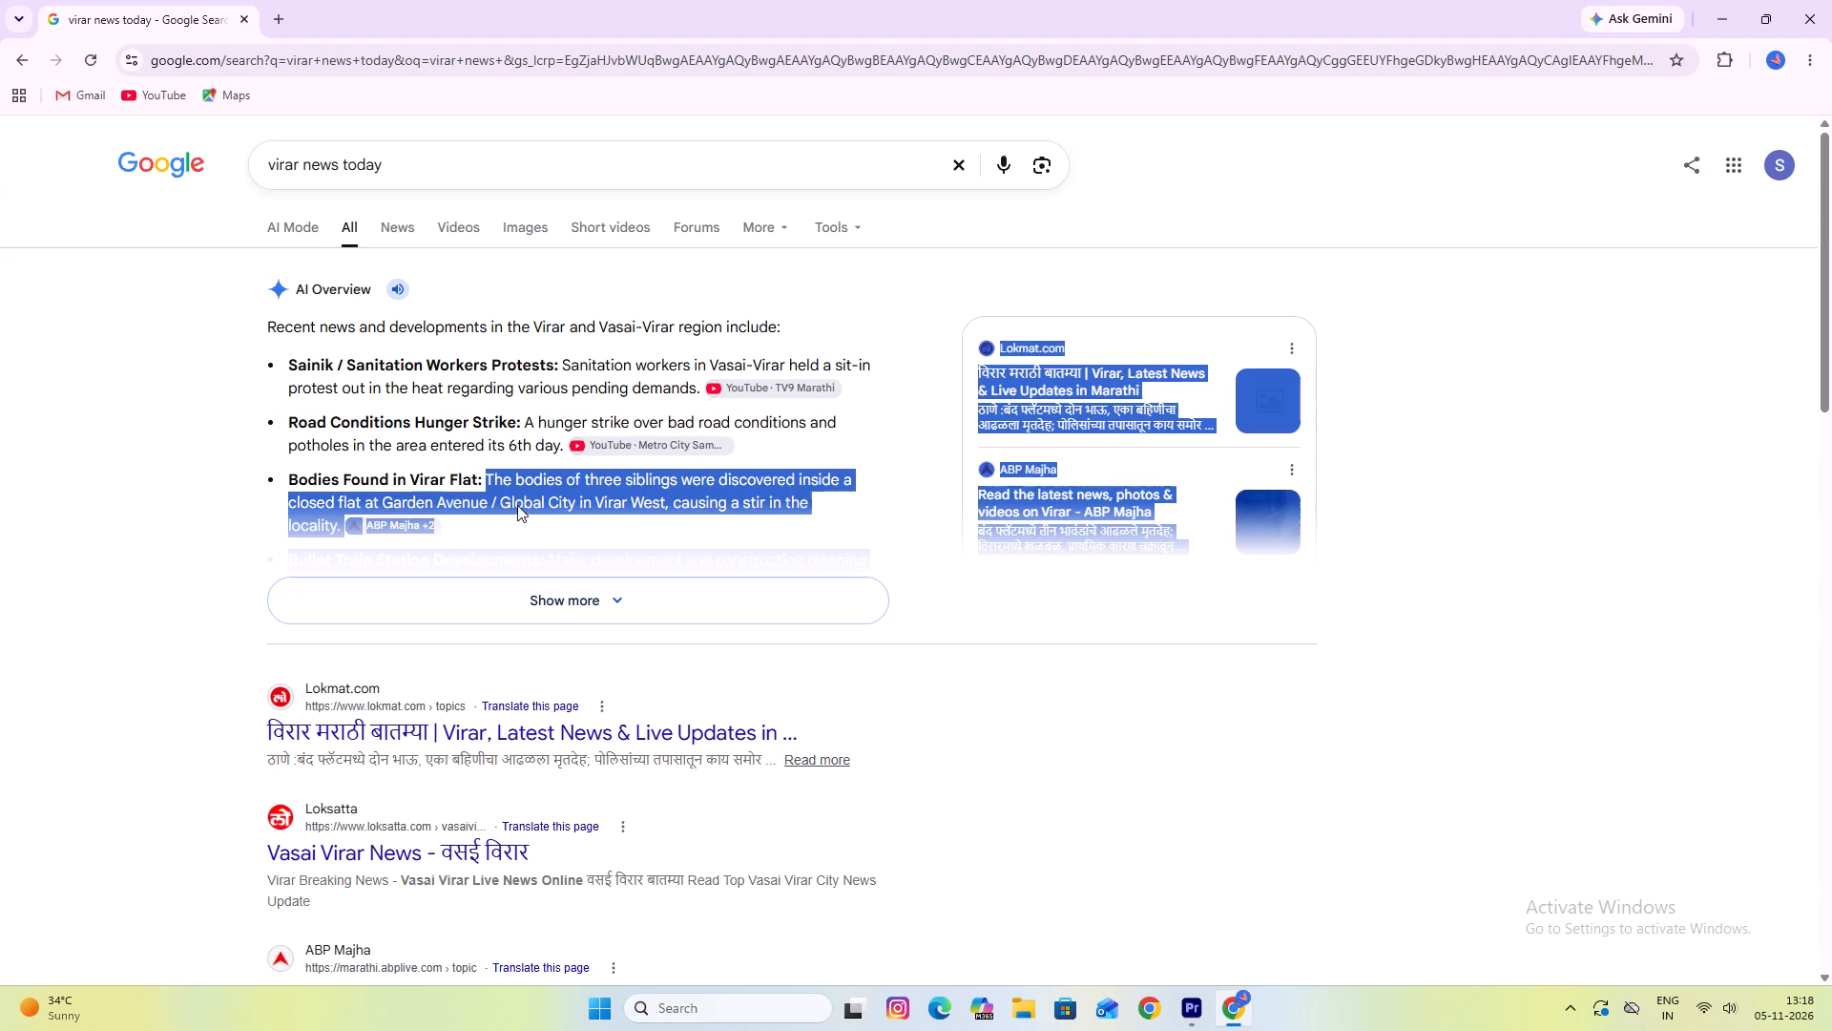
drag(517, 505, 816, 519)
Expand the AI Overview and copy the "Bullet Train Station Developments" sentence, from "Major development" to "Virar Railway Station.".
click(738, 536)
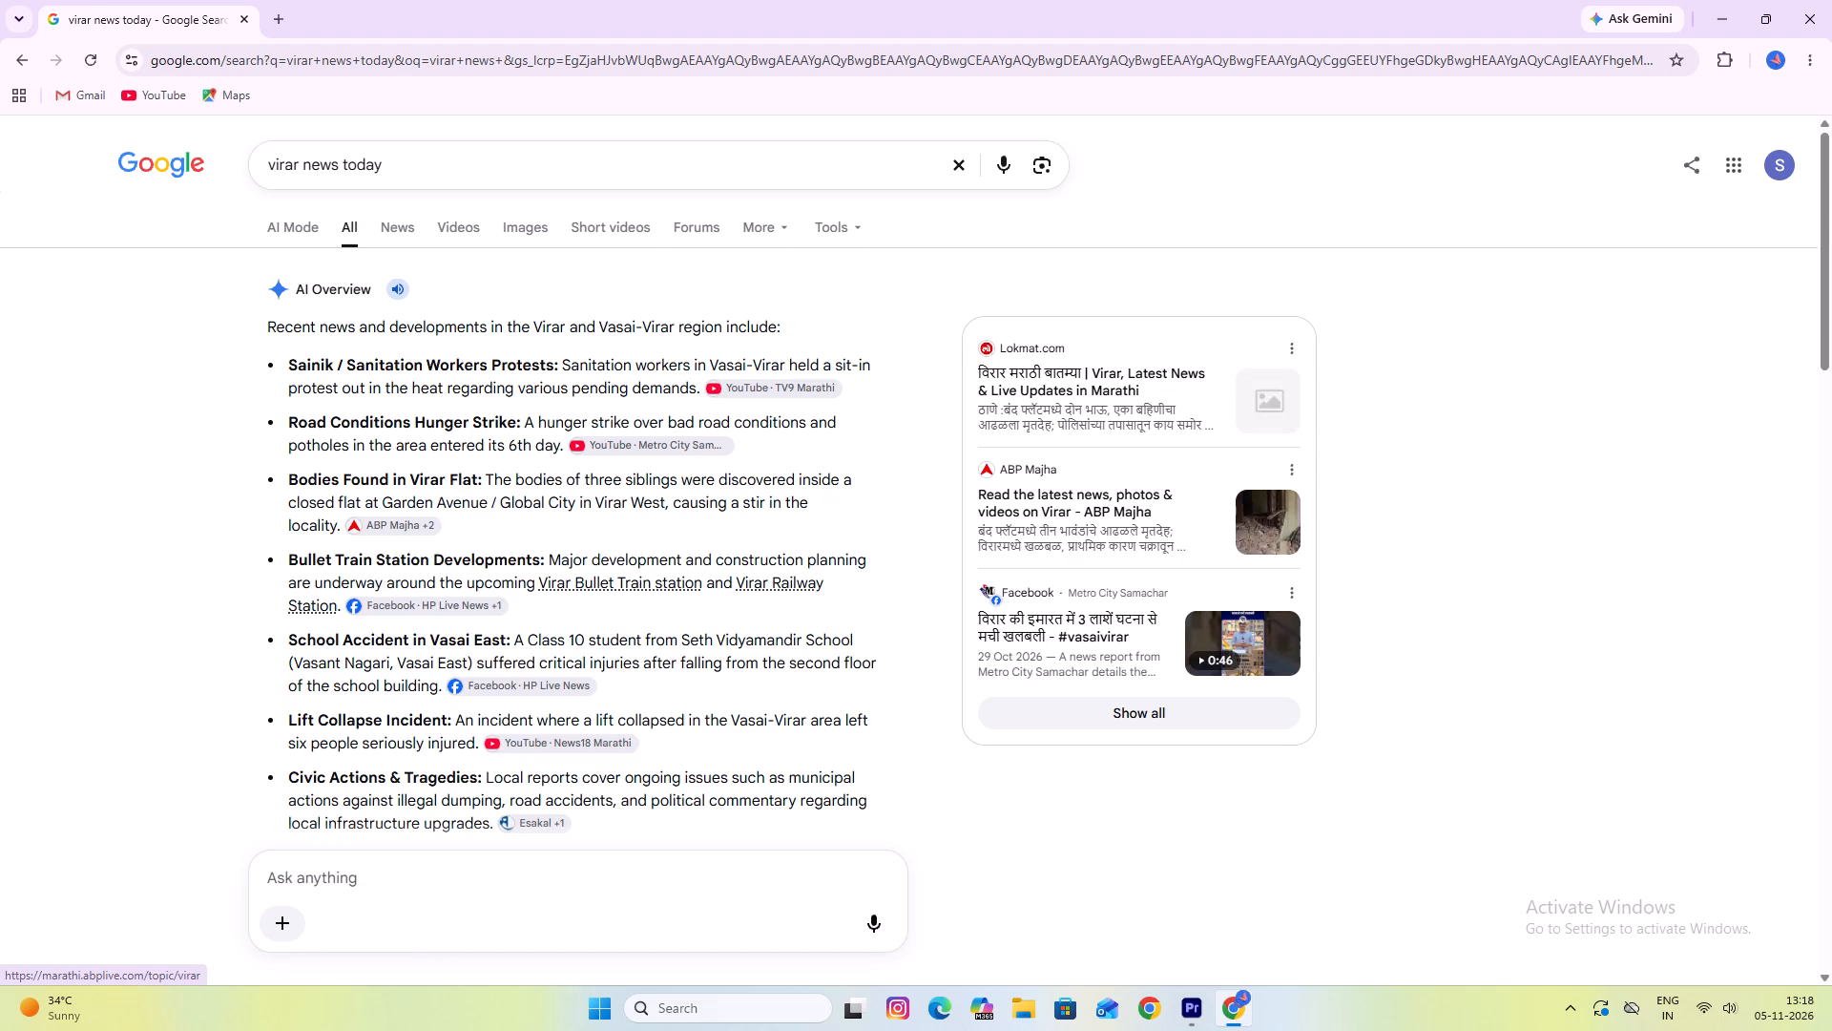
drag(547, 558, 616, 584)
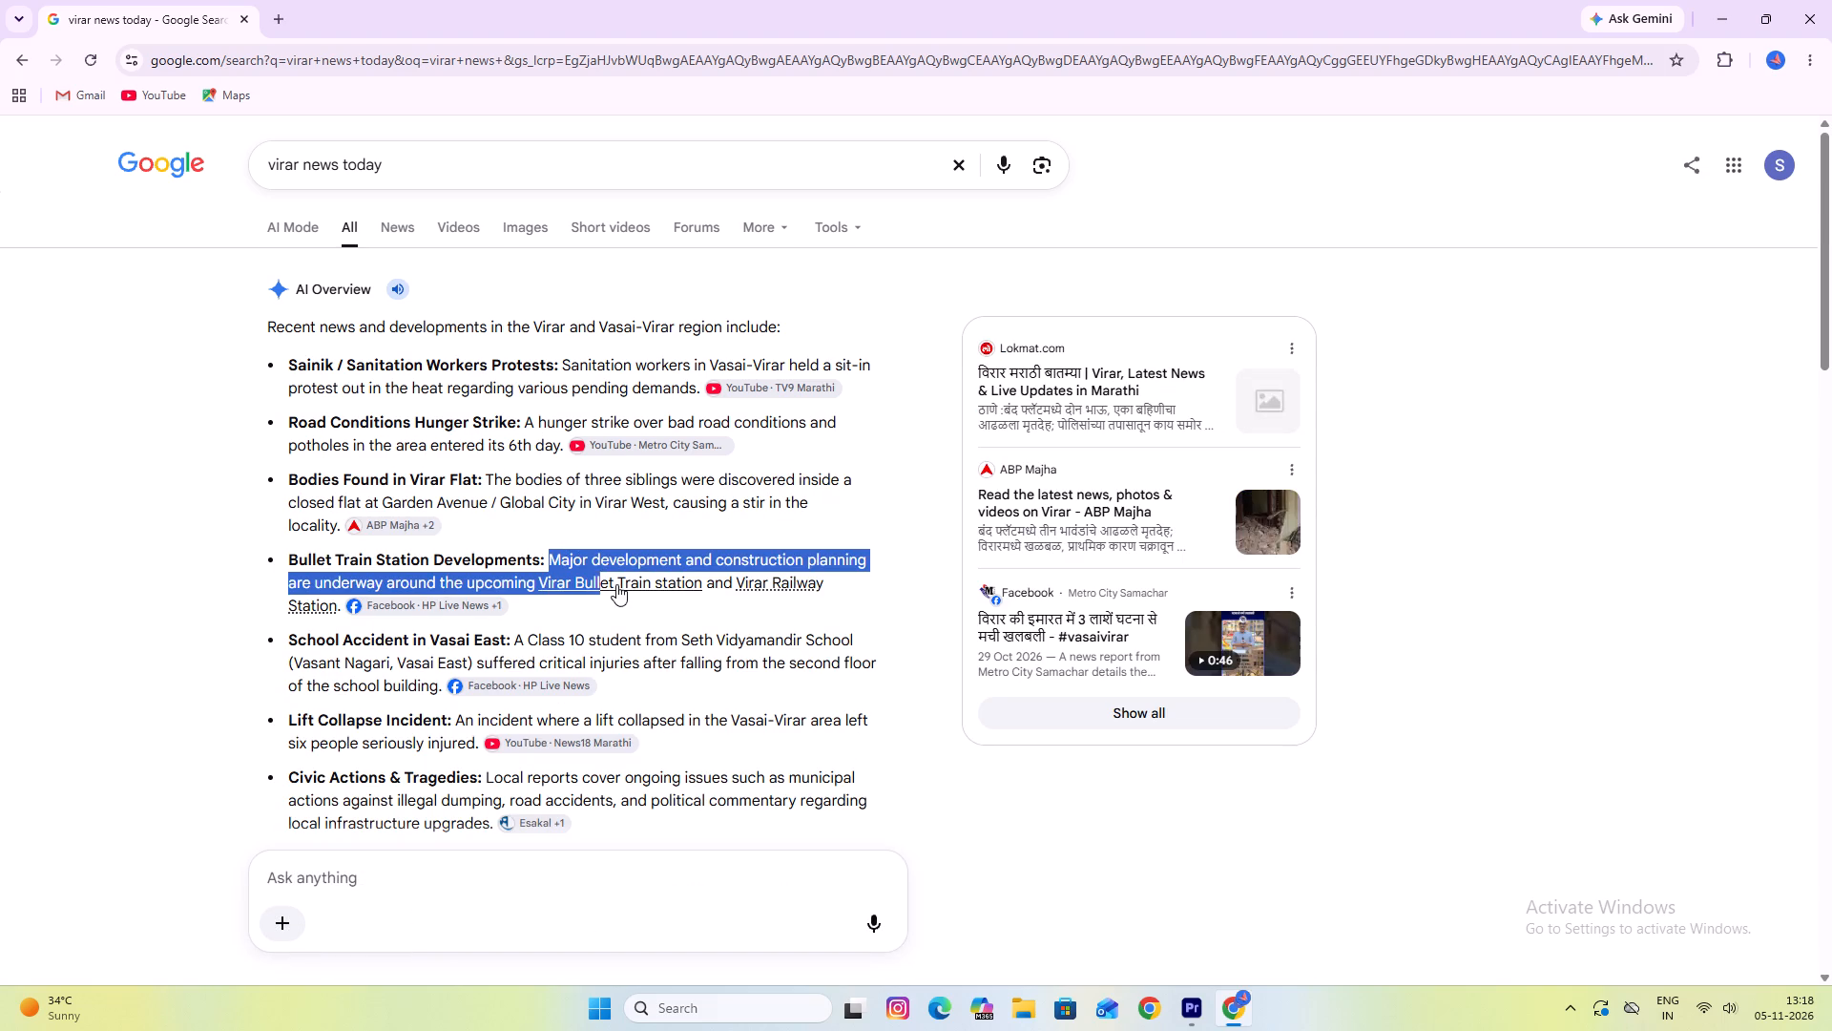
drag(616, 584, 824, 599)
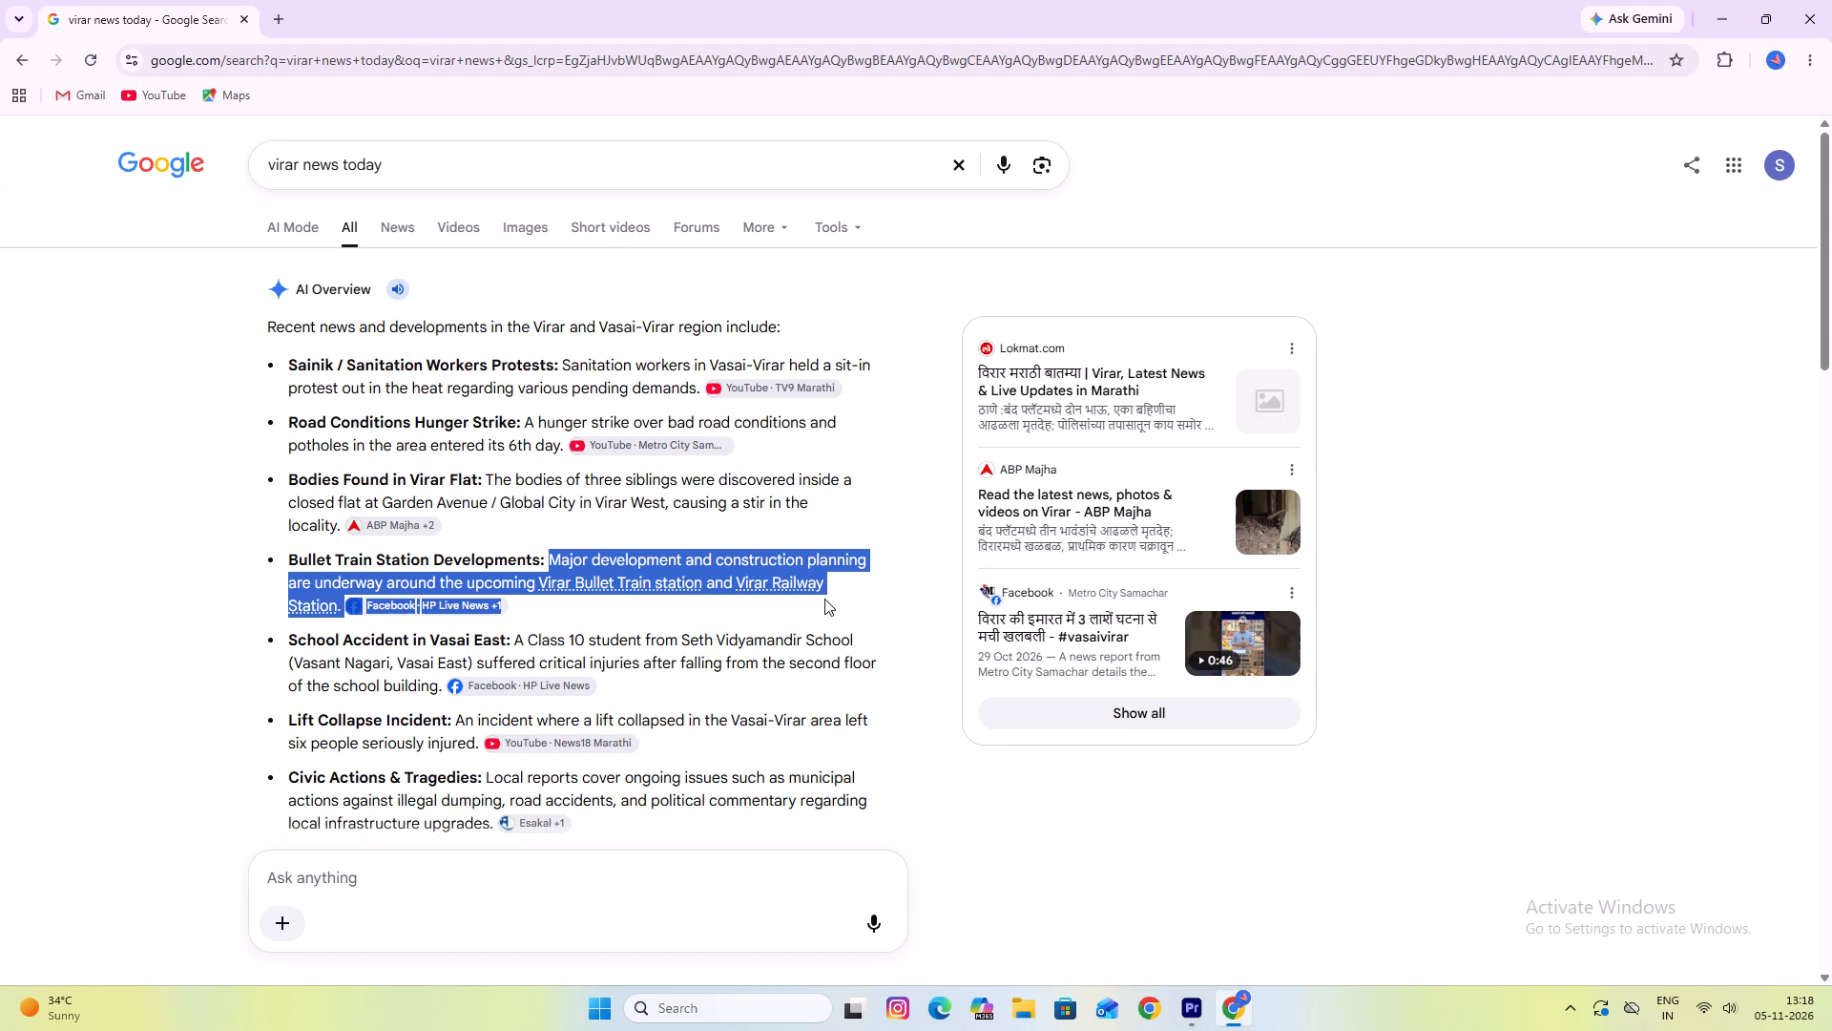
drag(824, 599, 355, 612)
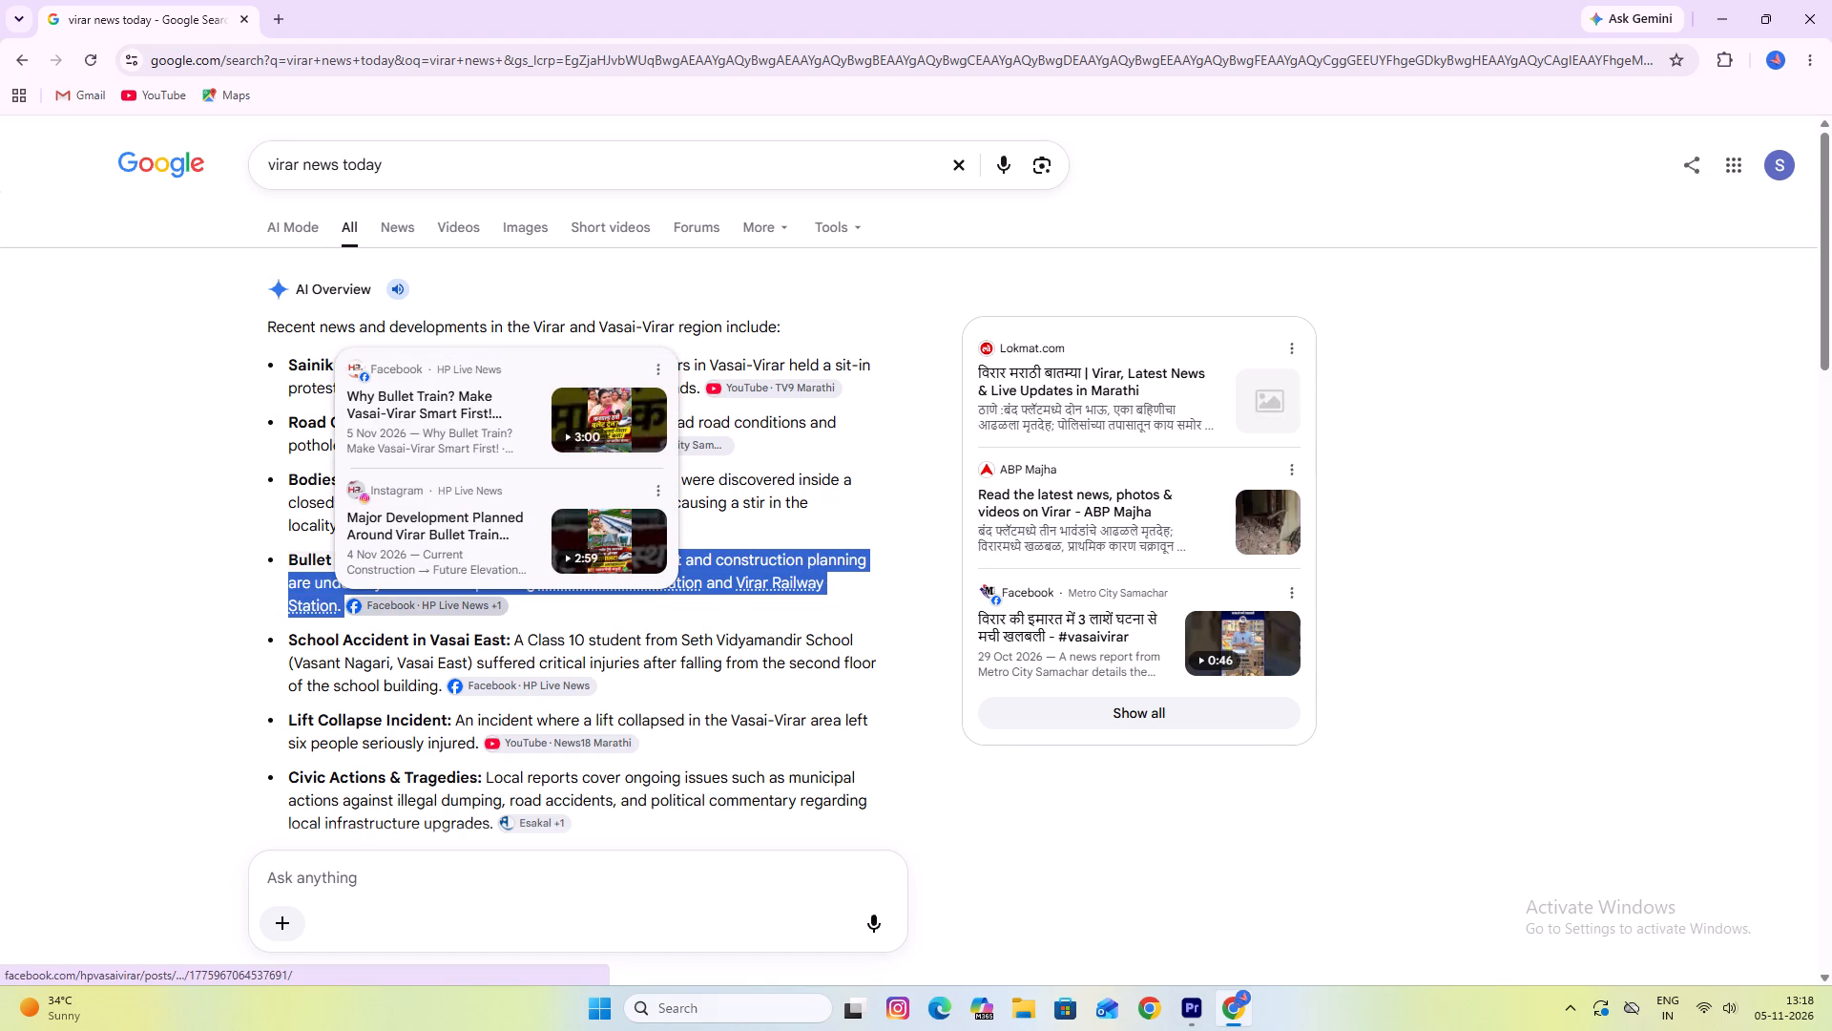
drag(355, 612, 346, 612)
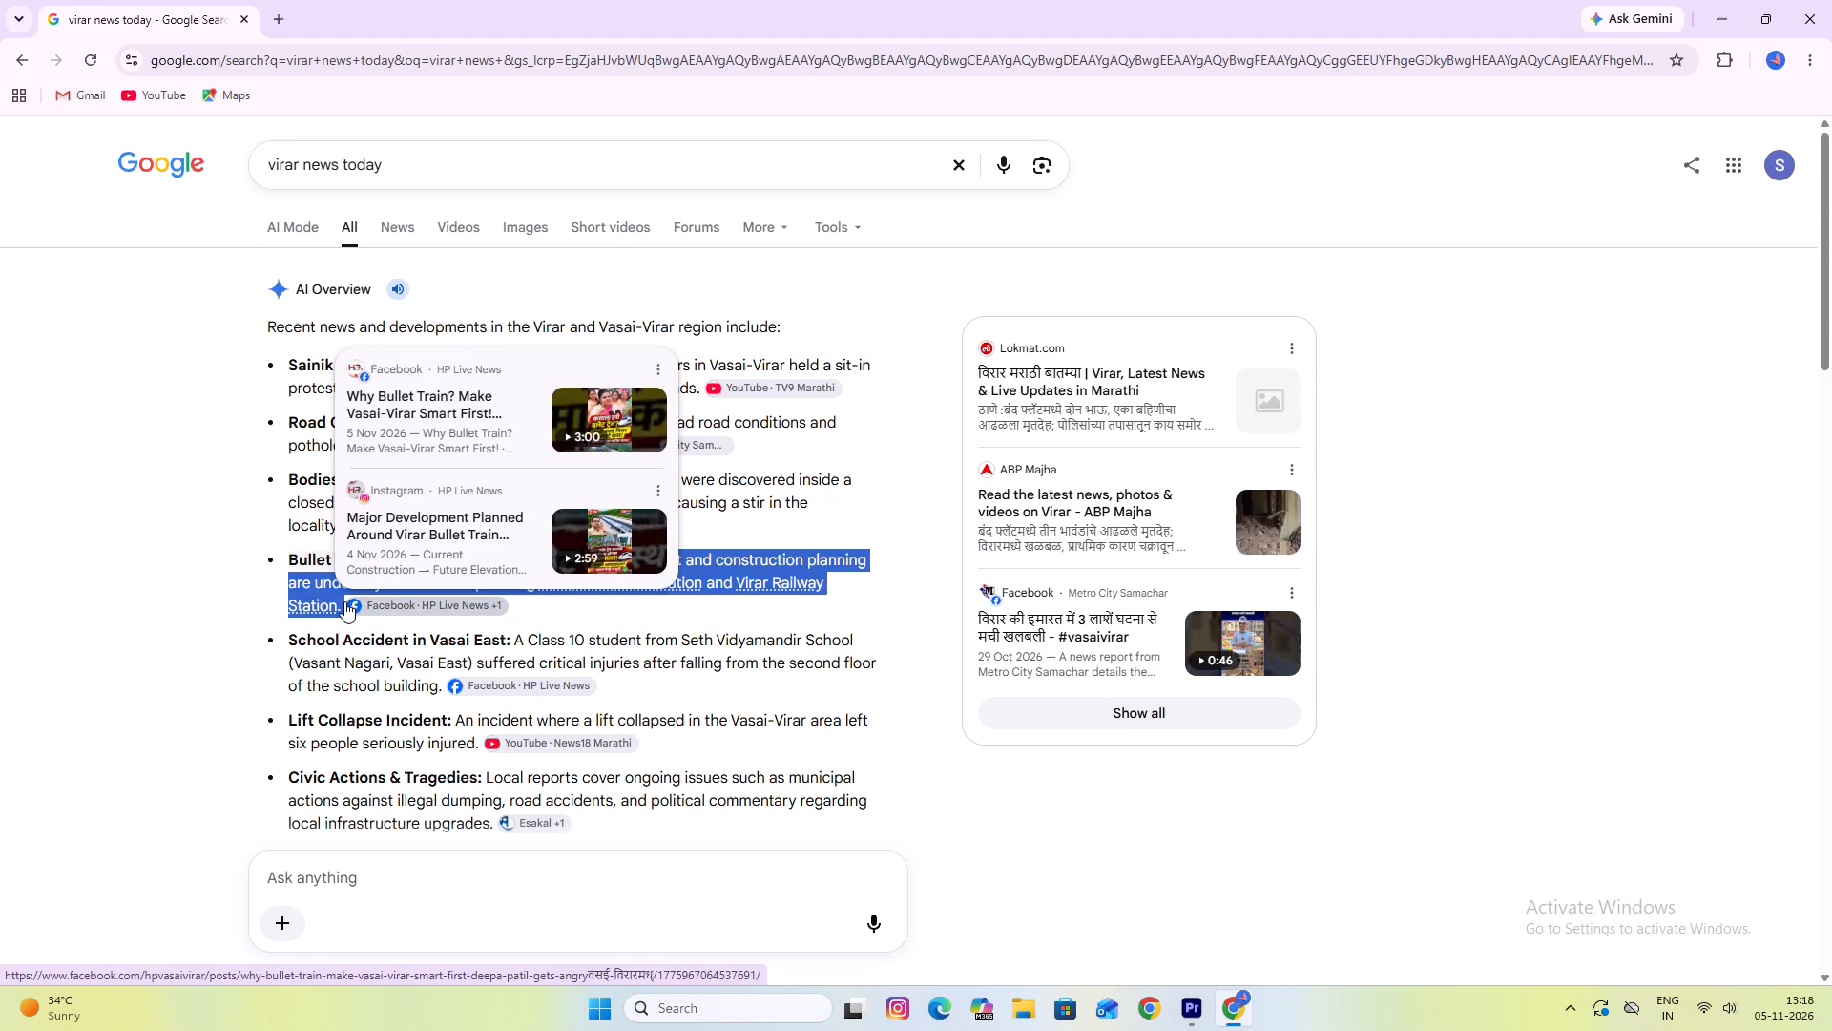
key(ctrl+c)
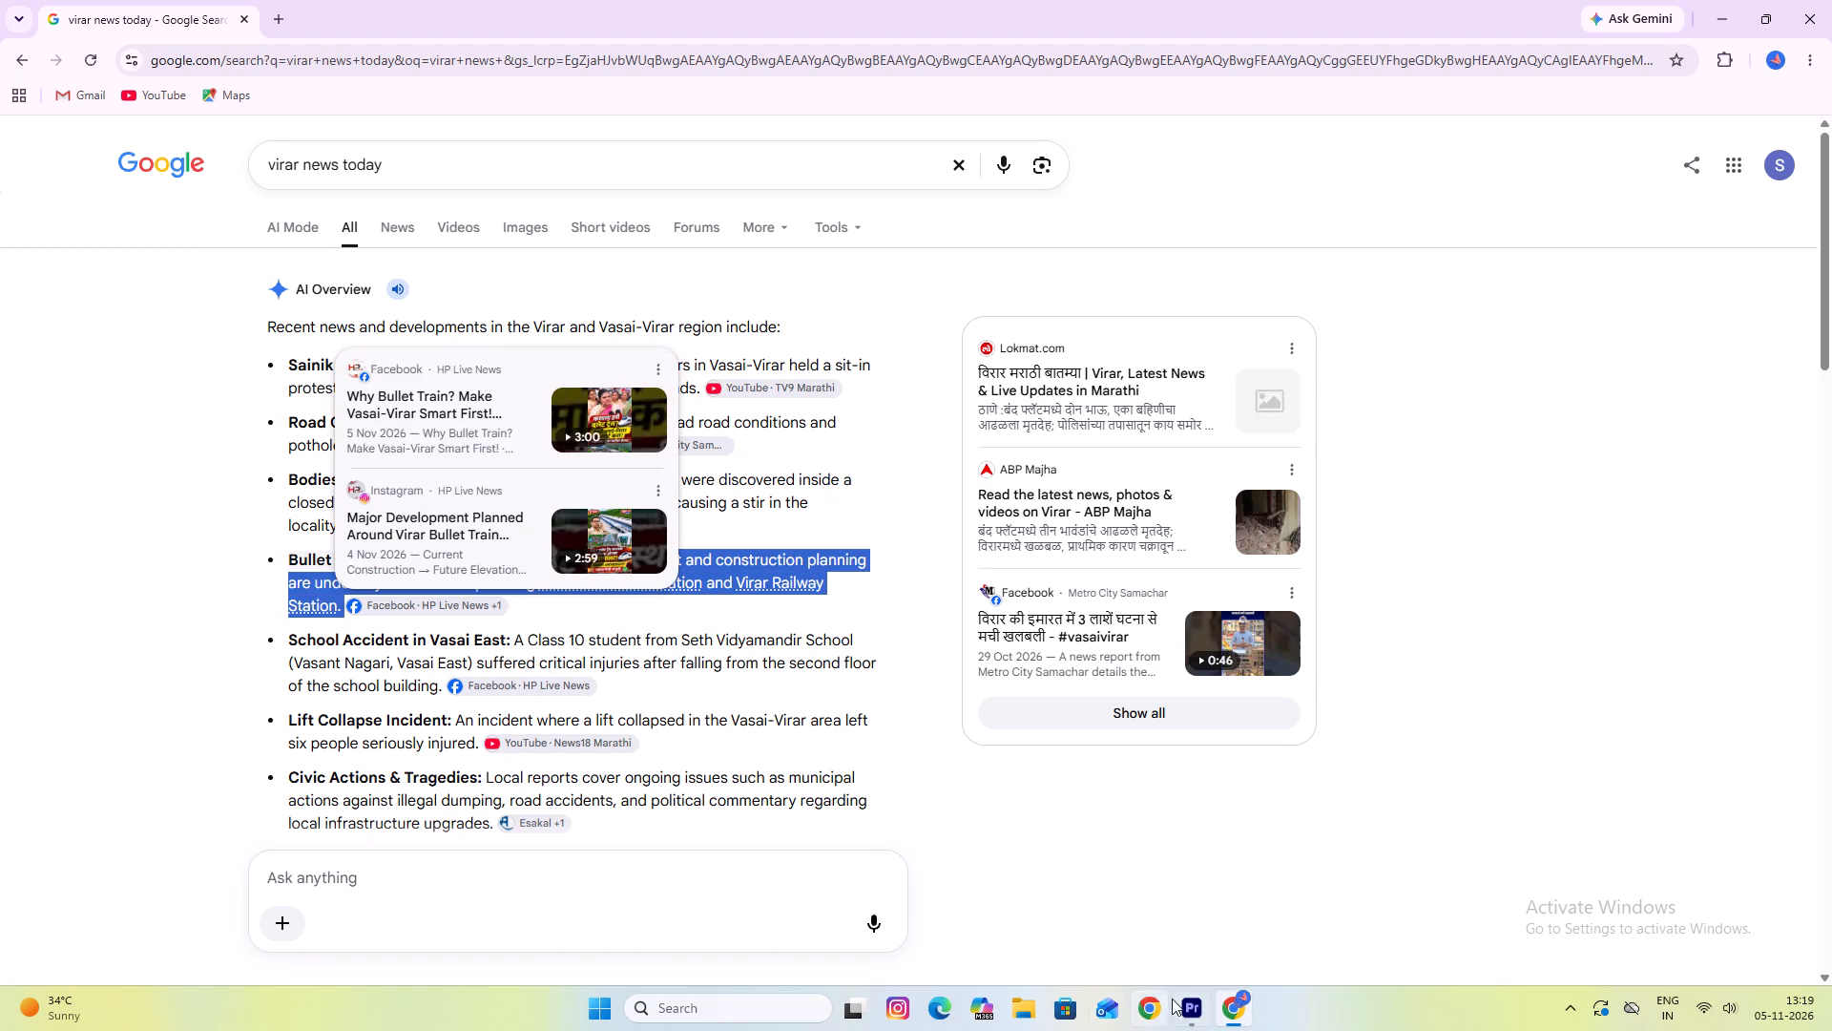
Switch back to Premiere and paste the copied sentence as a text layer starting beside the BREAKING NEWS logo.
click(1177, 998)
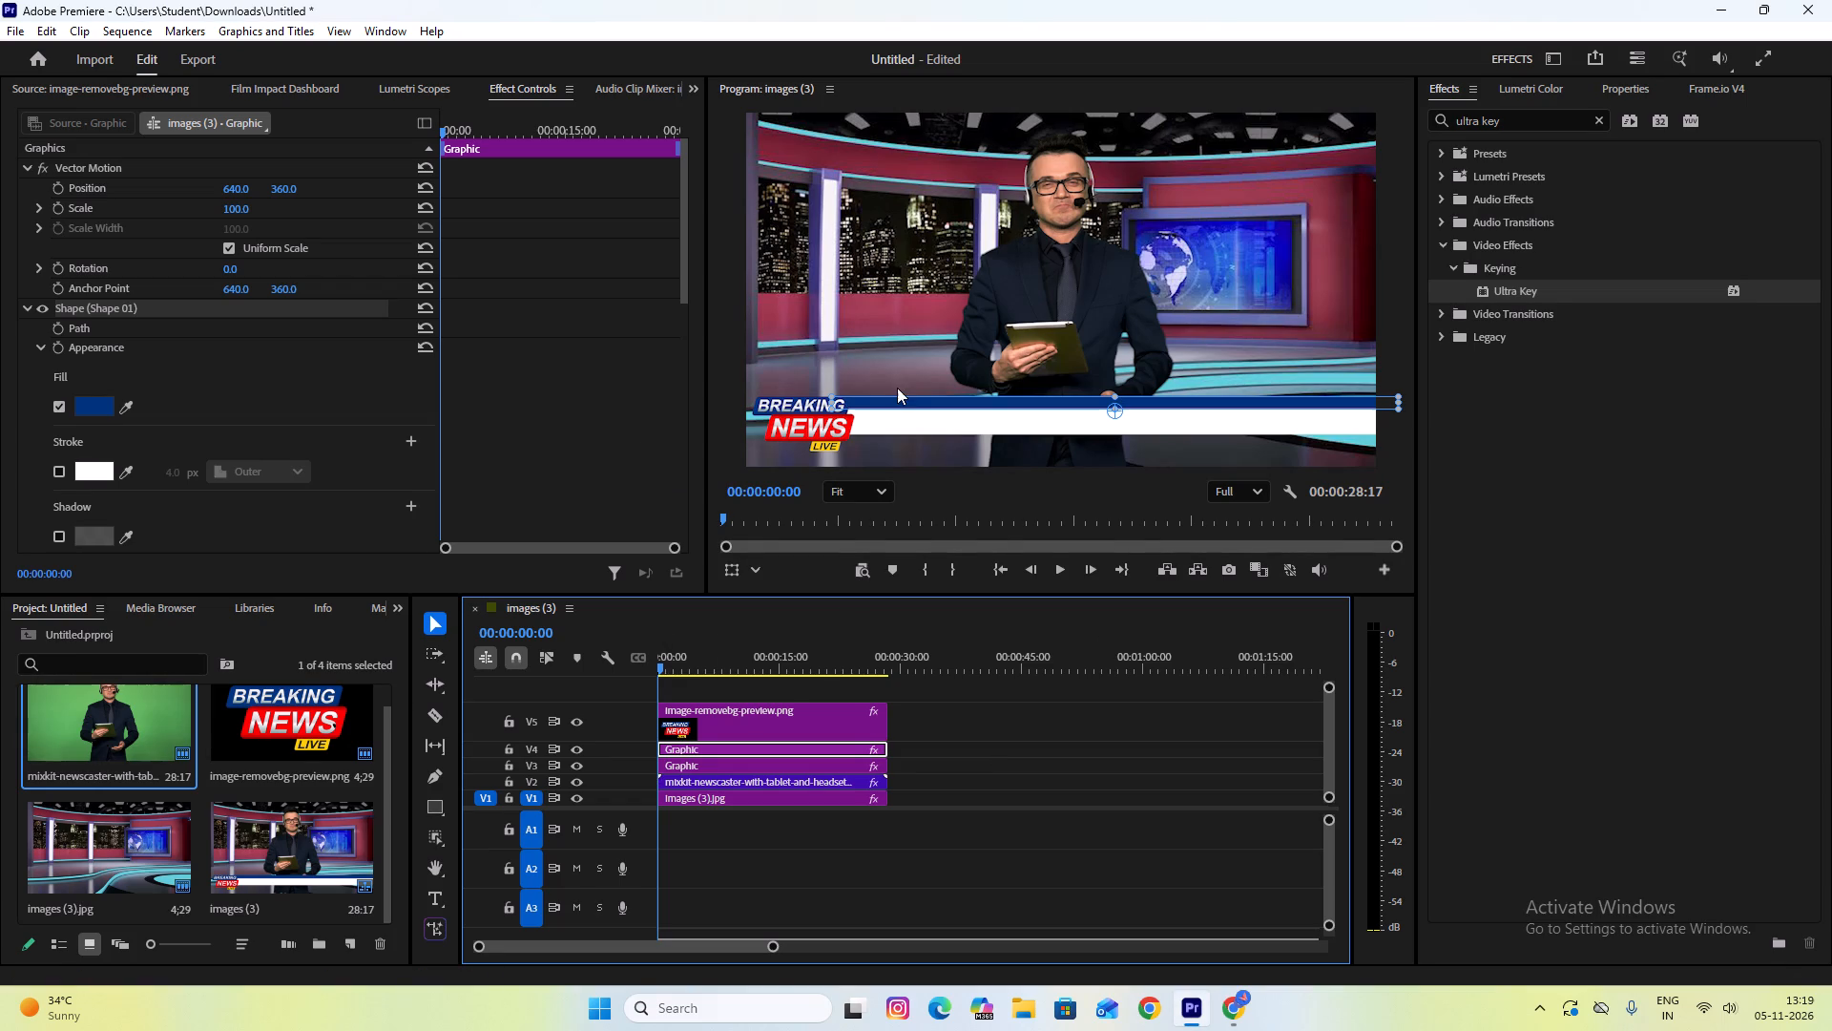
click(432, 894)
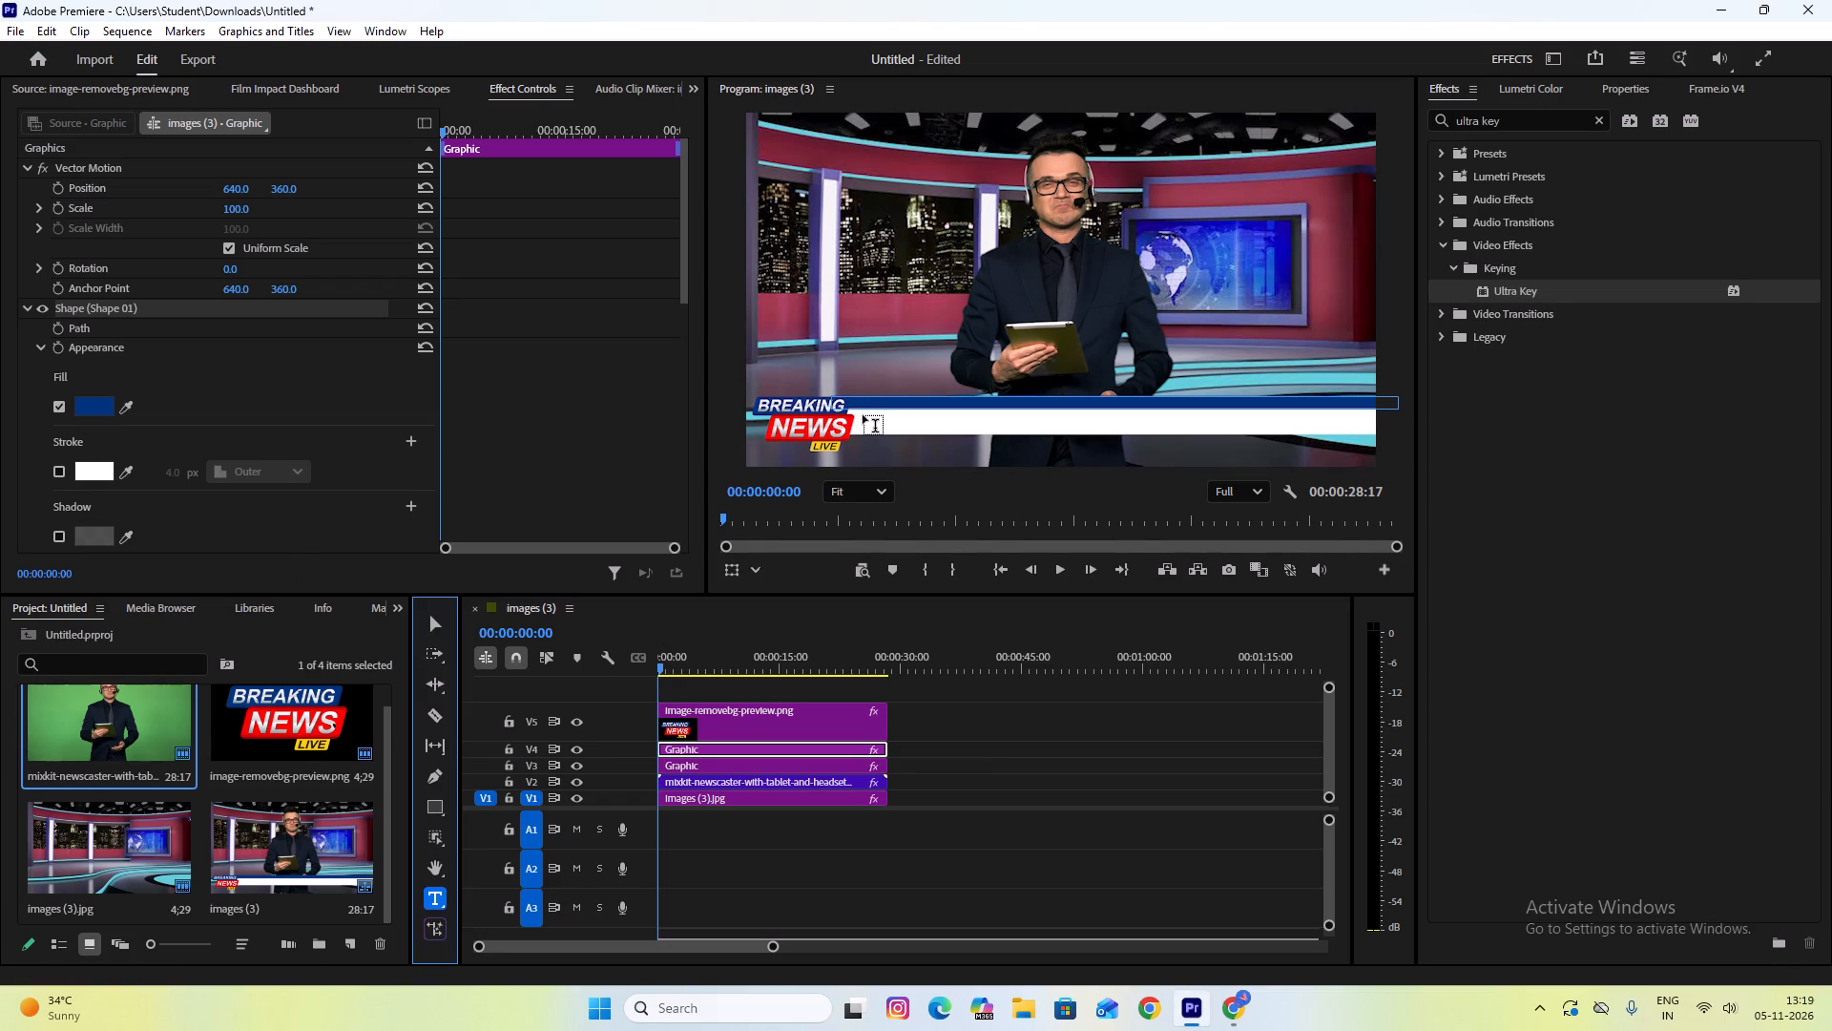
click(861, 411)
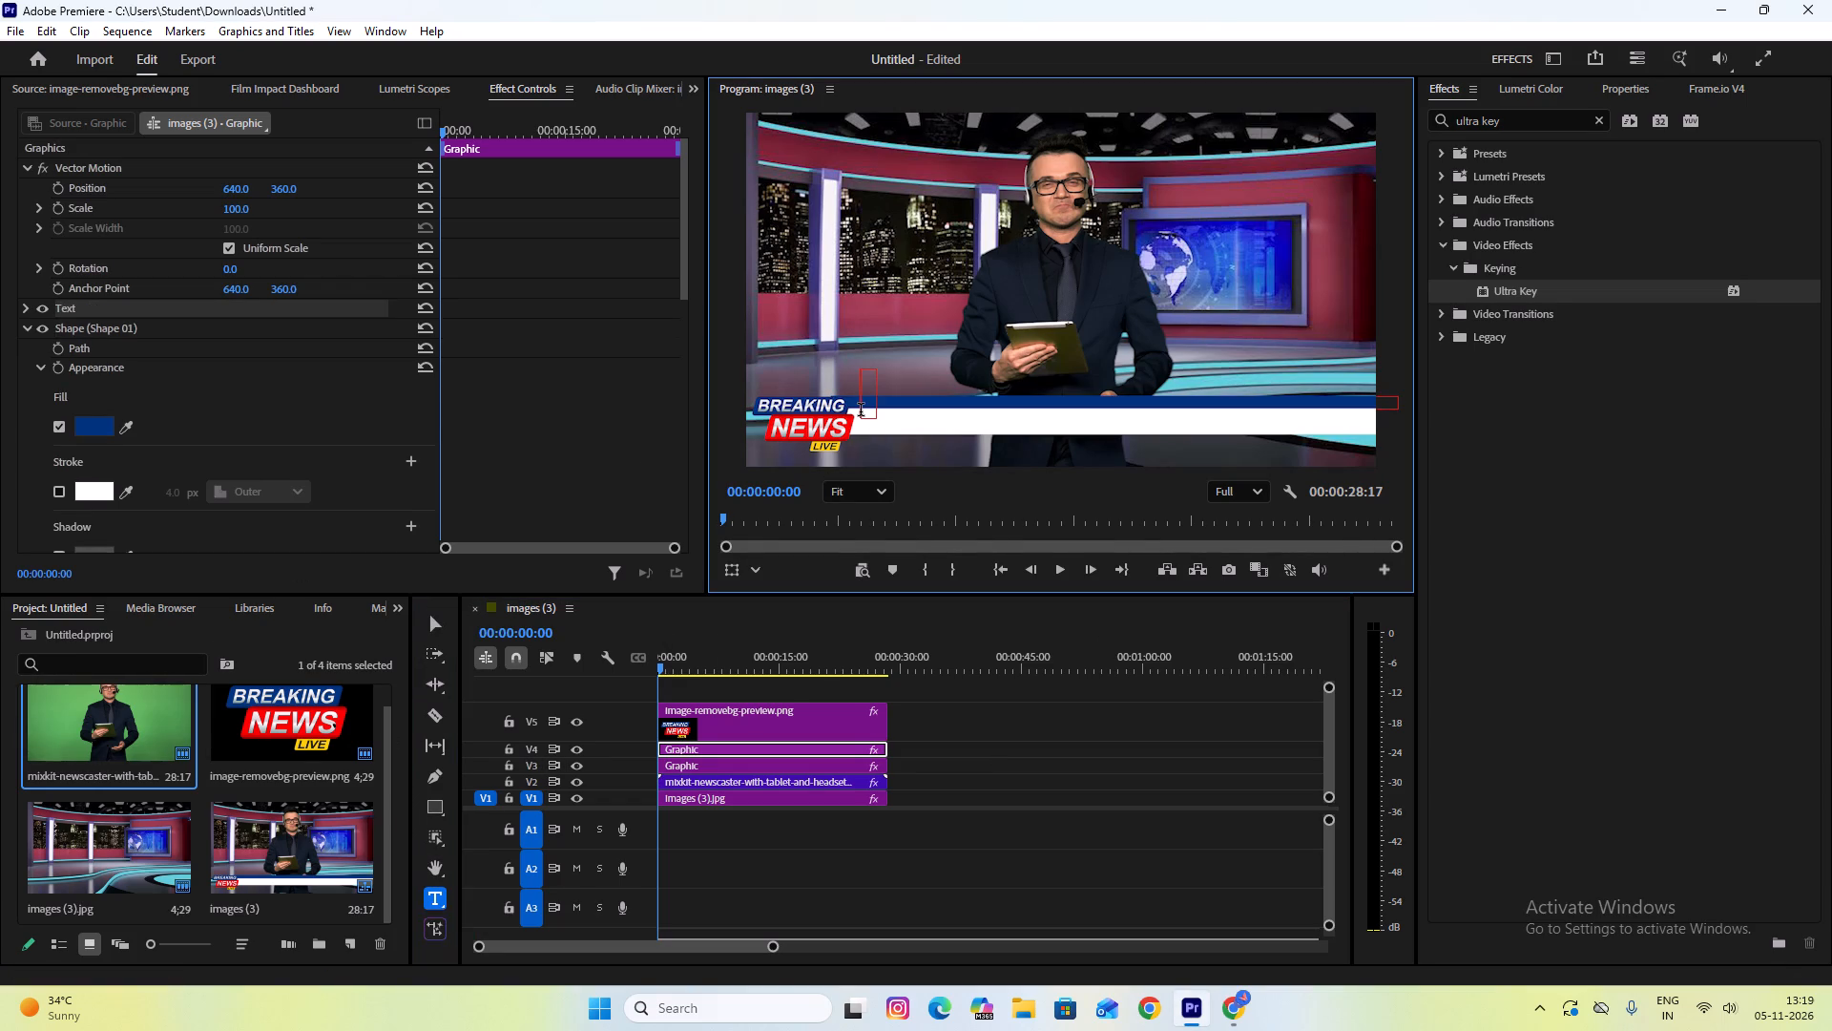
key(ctrl+v)
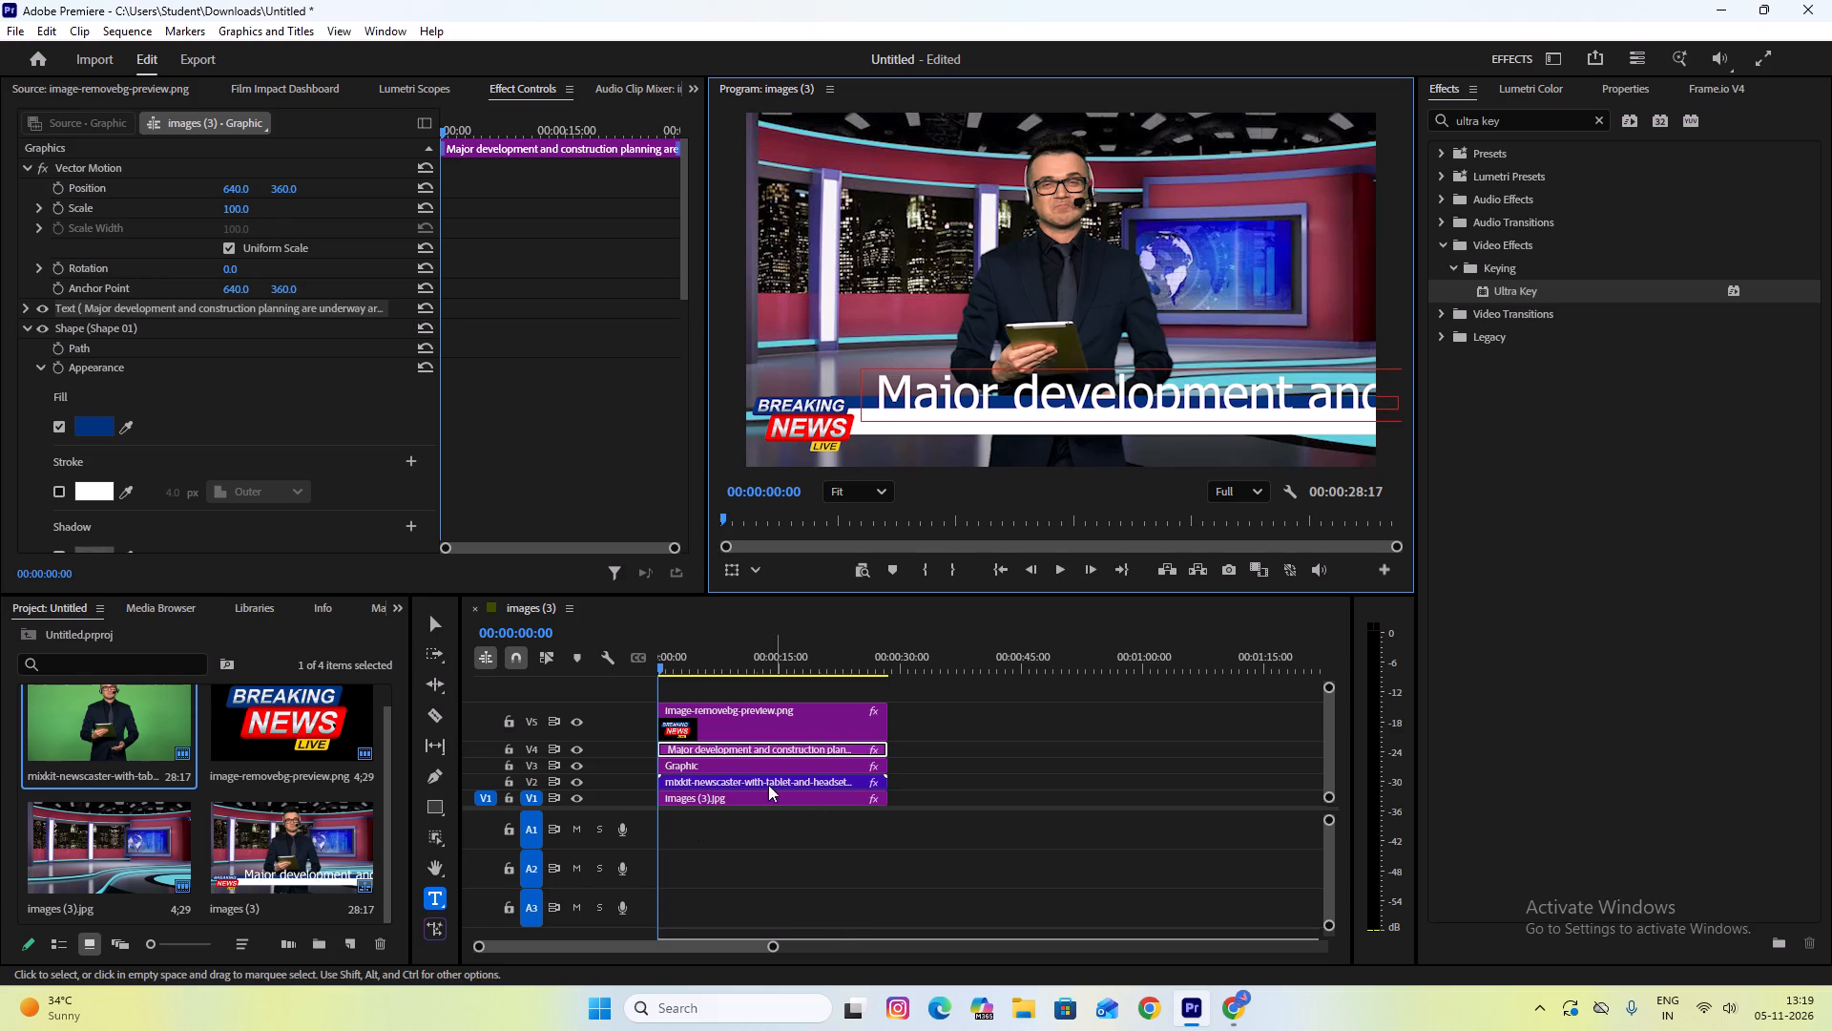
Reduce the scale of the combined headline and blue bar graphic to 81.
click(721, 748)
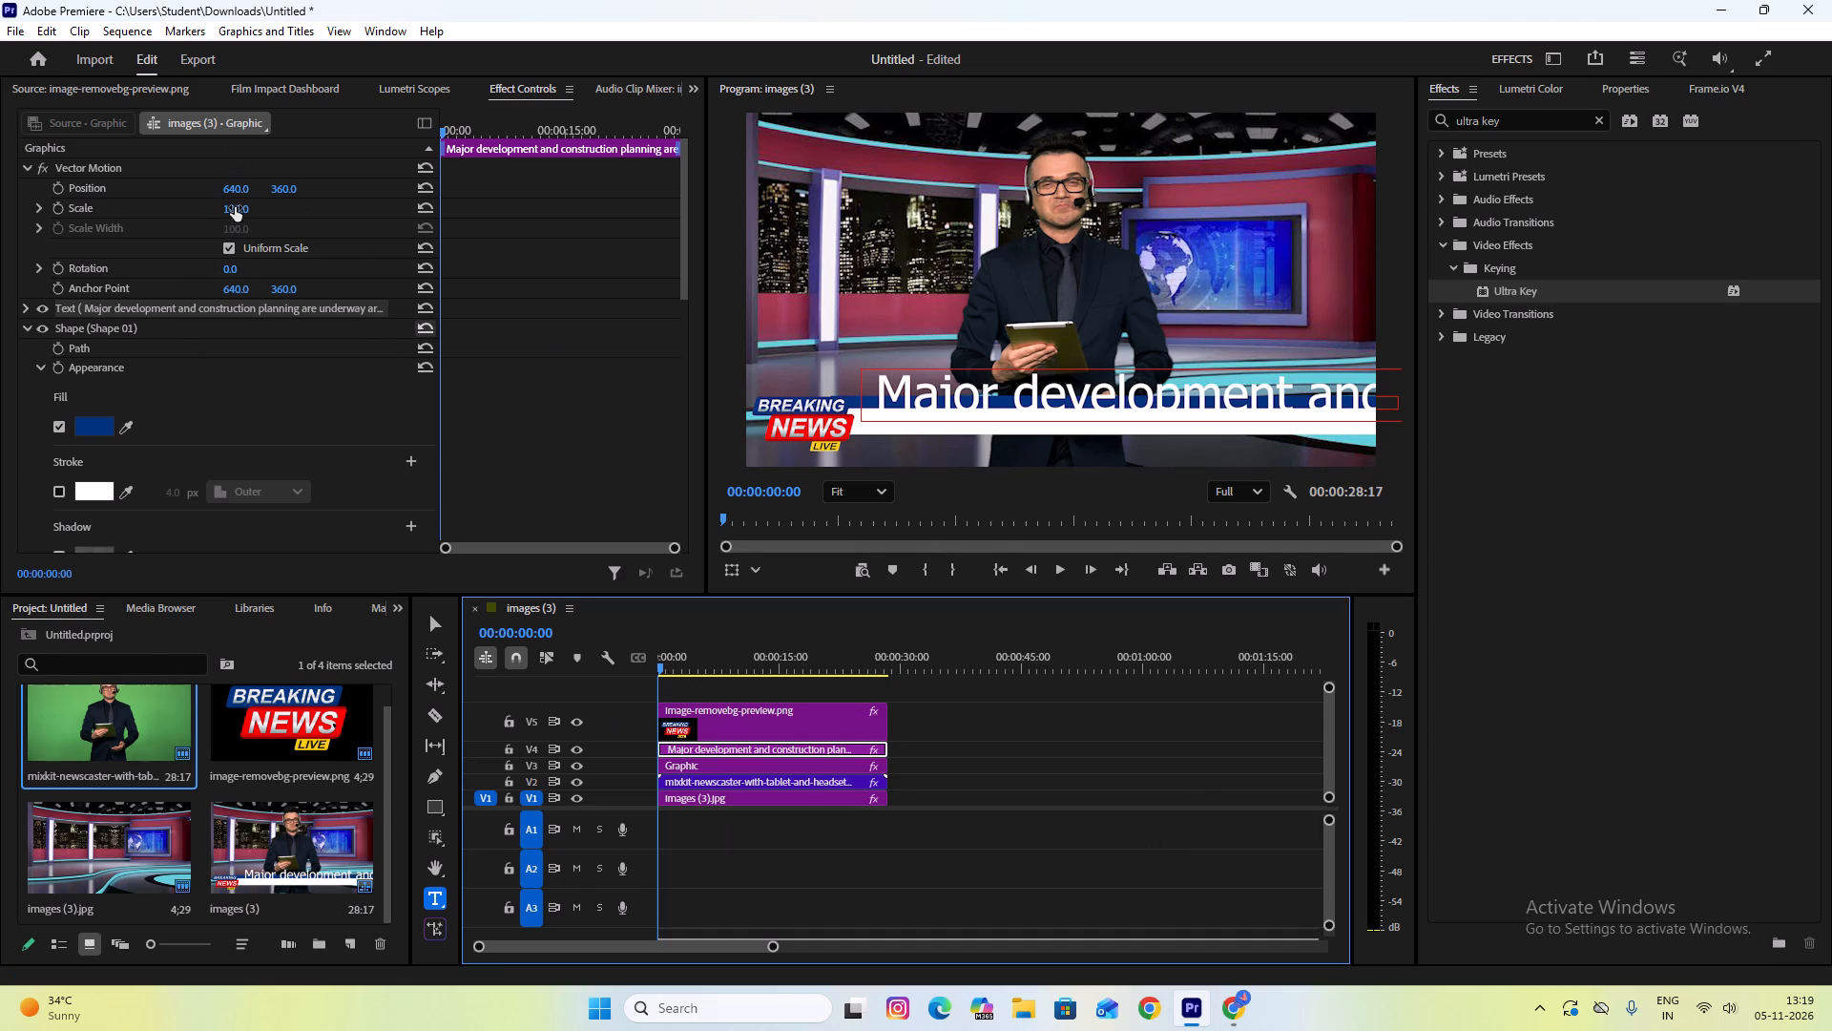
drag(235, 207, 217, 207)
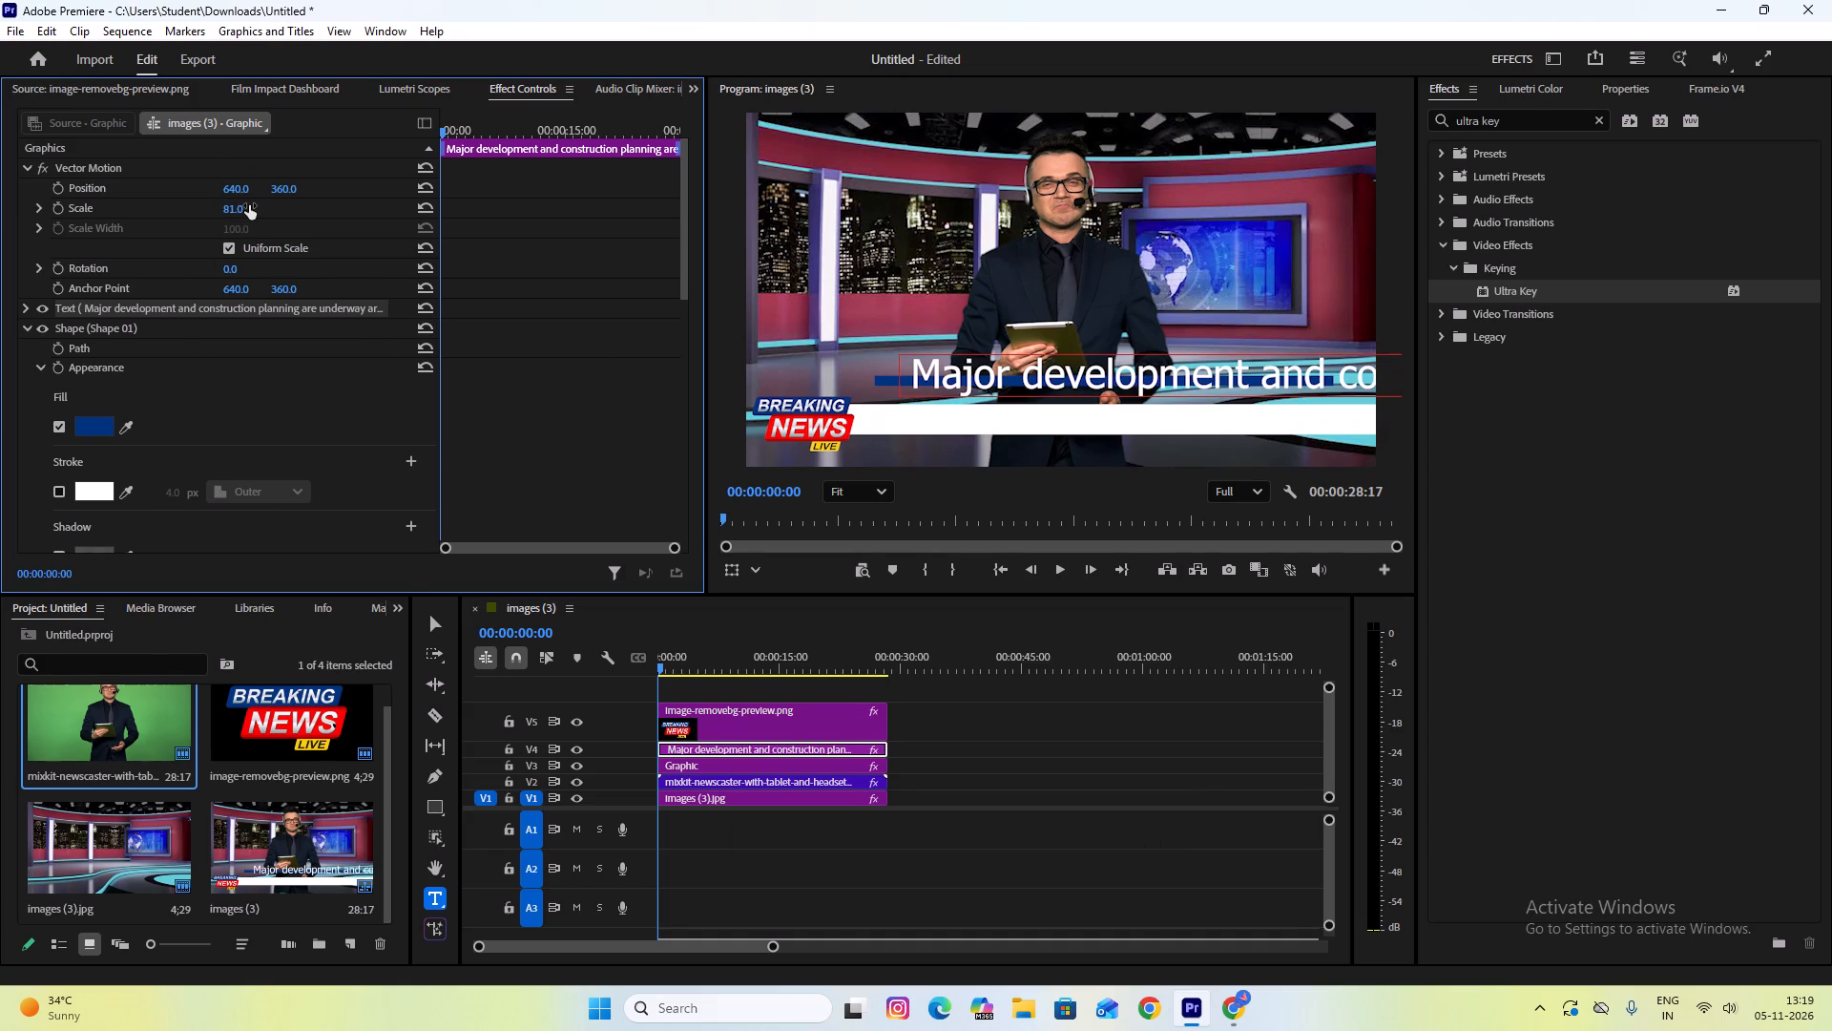
Undo the scale change and the headline text layer added to the blue bar's graphic.
key(ctrl+z)
key(ctrl+z)
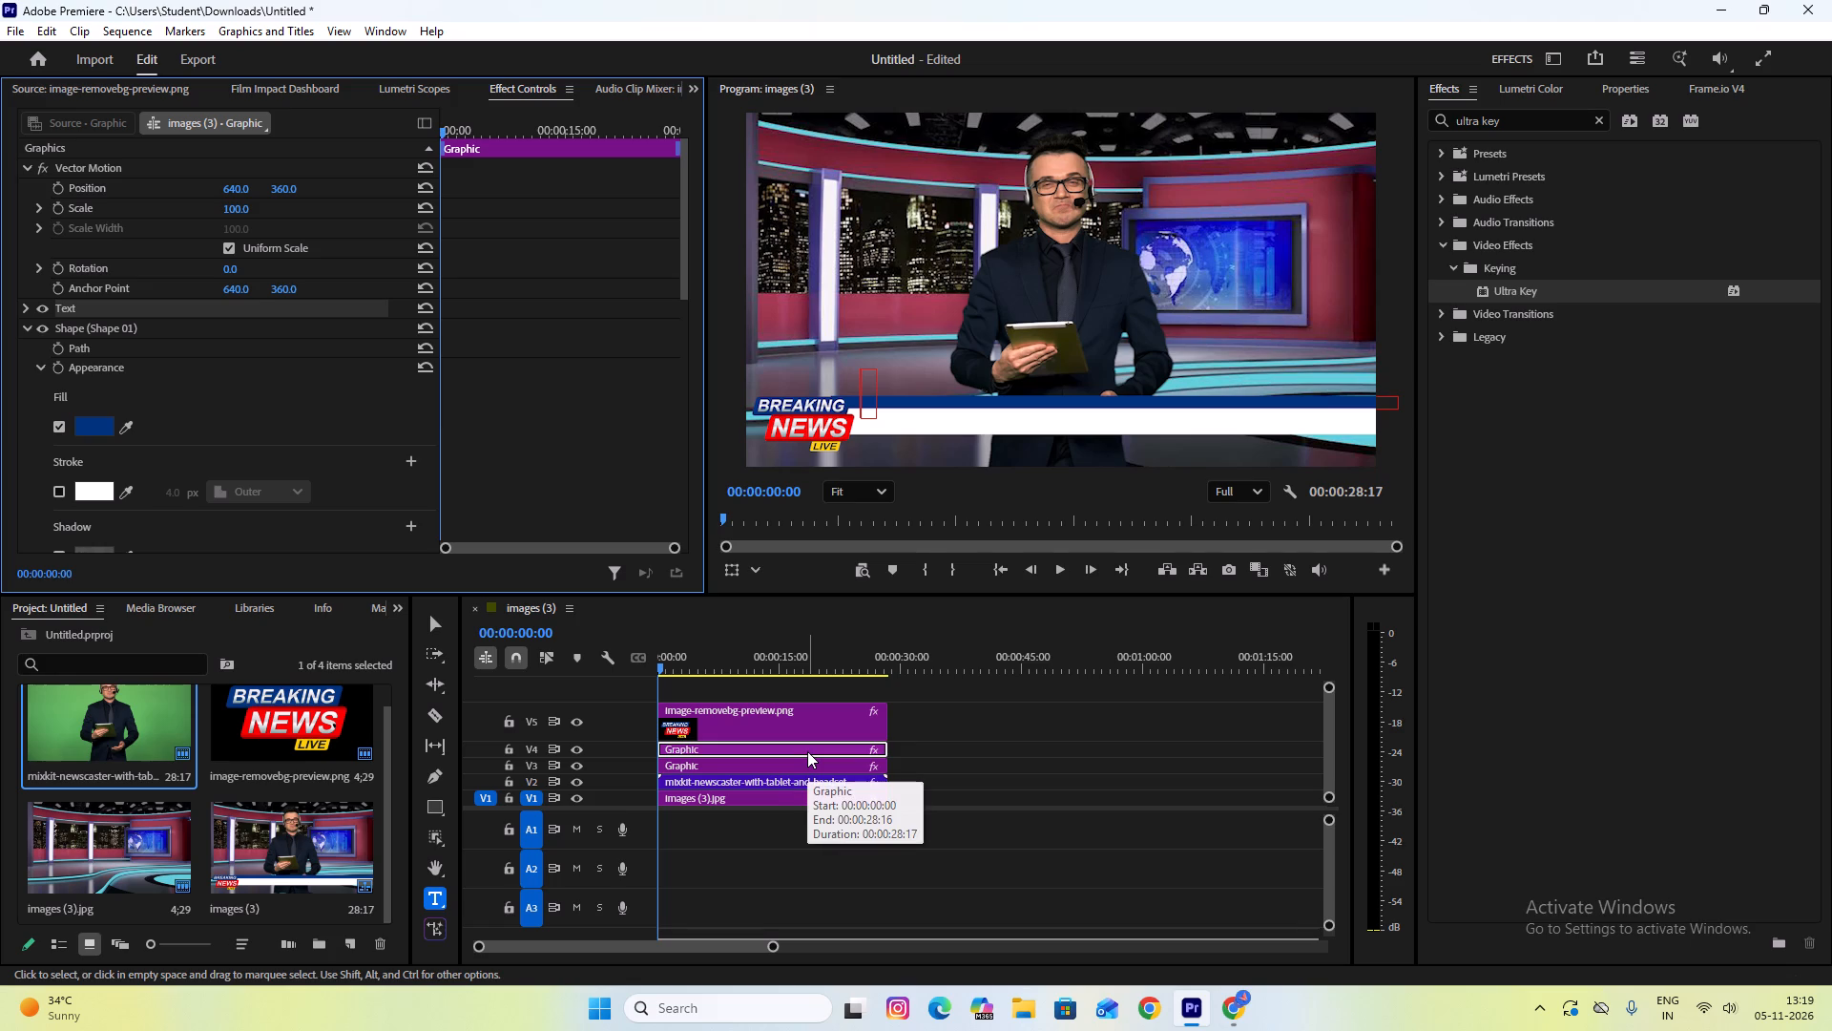
scroll(807, 751, up, 4)
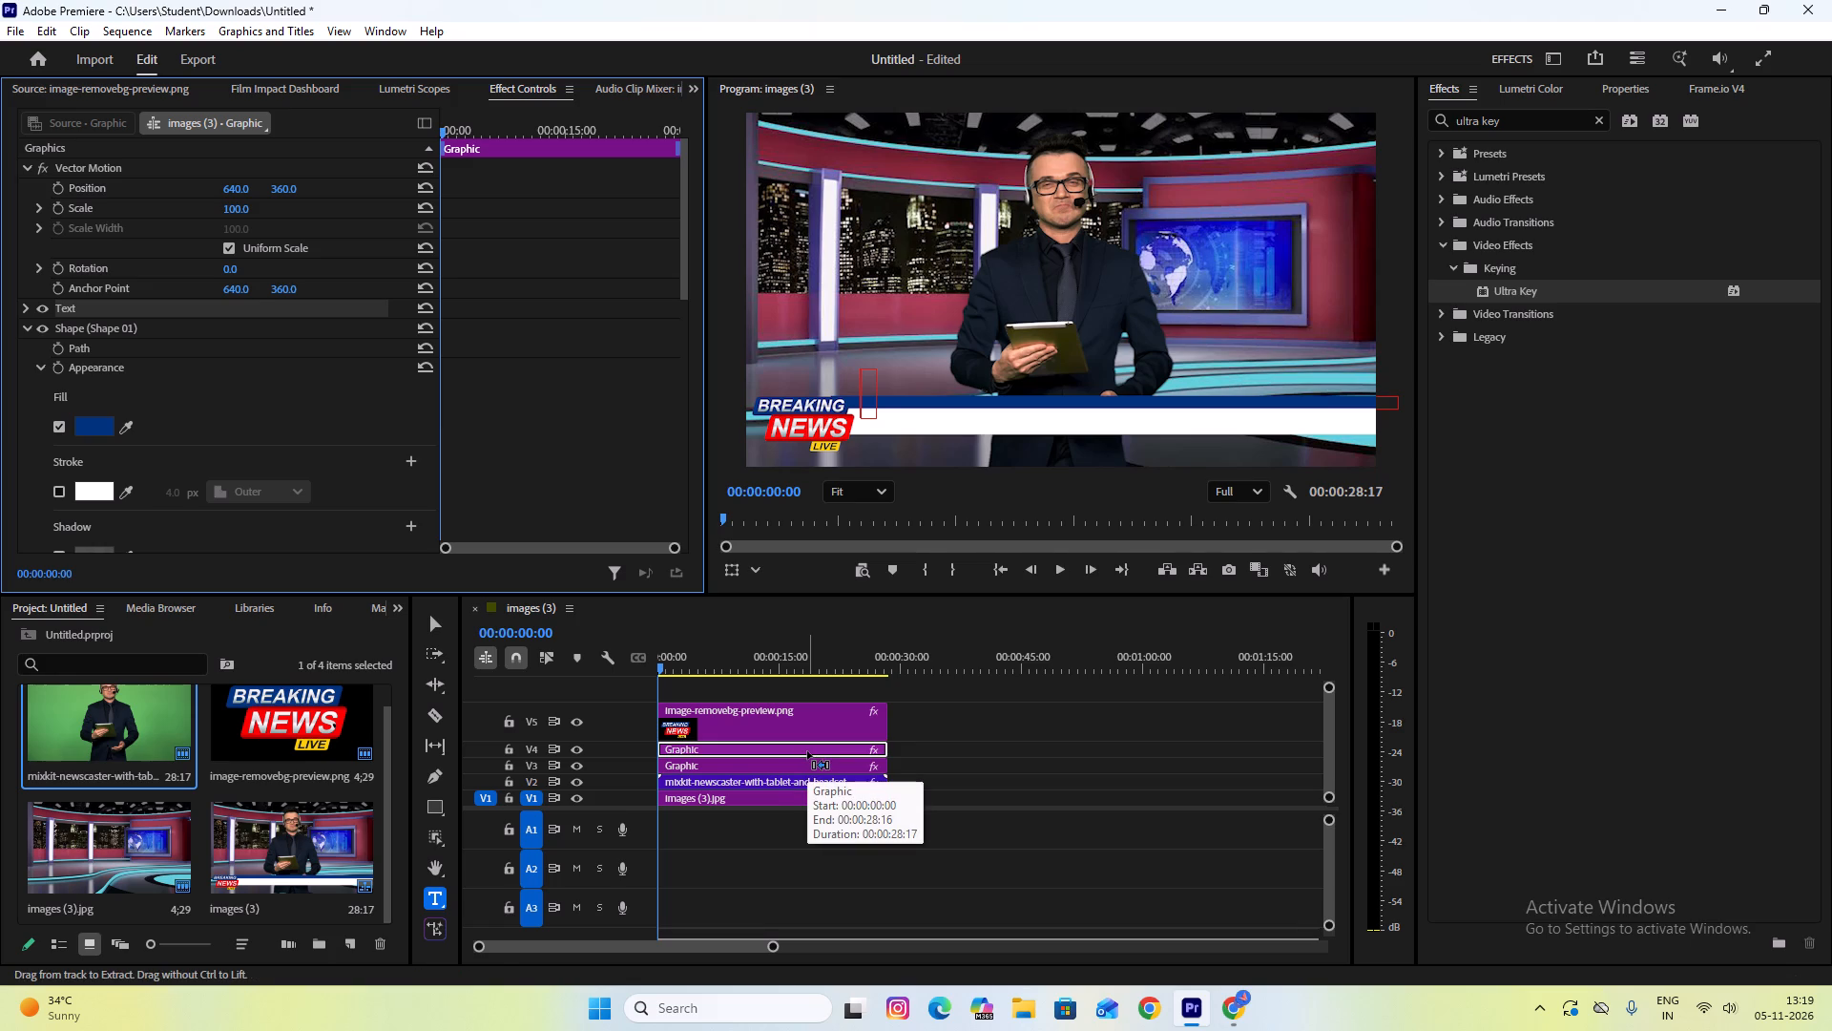
key(ctrl+z)
key(ctrl+z)
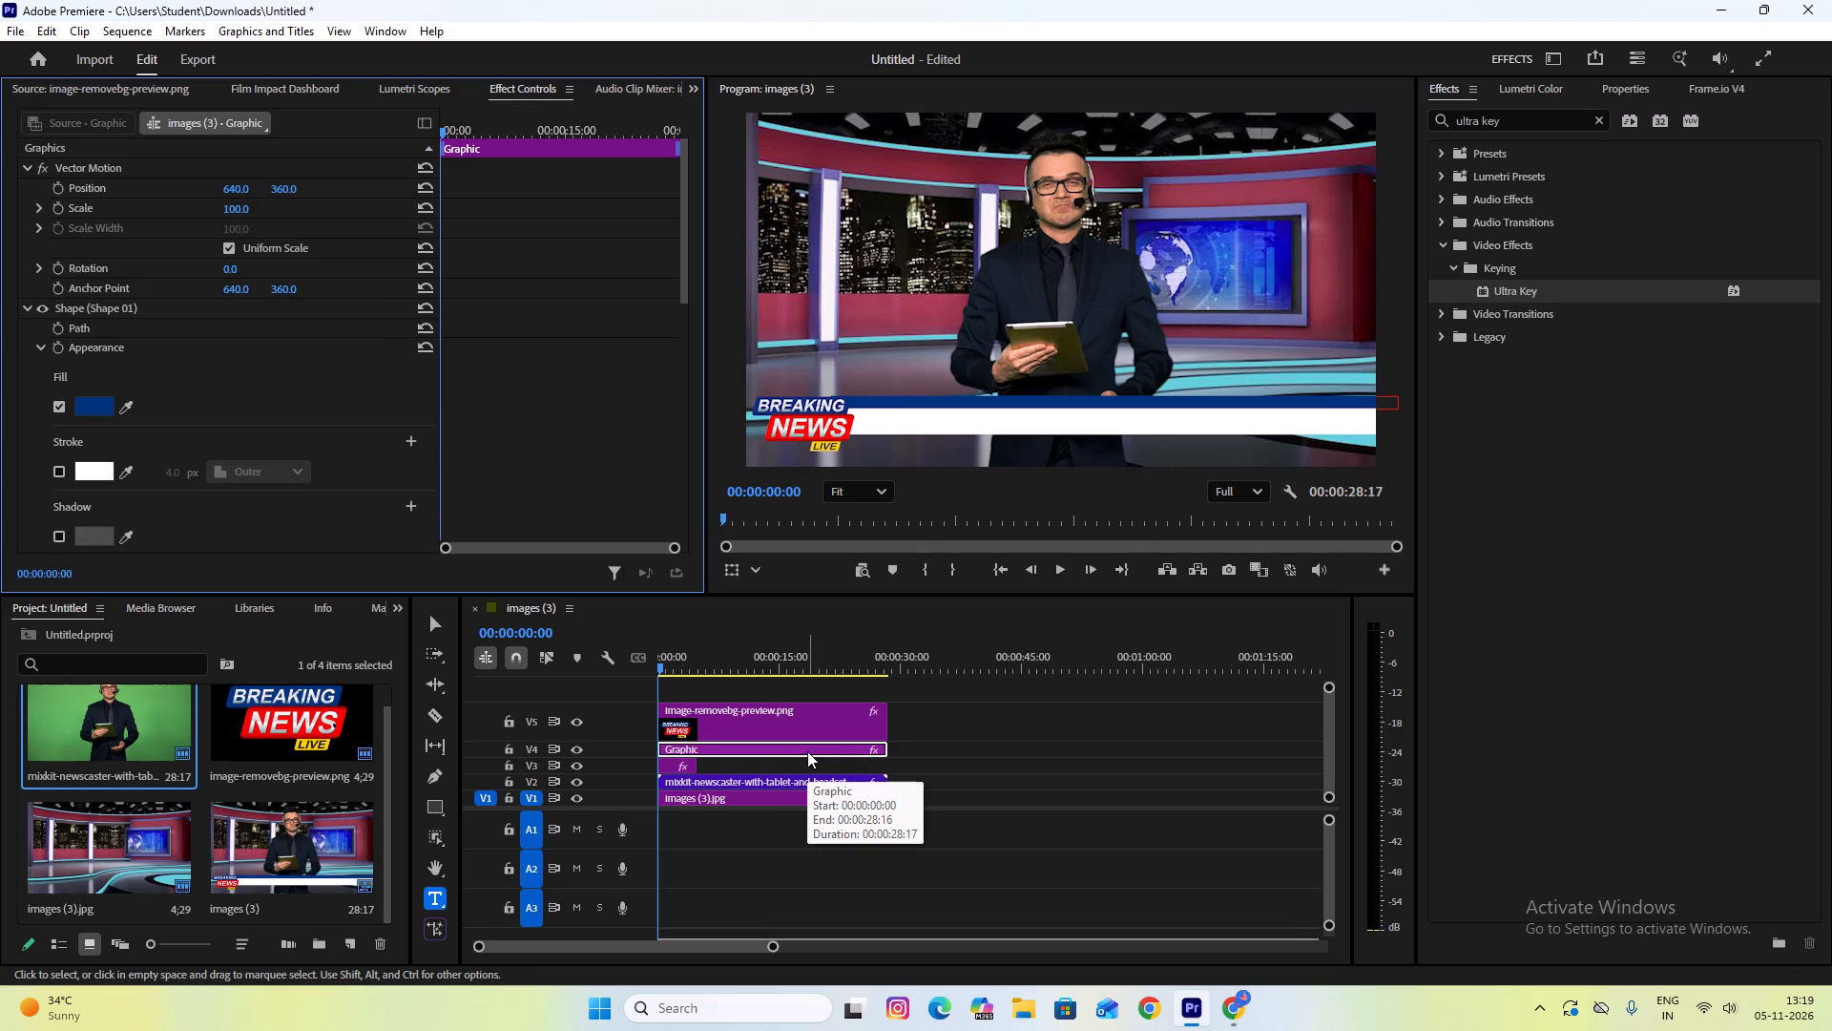
key(ctrl+shift+z)
scroll(807, 751, up, 3)
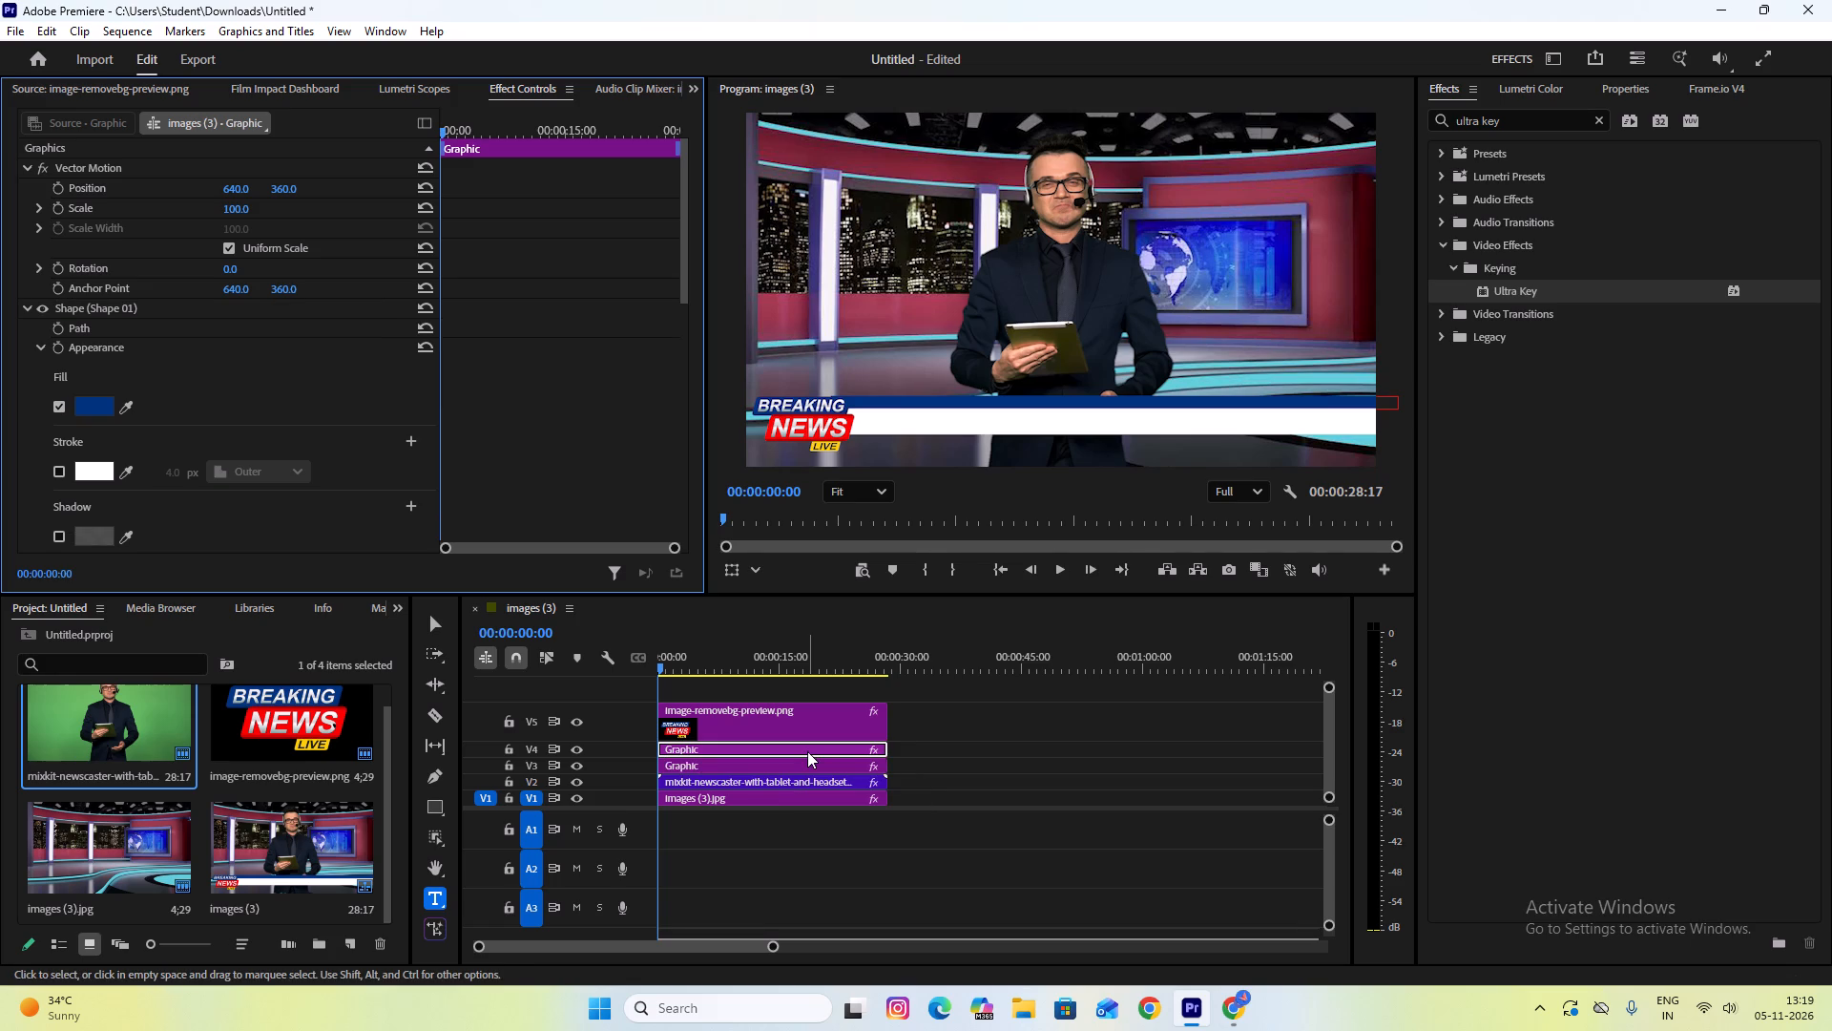
With no clip selected, paste the copied headline sentence as a separate text graphic over the newscaster.
click(943, 702)
click(839, 324)
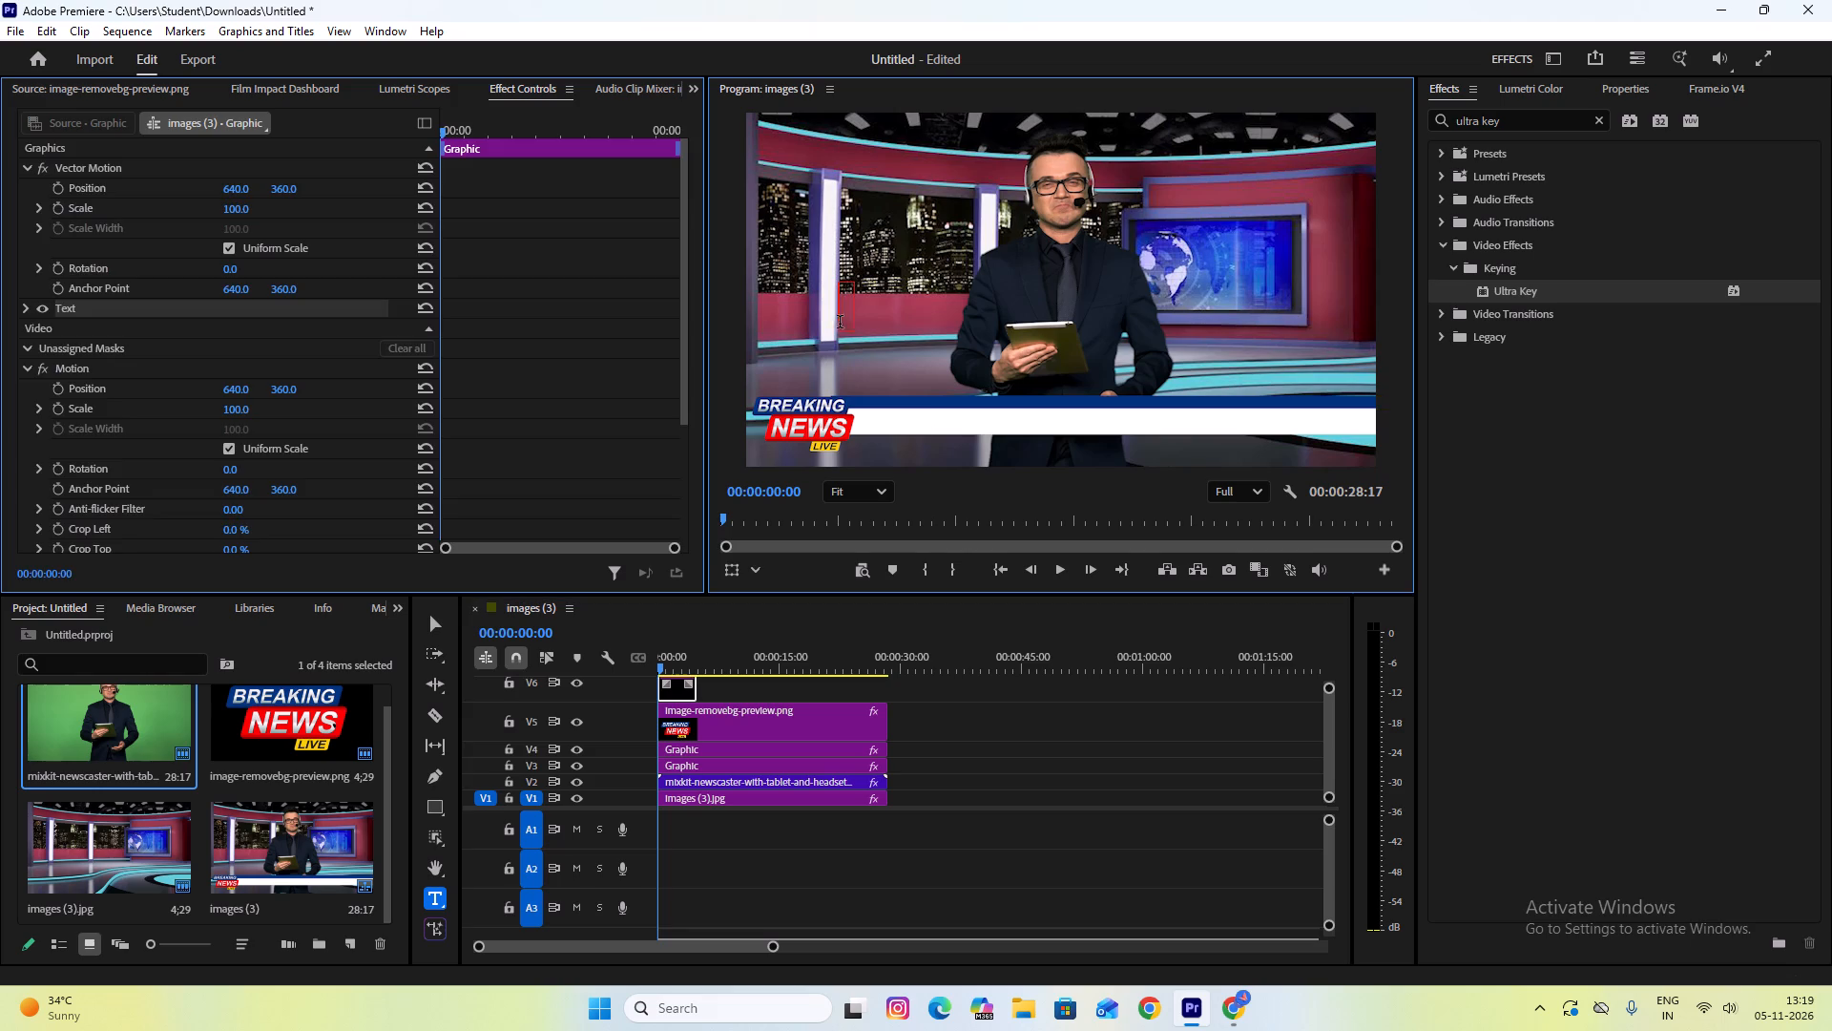
key(ctrl+v)
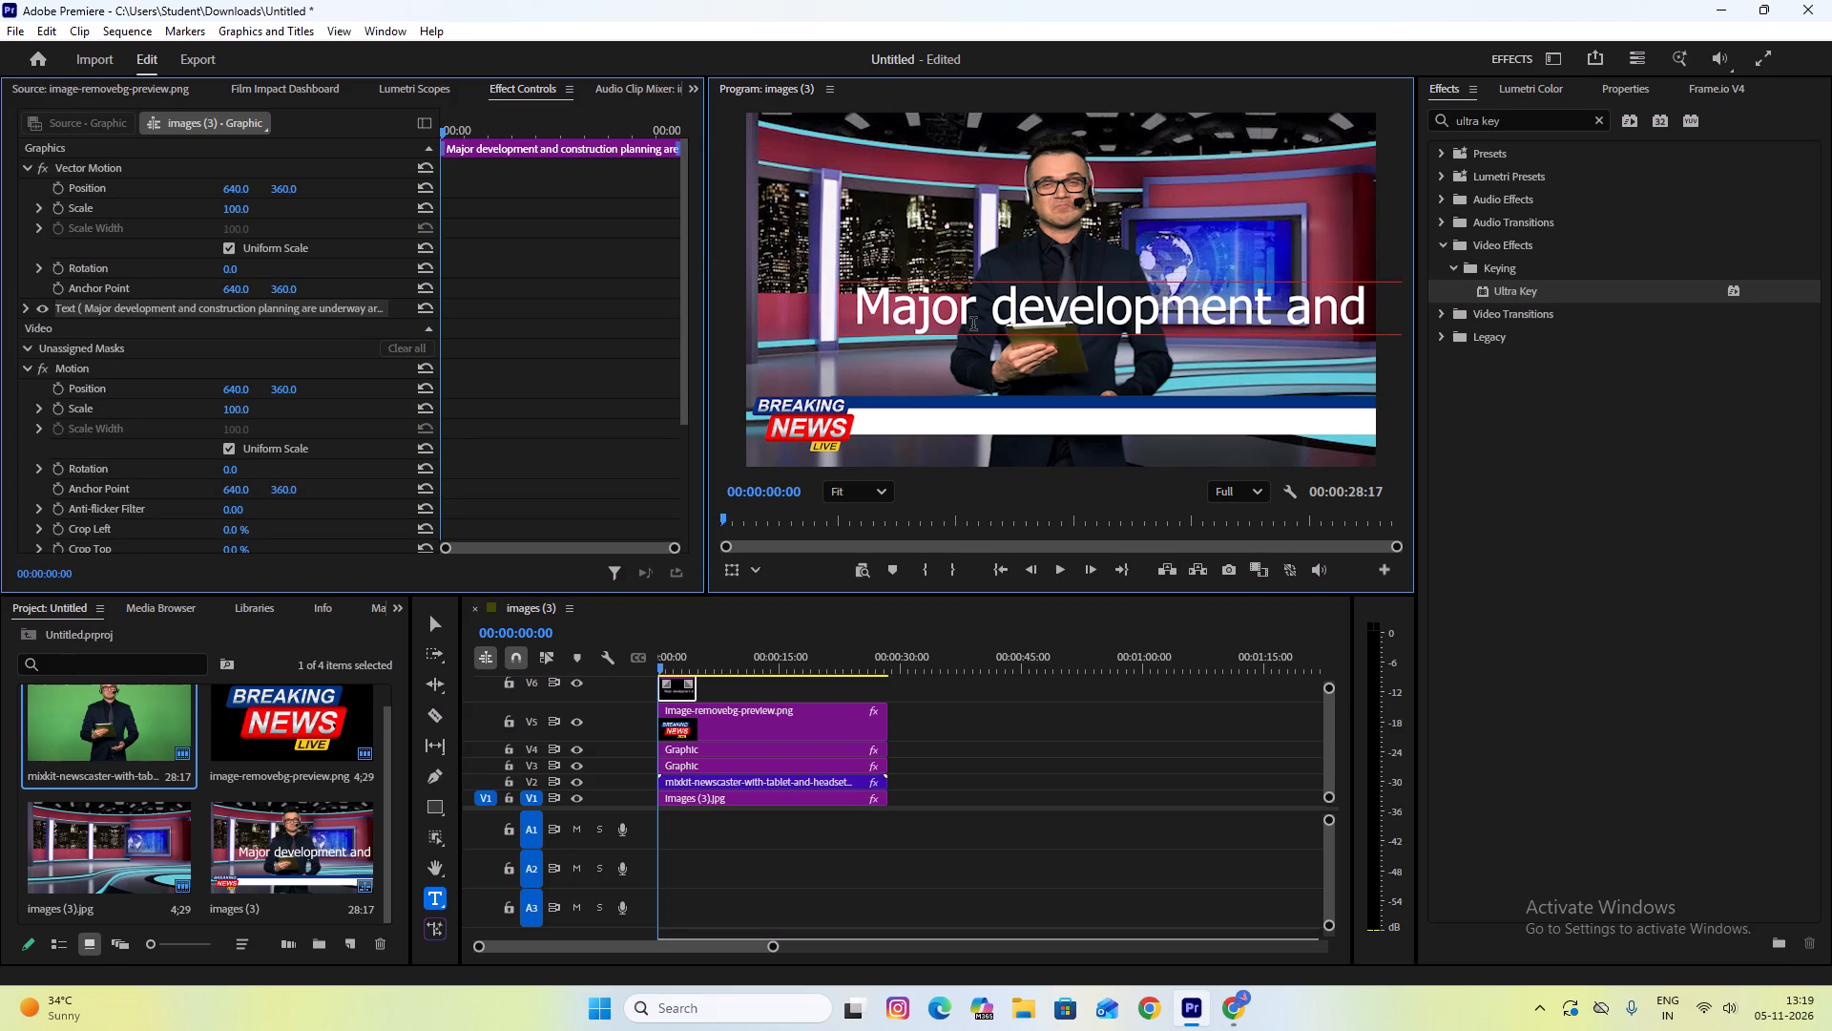
Move the headline text down onto the lower third beside the BREAKING NEWS logo, at about X 219, Y 658.
drag(989, 348, 1058, 391)
key(ctrl+z)
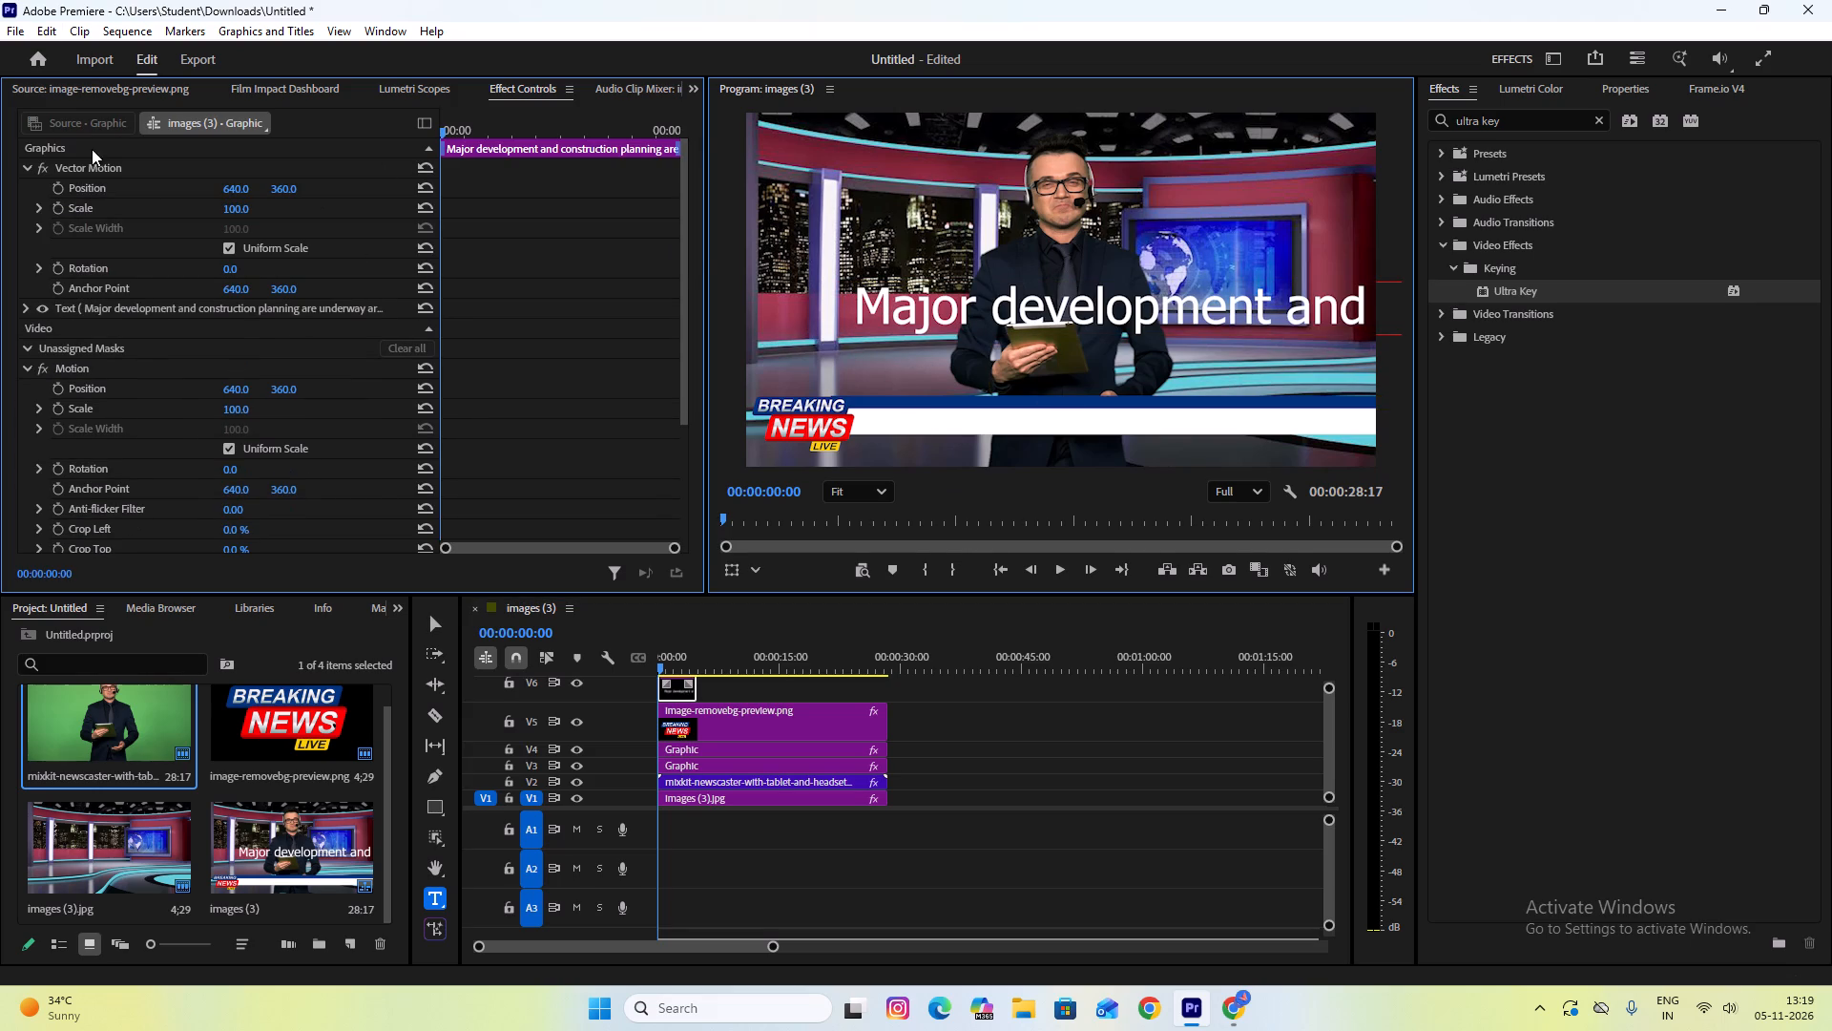
click(431, 626)
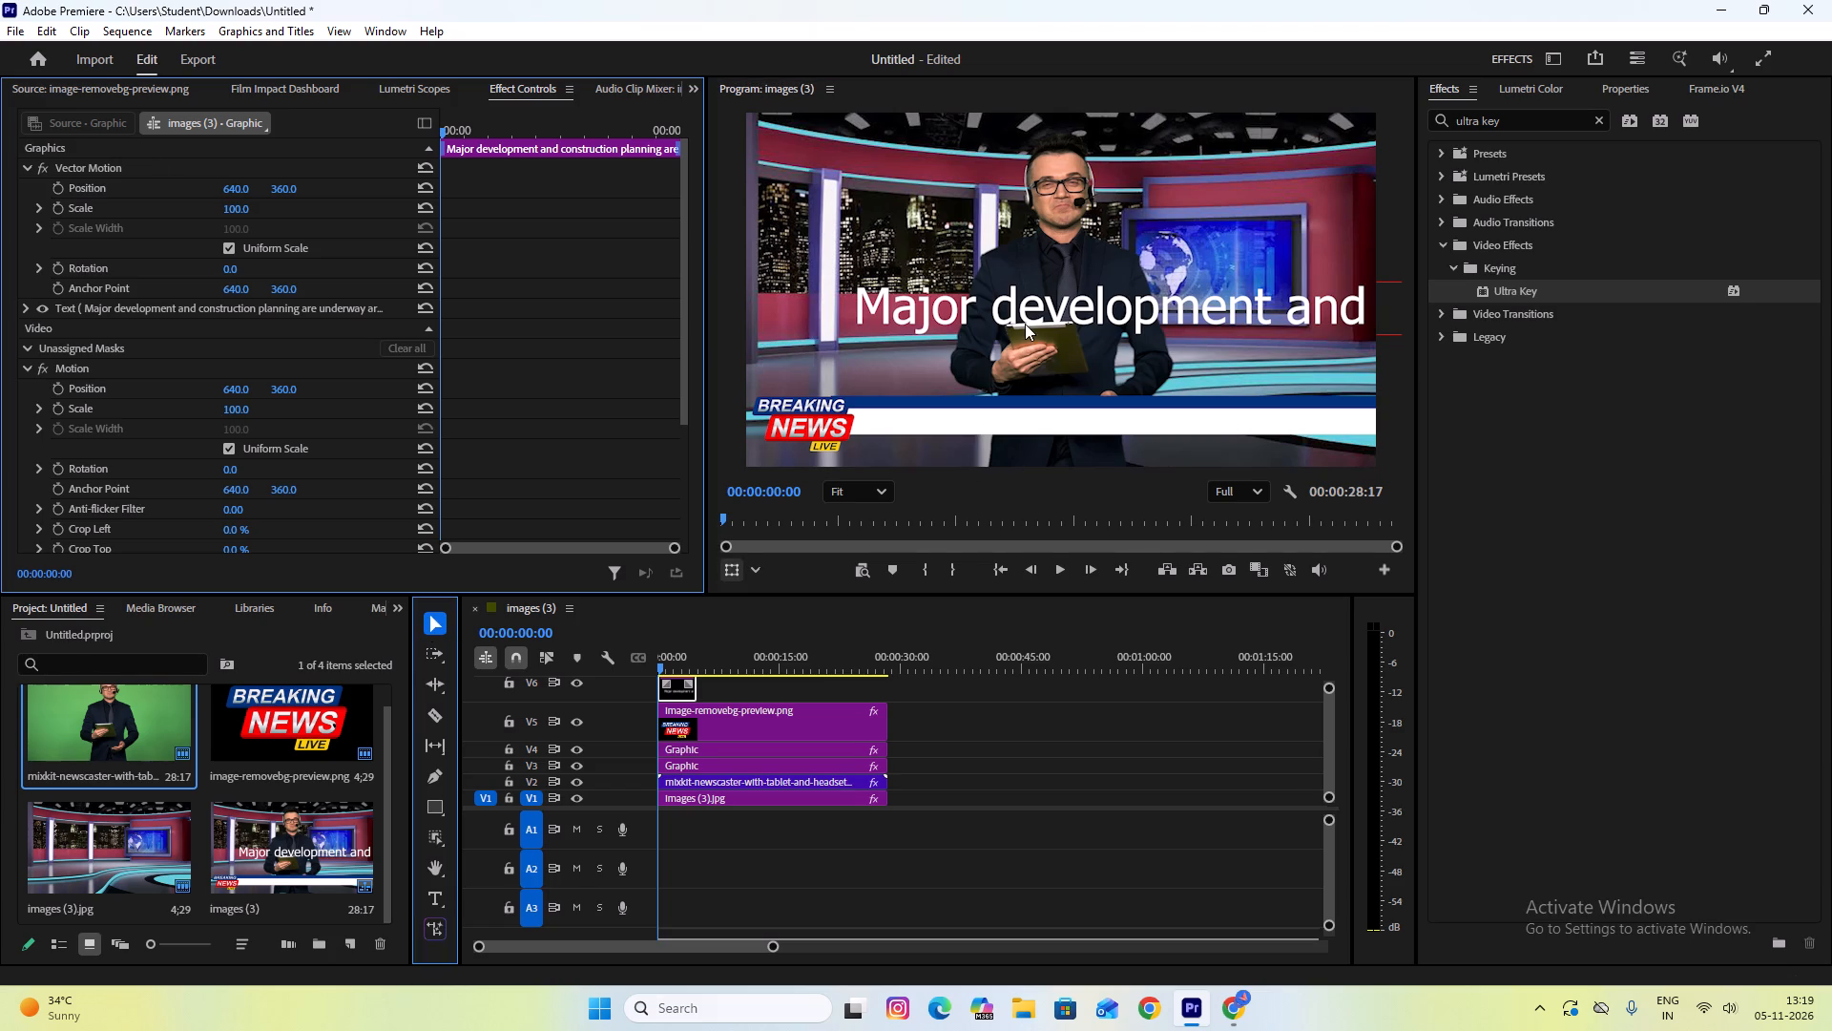
drag(1038, 301, 1061, 362)
double_click(1023, 299)
click(1034, 297)
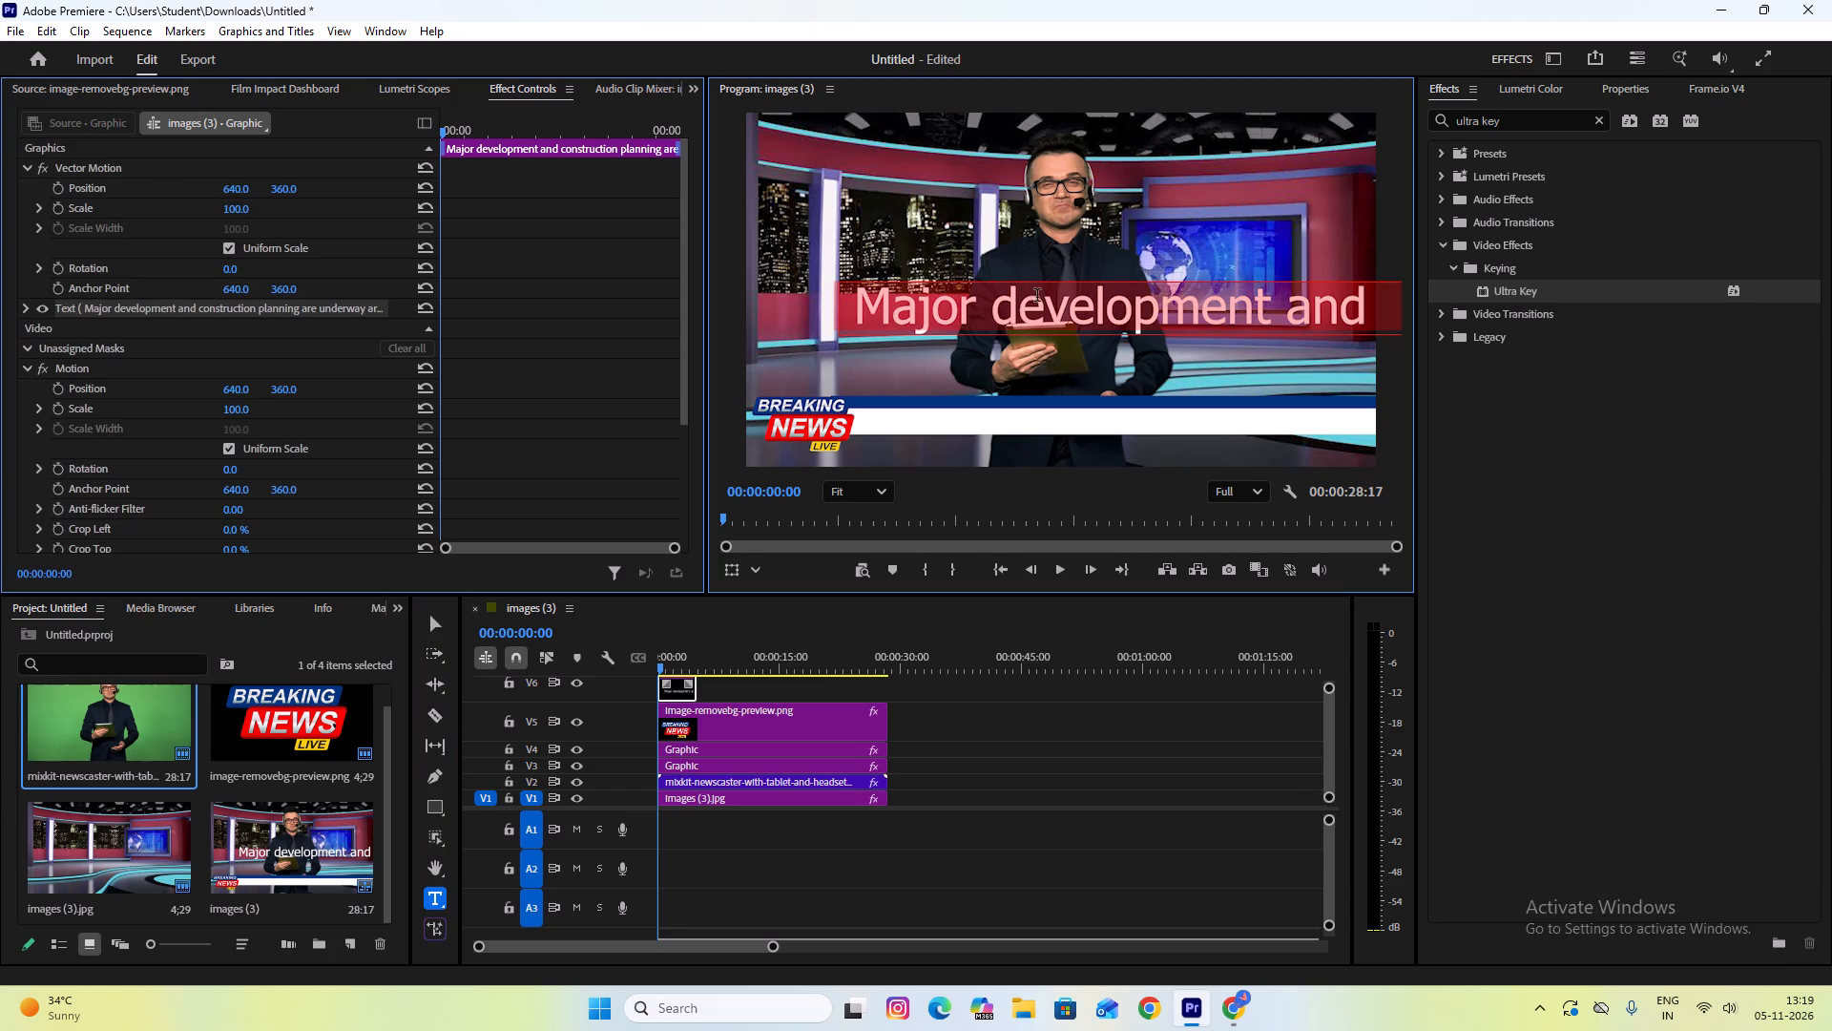
click(433, 617)
drag(1093, 305, 1111, 376)
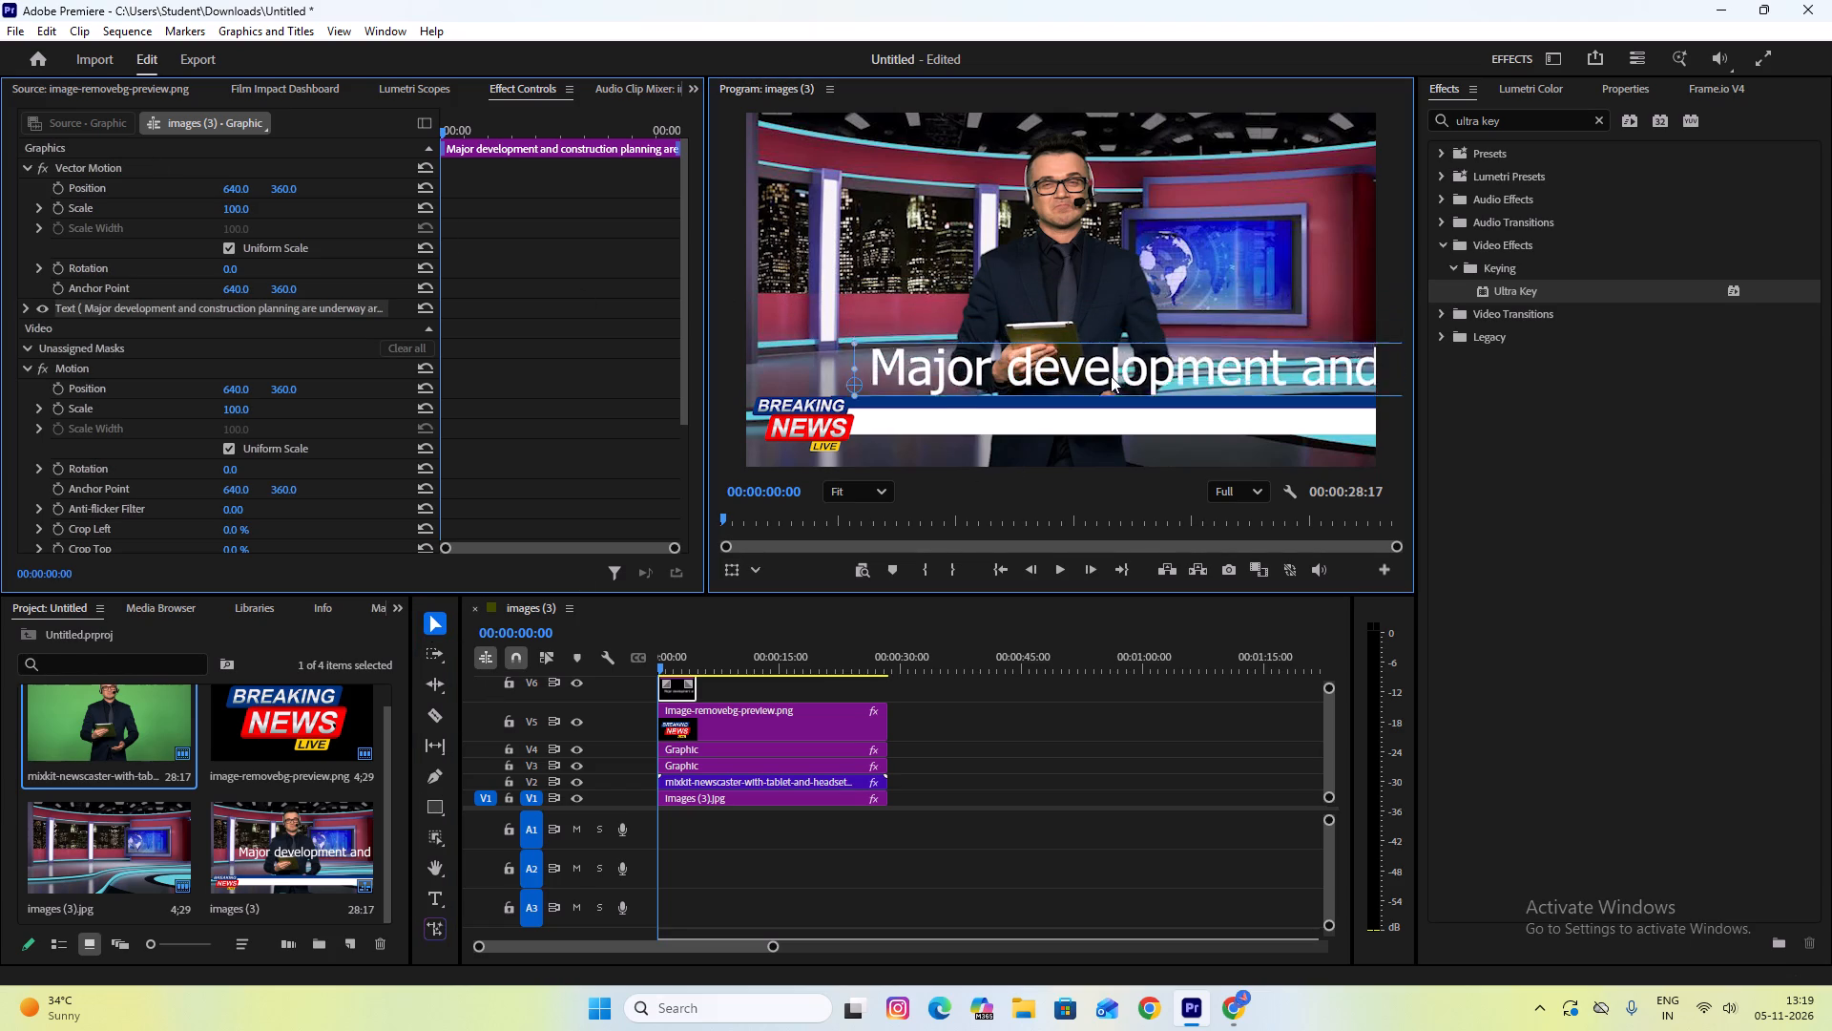
drag(1111, 376, 1106, 428)
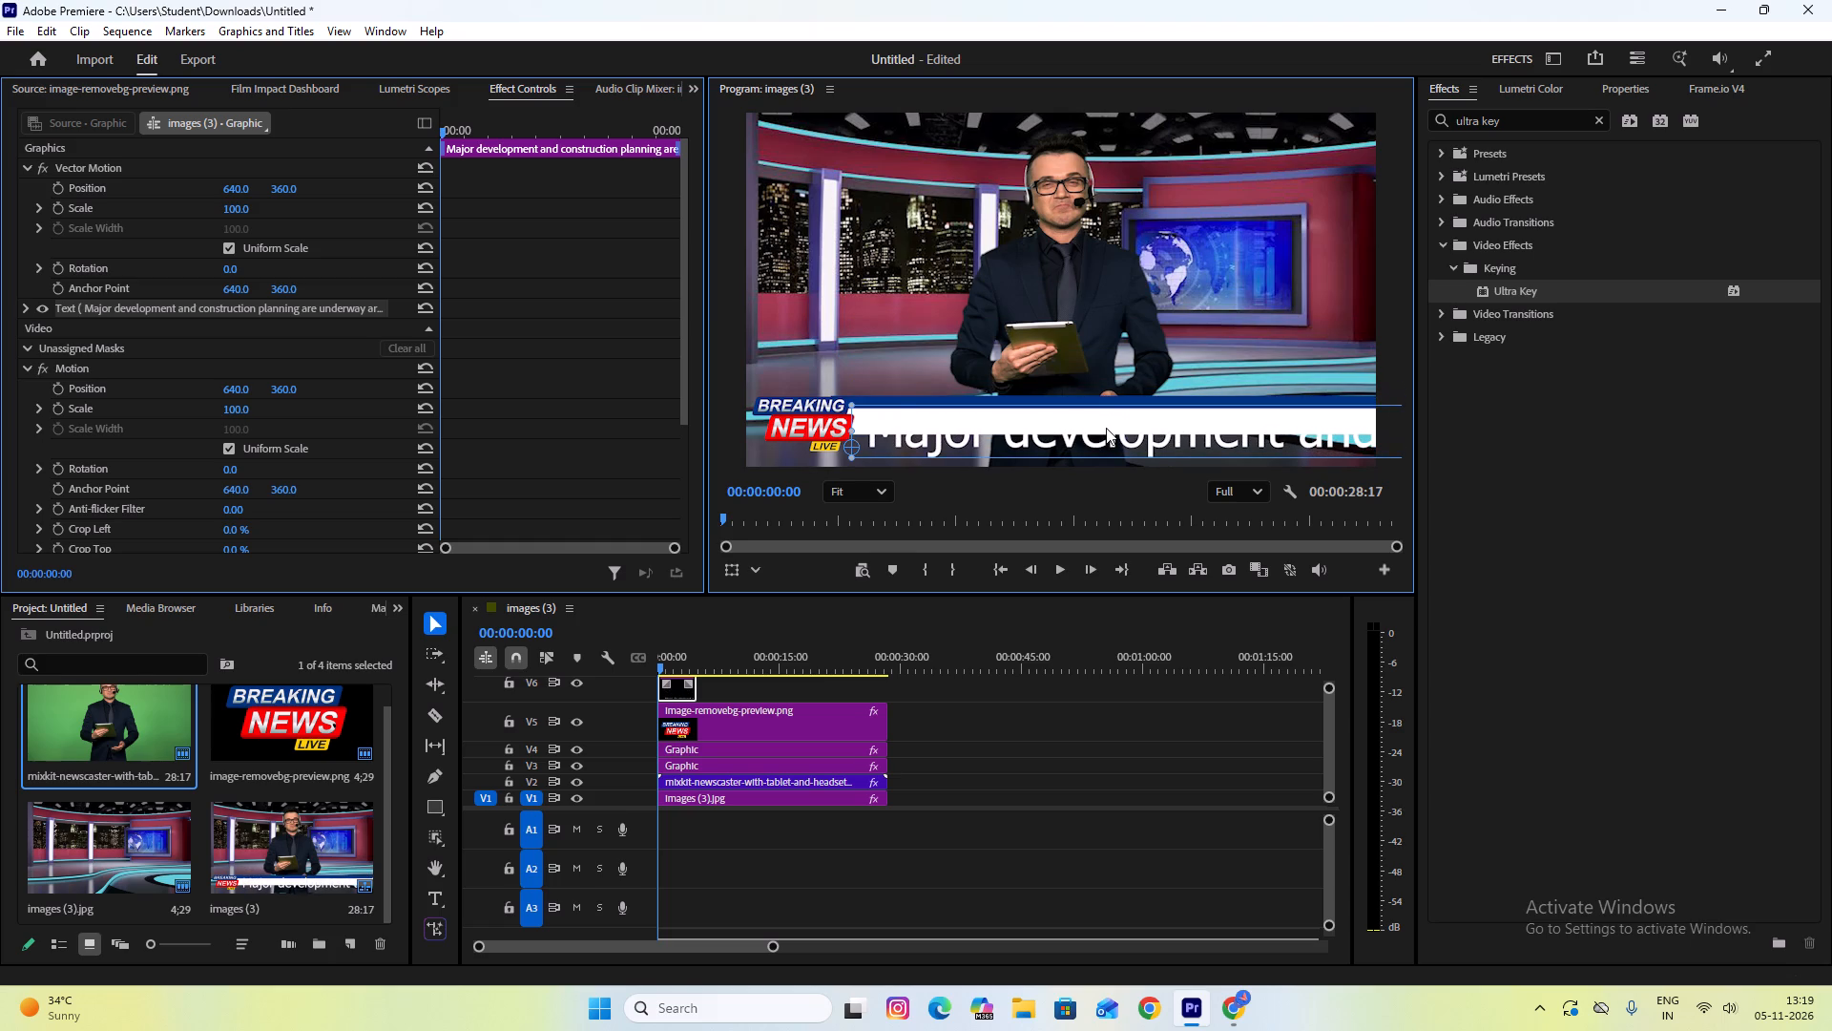
drag(1106, 428, 1109, 417)
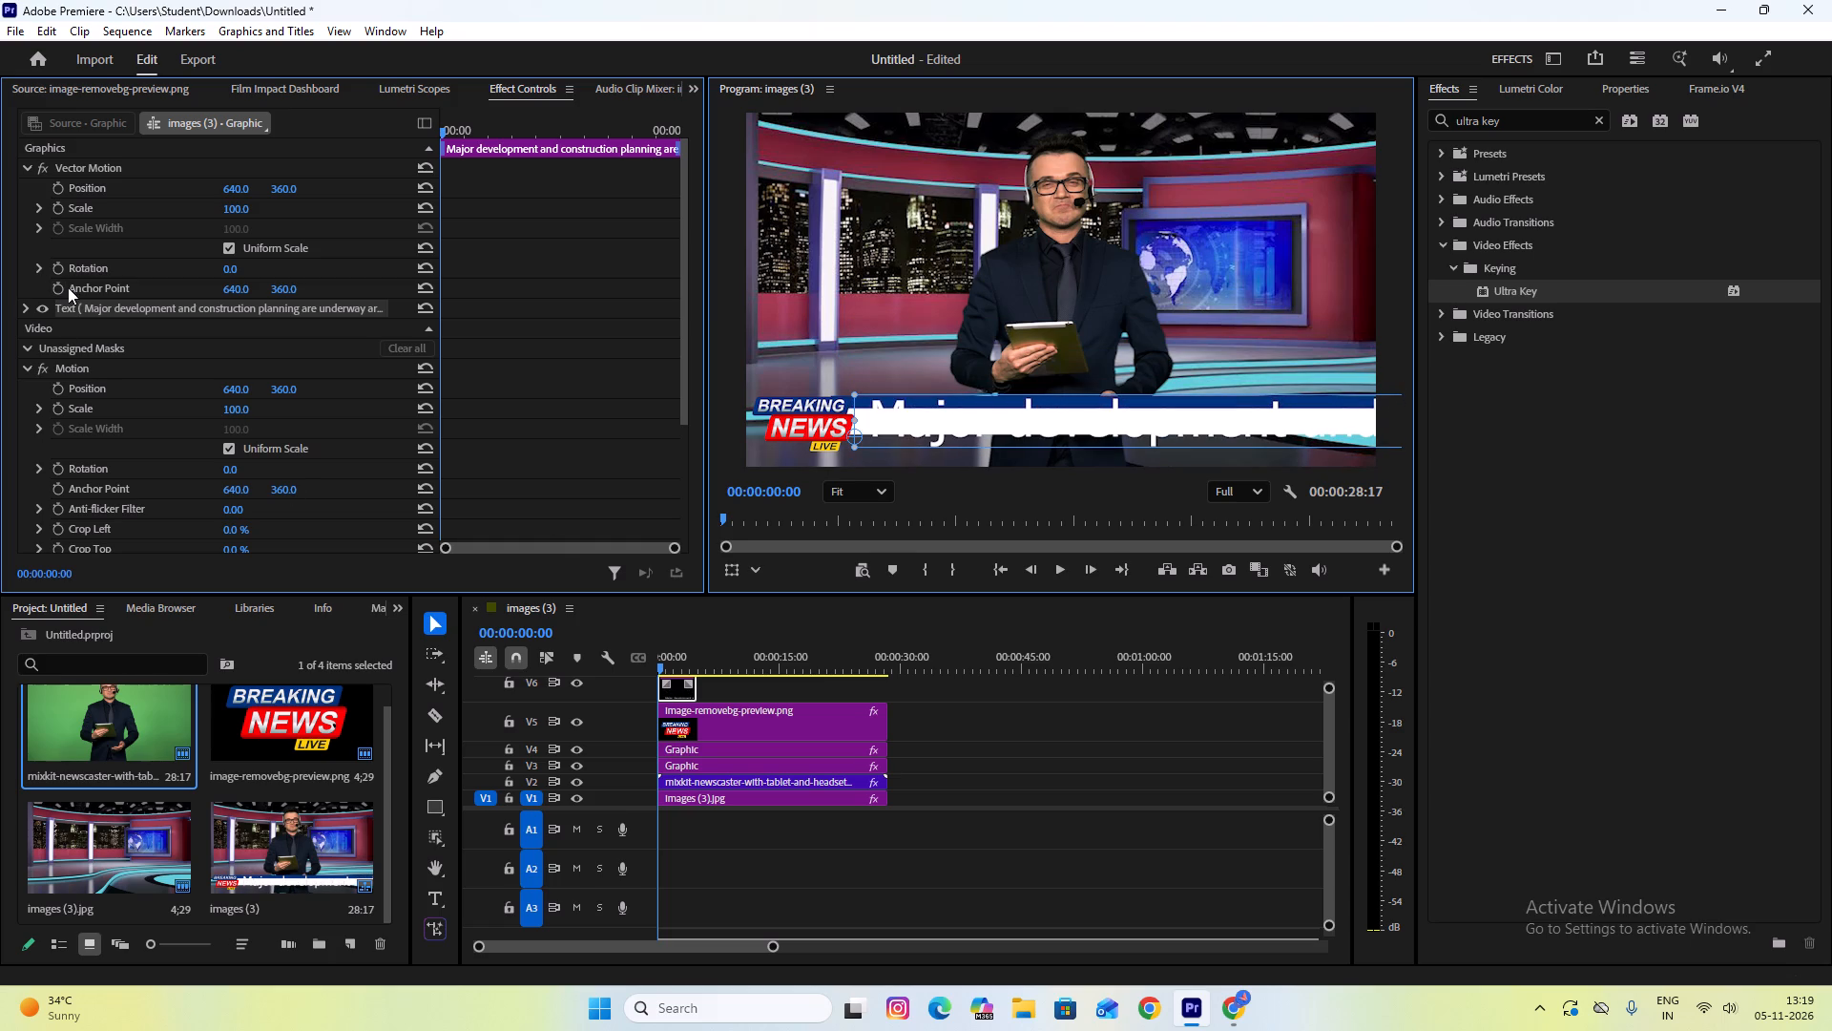
Set the headline text's fill to dark blue 00327C, sampled from the lower third's blue bar.
scroll(73, 283, up, 2)
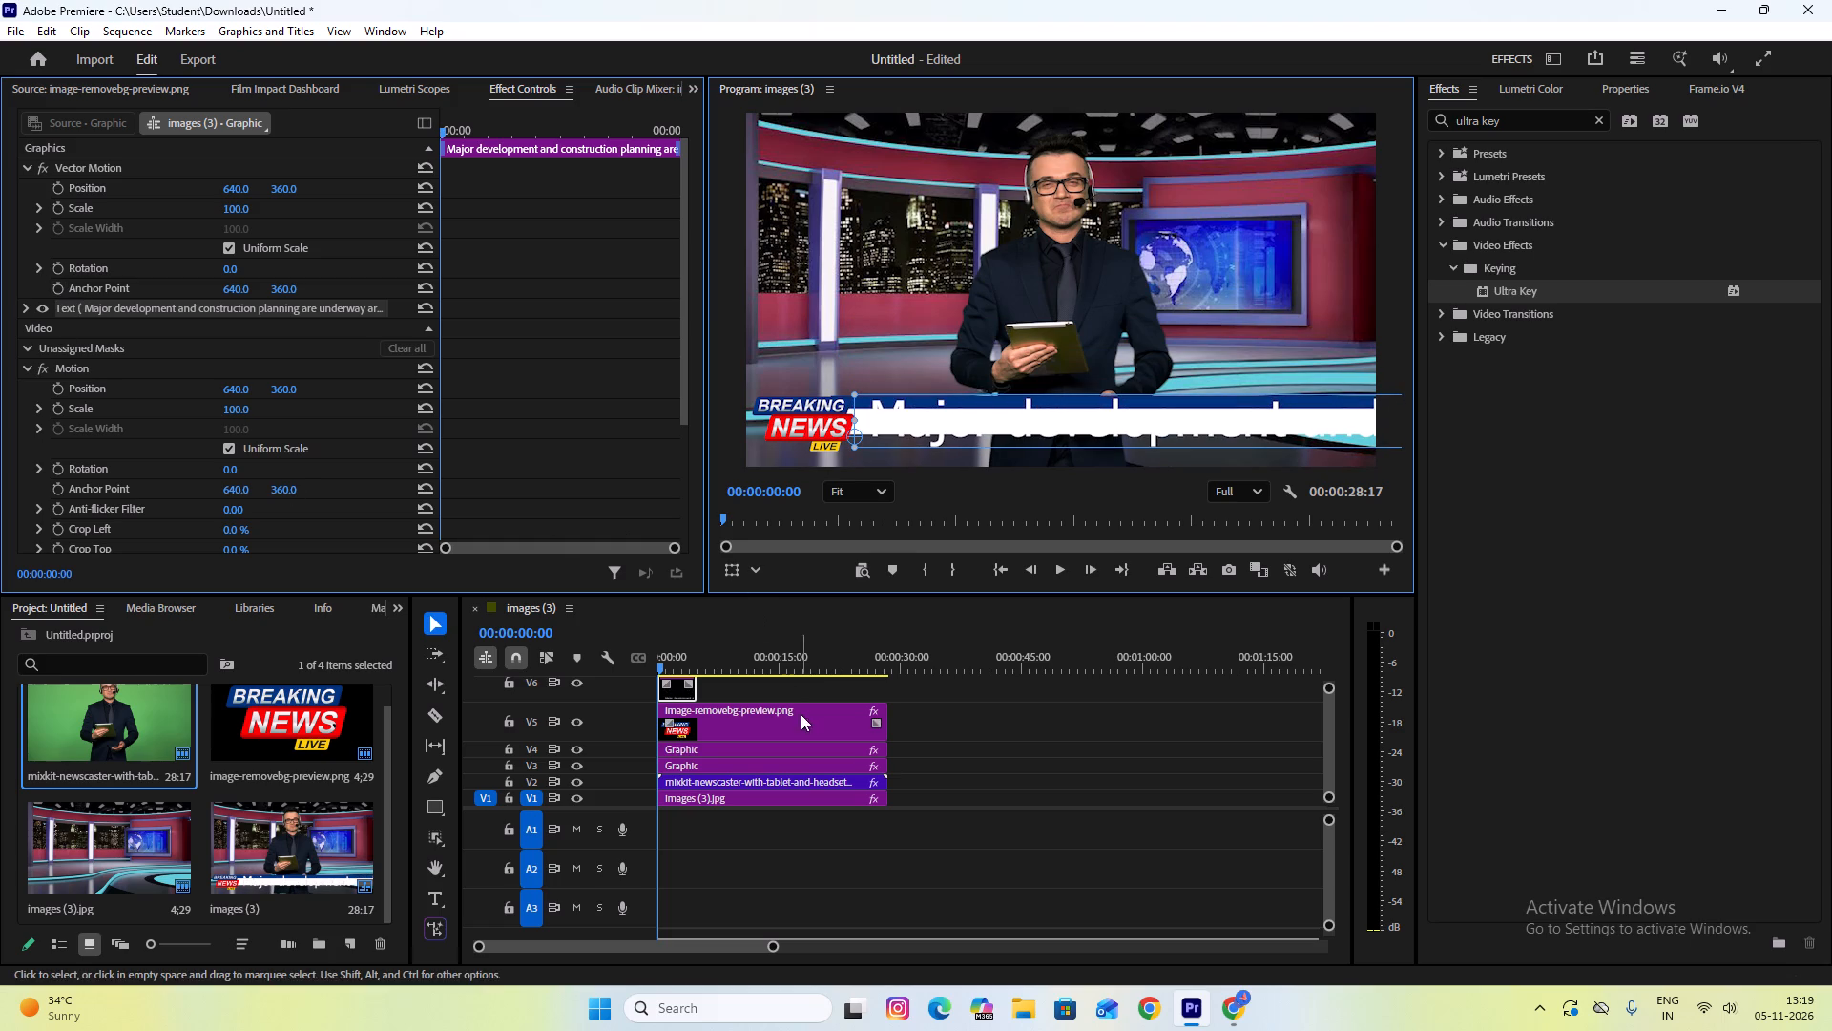
click(678, 690)
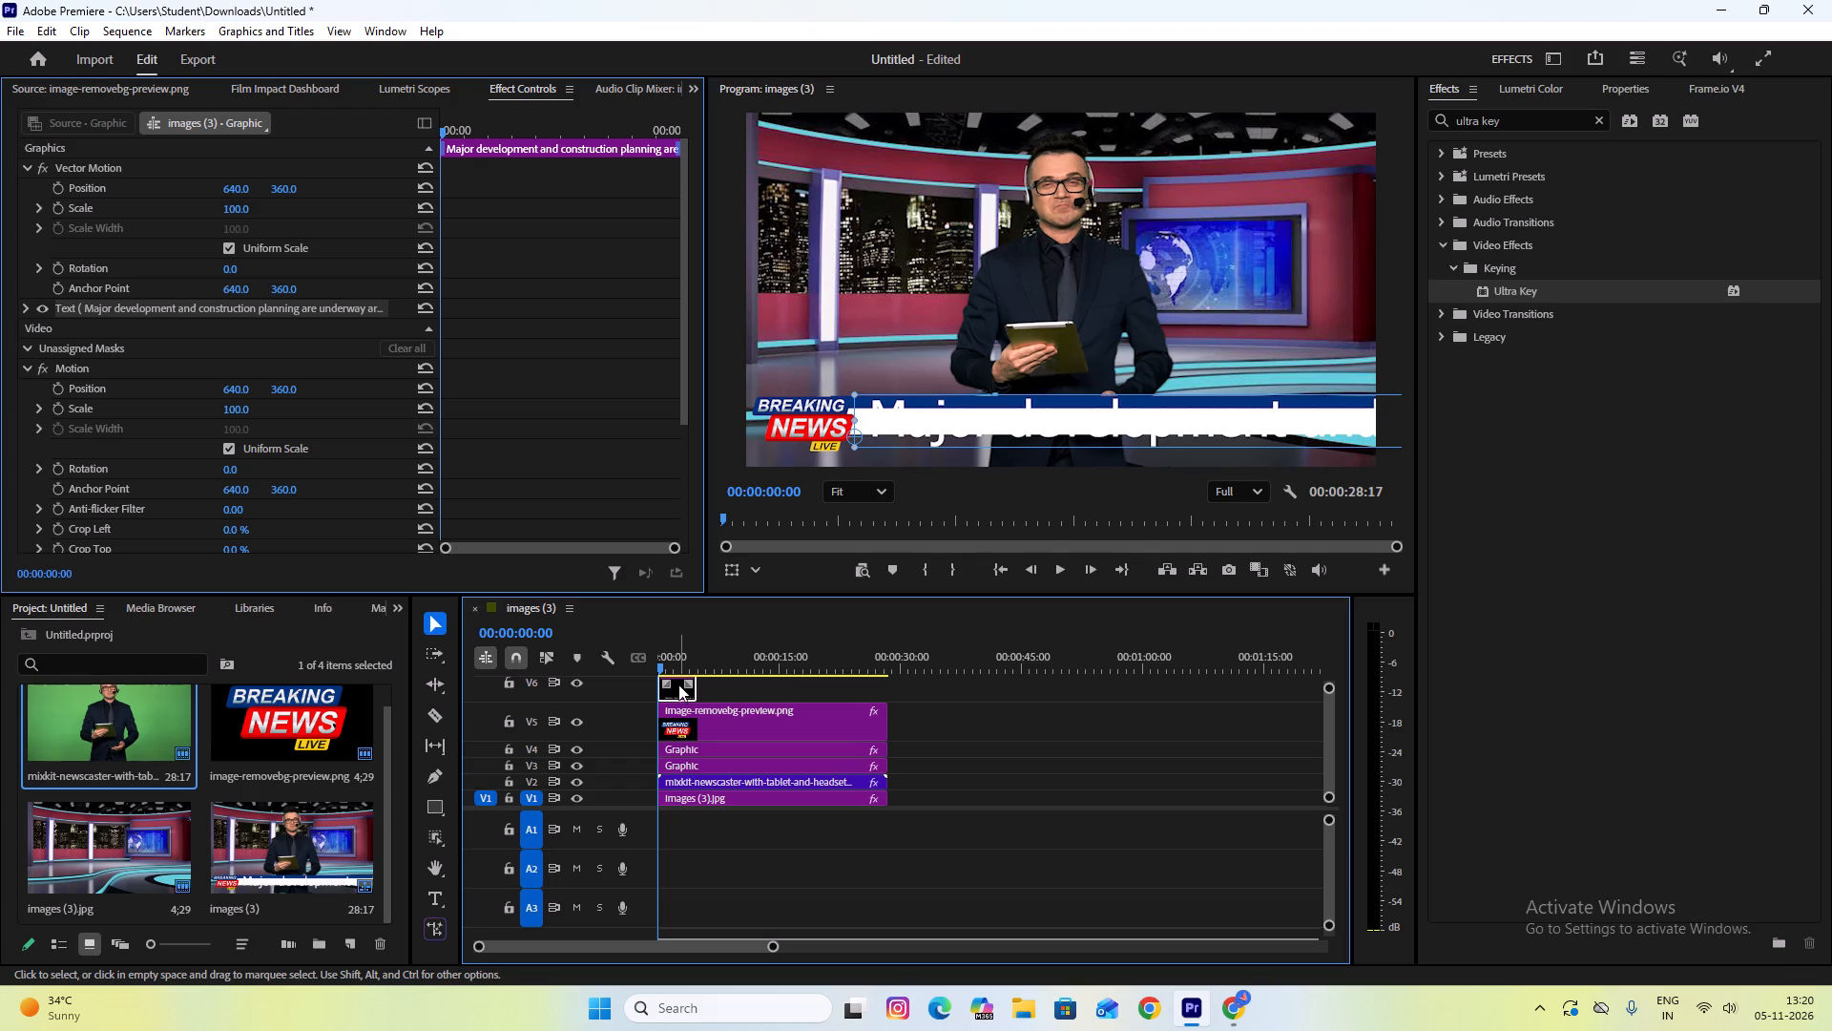
click(1644, 83)
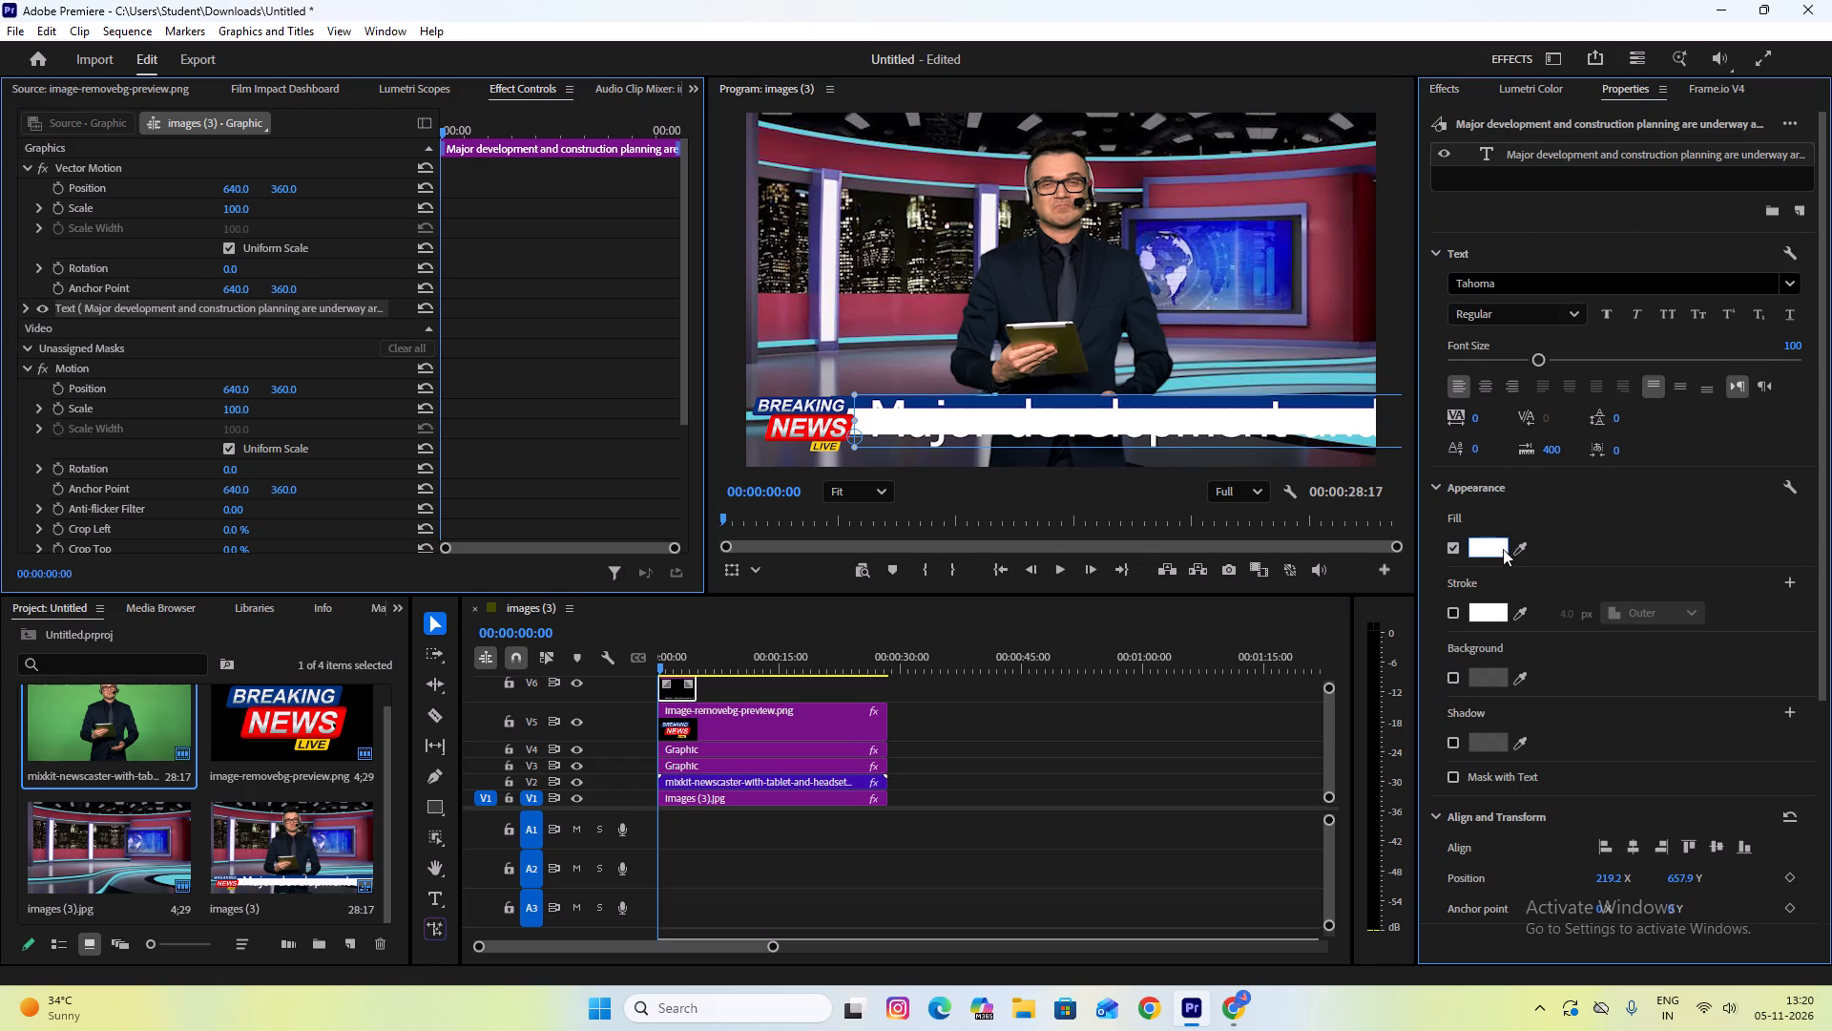
click(1504, 542)
drag(290, 648, 92, 410)
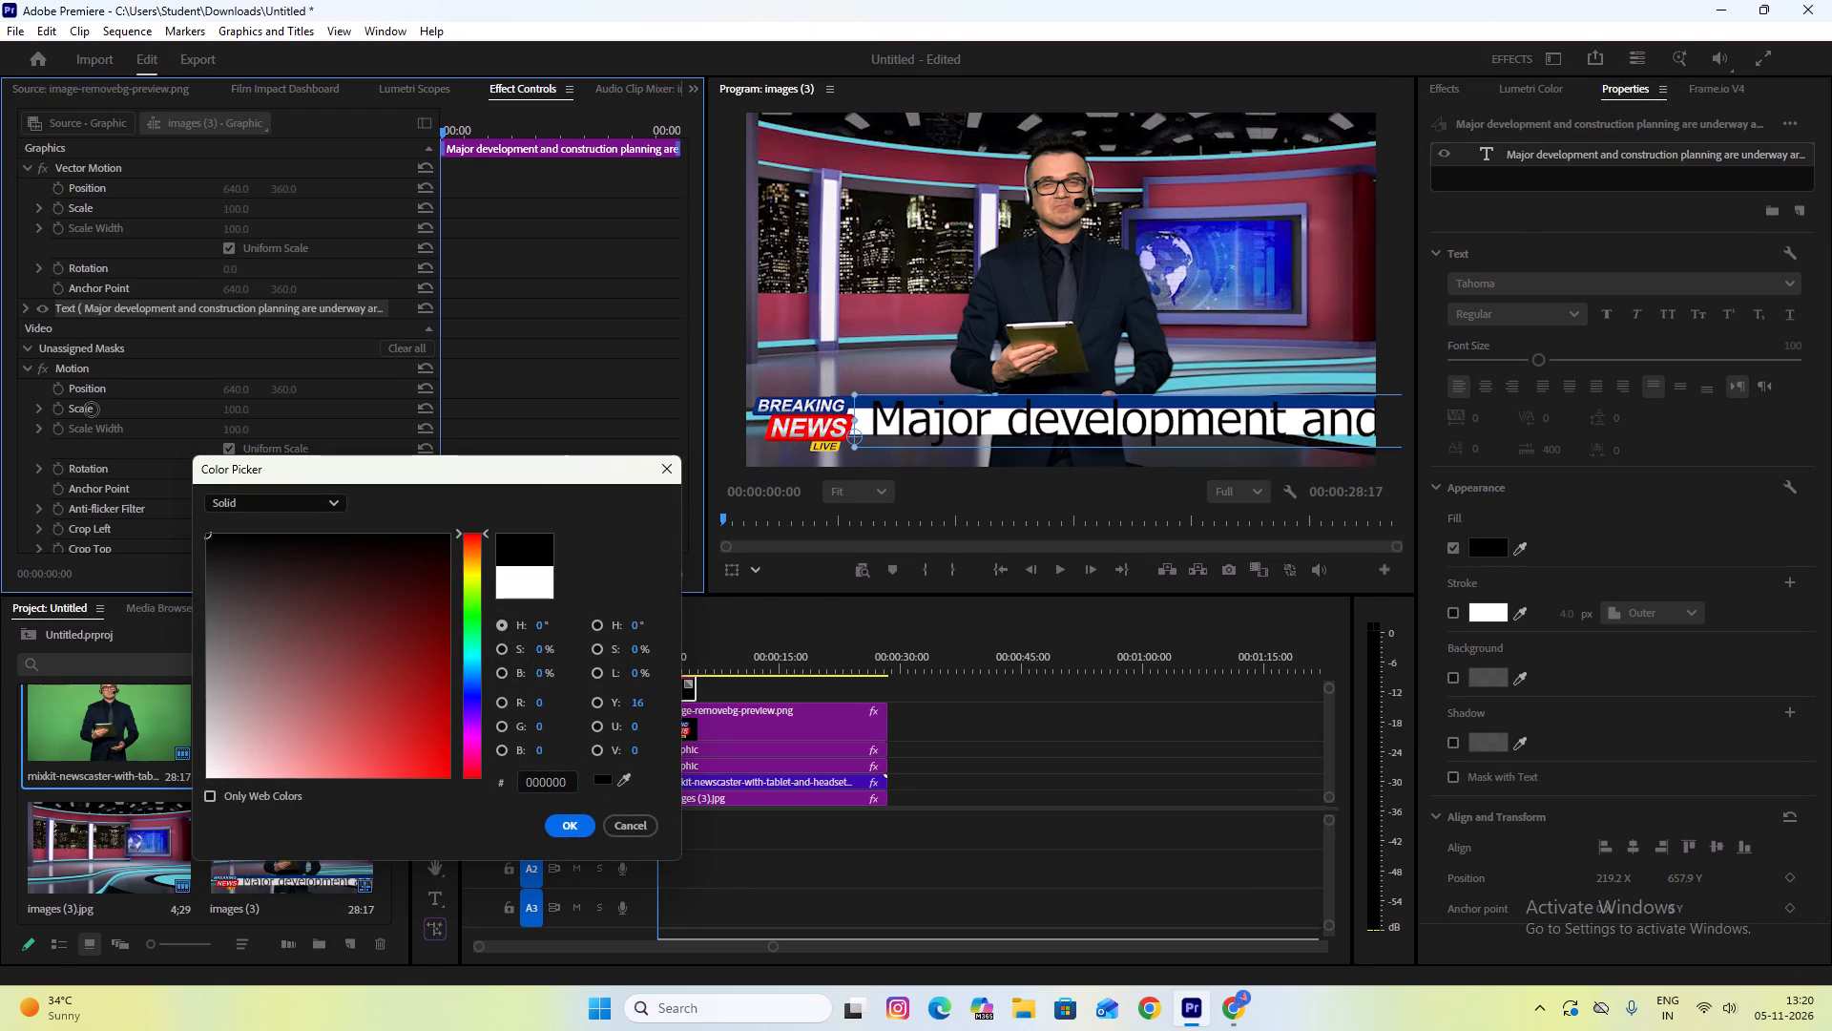
drag(92, 410, 48, 350)
drag(373, 644, 499, 936)
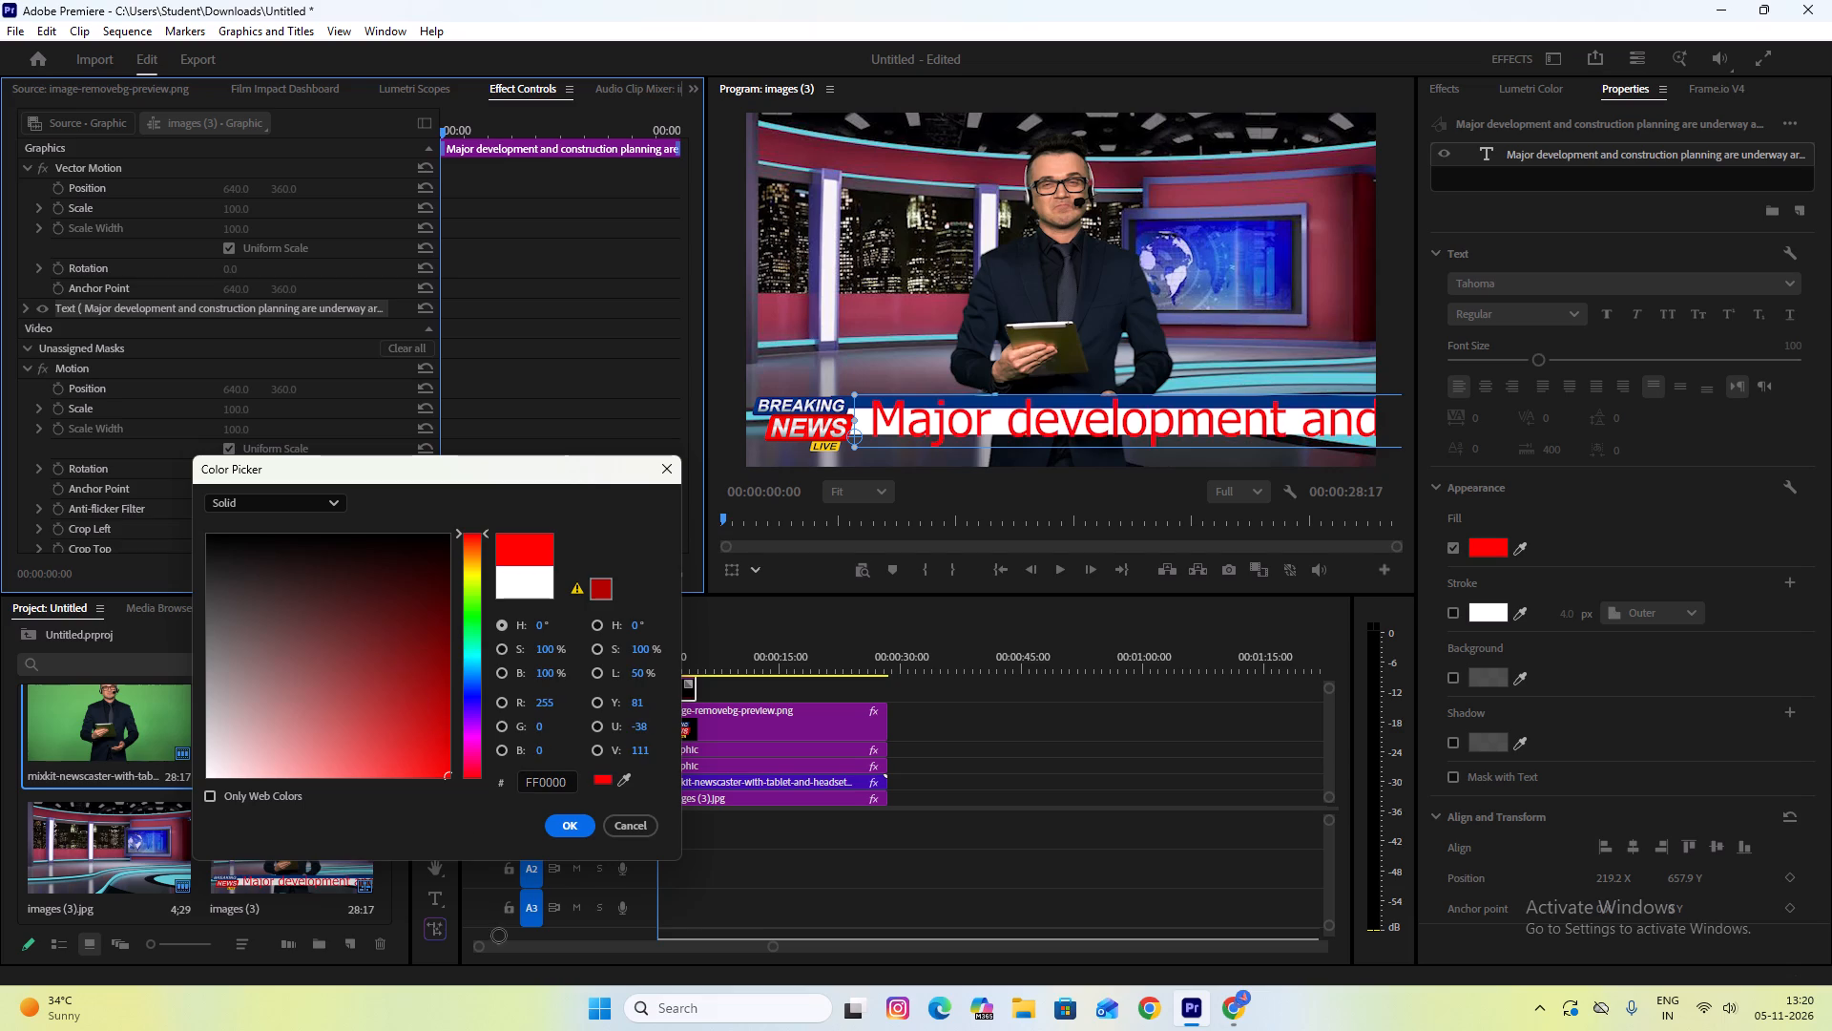
drag(499, 936, 513, 935)
click(621, 778)
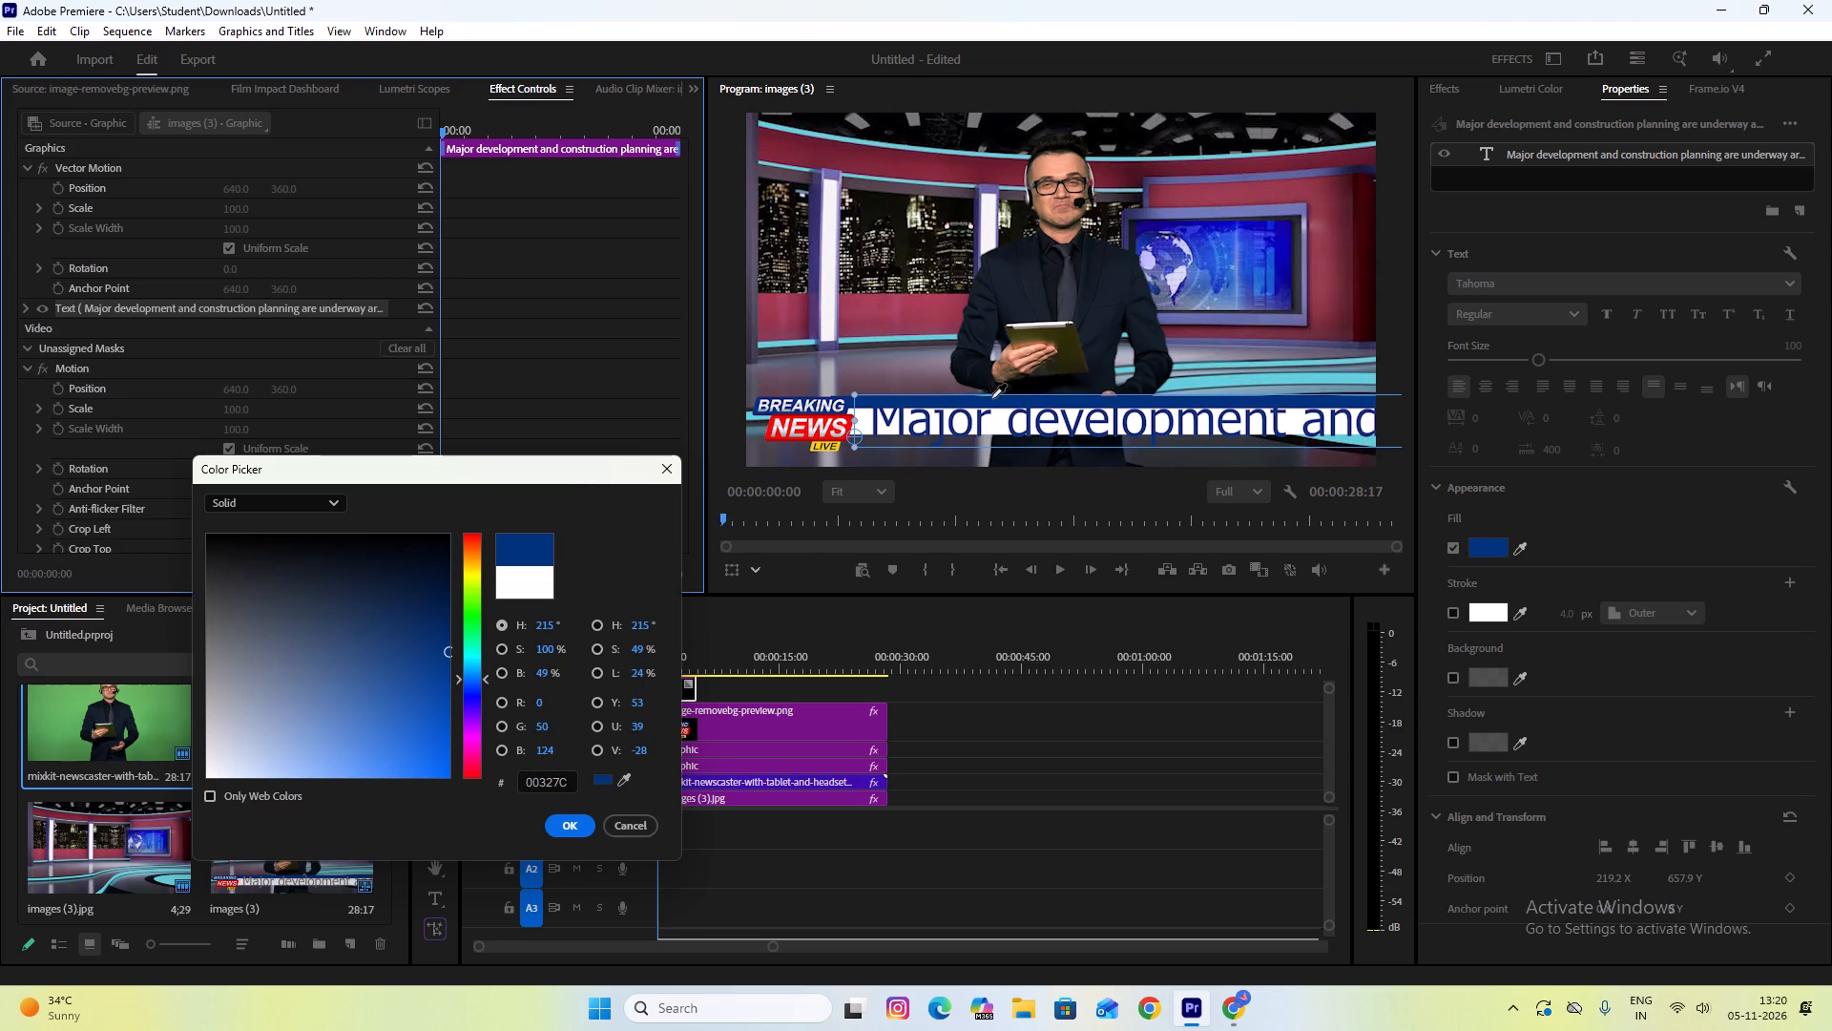
click(1003, 398)
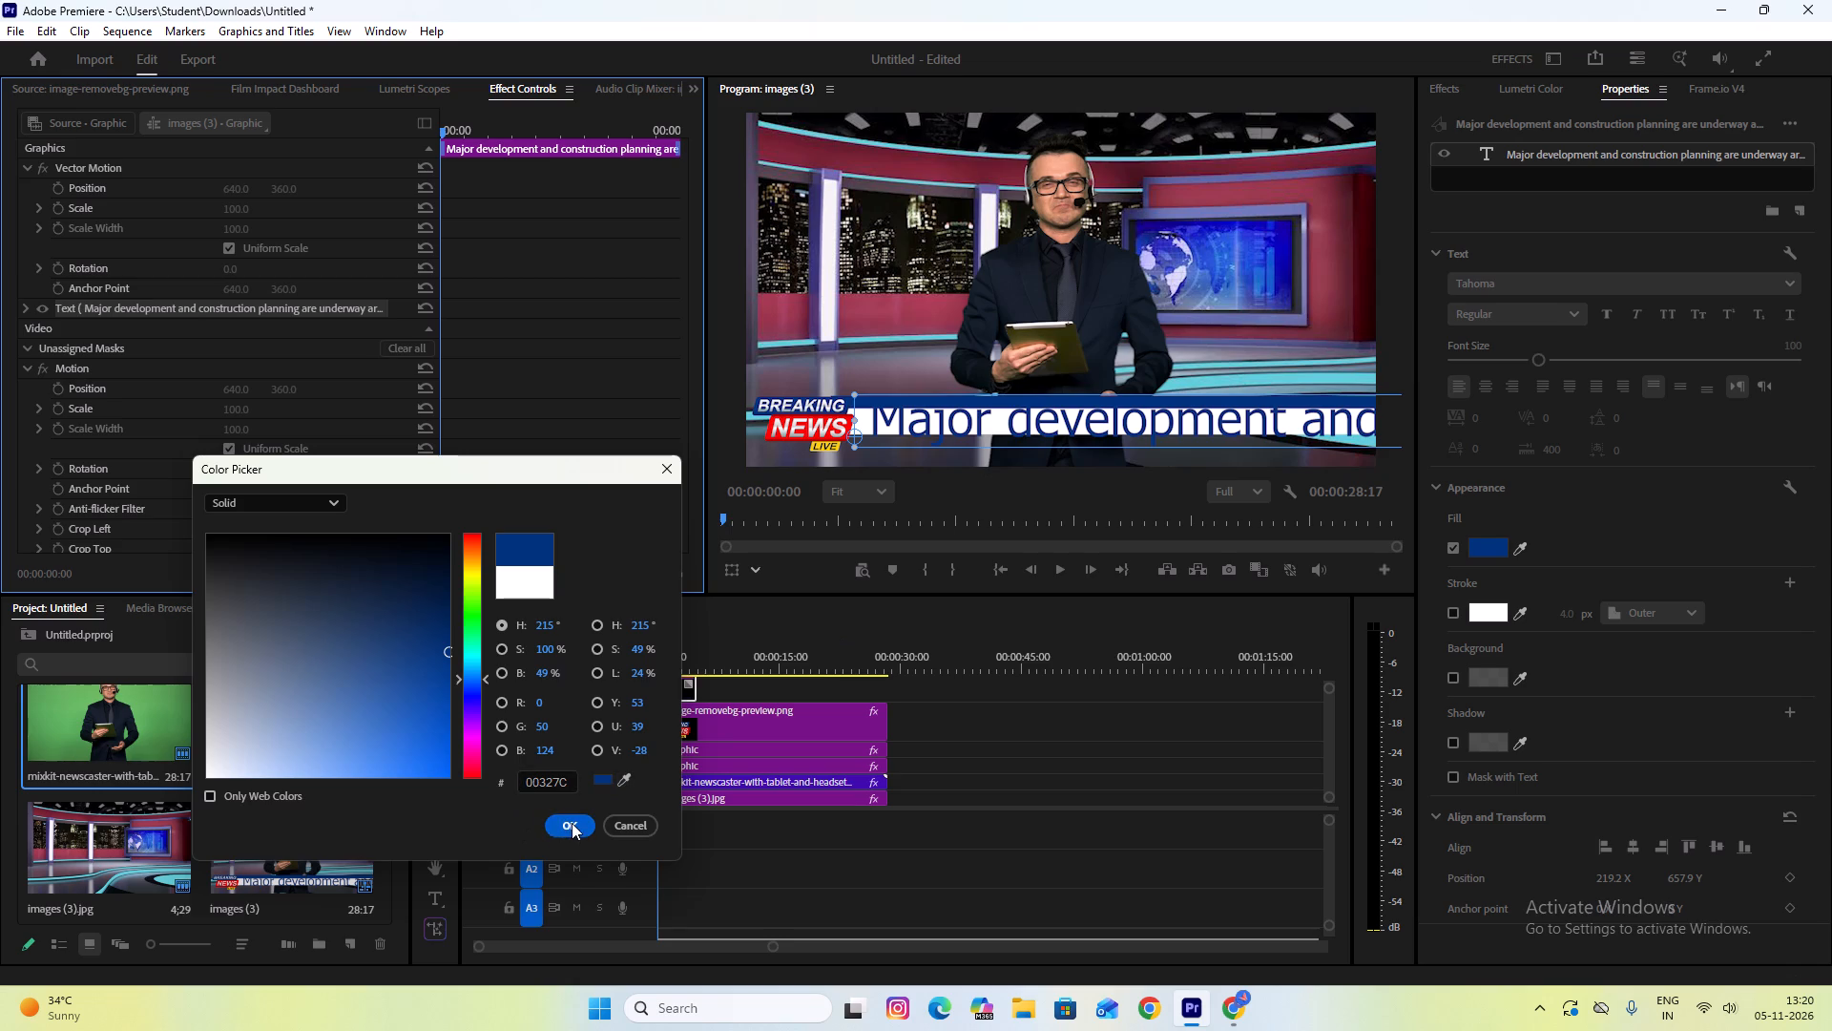
click(572, 823)
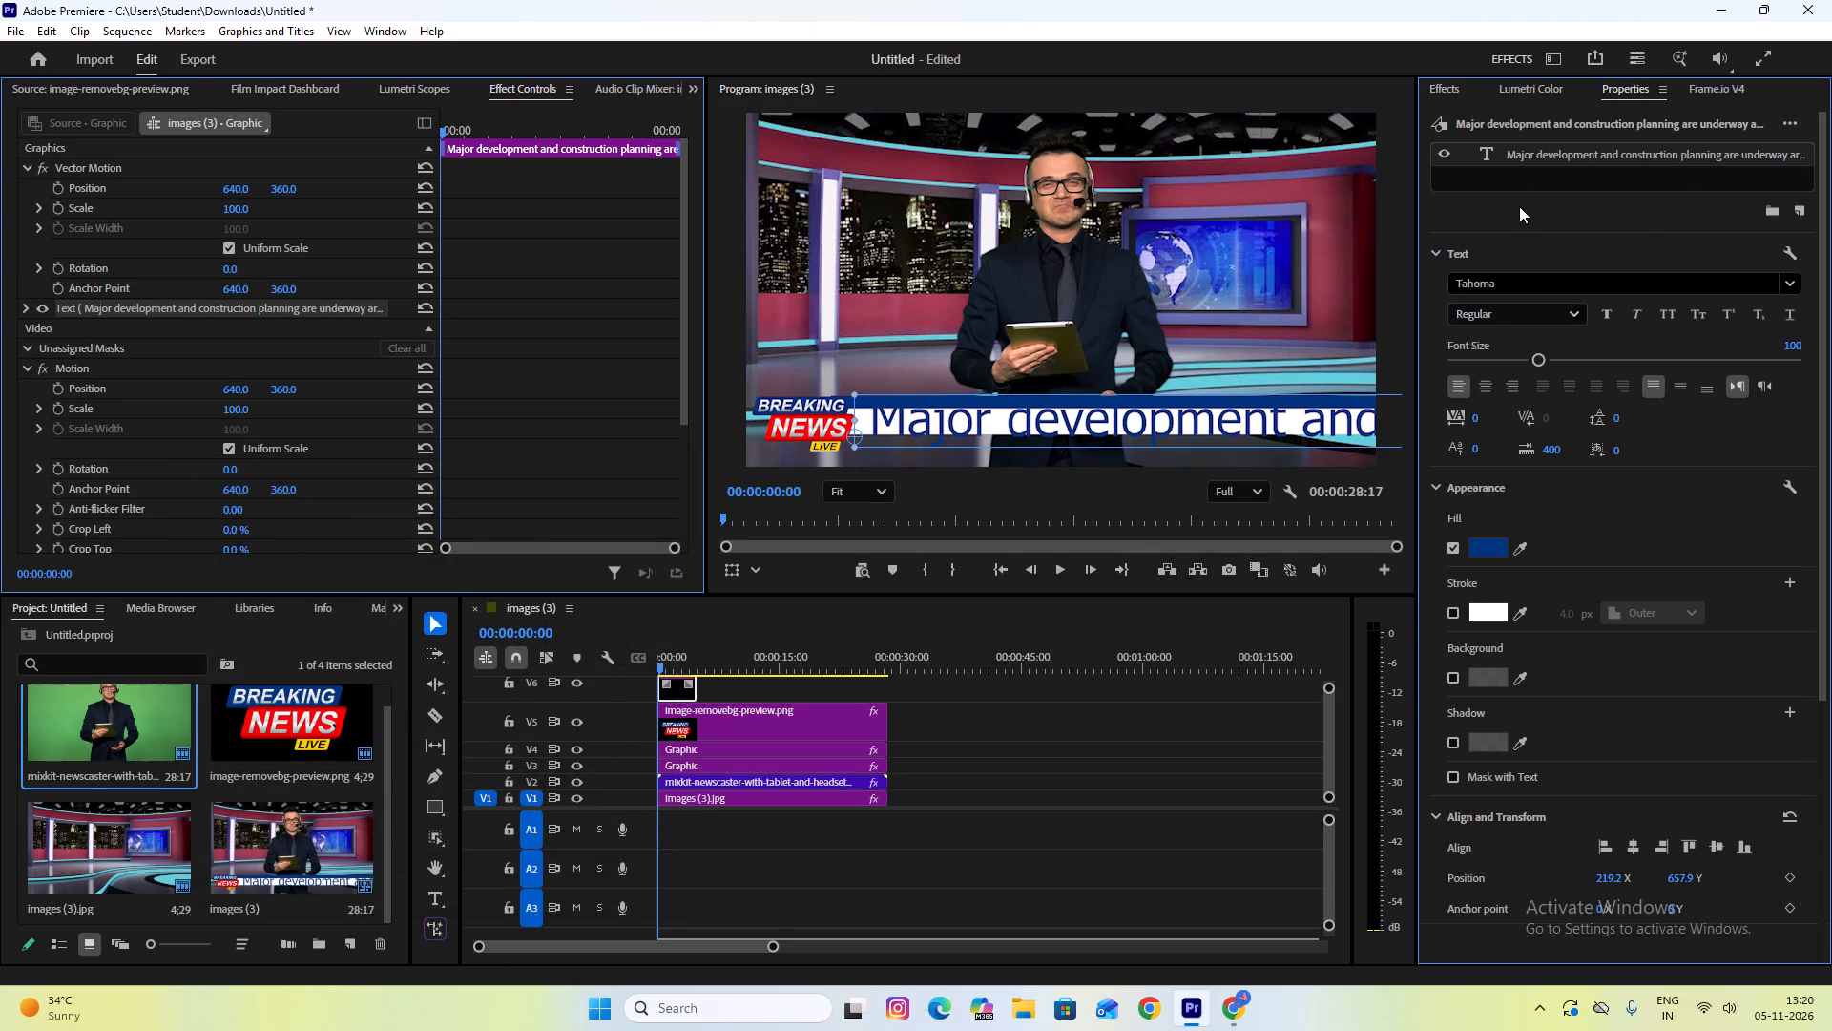
Set the headline text's font style to Bold.
click(1579, 306)
click(1530, 382)
click(1531, 370)
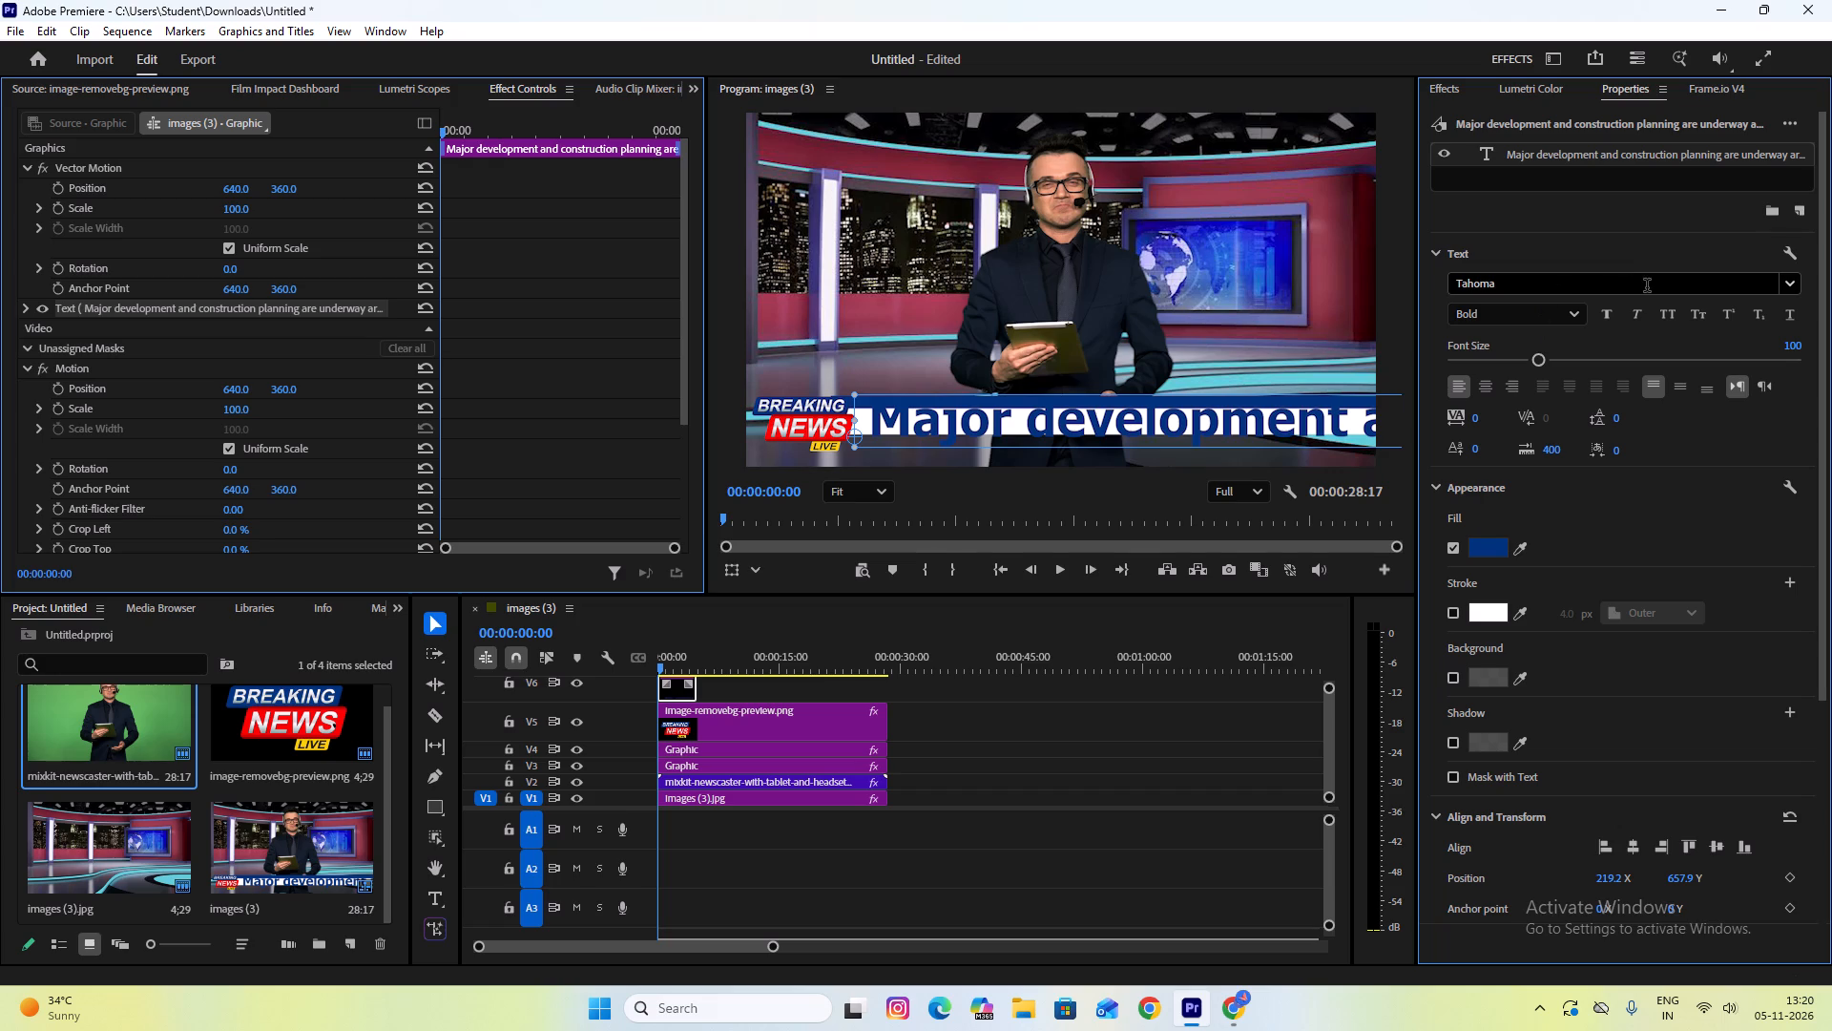
Search the fonts for "new" and set the headline text to Times New Roman Bold.
click(1790, 284)
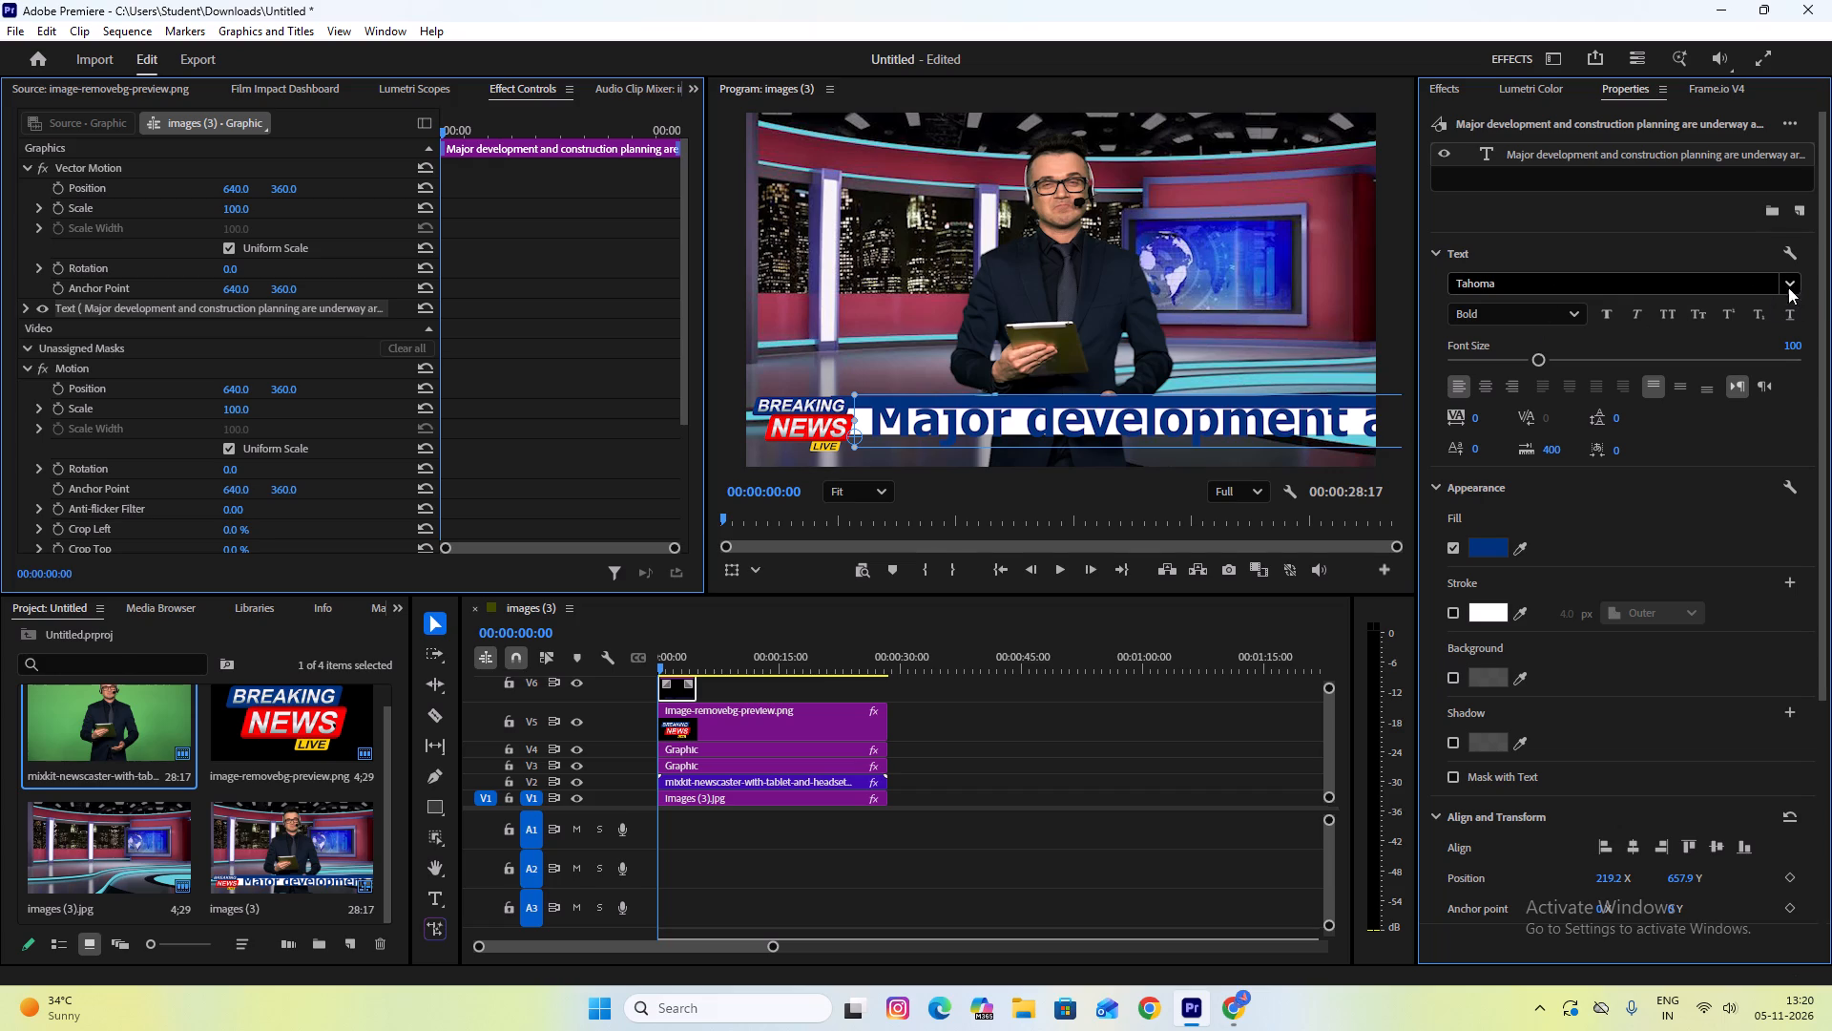
click(1796, 282)
click(1794, 279)
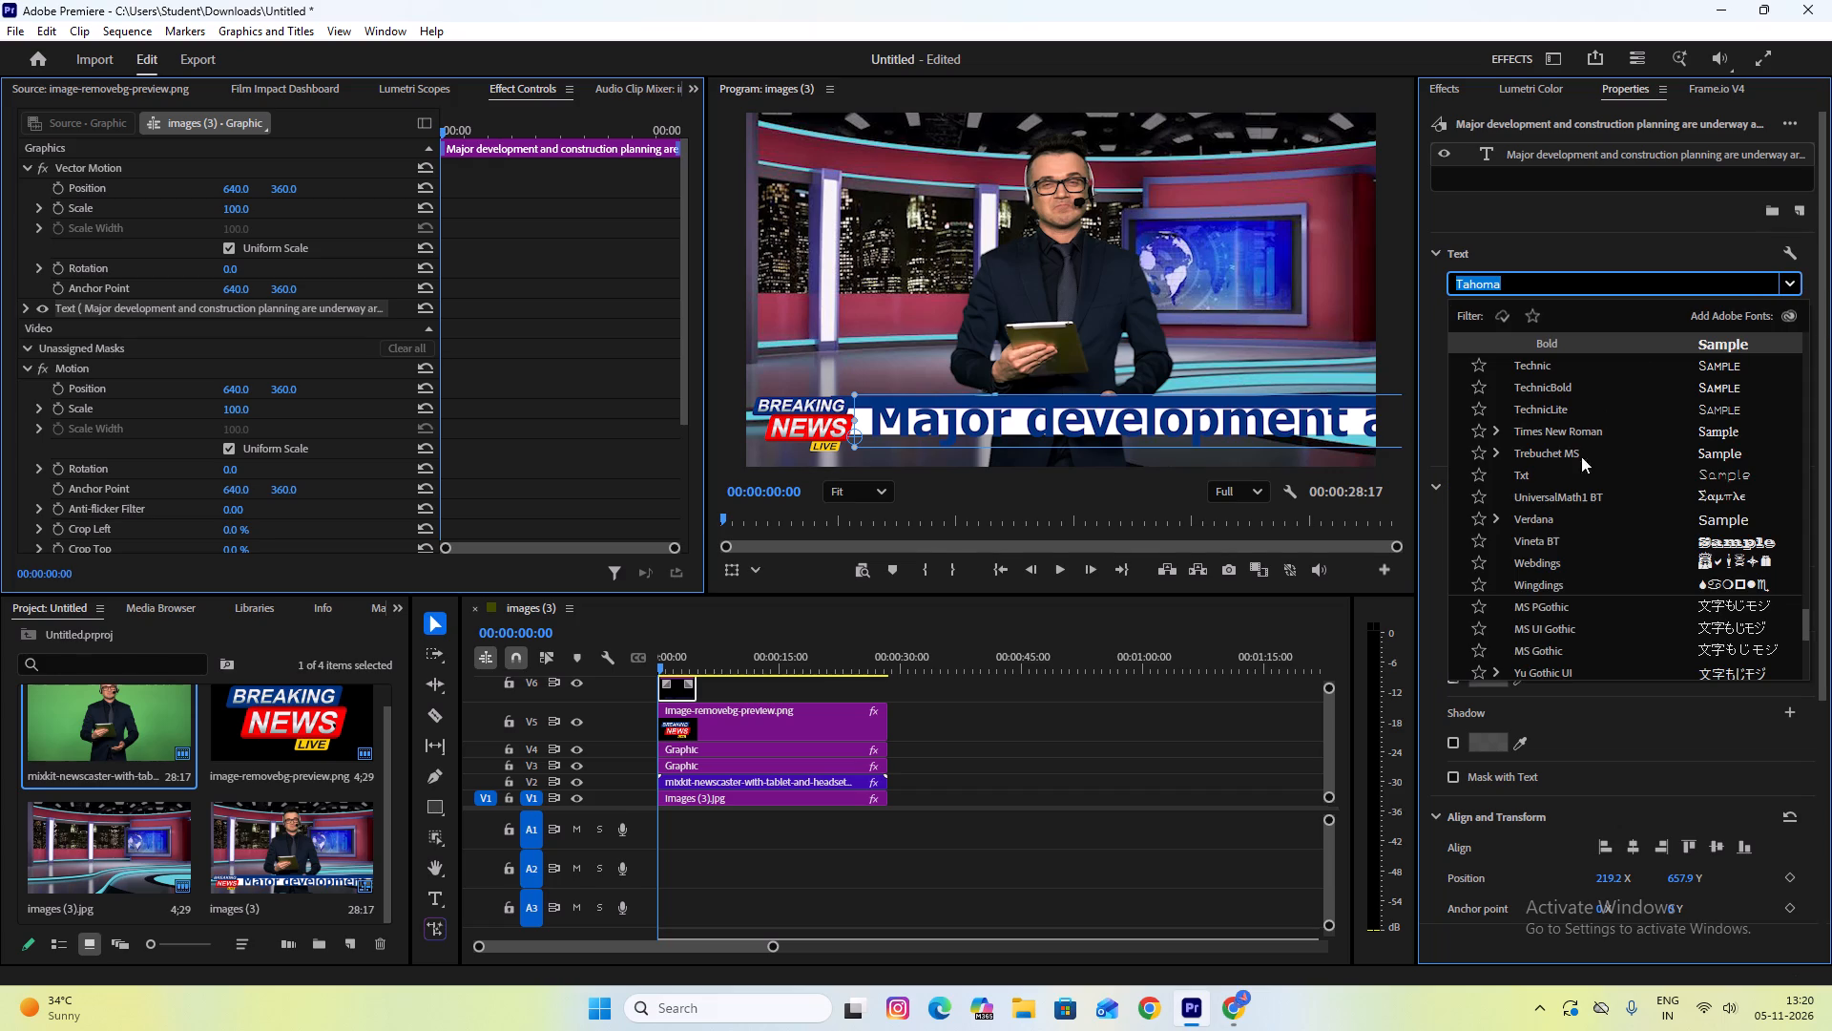
scroll(1569, 546, down, 18)
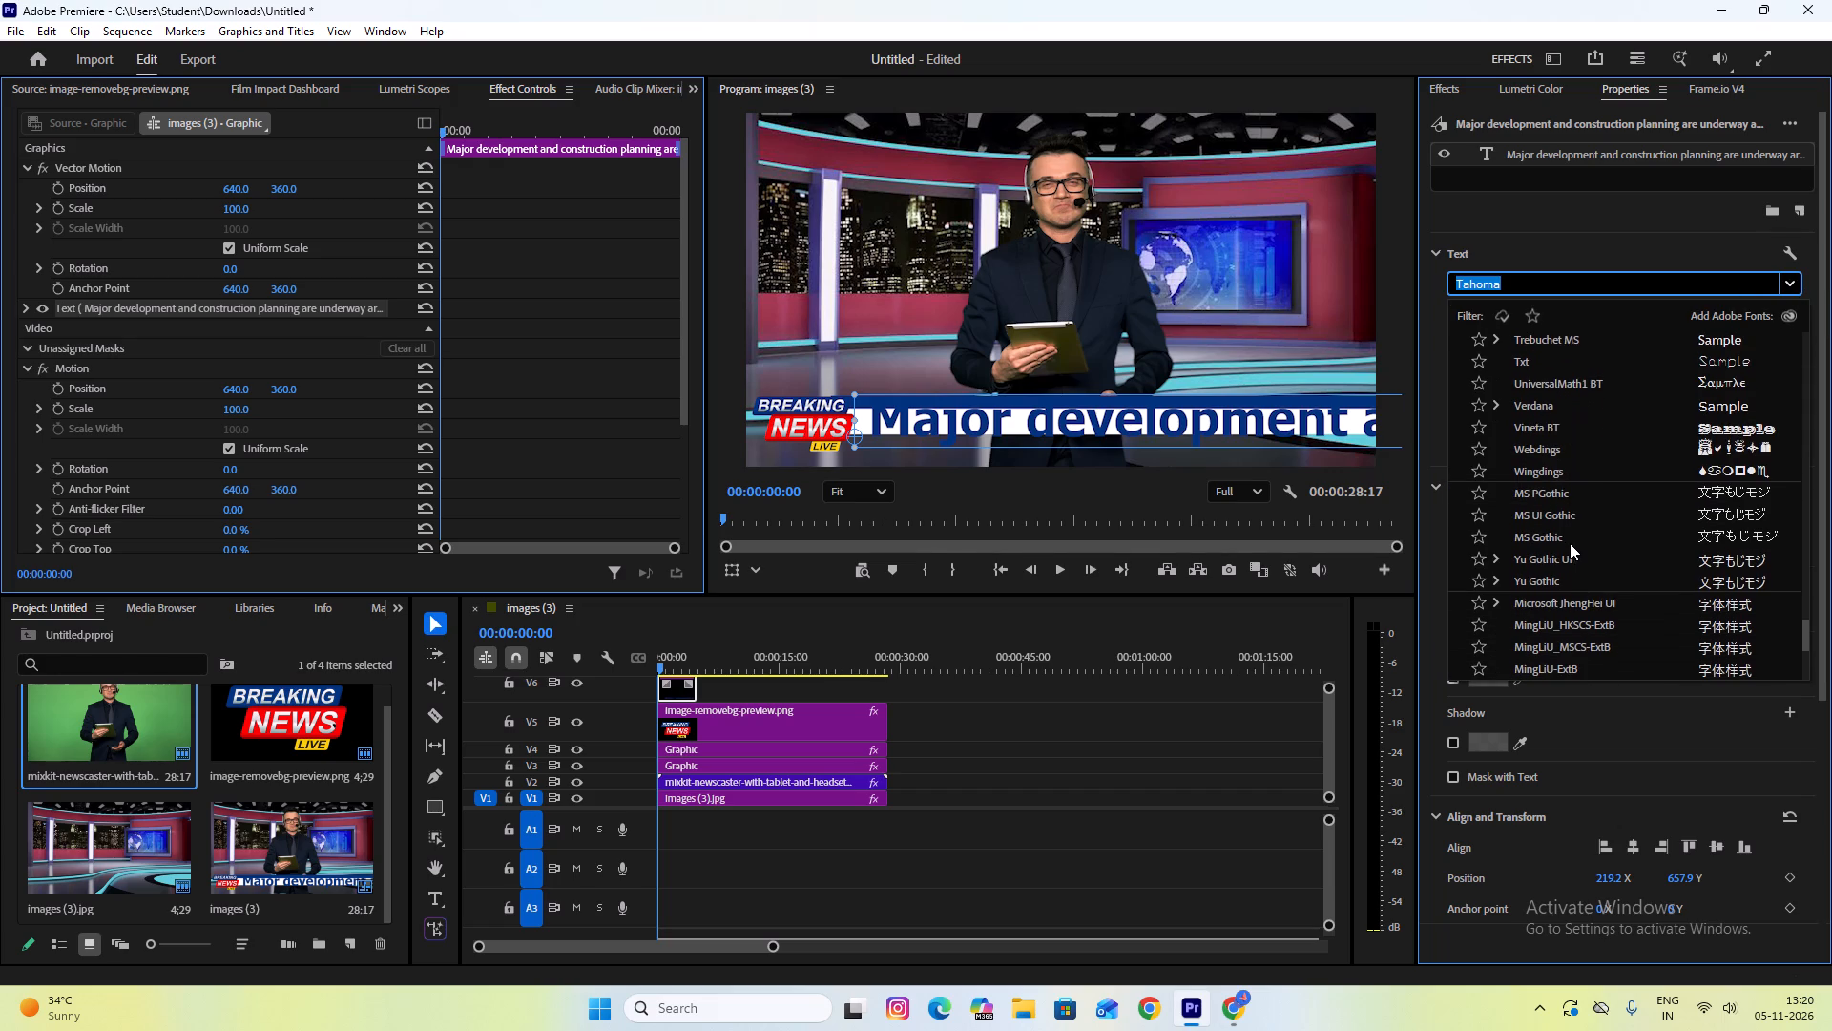
scroll(1570, 543, down, 1)
drag(1519, 293, 1368, 300)
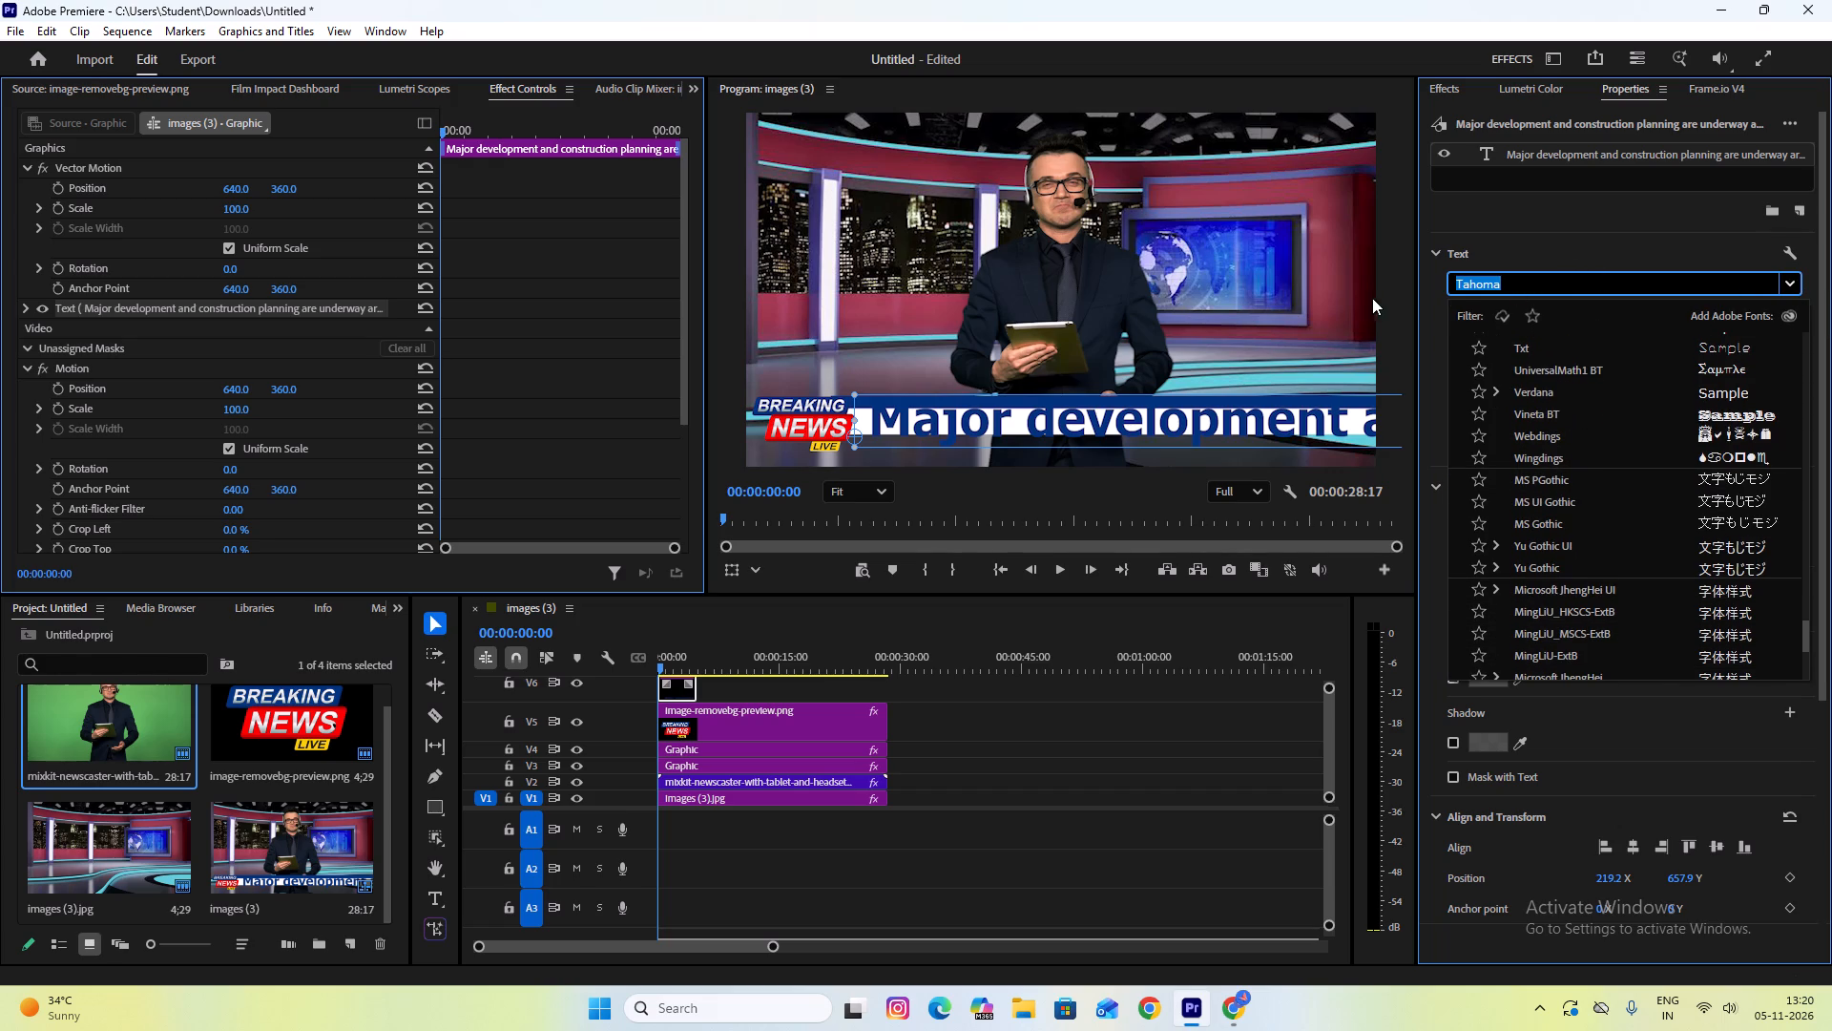
text(new)
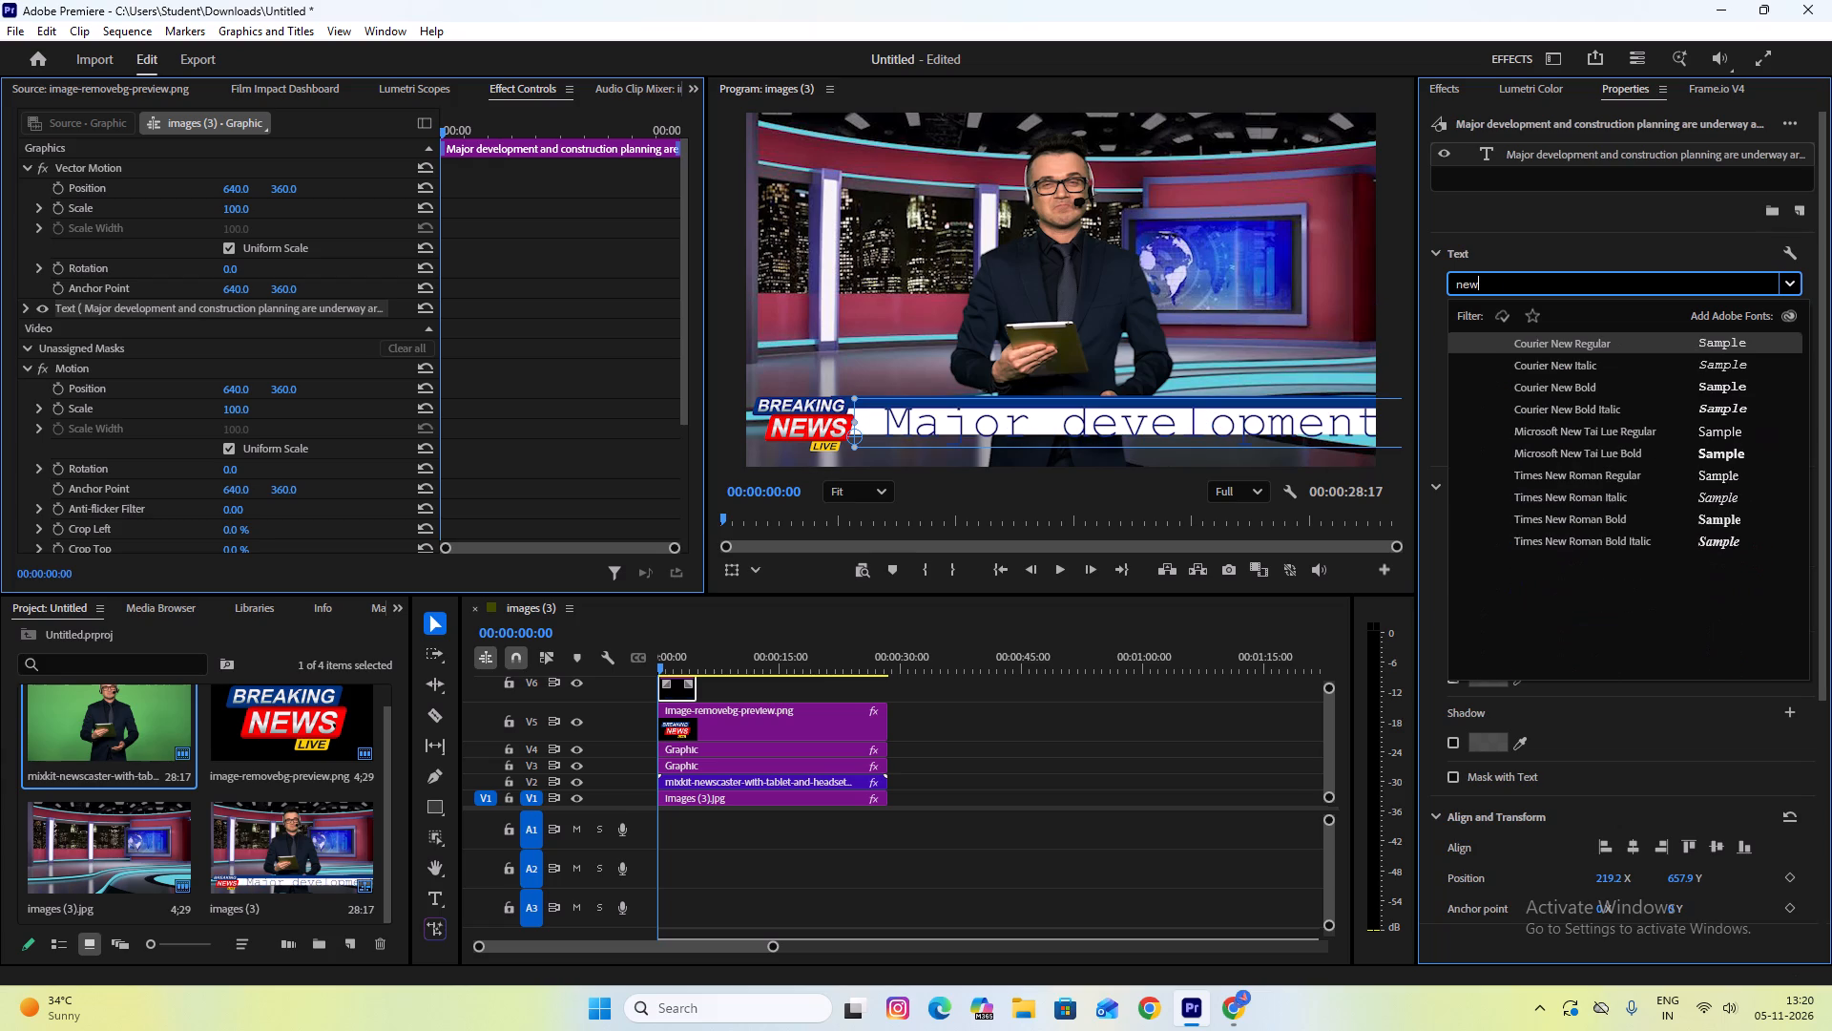
key(space)
click(1664, 518)
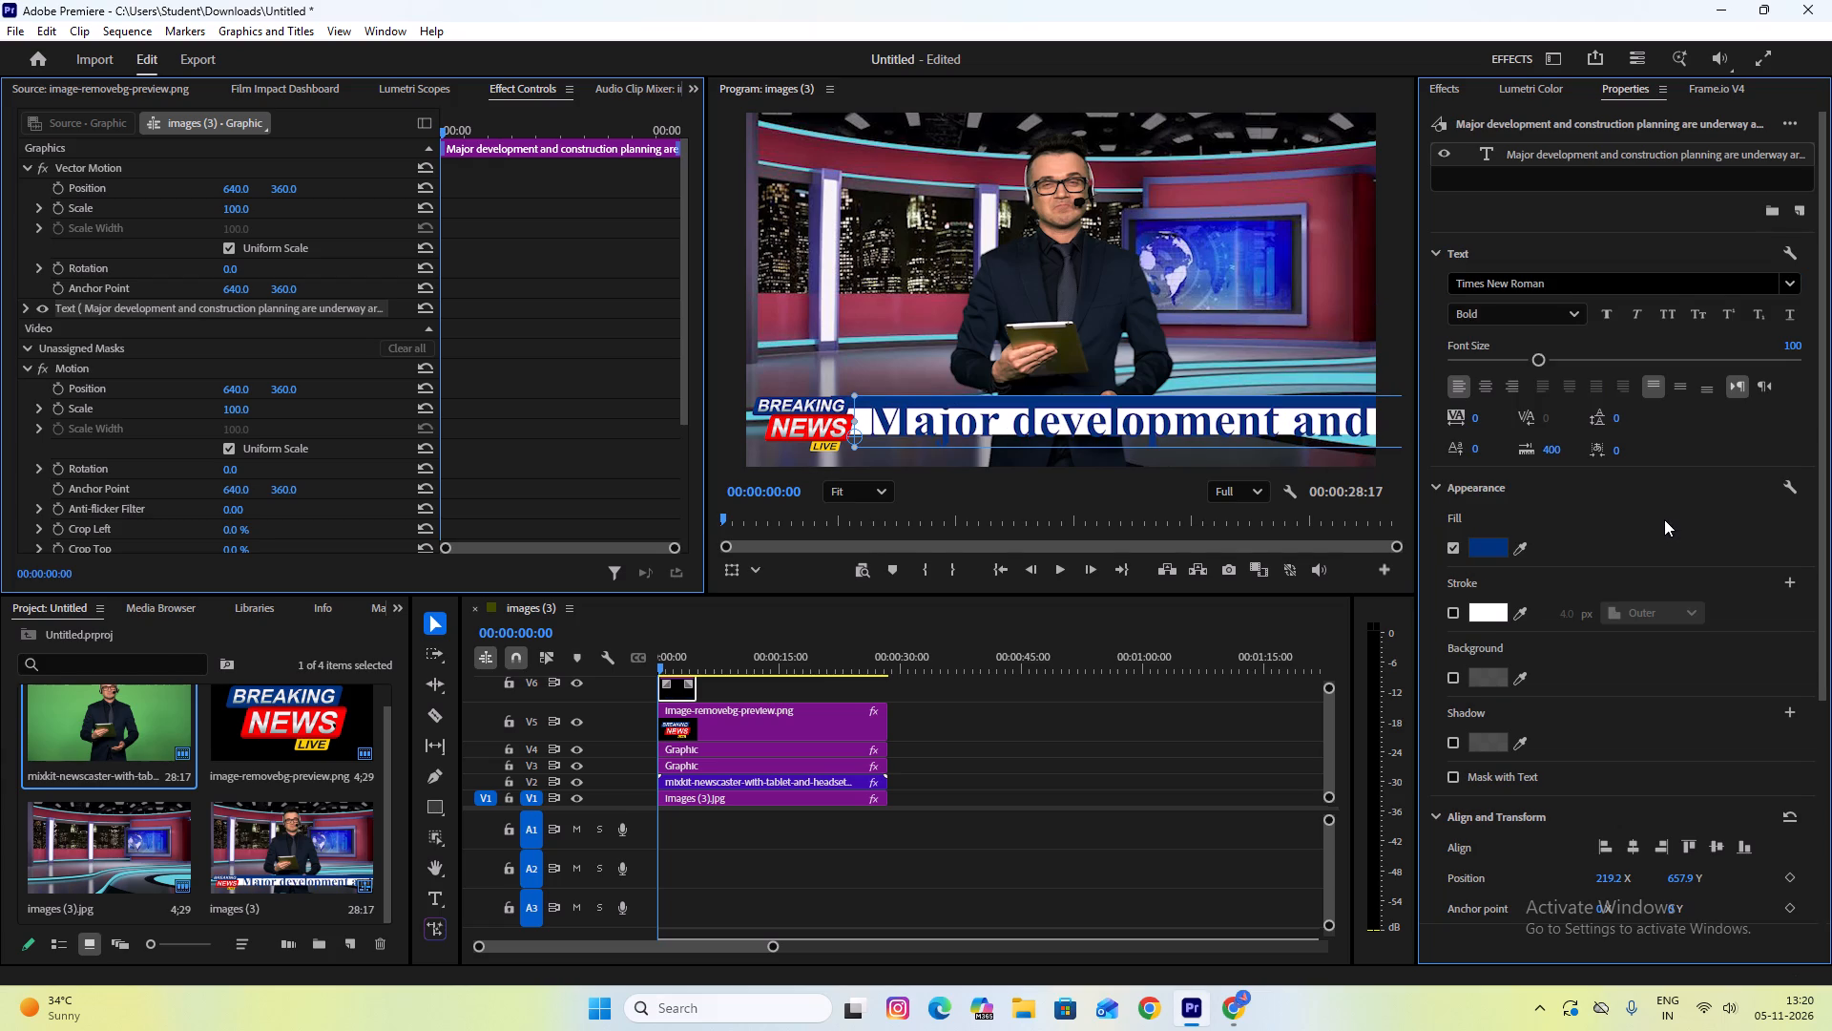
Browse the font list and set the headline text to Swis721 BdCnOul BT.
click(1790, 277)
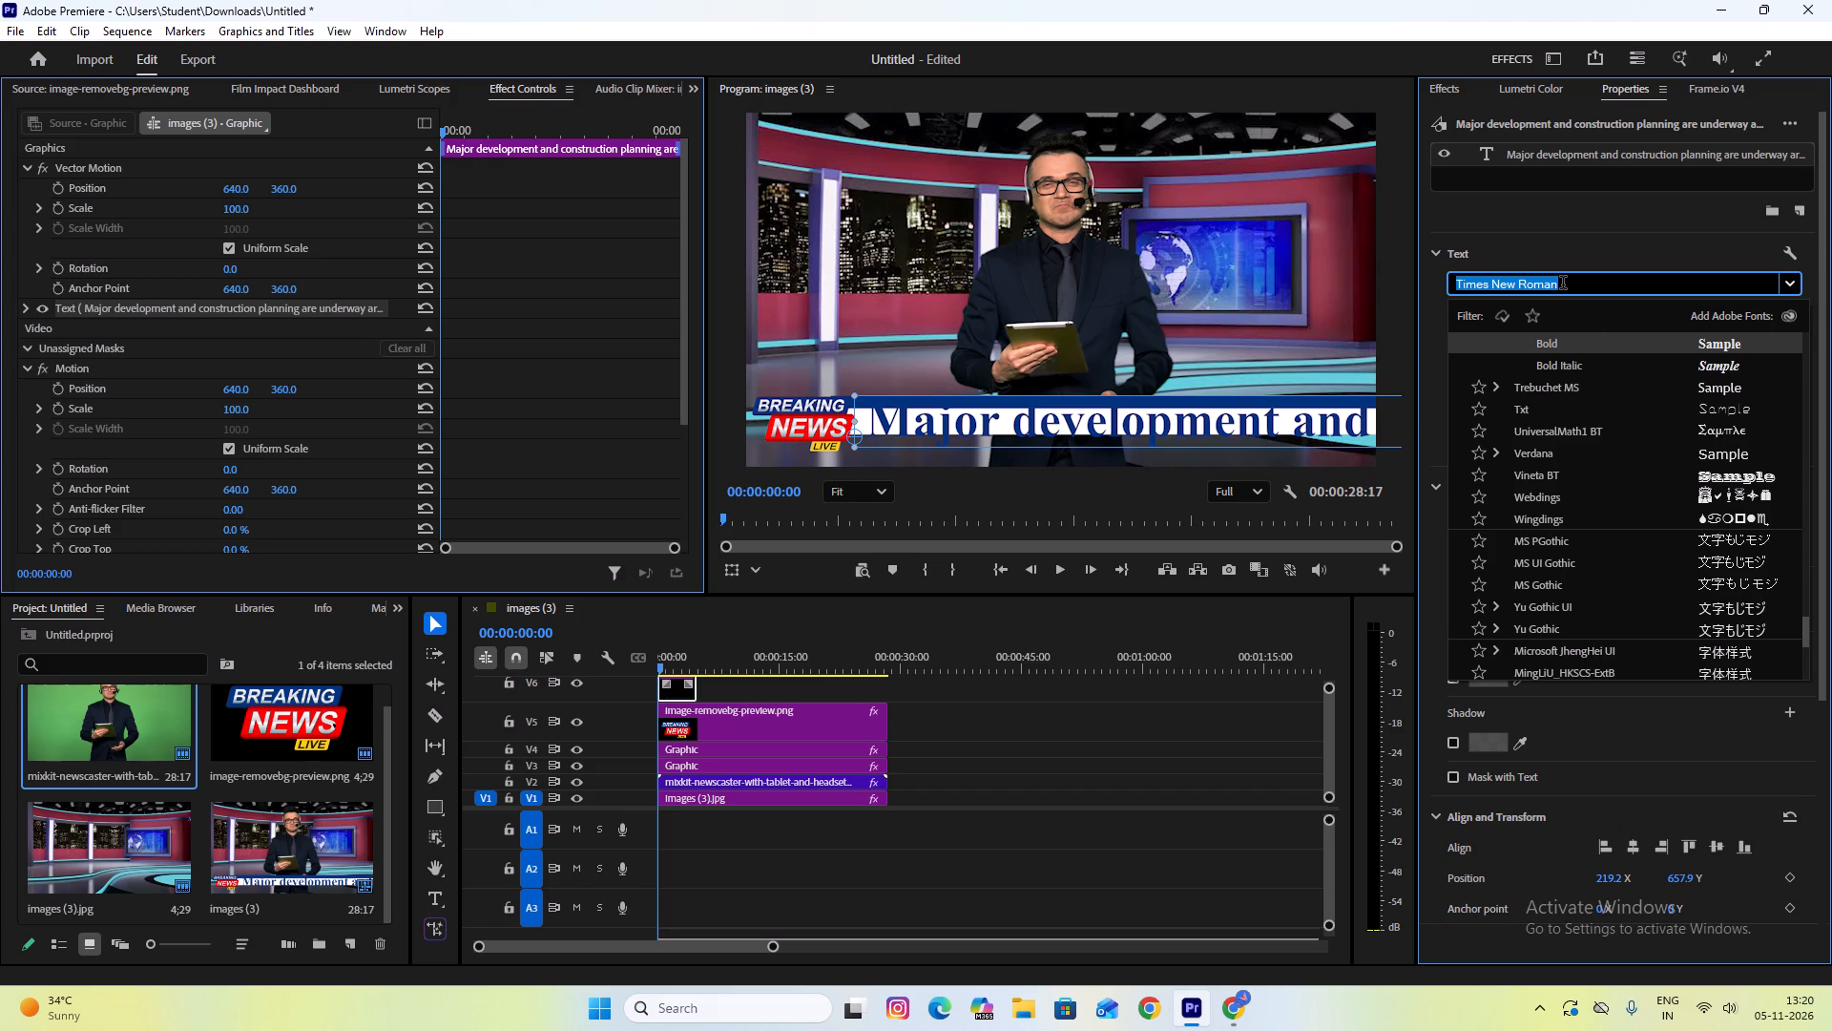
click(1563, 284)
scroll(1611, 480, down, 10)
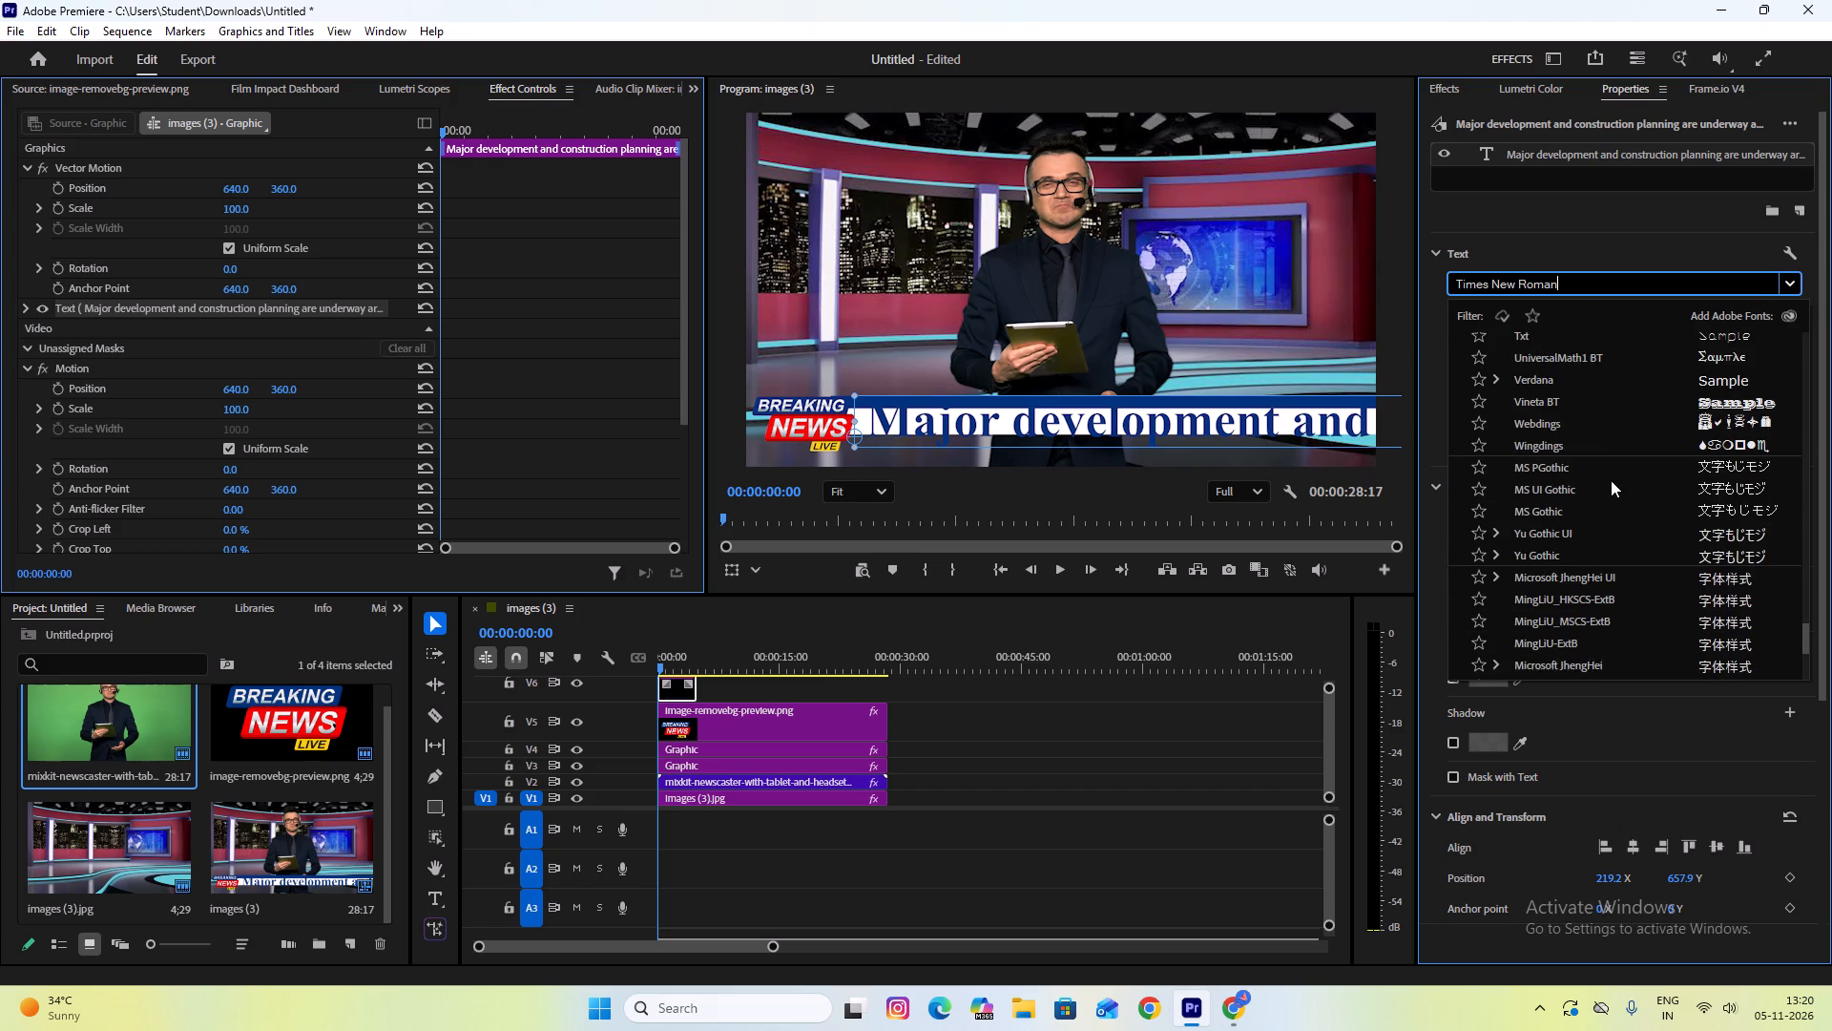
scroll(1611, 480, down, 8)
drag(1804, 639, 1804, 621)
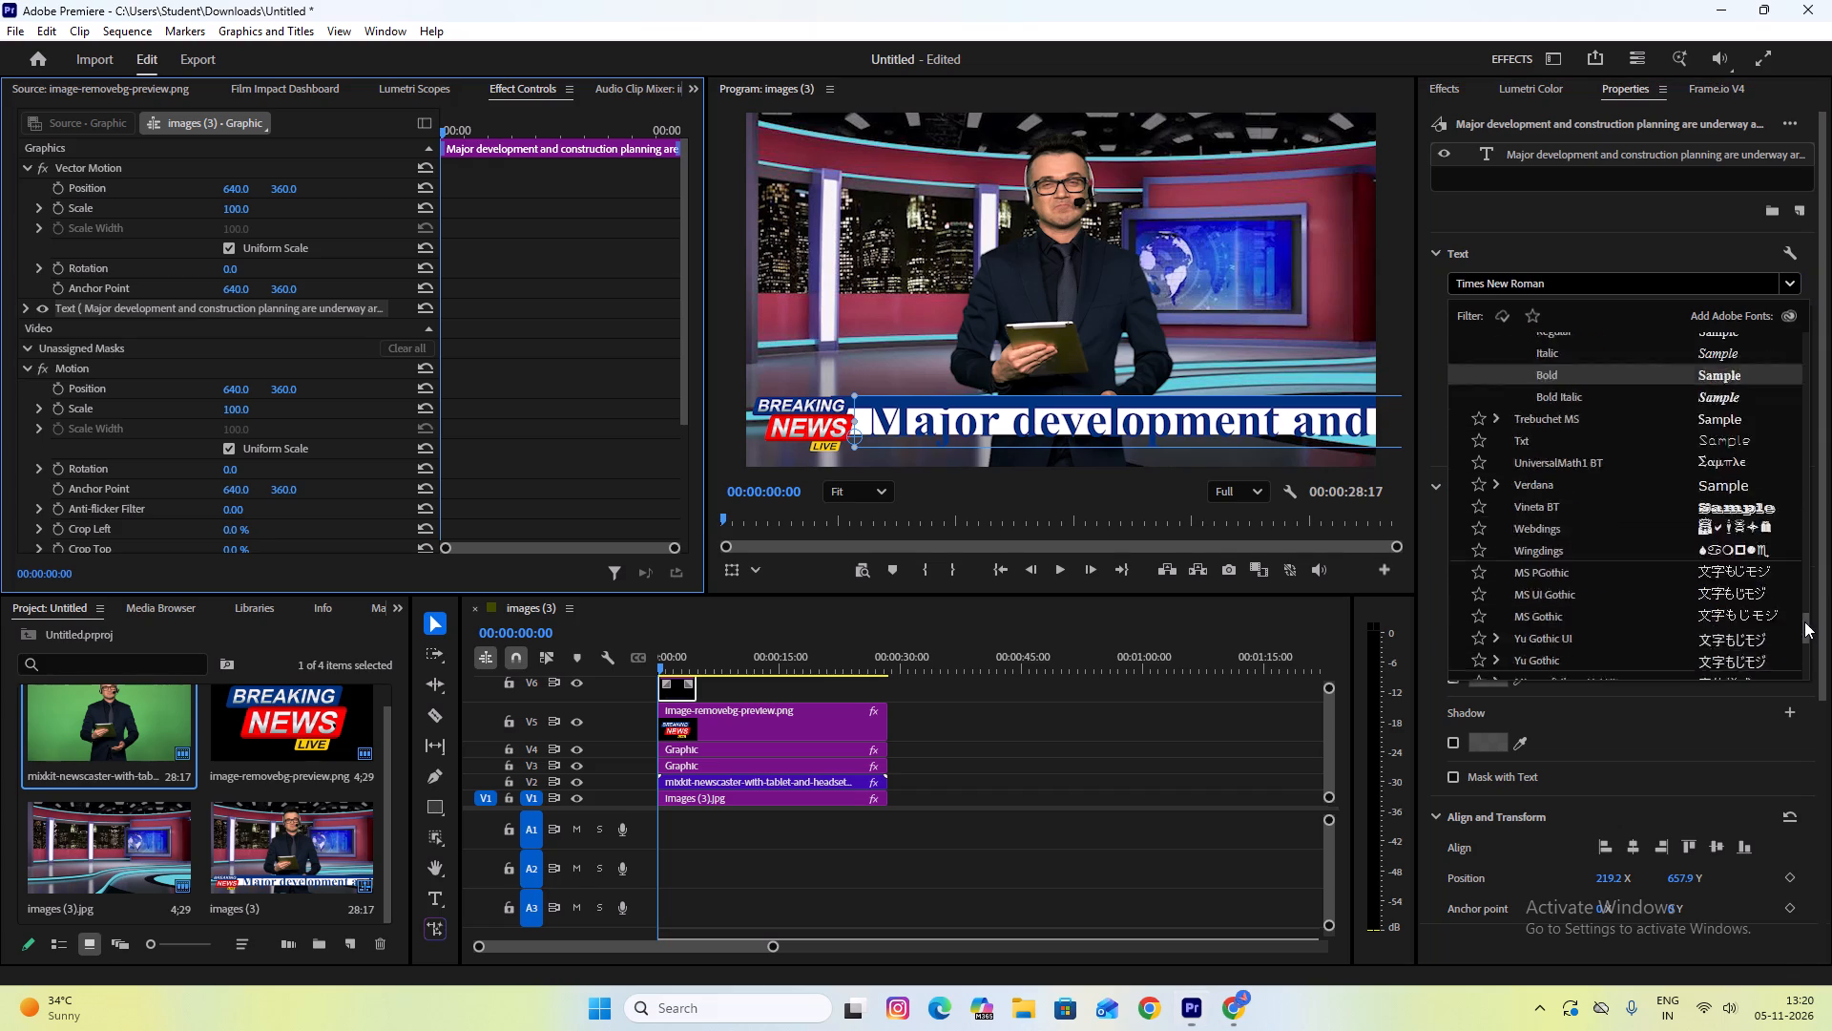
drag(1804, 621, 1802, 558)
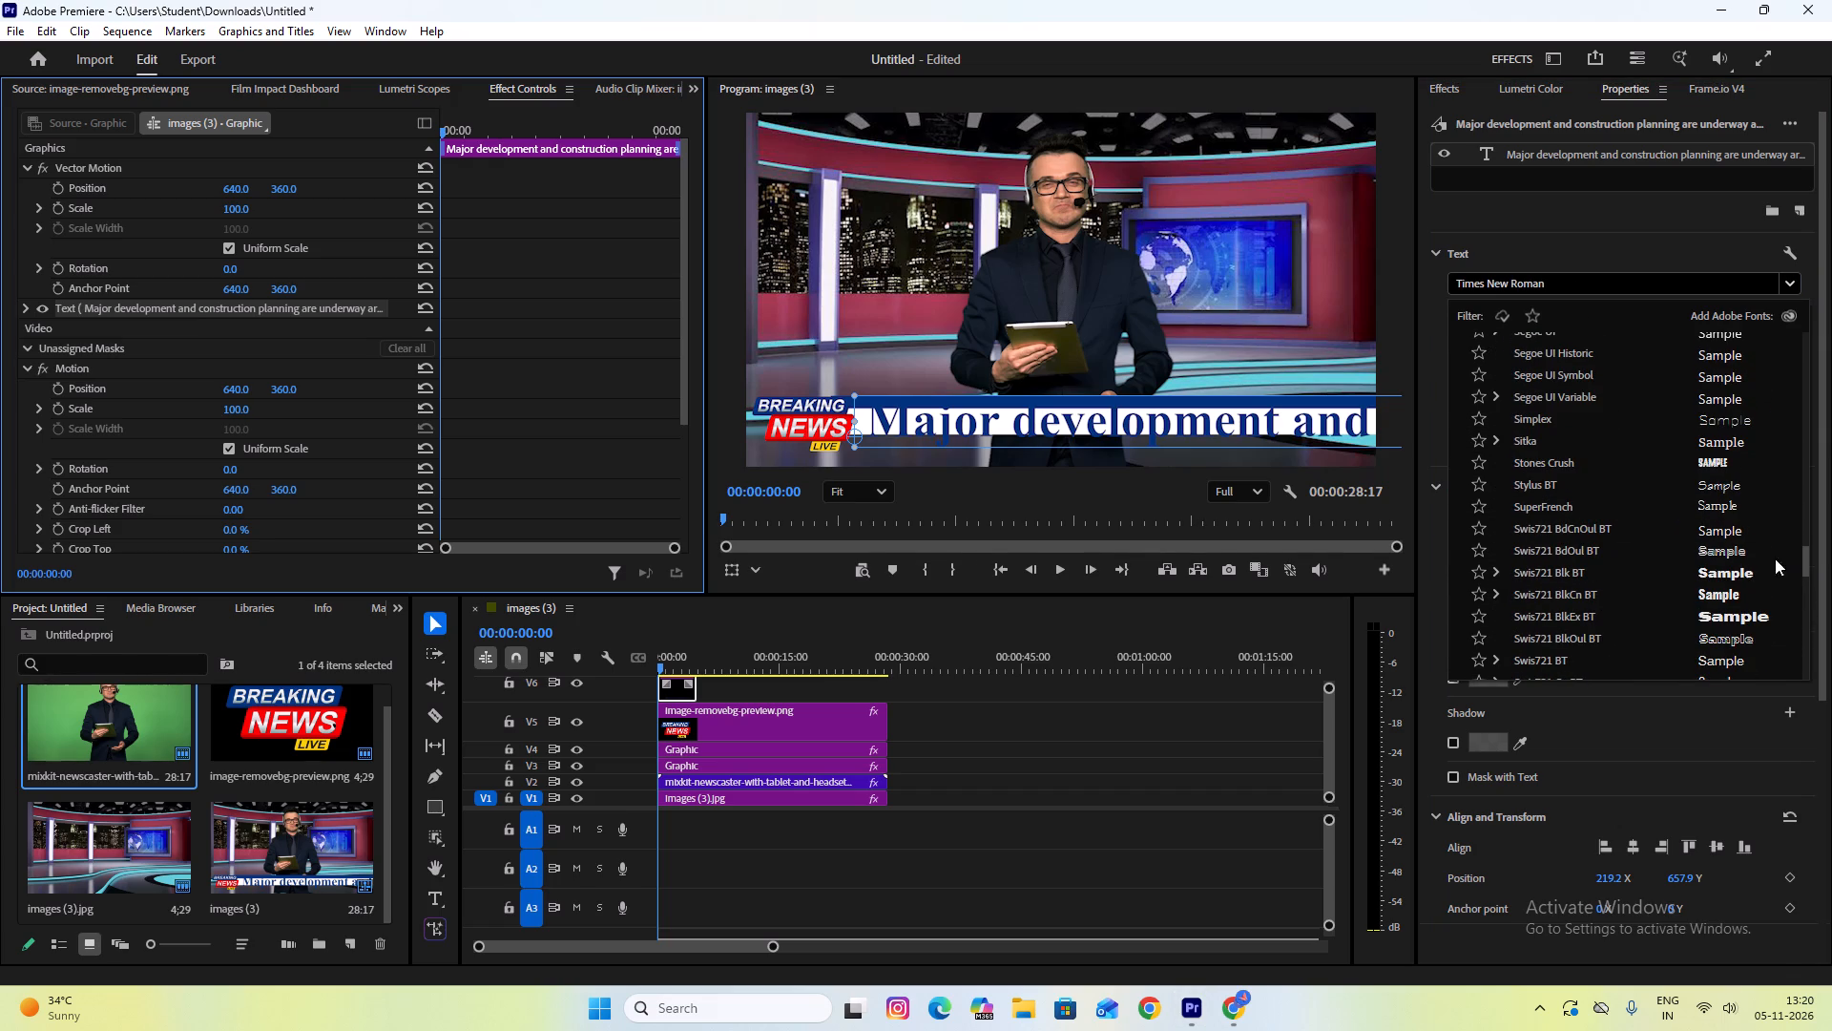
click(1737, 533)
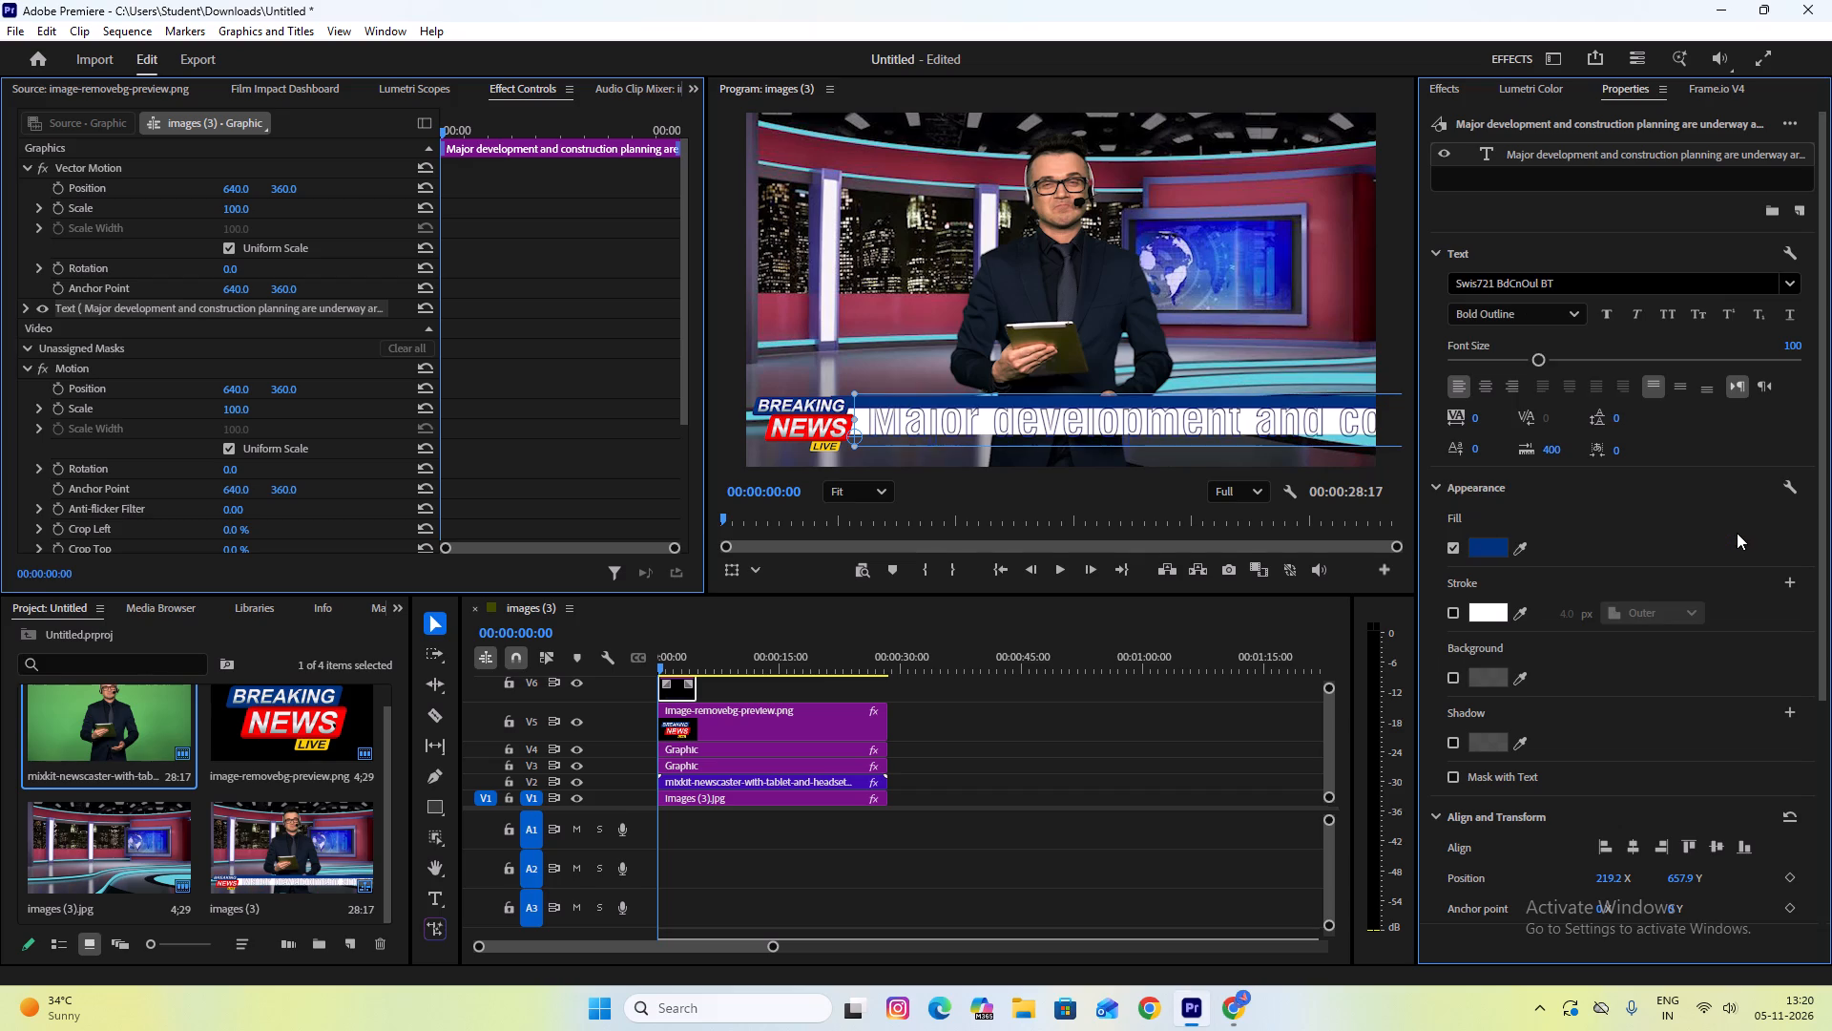
Set the headline text's font to Tahoma with the Bold style.
click(1796, 277)
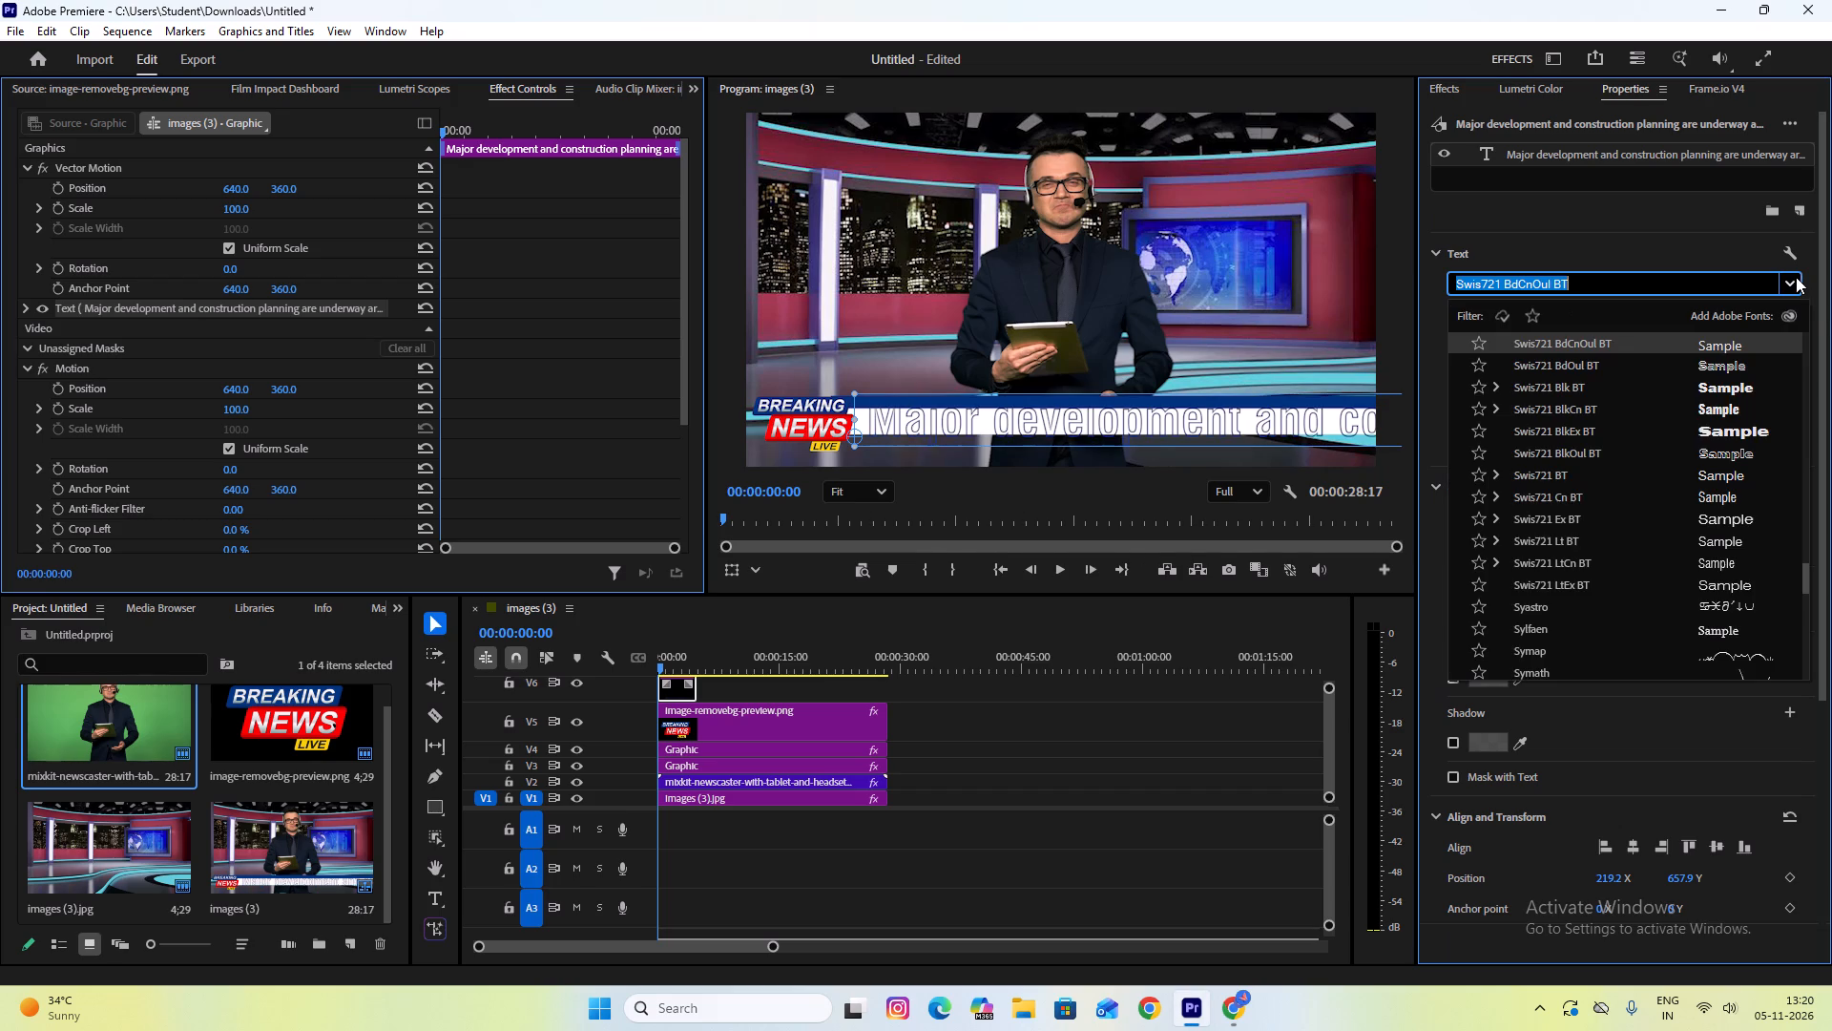
drag(1808, 583, 1776, 136)
click(1724, 390)
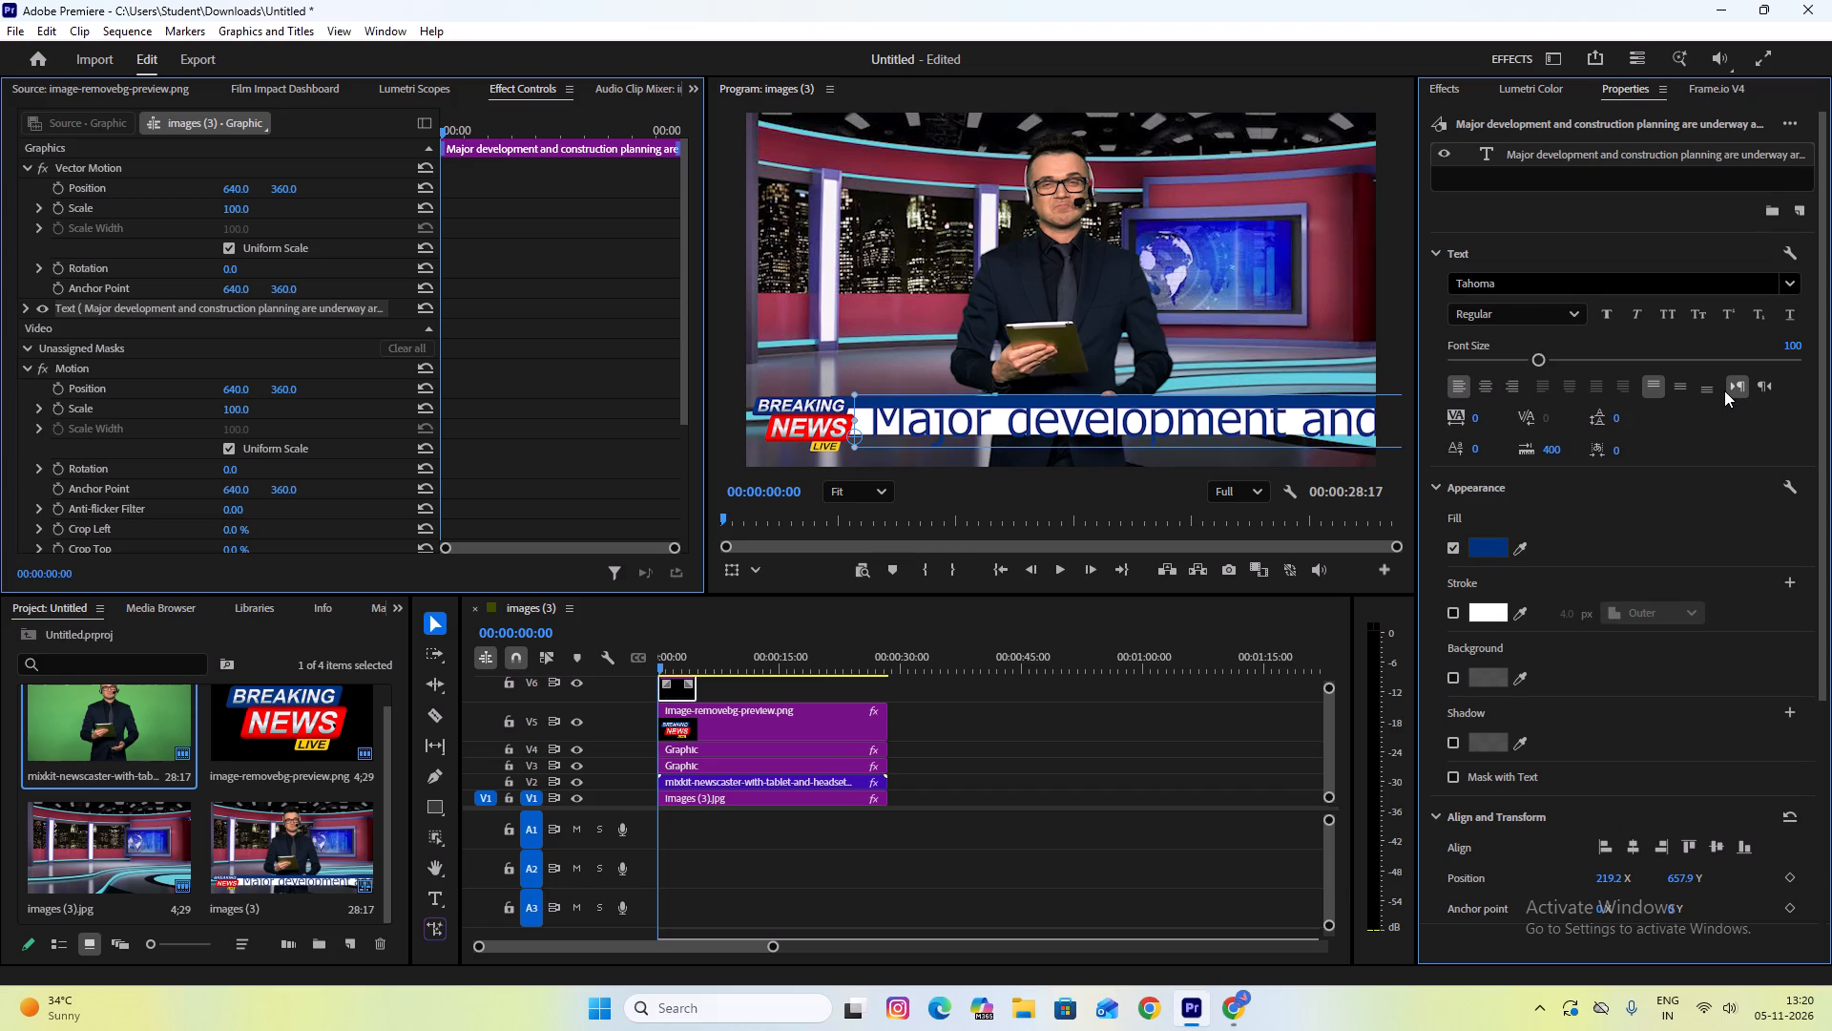
click(1569, 297)
click(1576, 310)
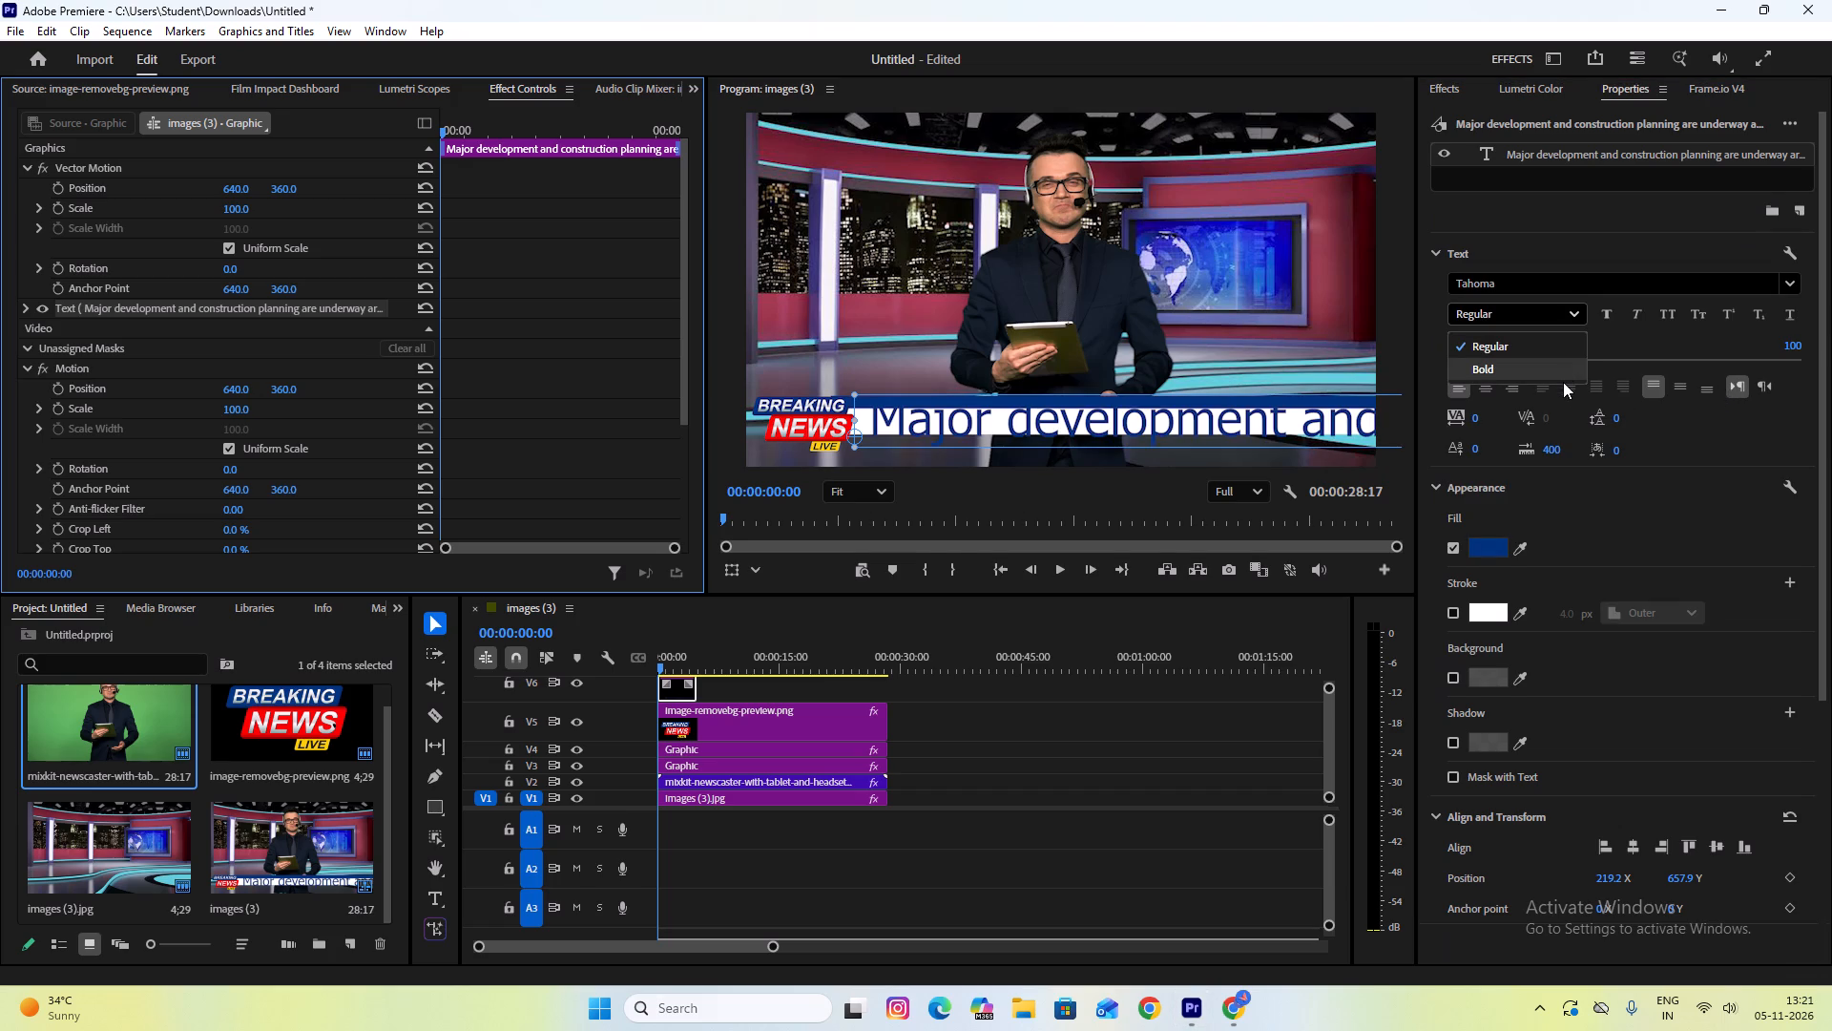
click(1563, 382)
click(1563, 372)
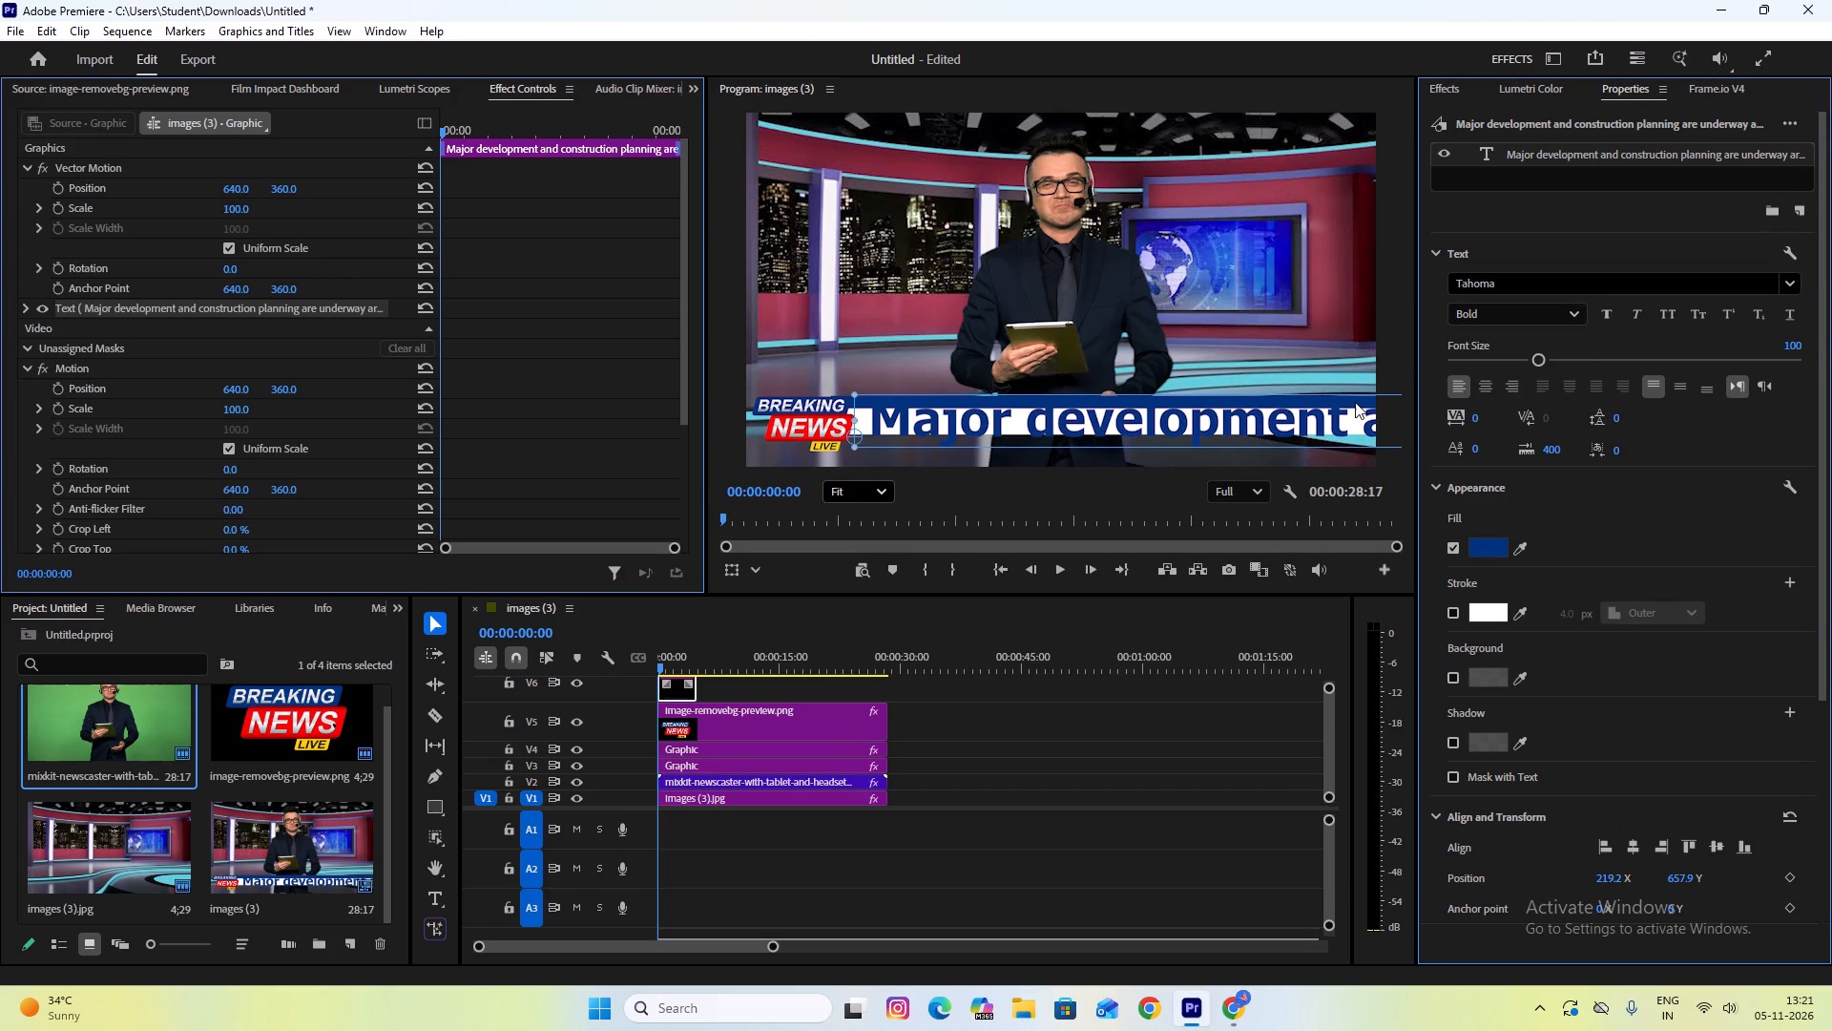
Set the headline graphic's Vector Motion scale to 40 and reposition the text on the lower third at about X -364, Y 1052.
drag(239, 206, 185, 214)
drag(1182, 338, 1181, 364)
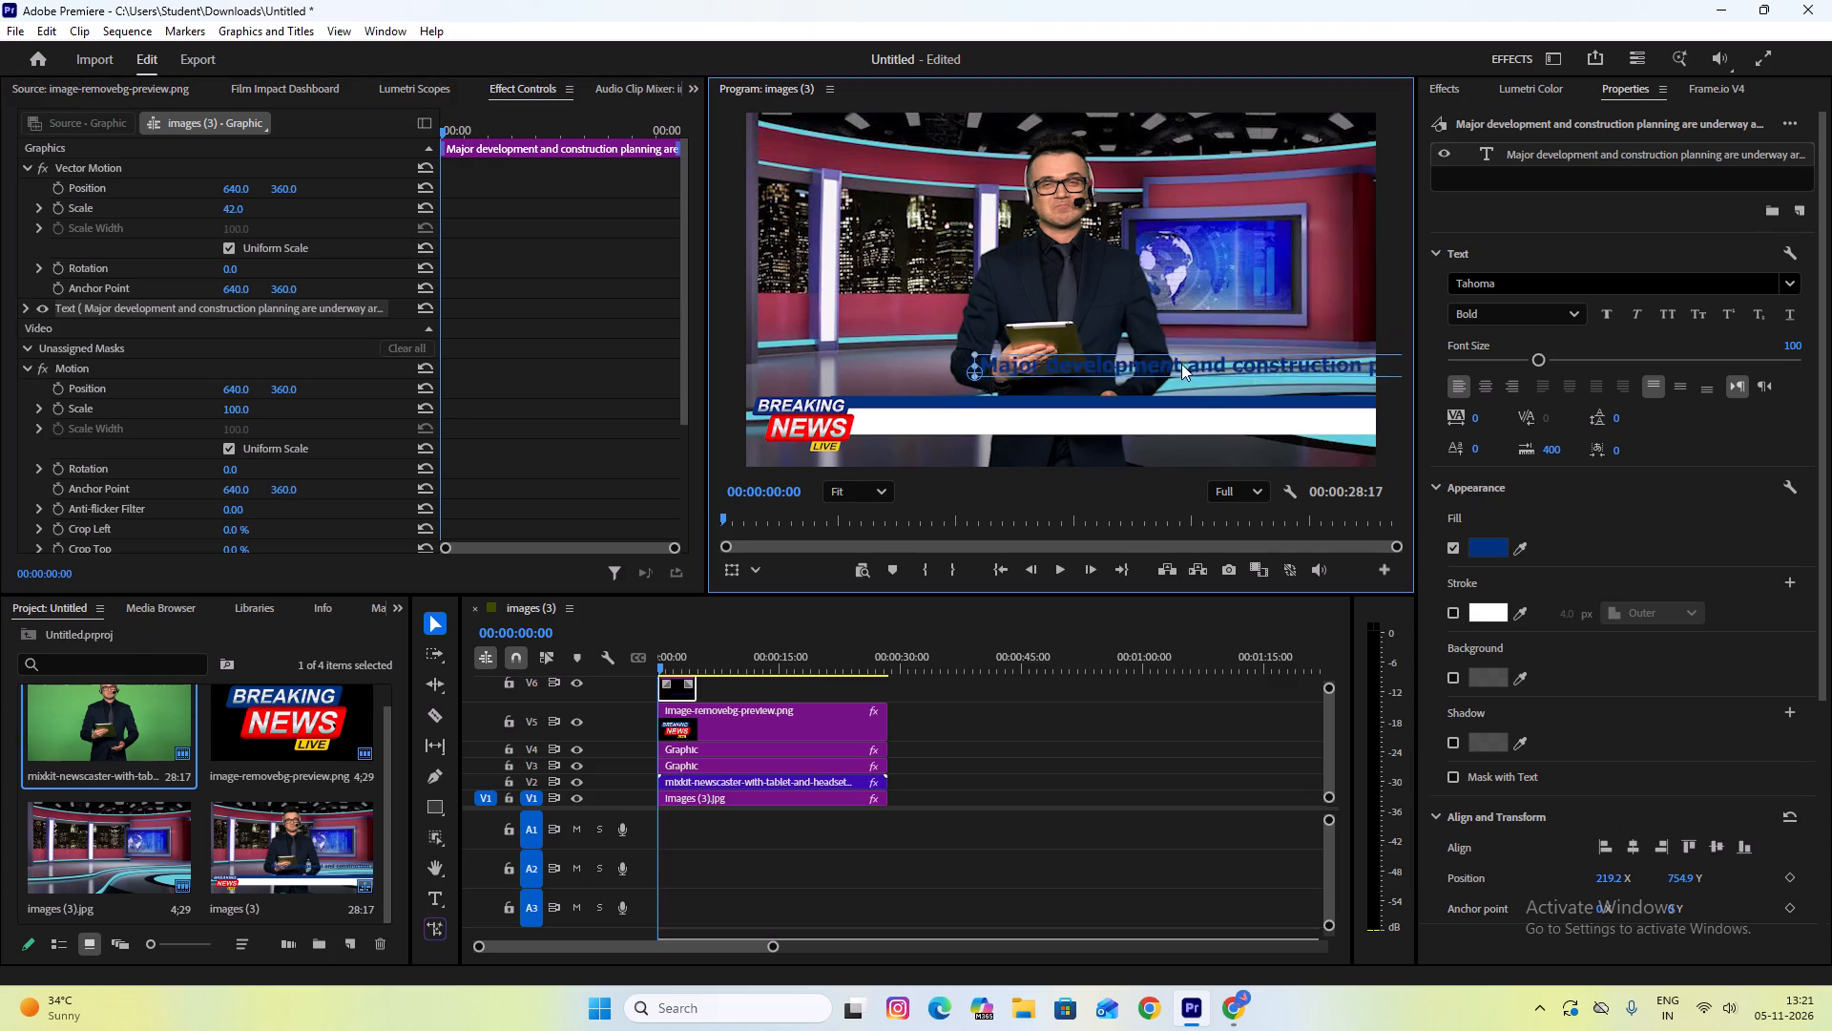
drag(1181, 364, 1071, 416)
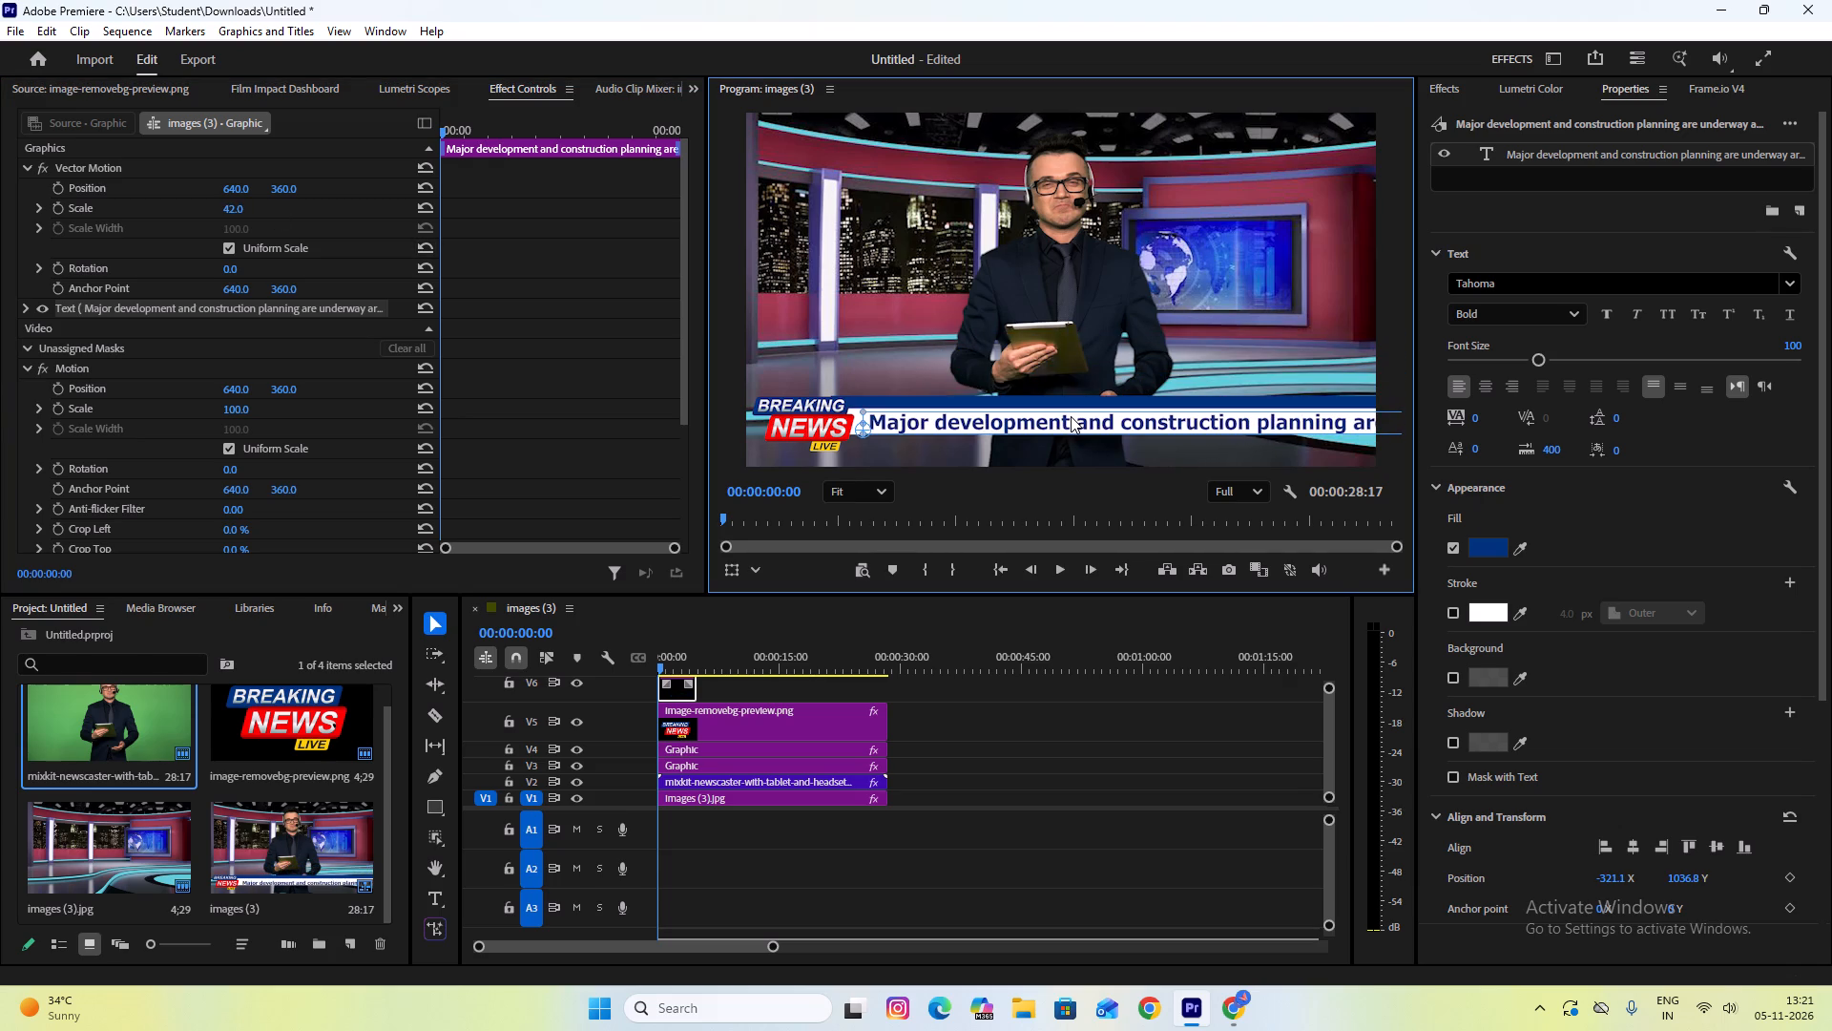
drag(1071, 416, 1066, 414)
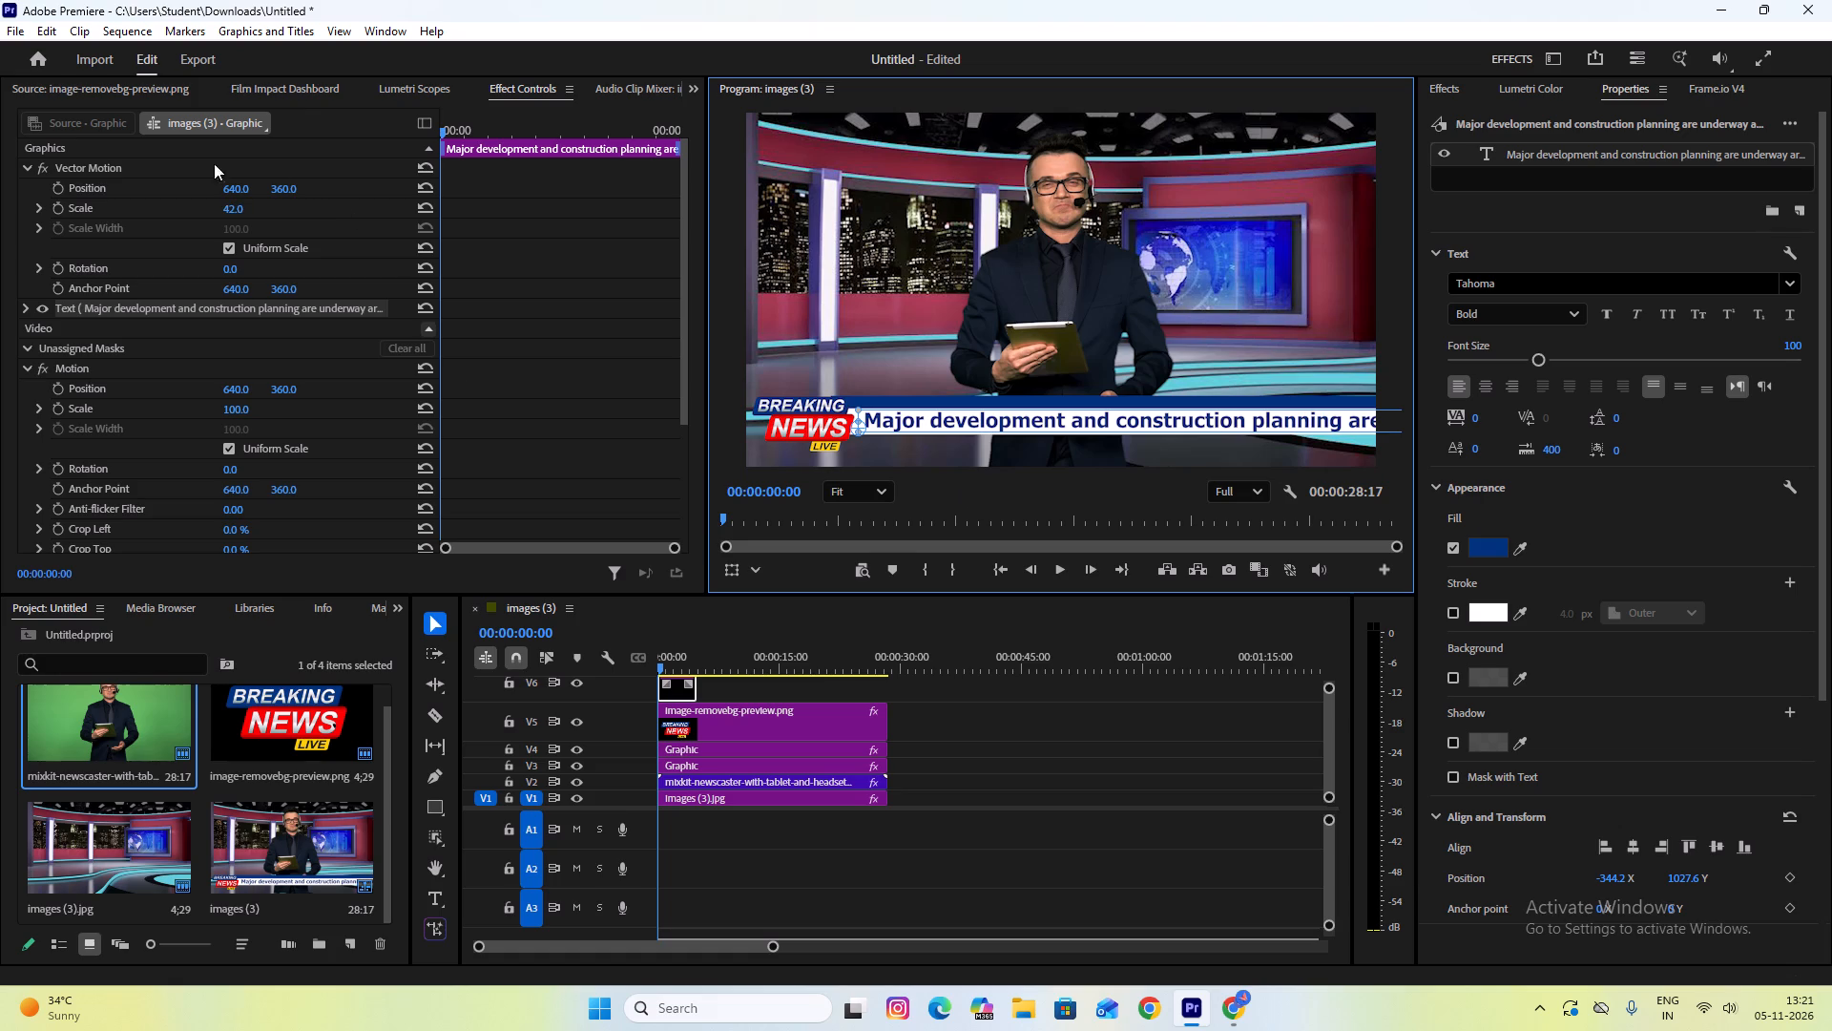
click(239, 212)
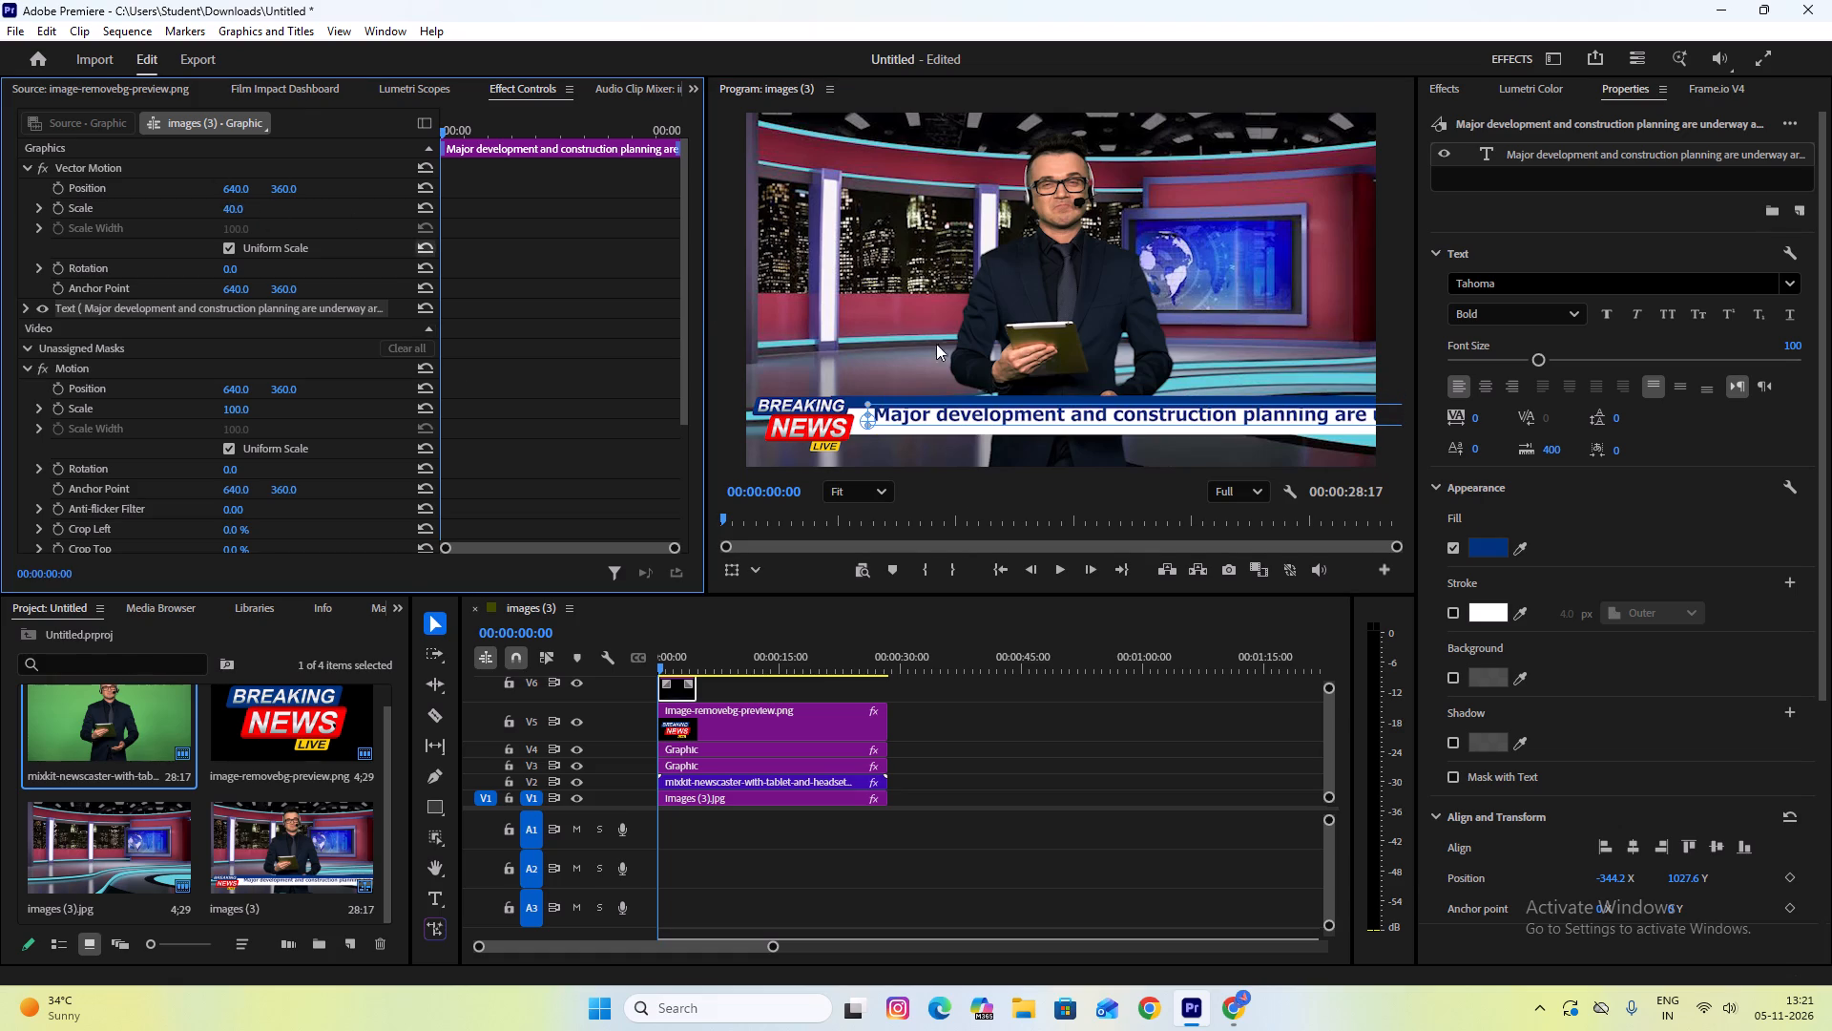
click(1169, 411)
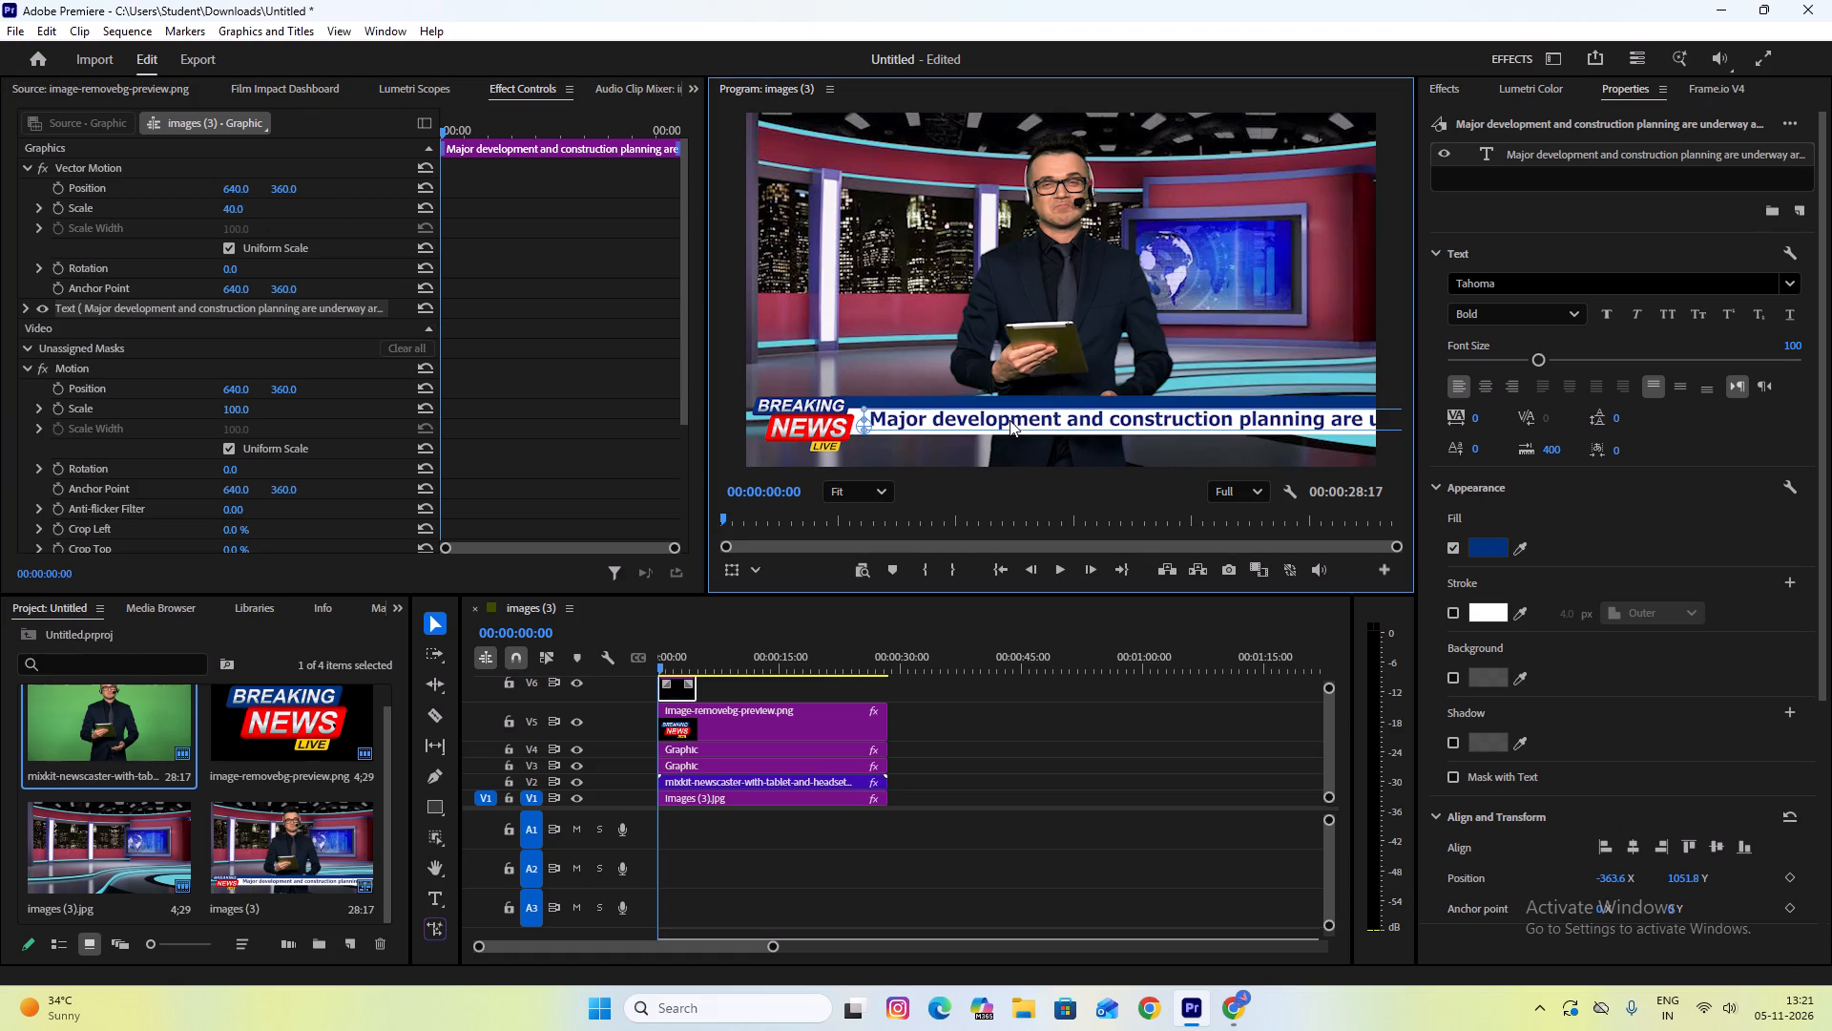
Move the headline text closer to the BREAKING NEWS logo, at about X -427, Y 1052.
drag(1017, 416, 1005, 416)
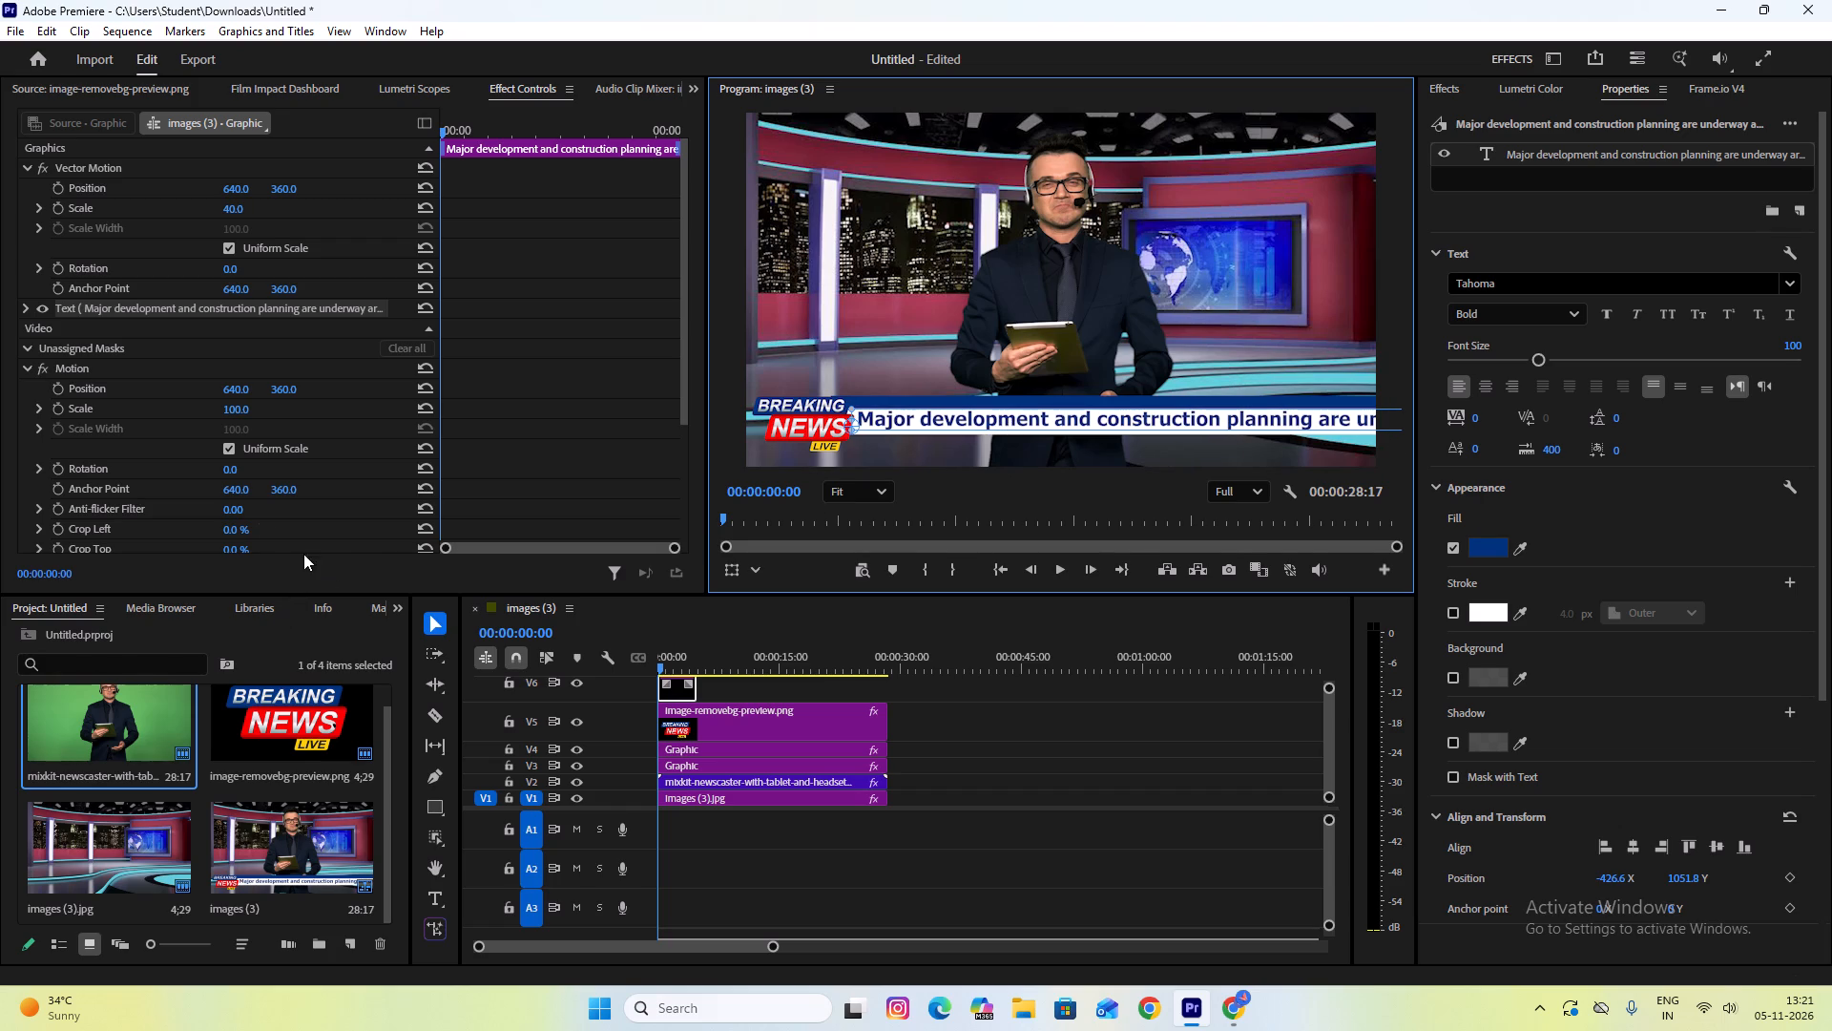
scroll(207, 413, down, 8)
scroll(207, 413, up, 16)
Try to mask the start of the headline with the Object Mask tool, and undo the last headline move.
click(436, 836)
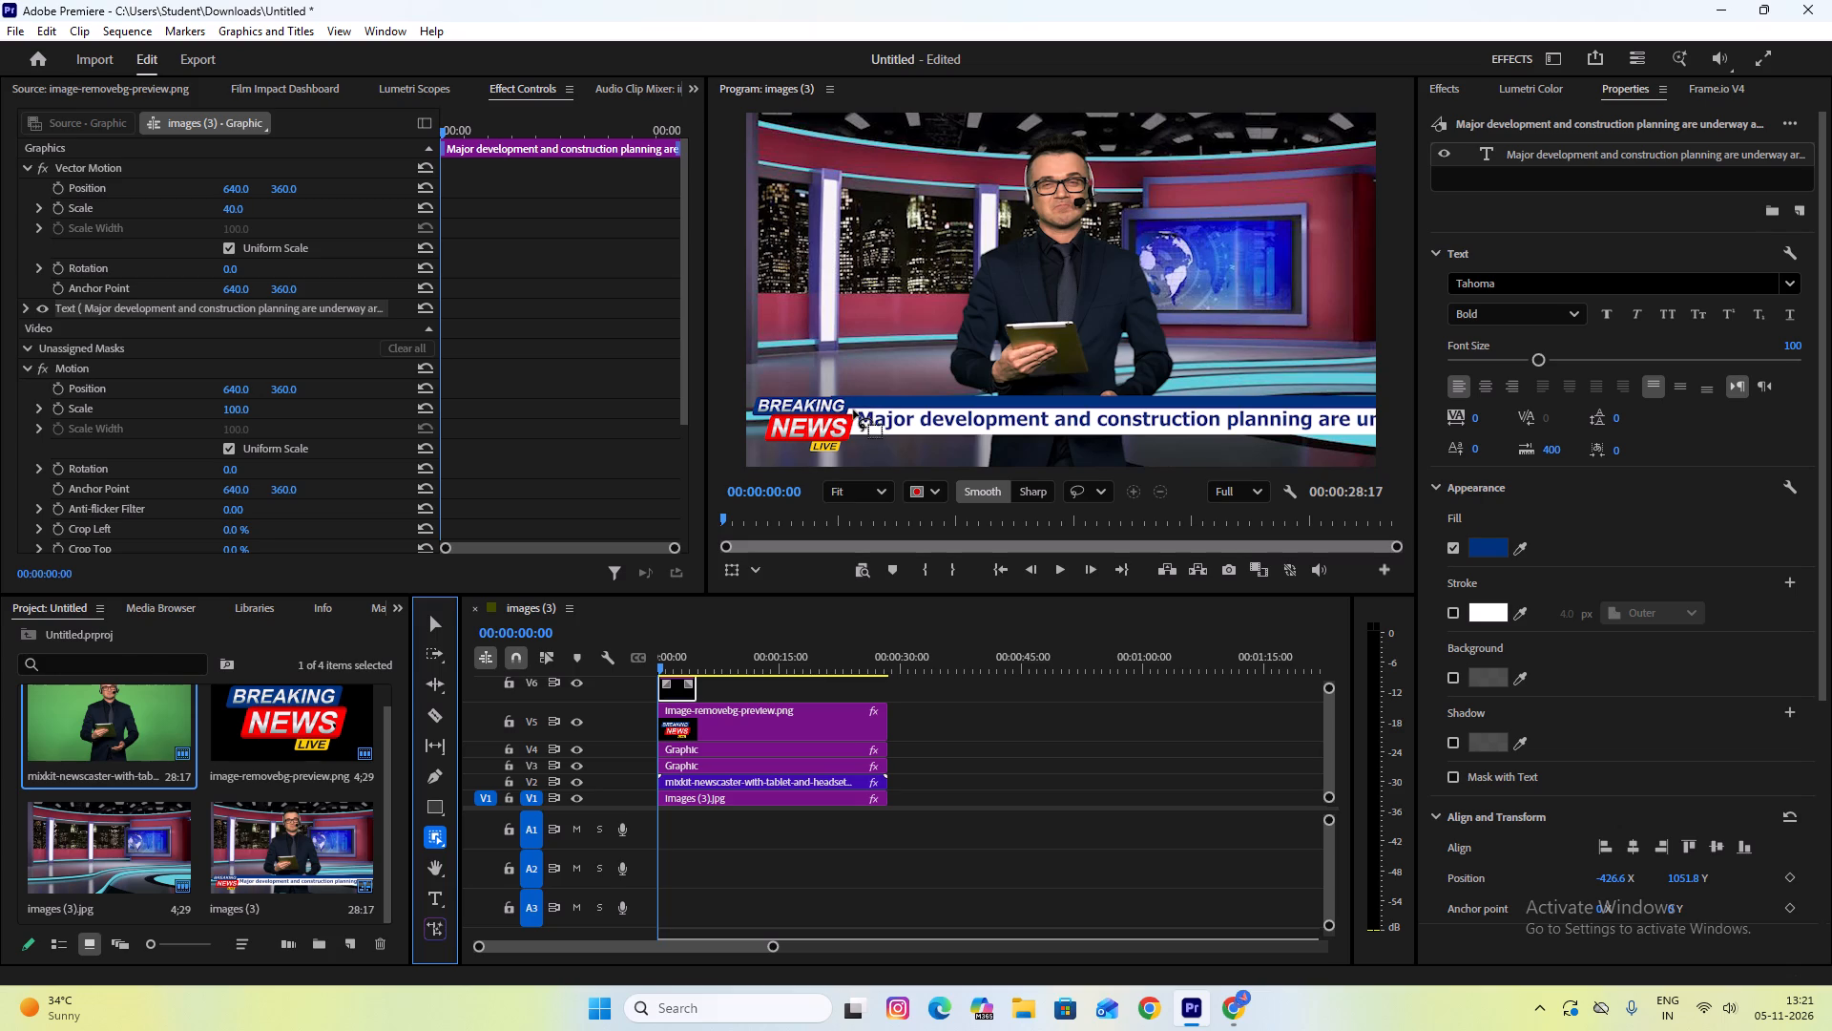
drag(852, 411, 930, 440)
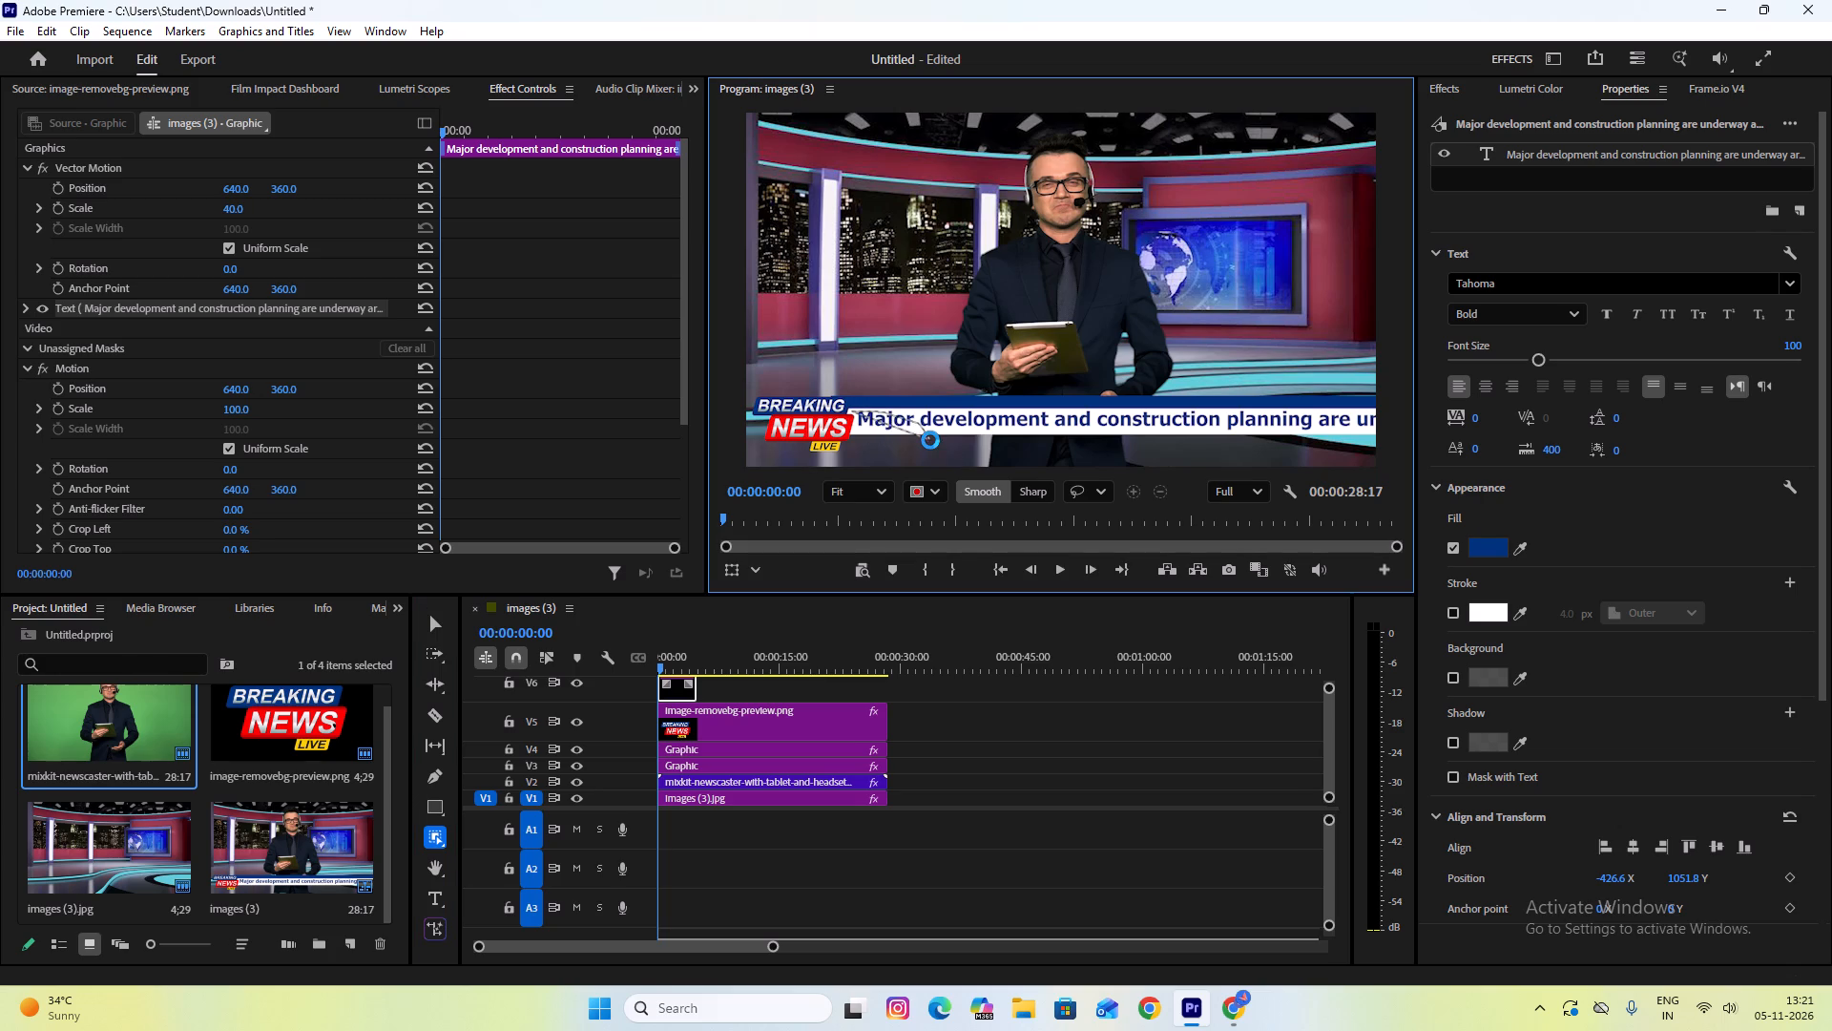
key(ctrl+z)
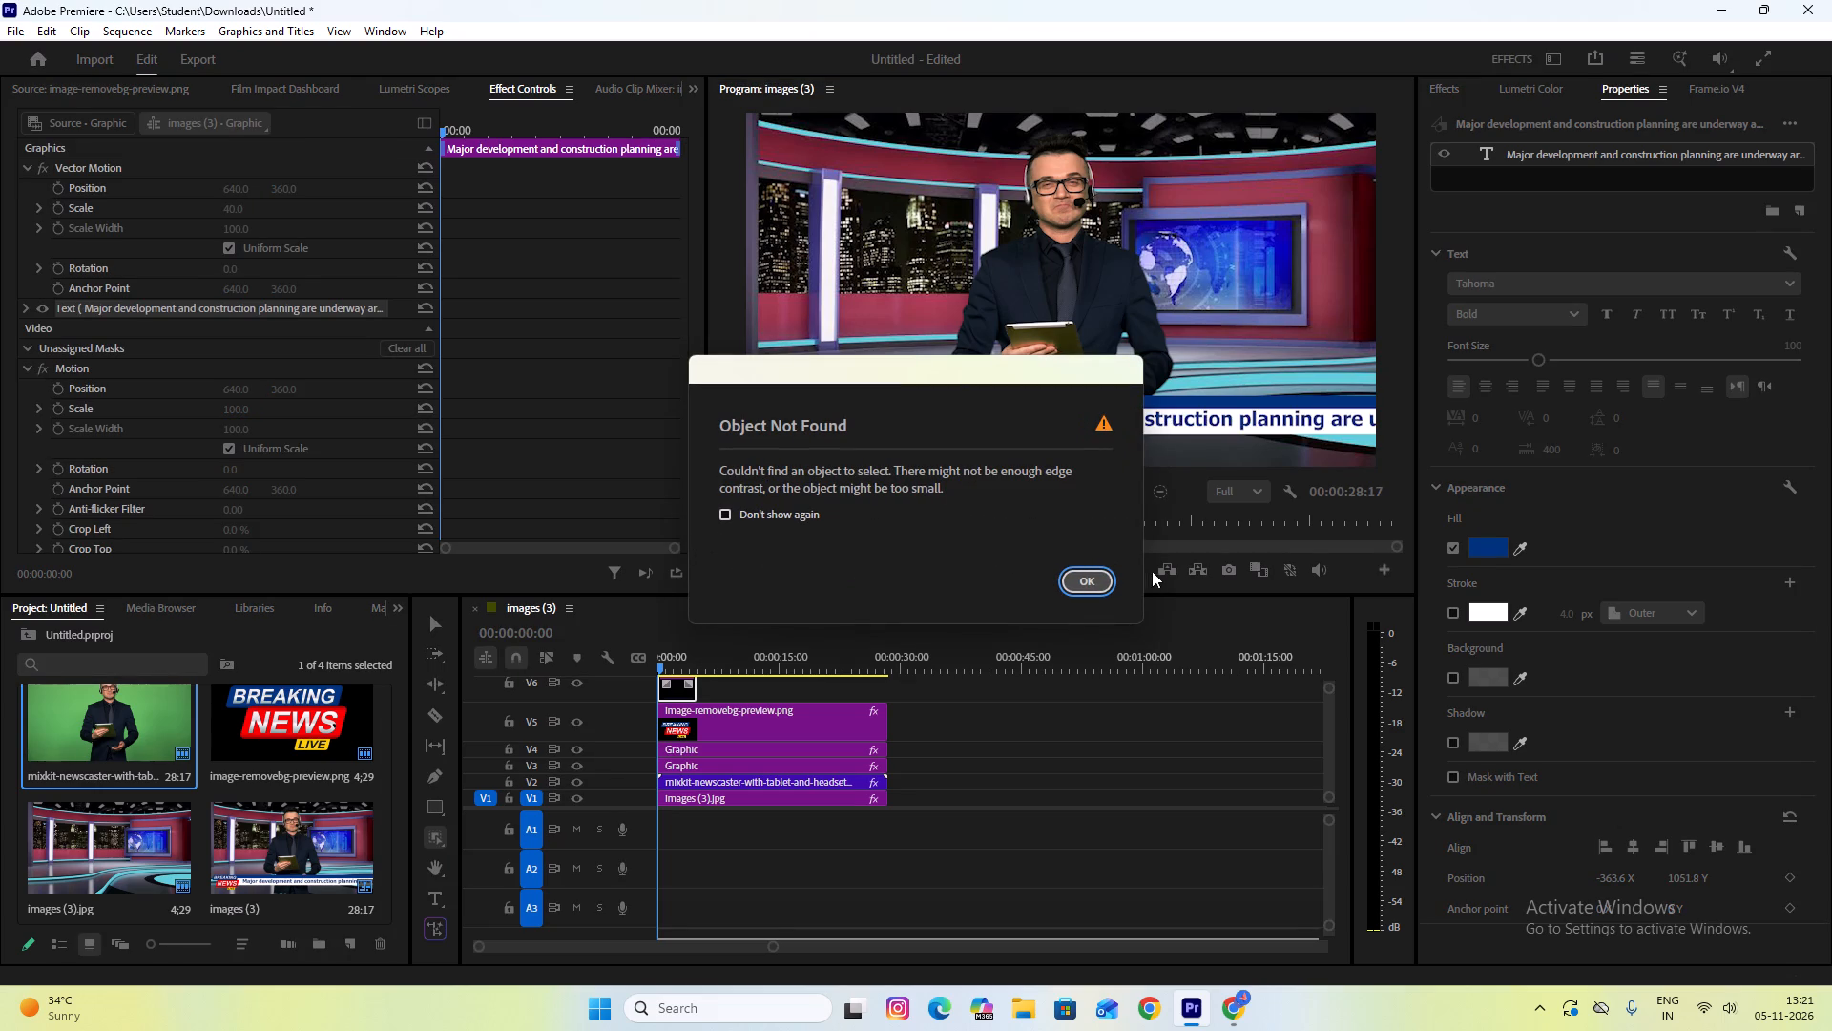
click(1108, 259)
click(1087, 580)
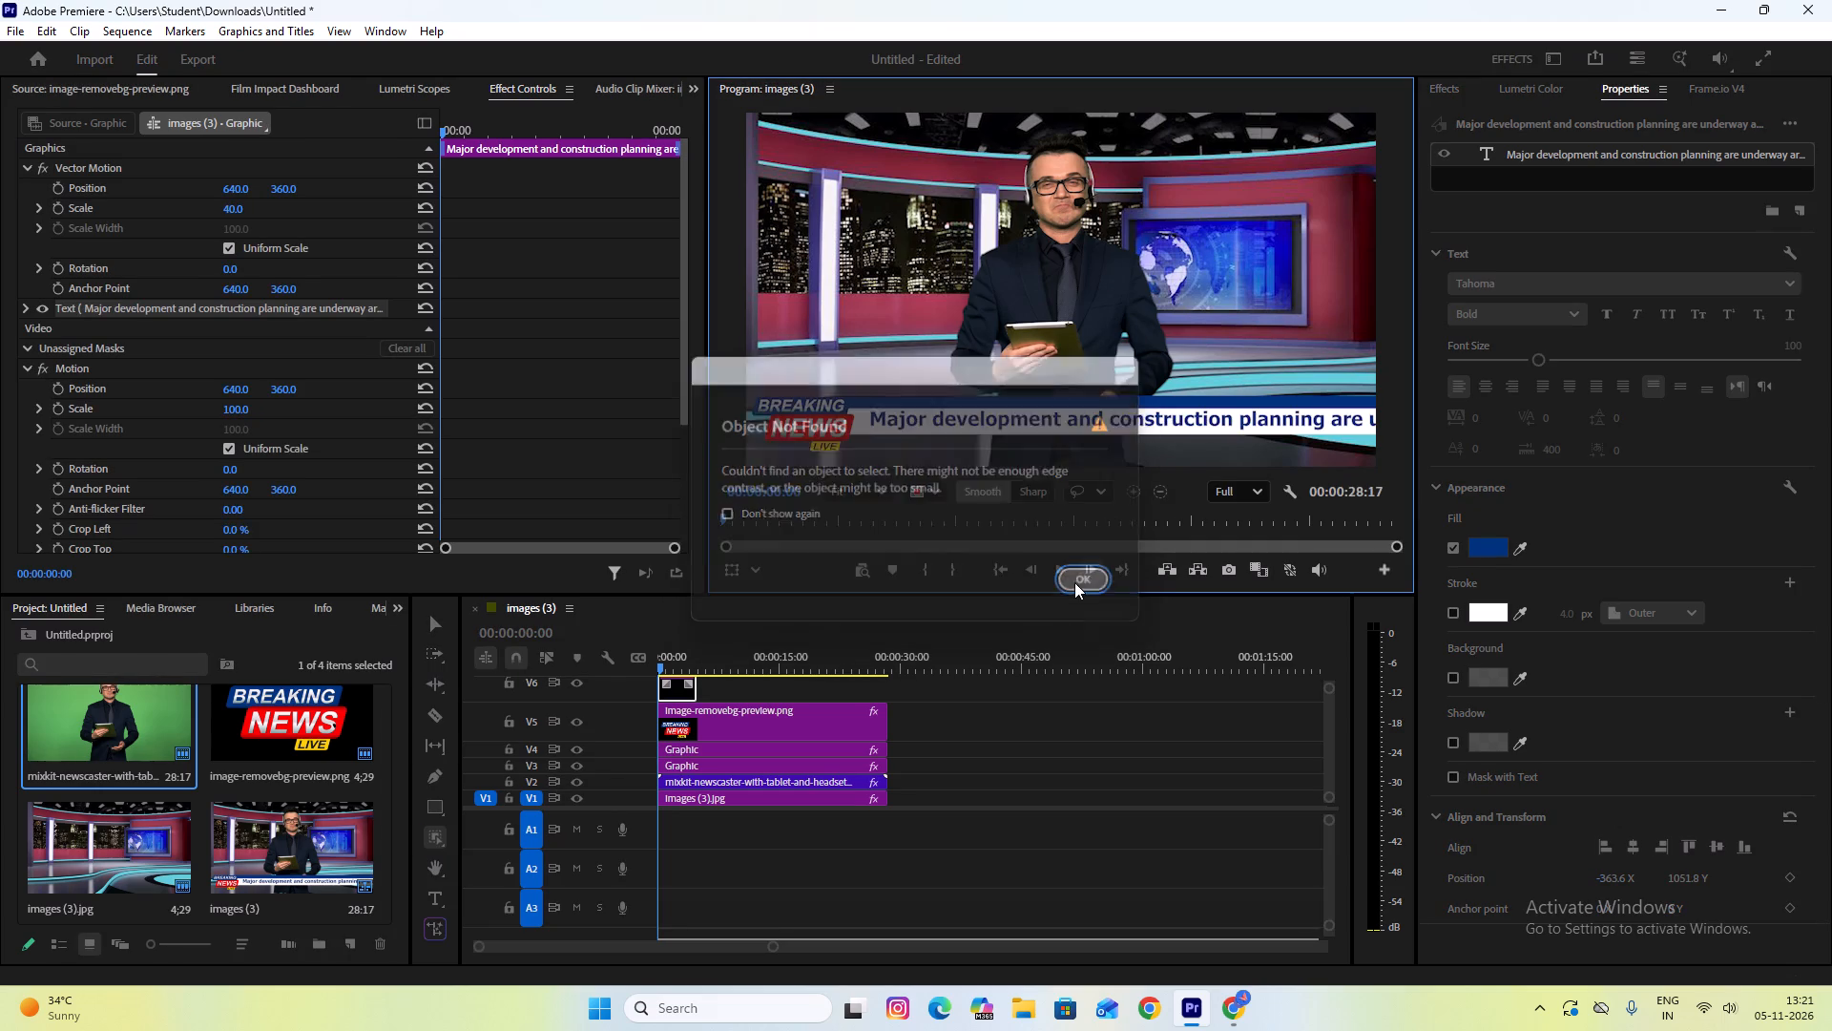
Draw a rectangle mask around the headline text, from beside the BREAKING NEWS logo to past the frame's far edge.
right_click(438, 832)
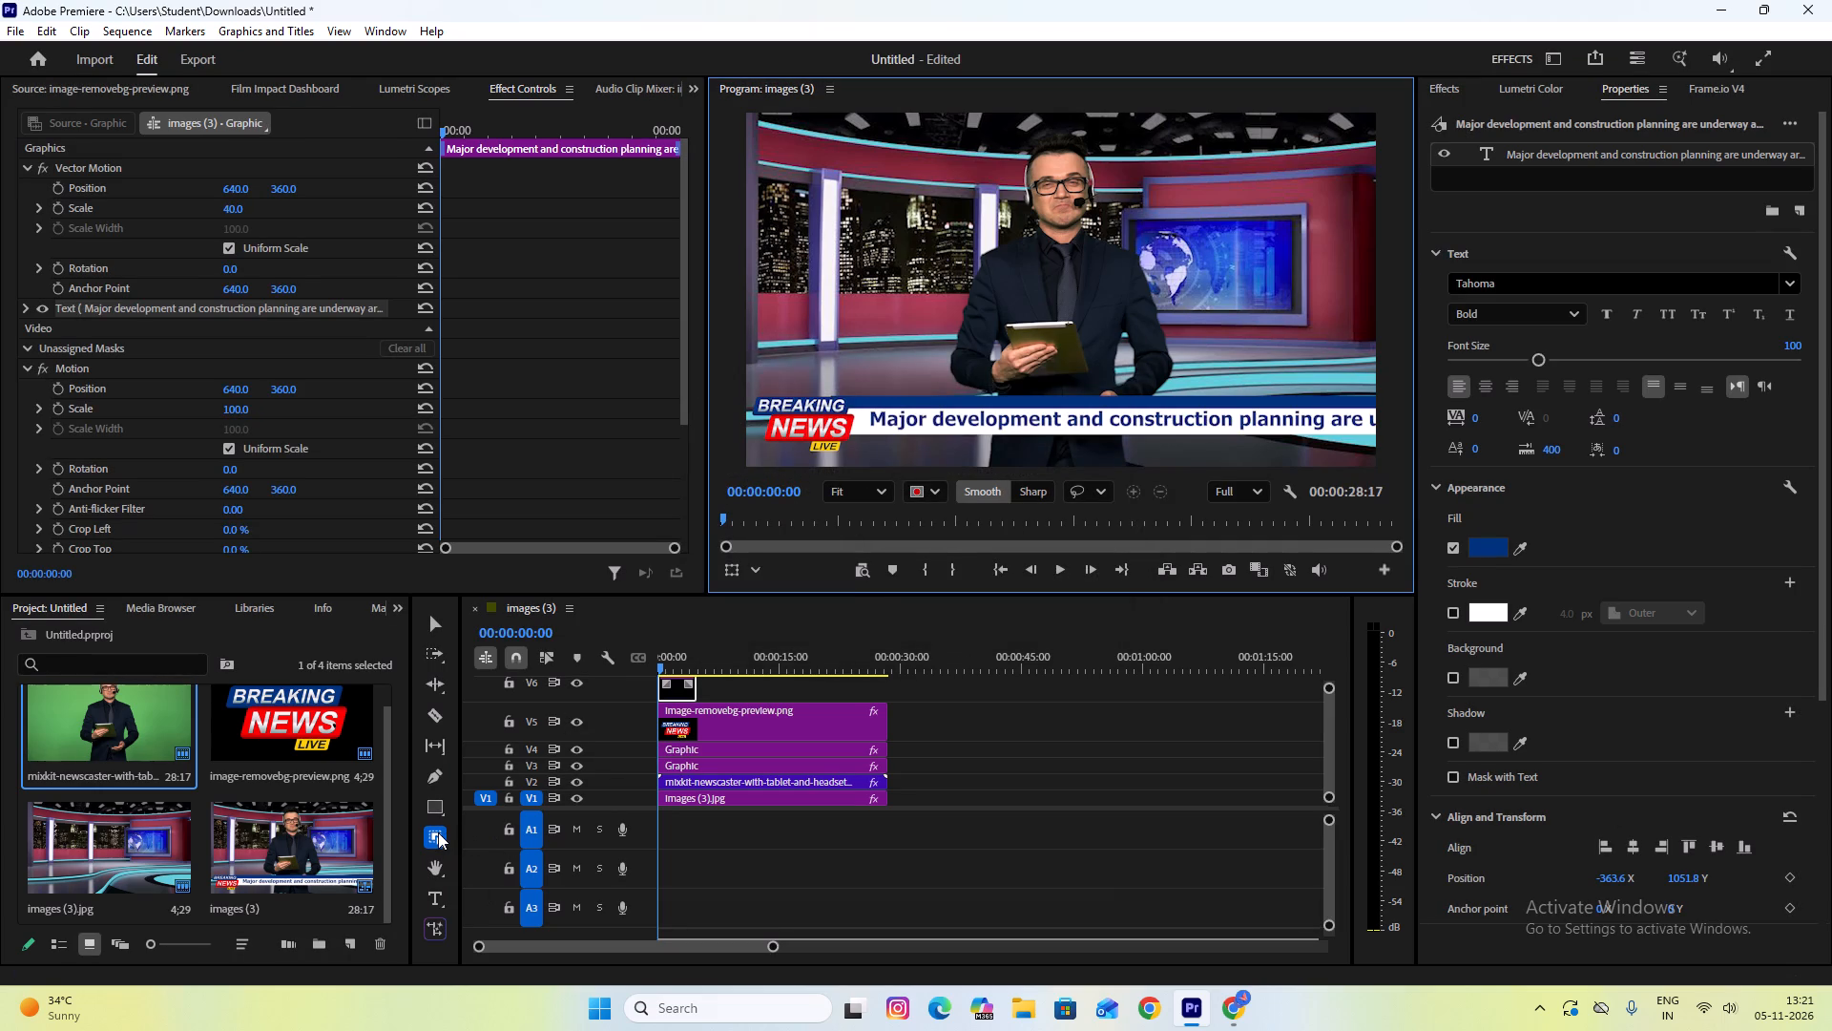
right_click(438, 832)
click(446, 841)
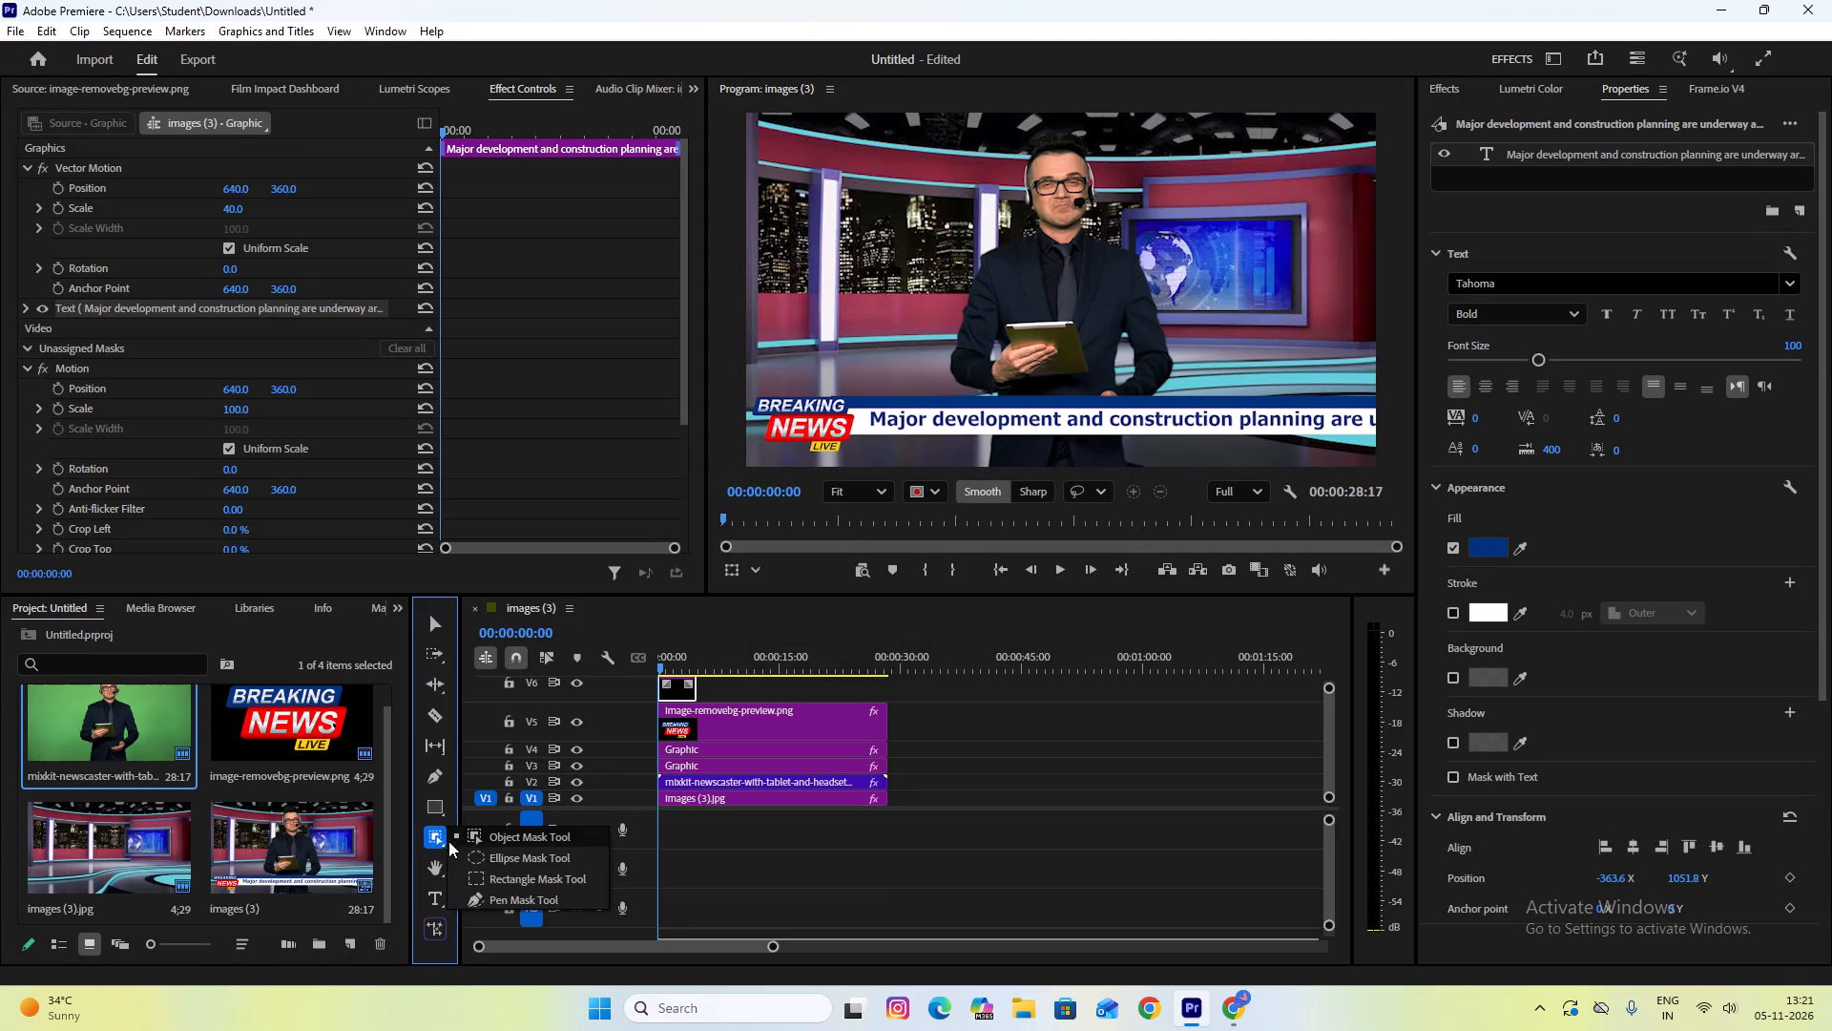
click(510, 878)
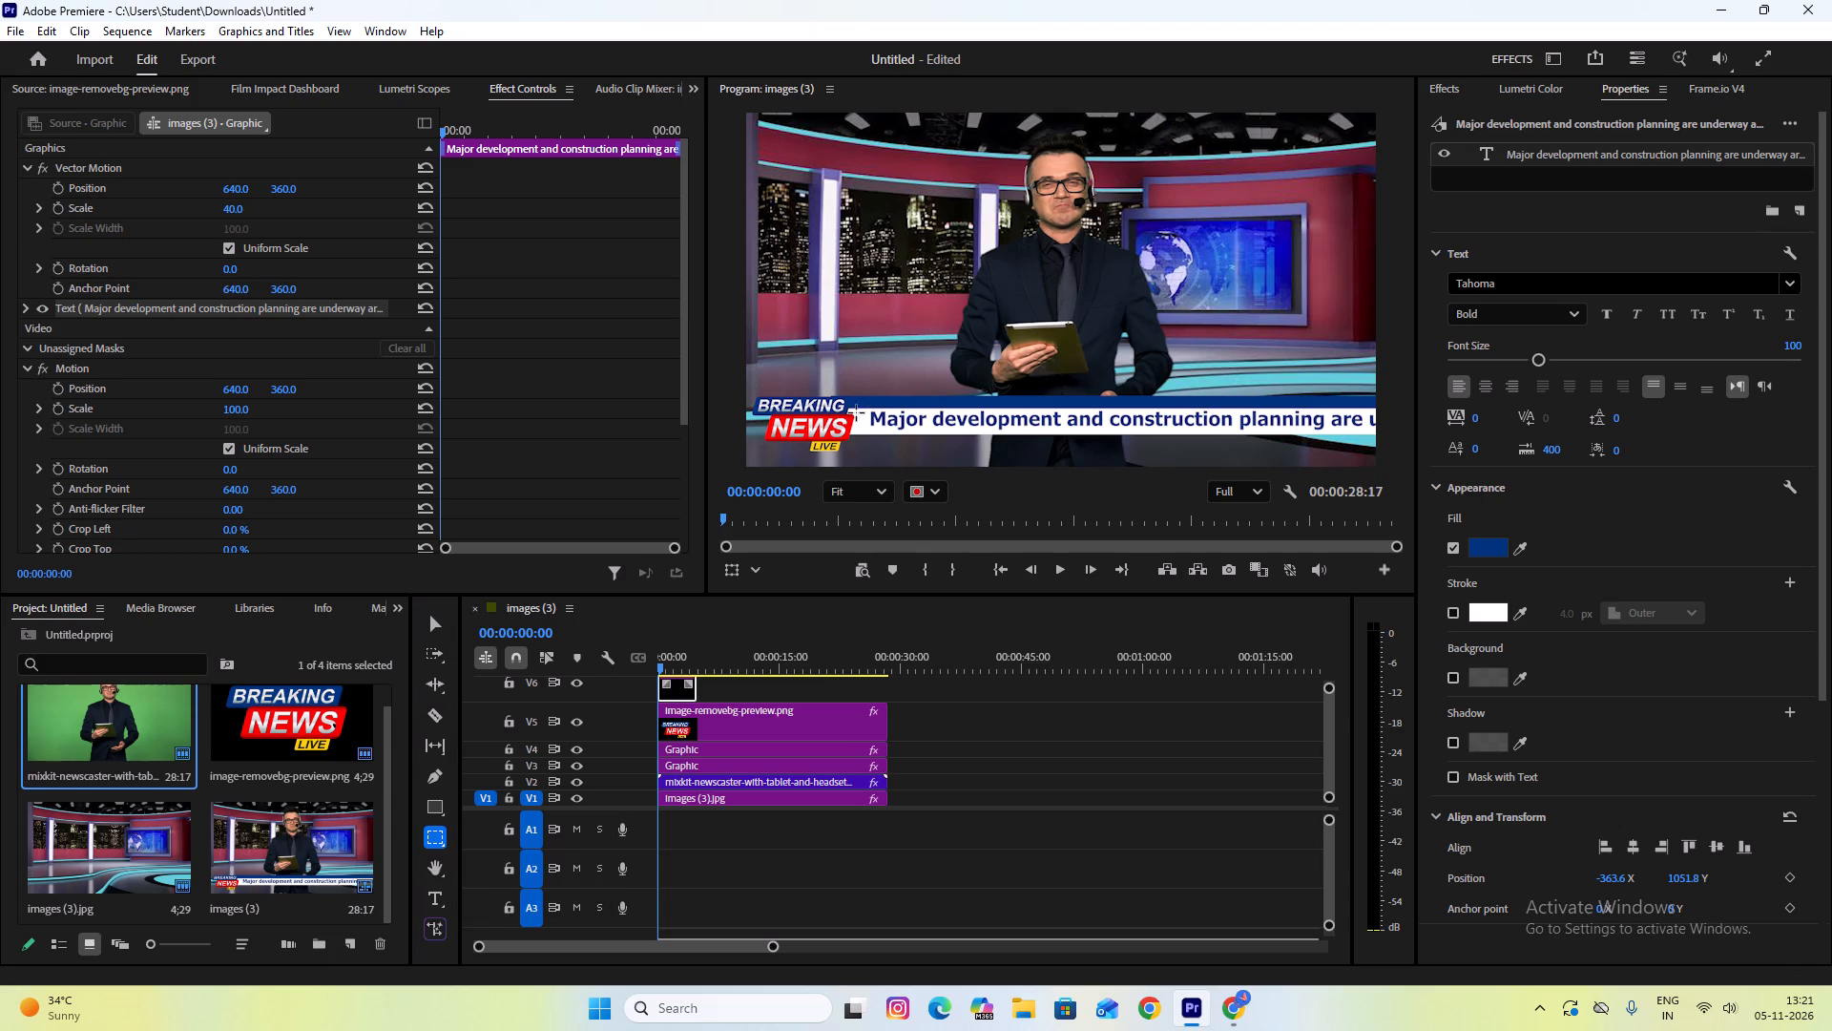
drag(864, 410, 1113, 445)
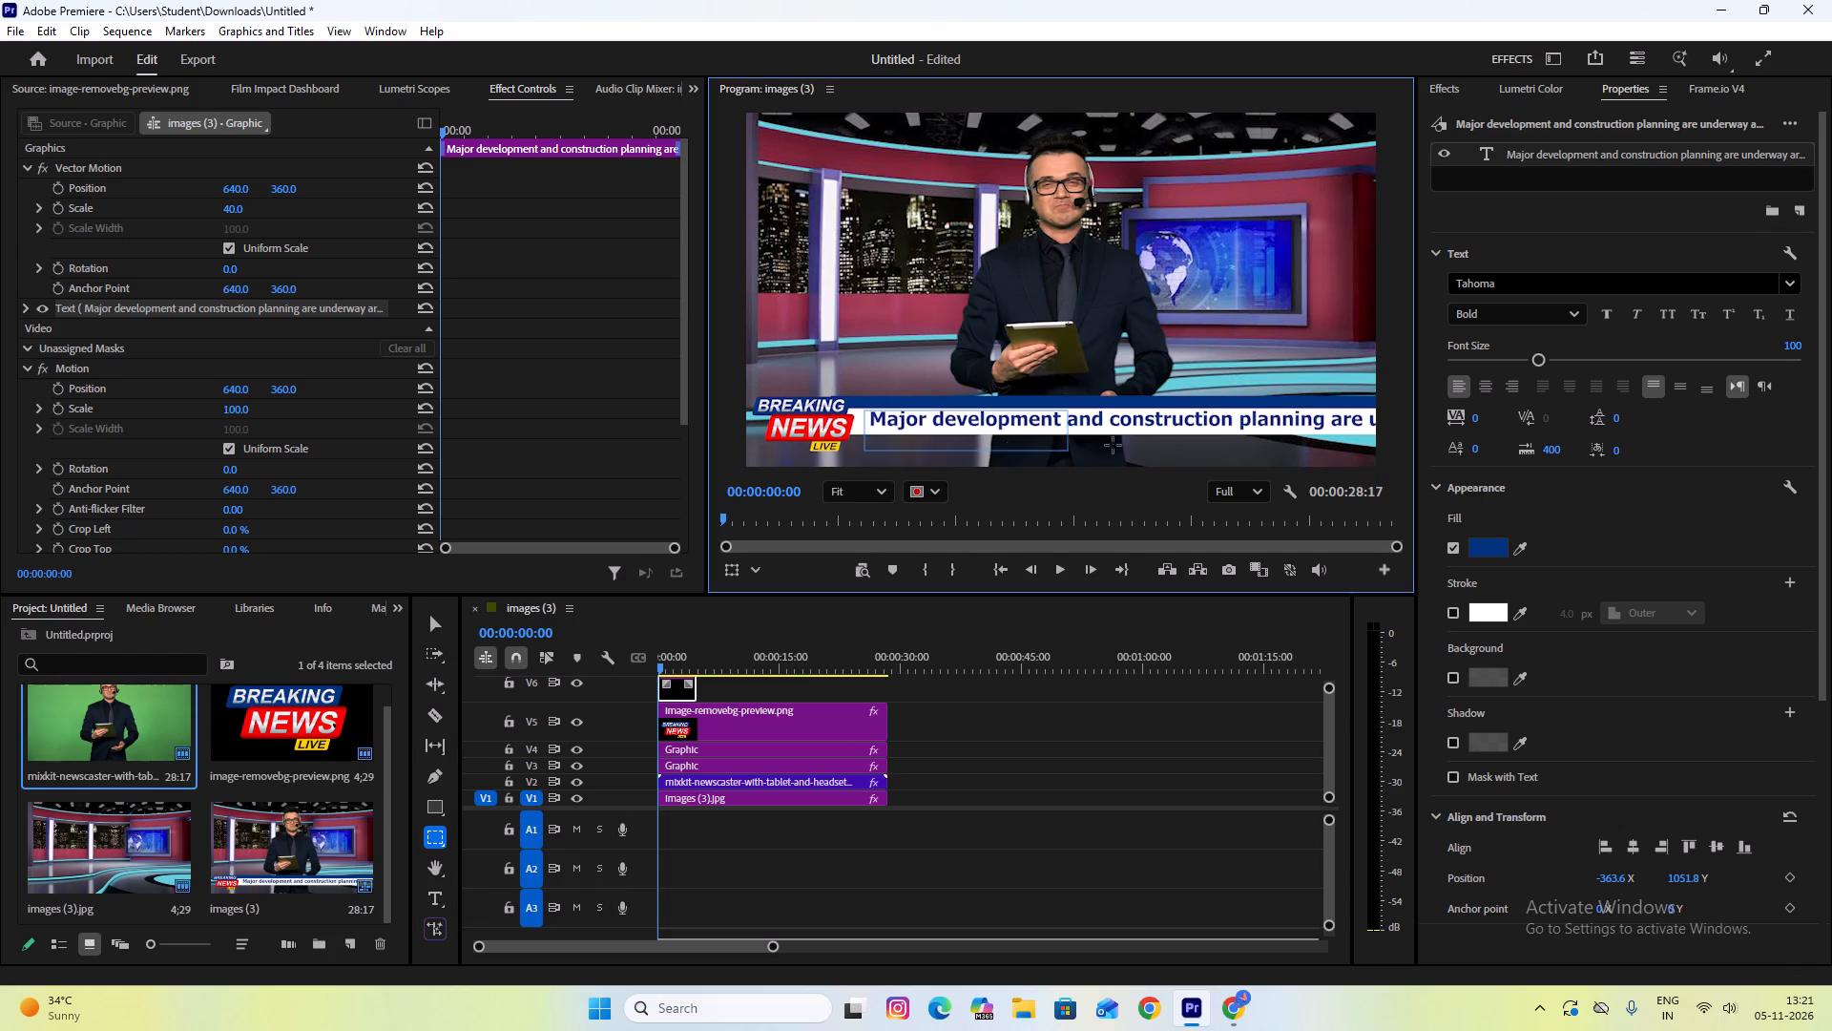
drag(1113, 445, 1401, 431)
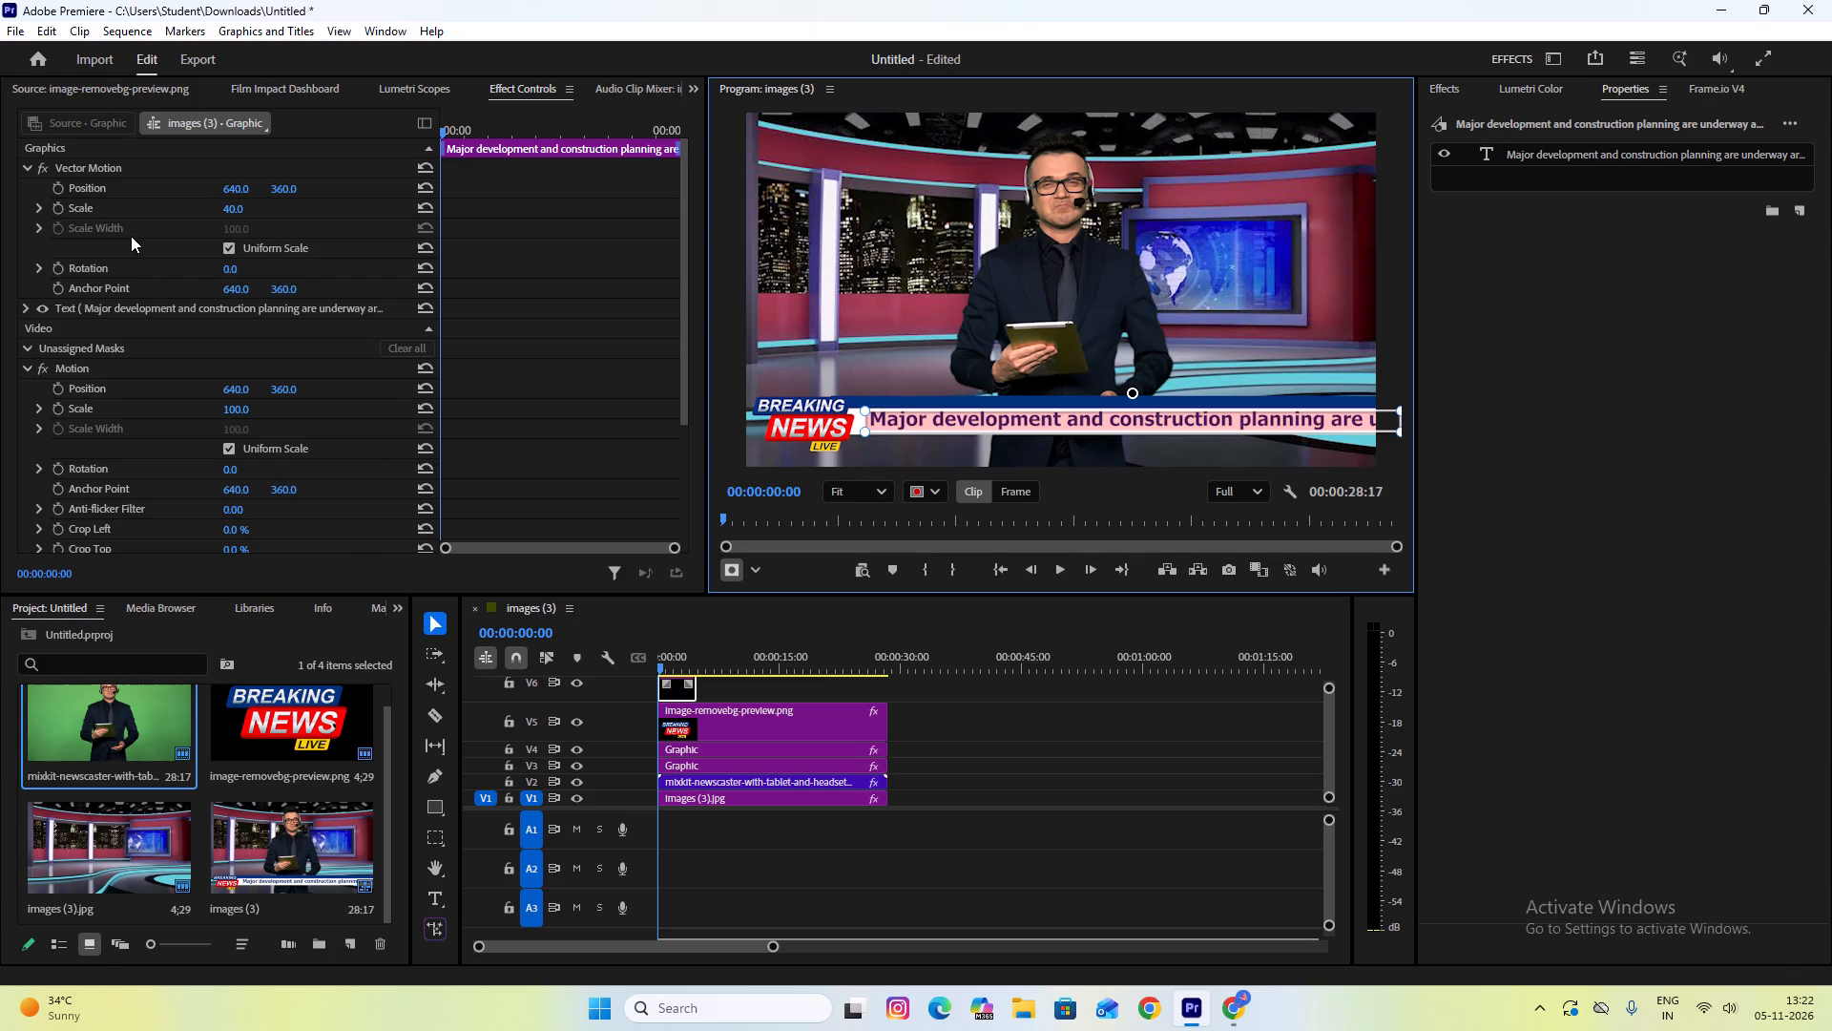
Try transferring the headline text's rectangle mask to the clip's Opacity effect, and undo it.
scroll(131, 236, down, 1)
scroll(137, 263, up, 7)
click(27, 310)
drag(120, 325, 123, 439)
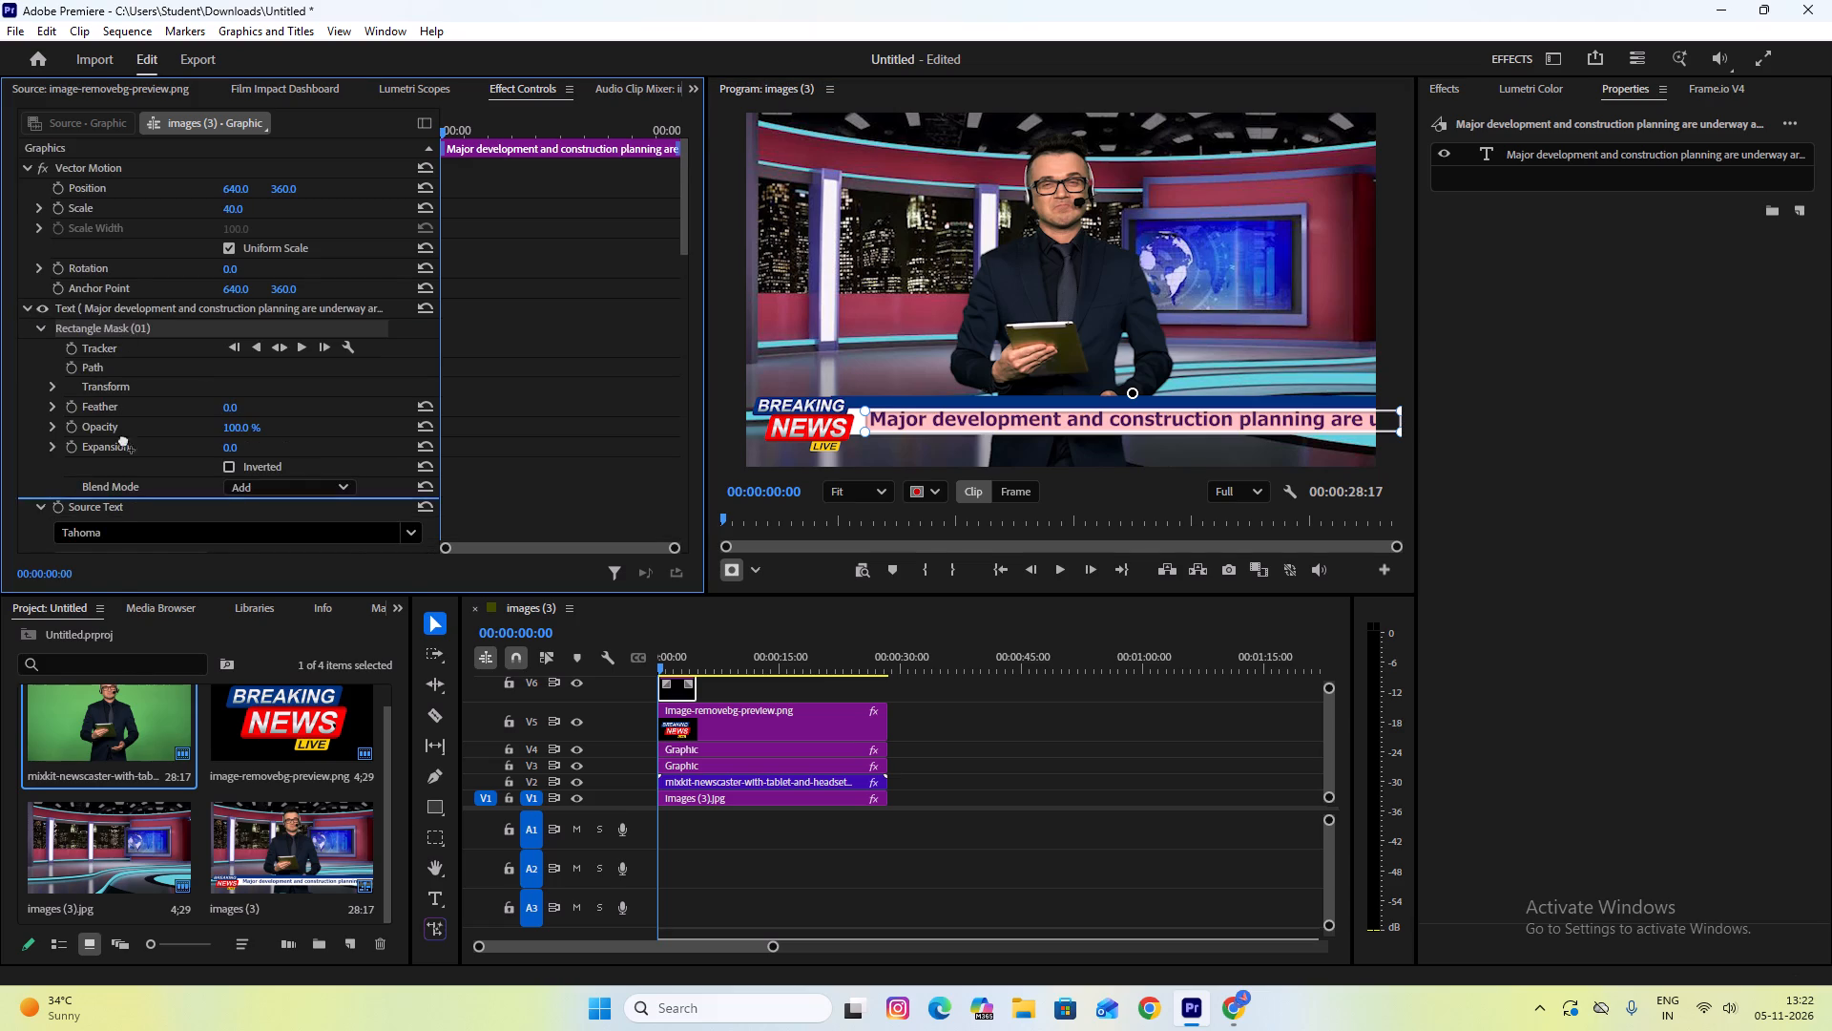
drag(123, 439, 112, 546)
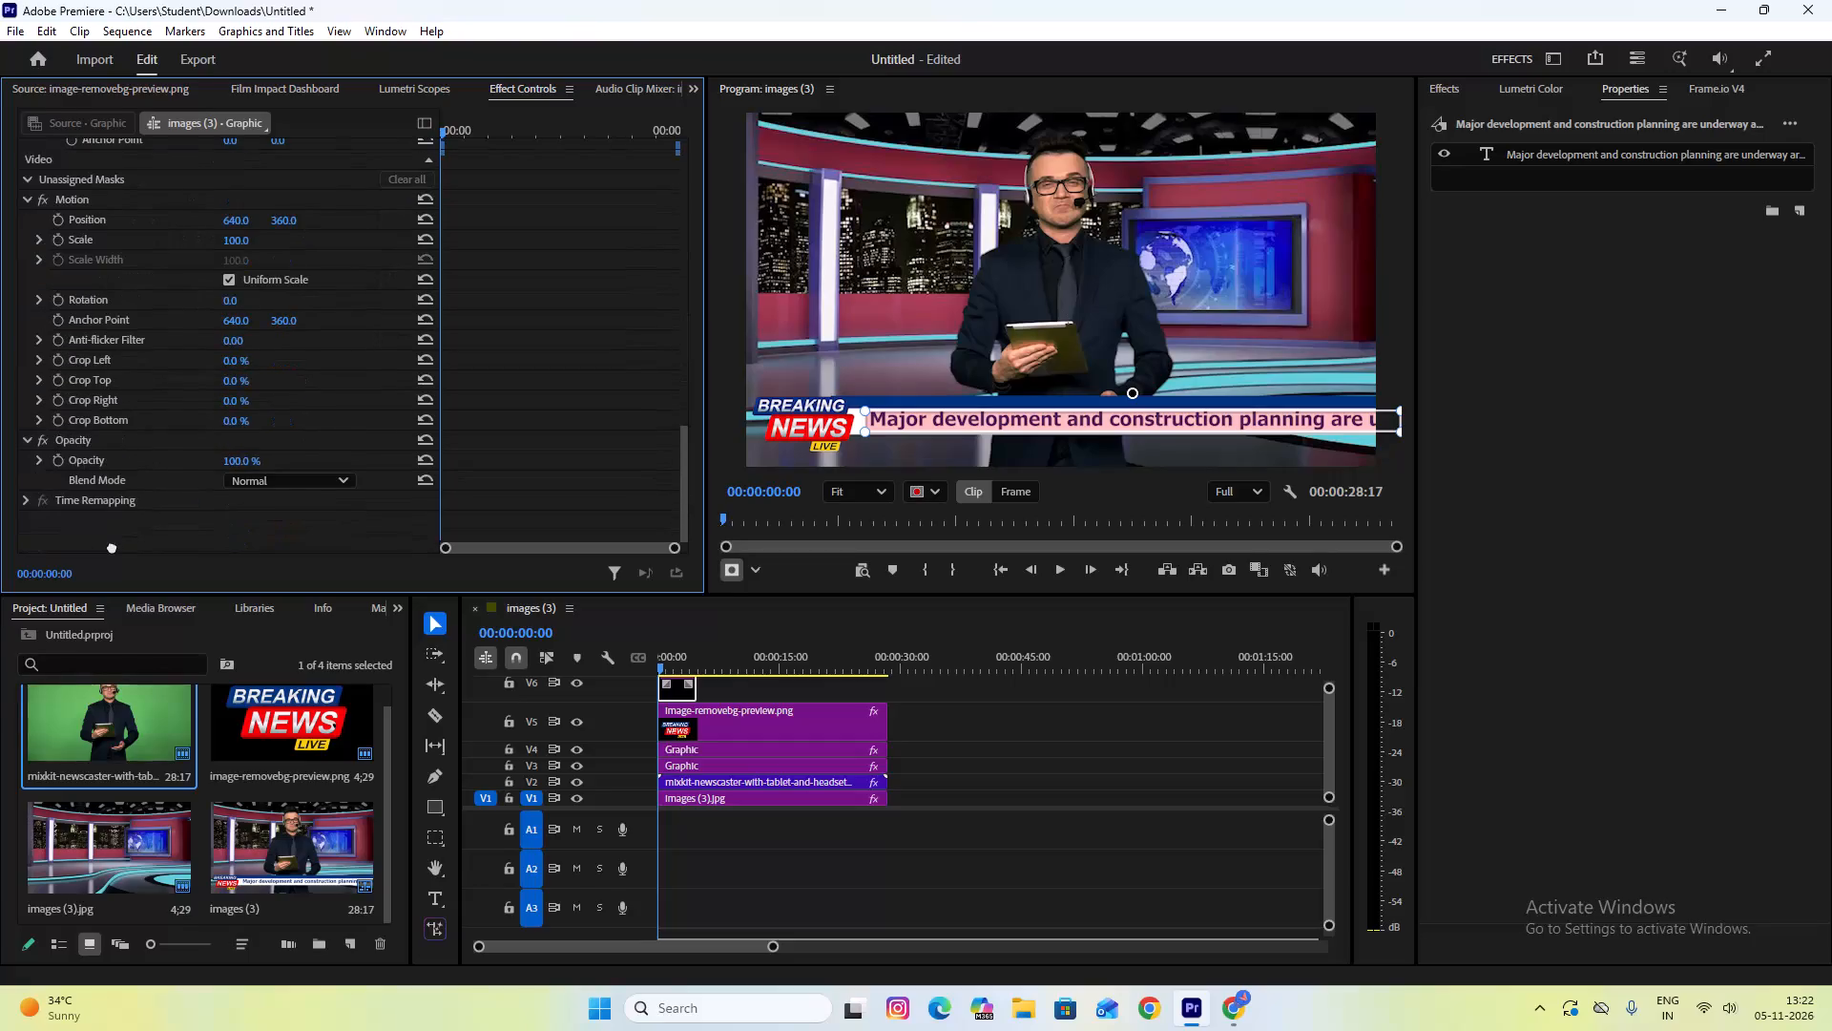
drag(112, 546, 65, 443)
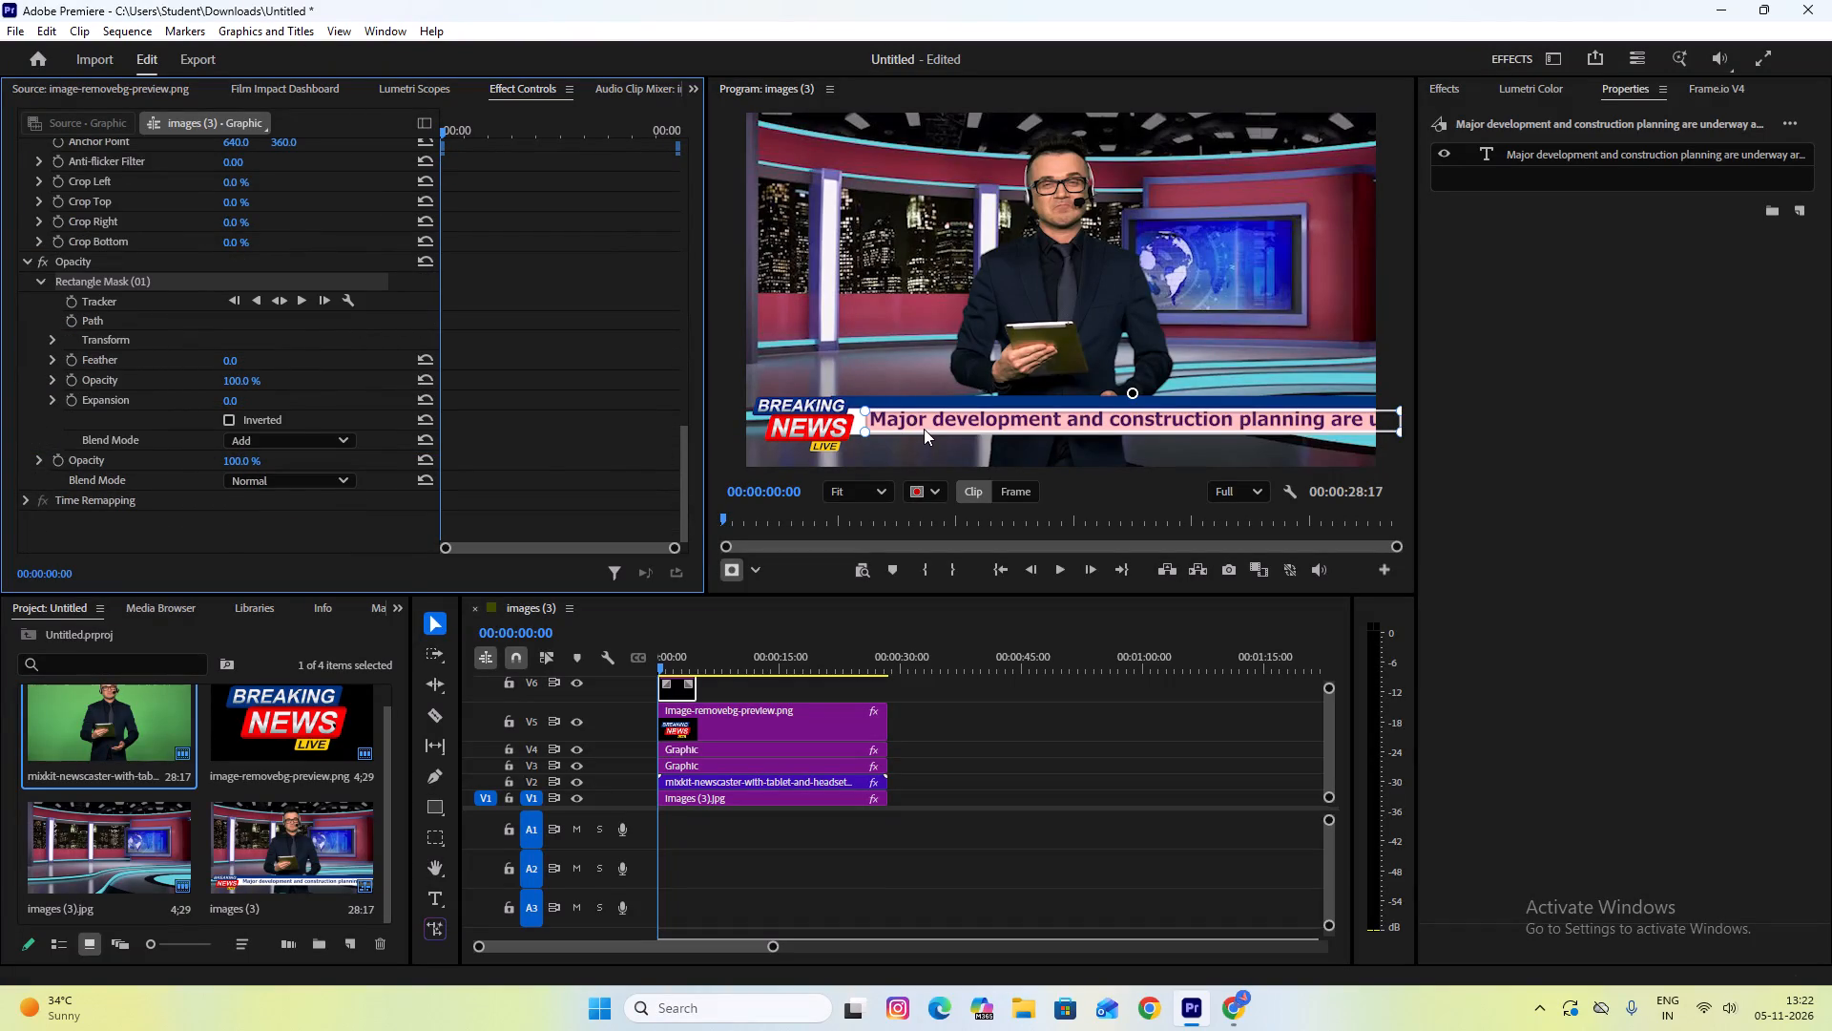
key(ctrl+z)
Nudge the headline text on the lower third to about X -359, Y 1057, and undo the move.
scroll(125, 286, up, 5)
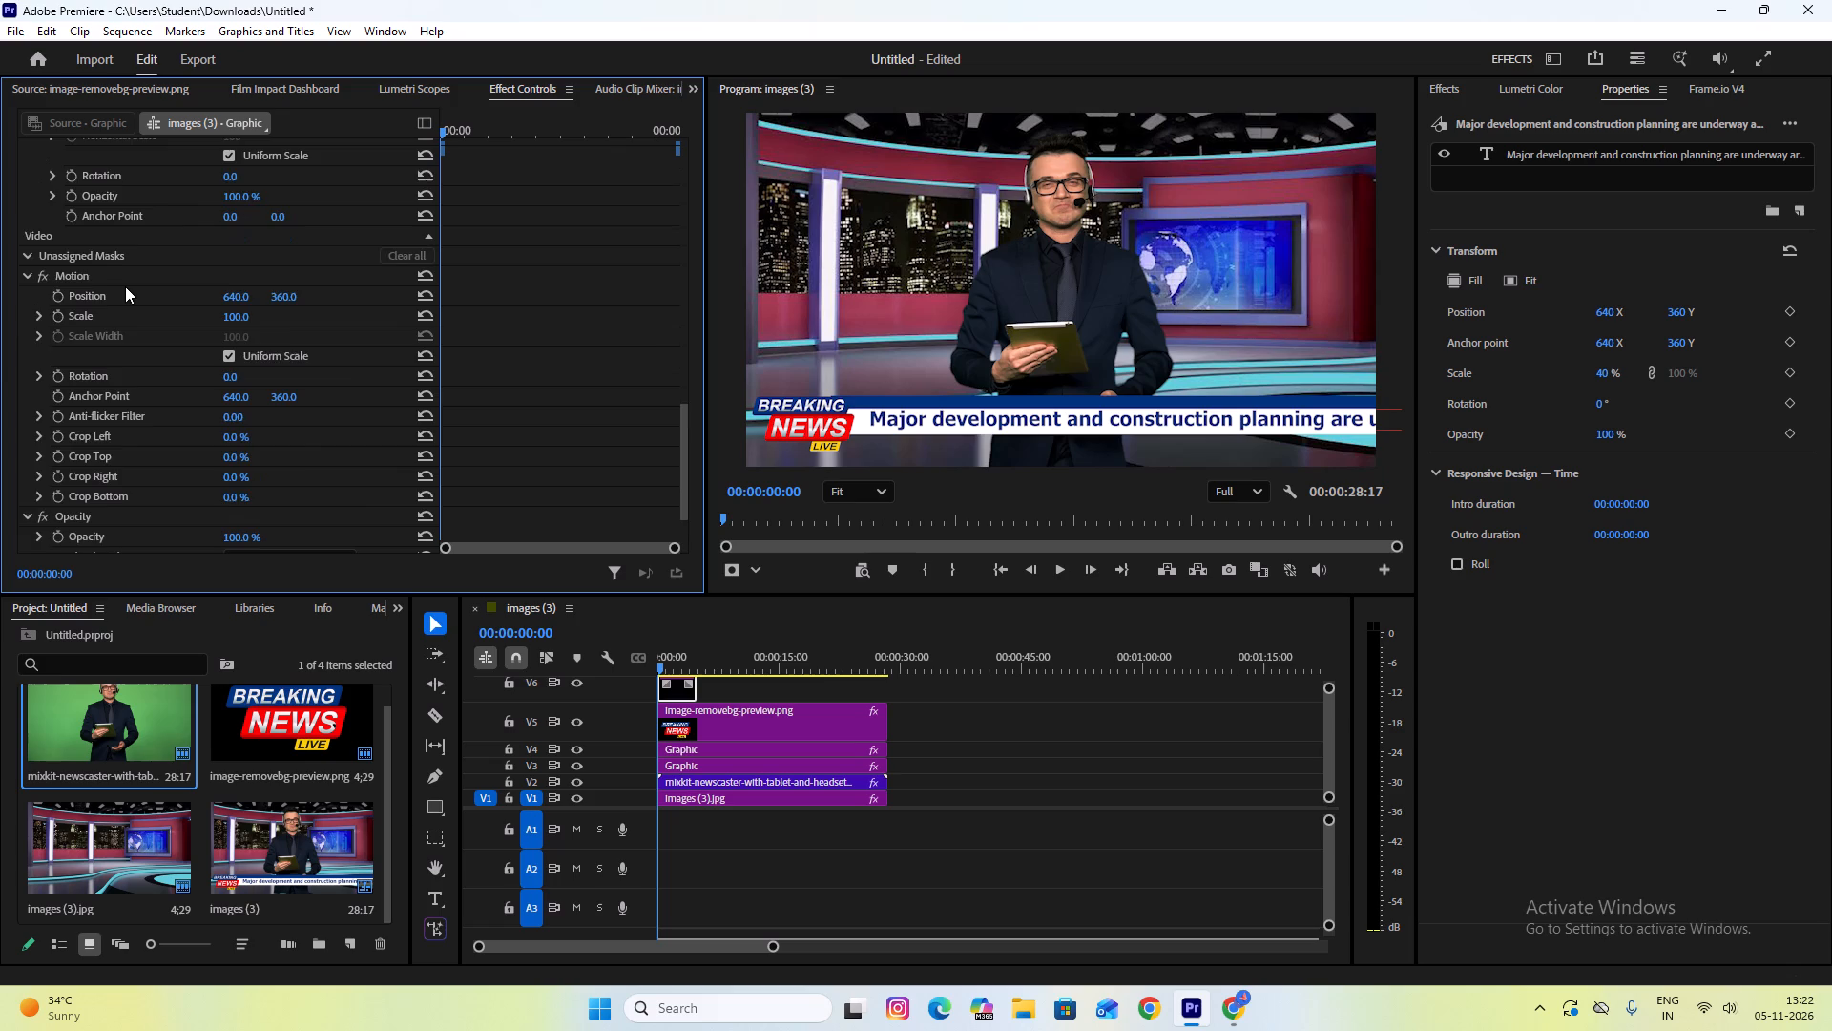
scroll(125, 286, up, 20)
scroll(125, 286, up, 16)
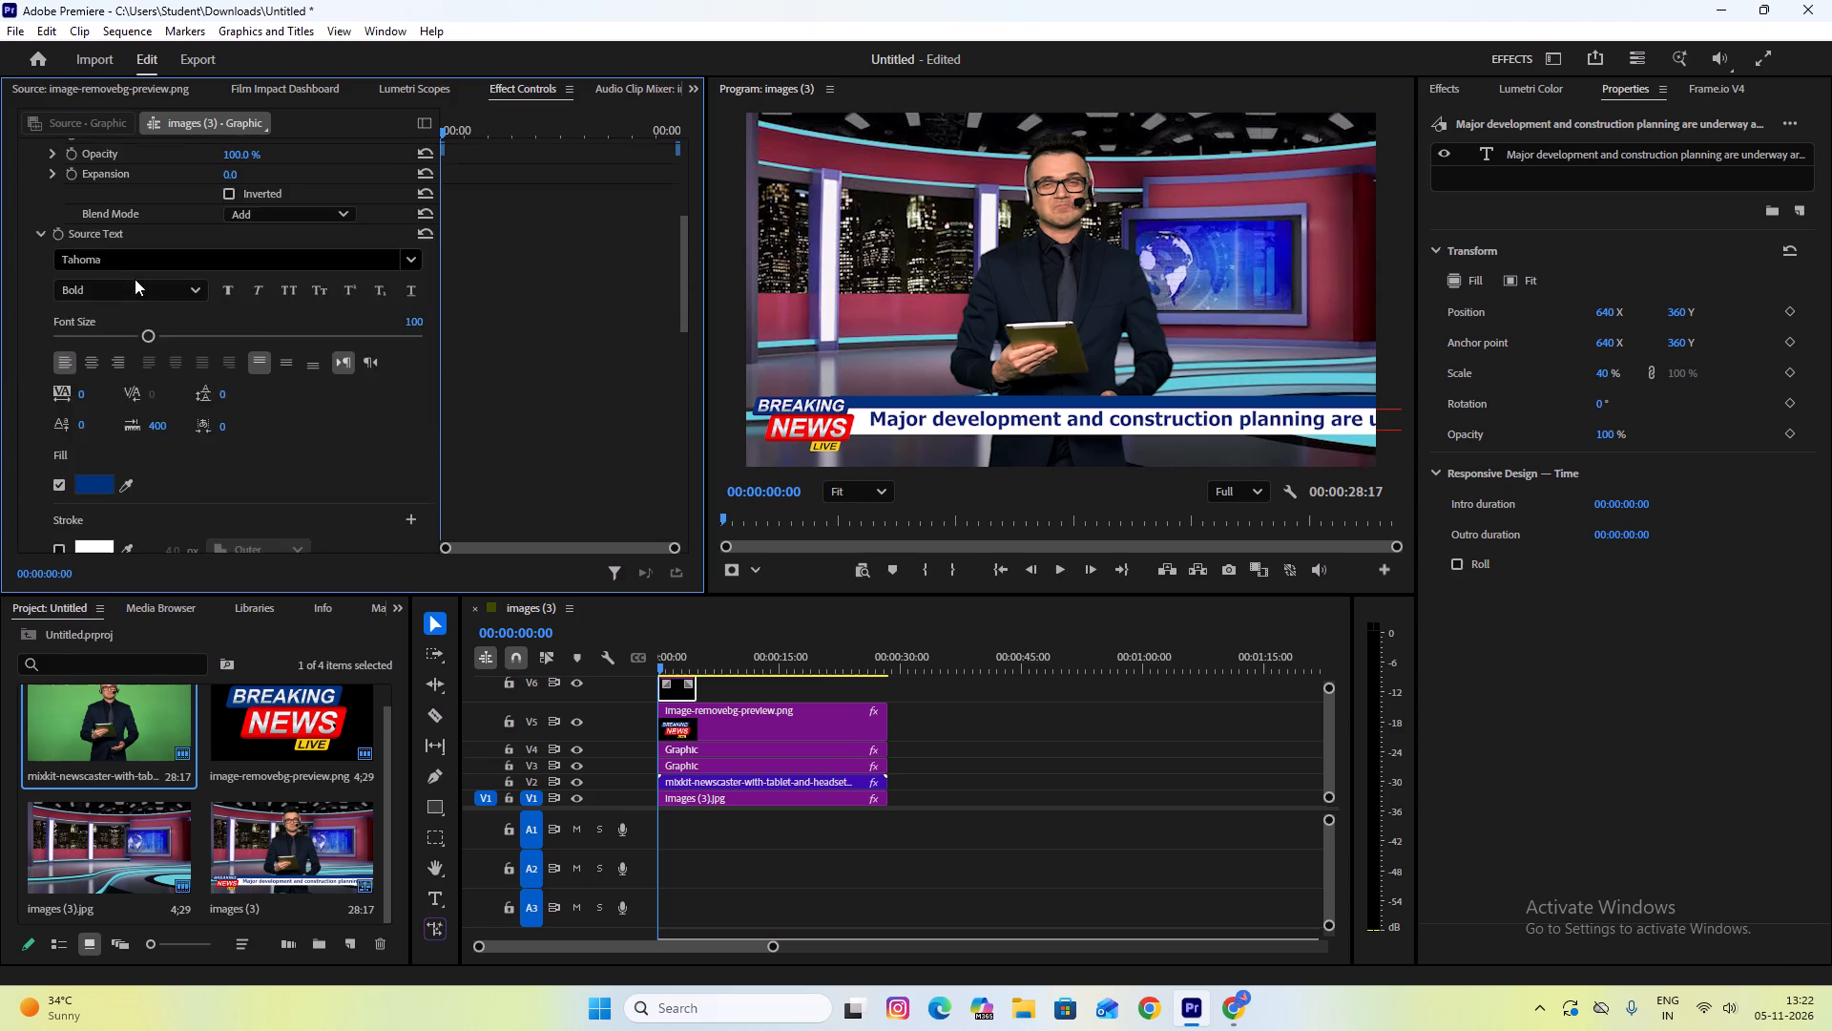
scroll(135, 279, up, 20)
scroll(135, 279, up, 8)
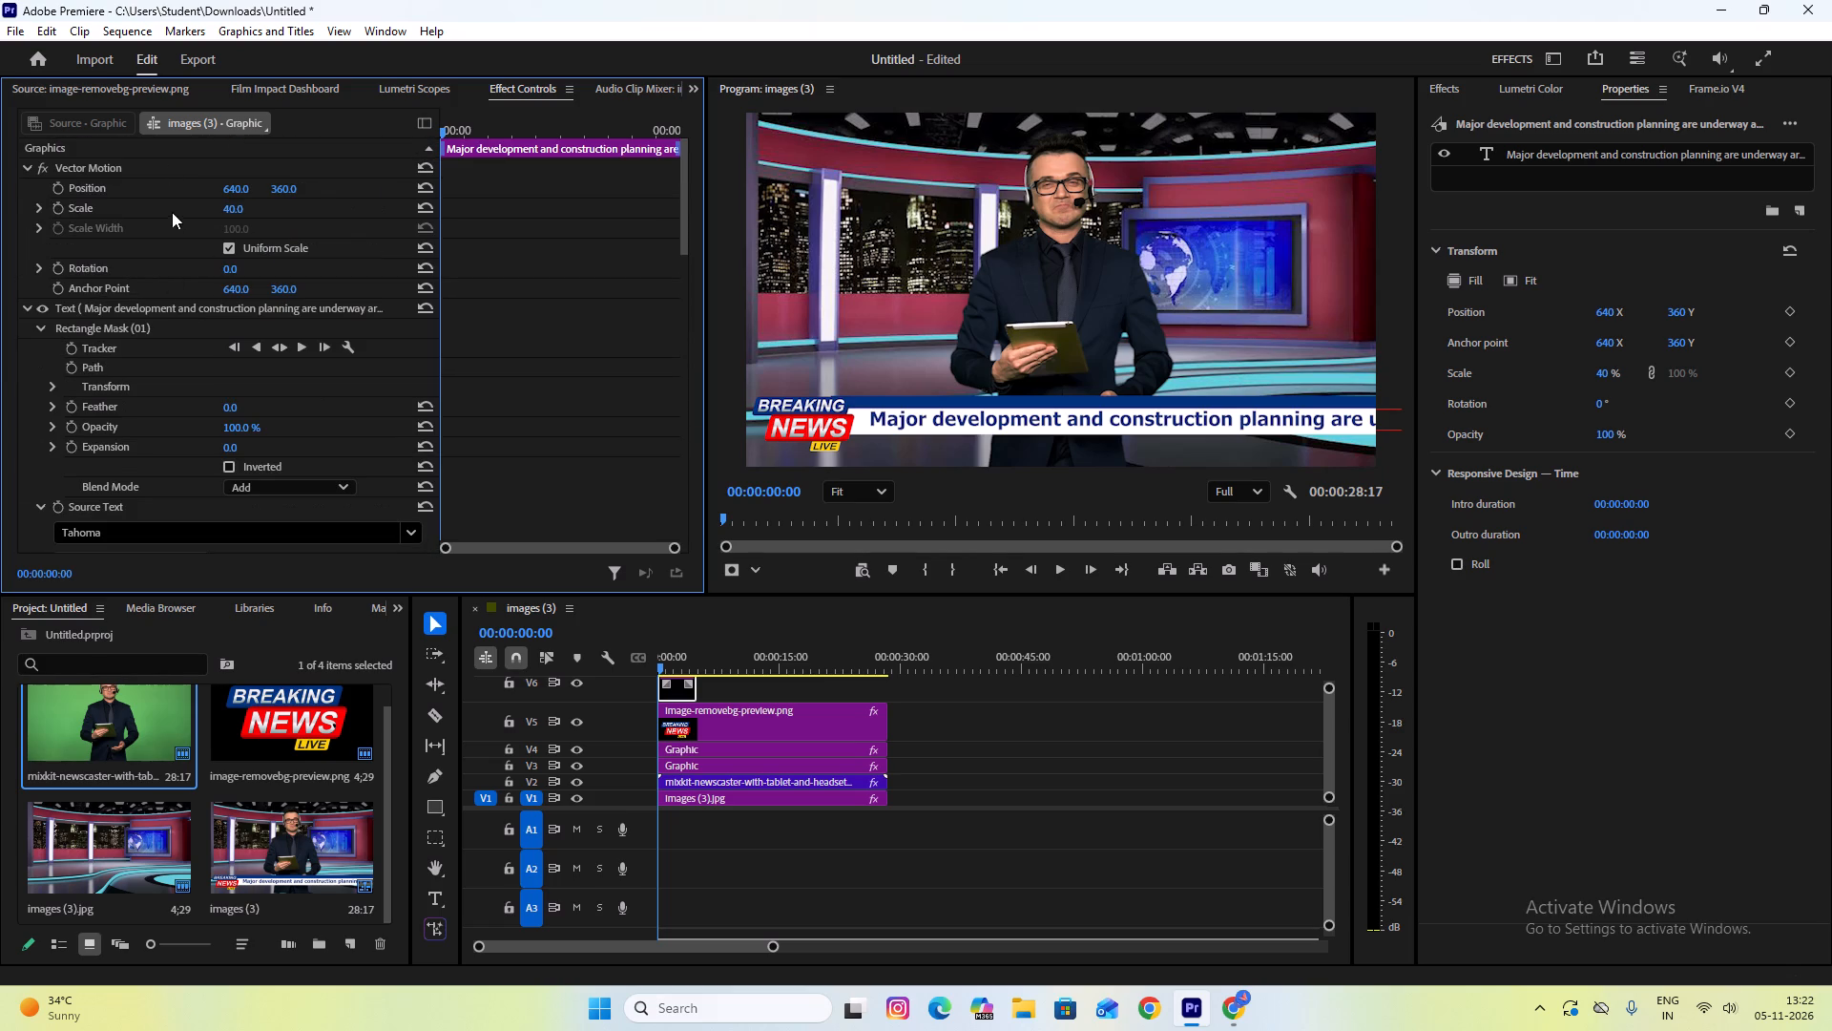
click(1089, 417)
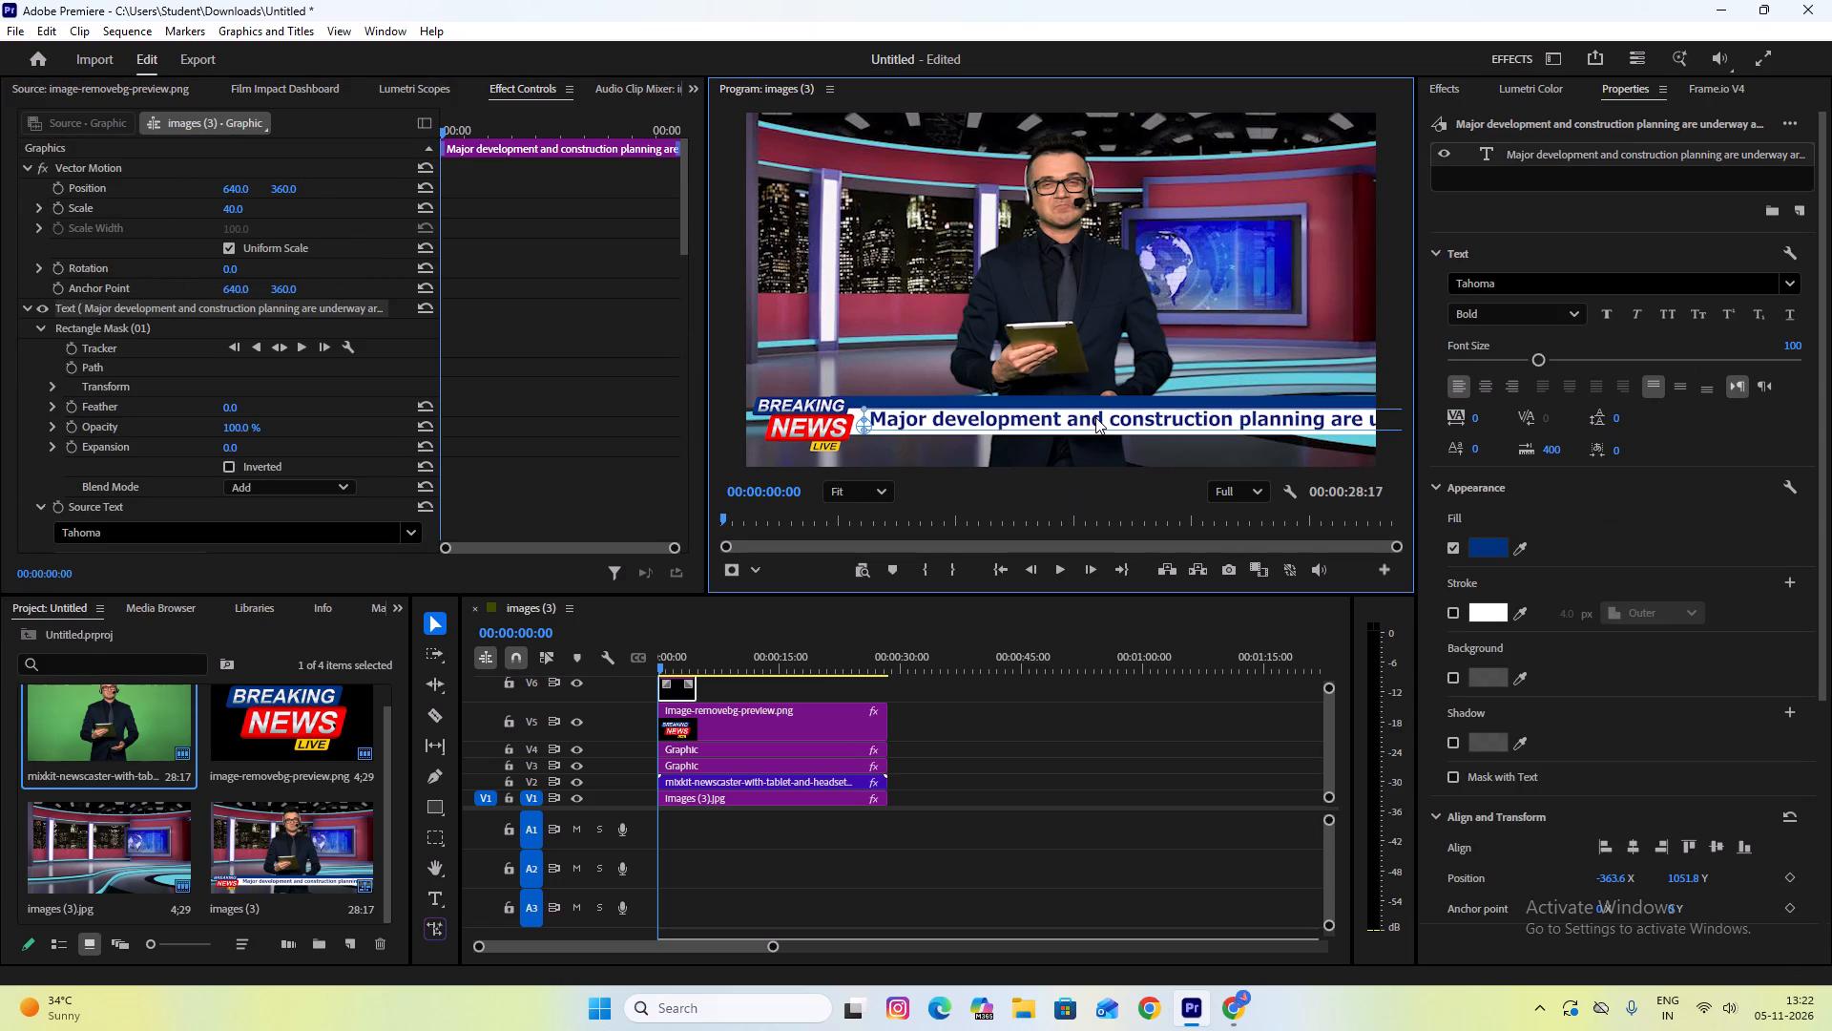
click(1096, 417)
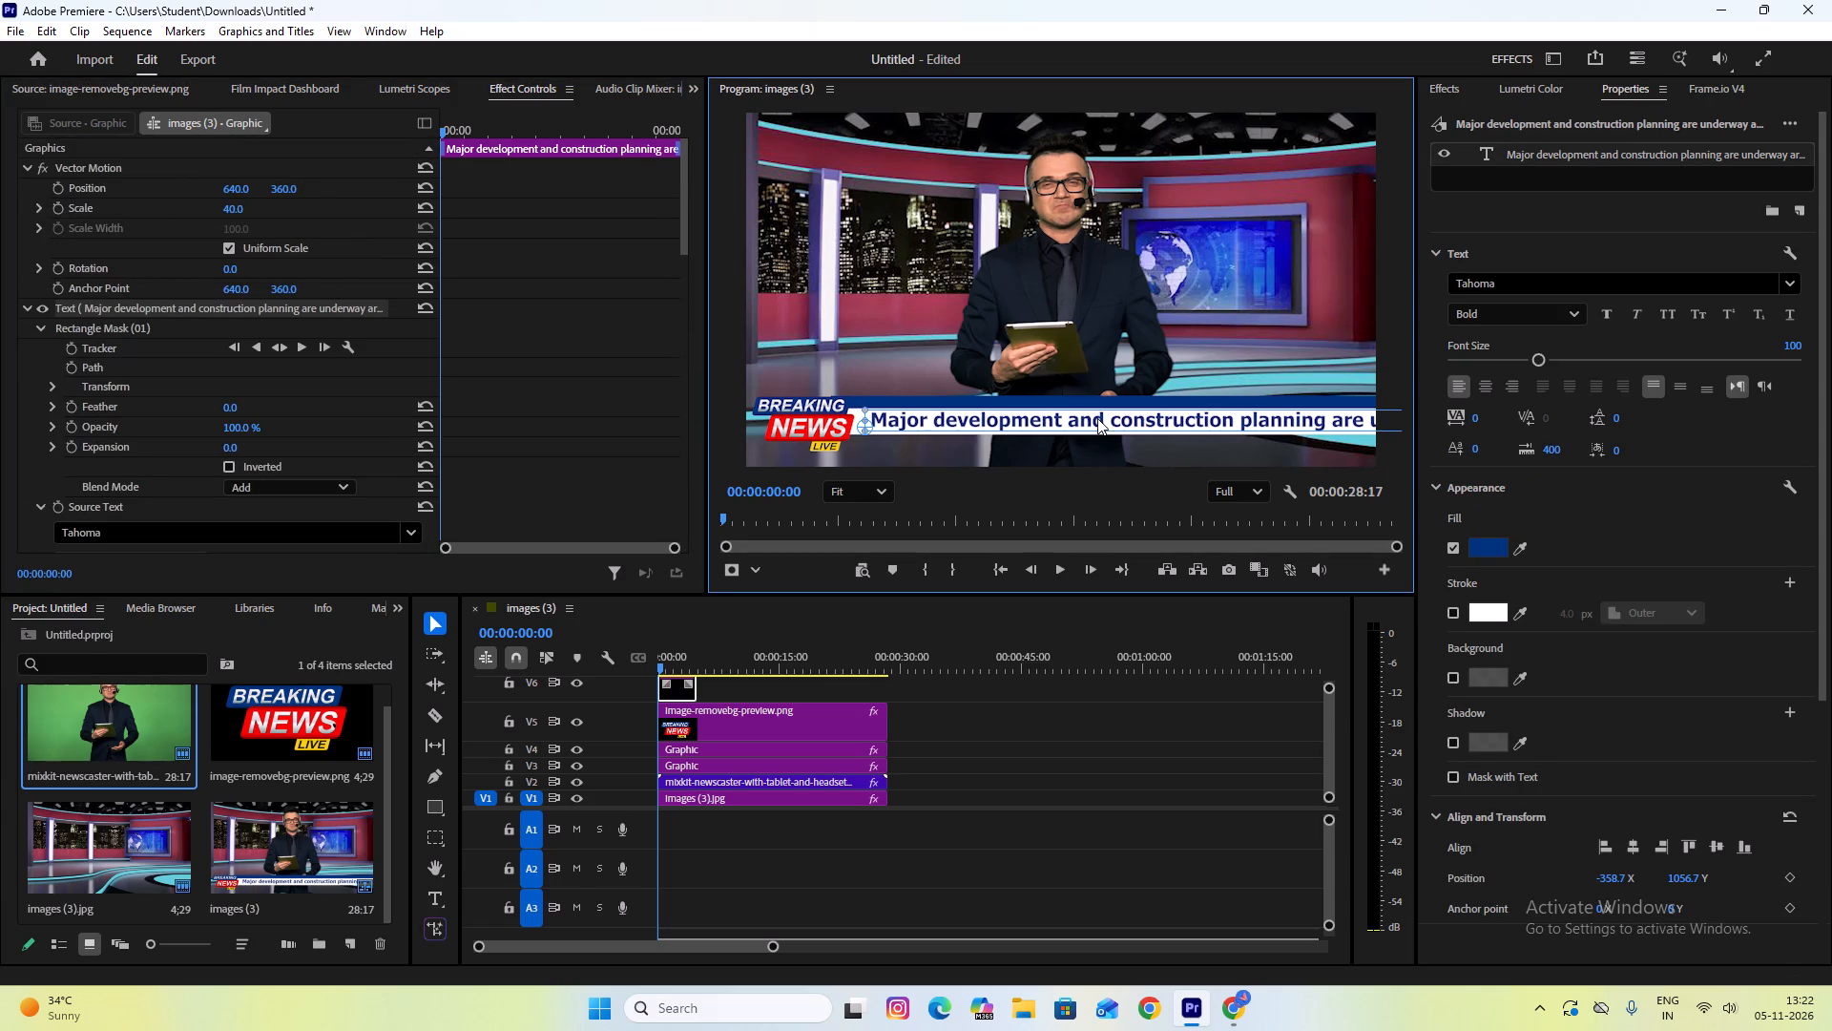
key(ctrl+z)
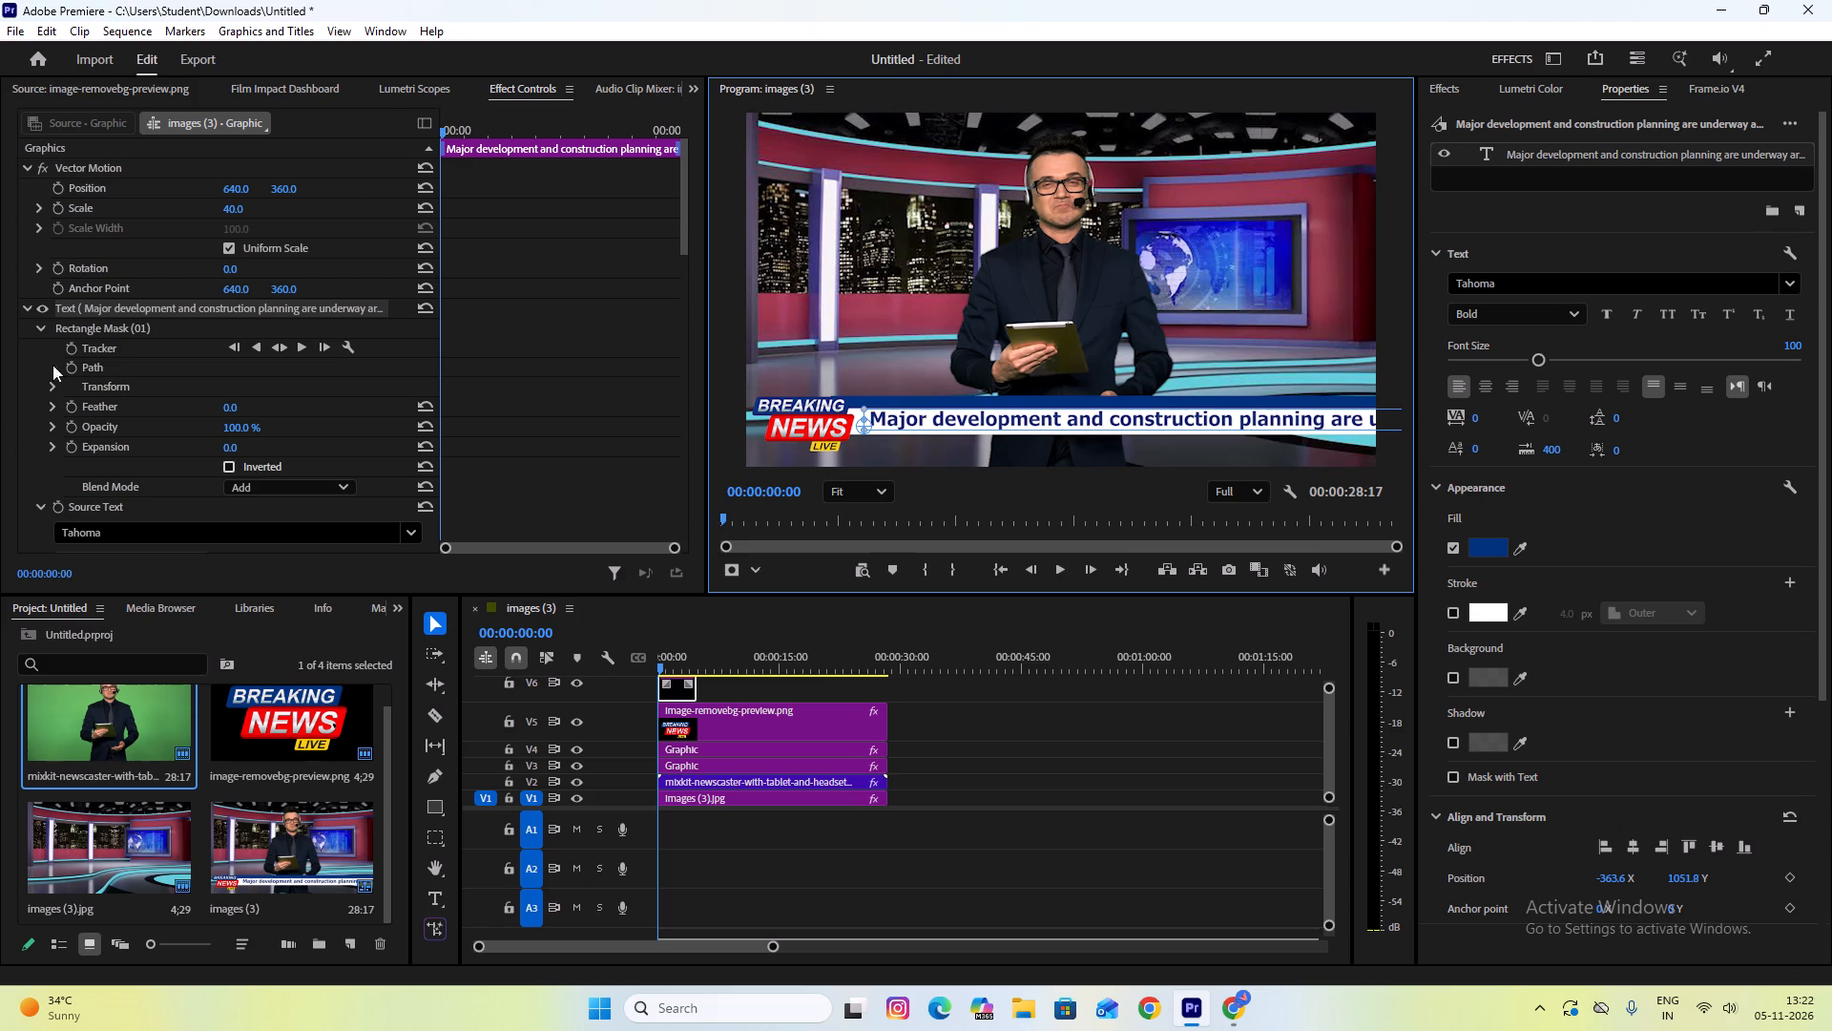
Undo the headline's rectangle mask, and reposition the headline beside the BREAKING NEWS logo at about X -417, Y 1052.
key(ctrl+z)
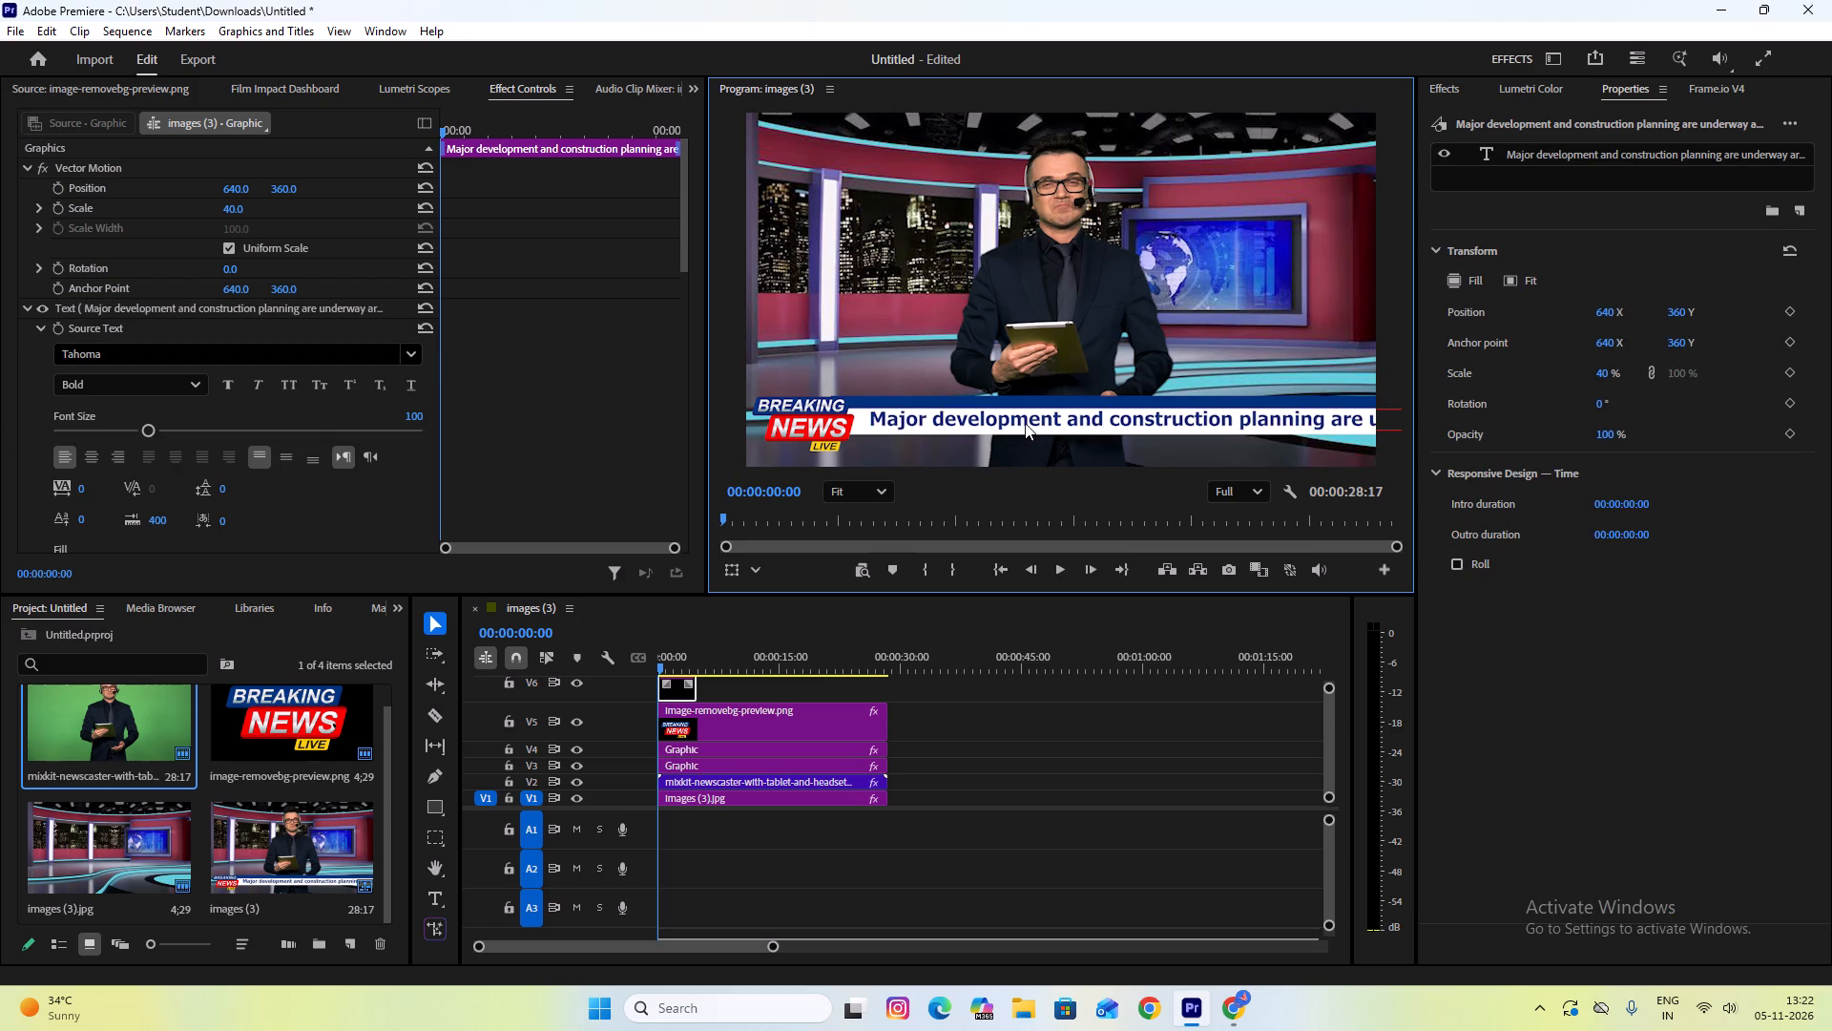
drag(1025, 423, 1000, 424)
drag(1016, 423, 996, 429)
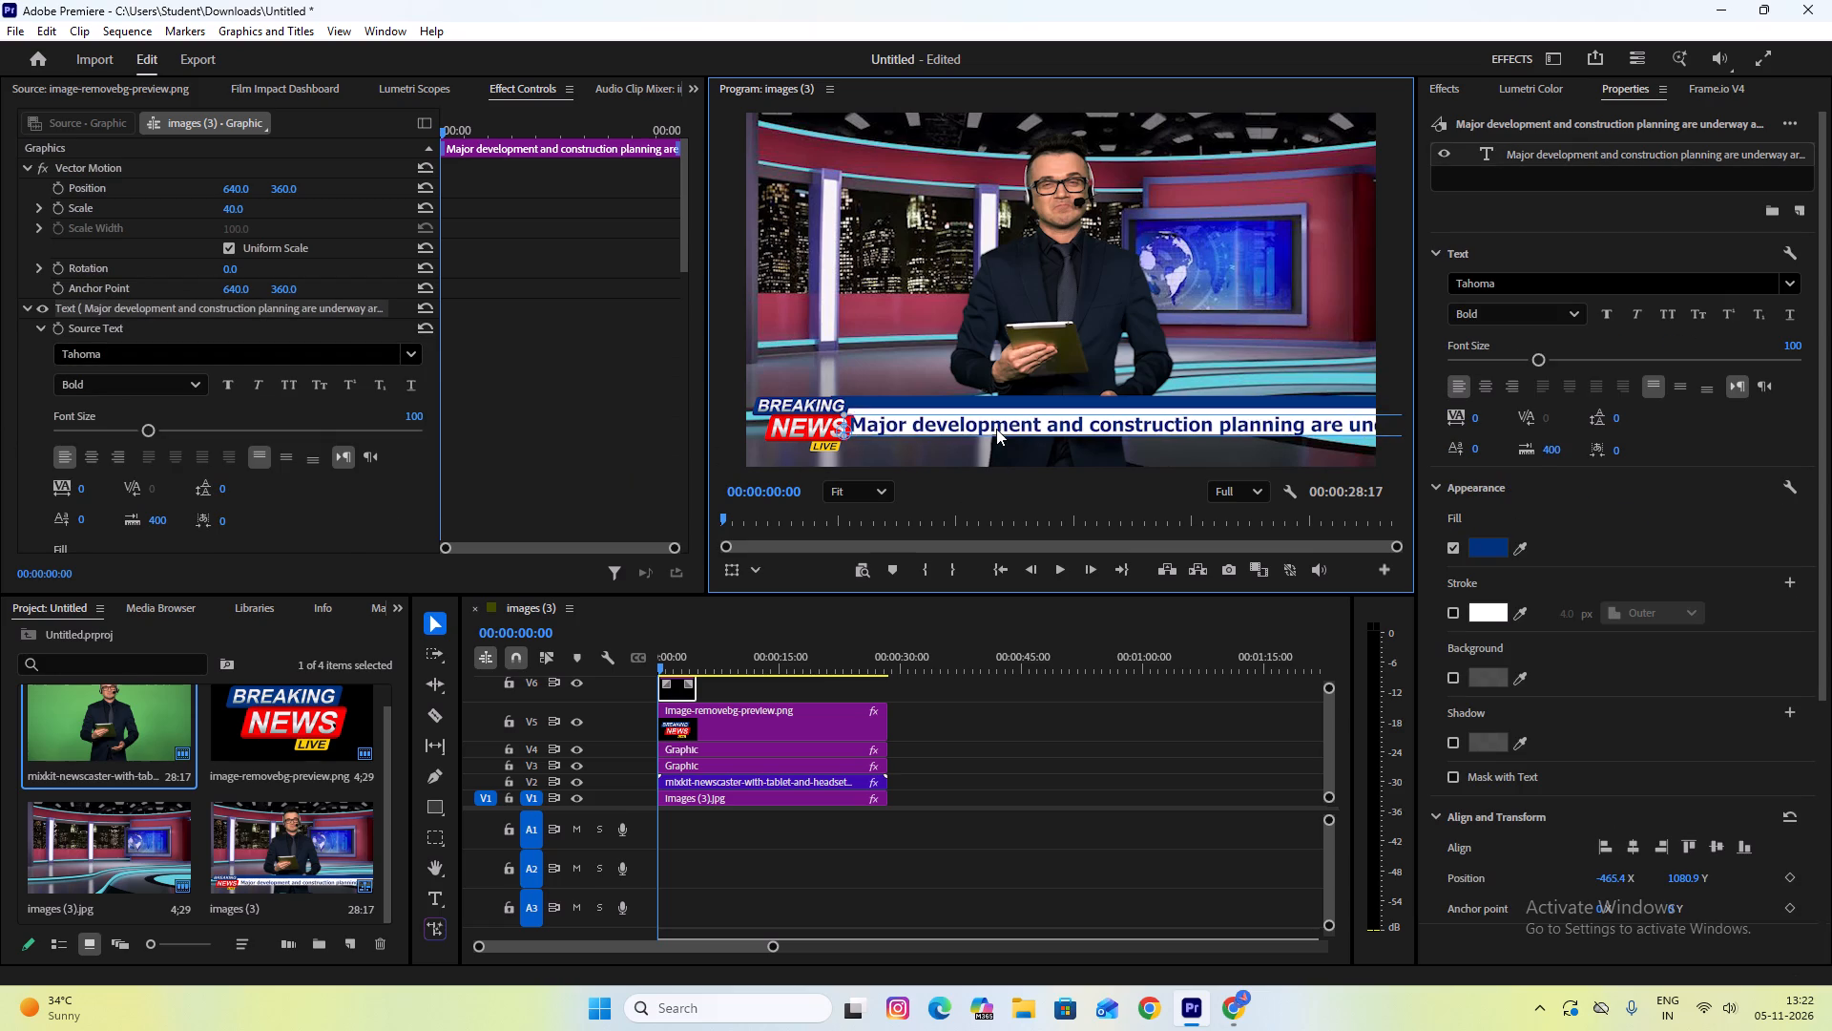
drag(996, 429, 1007, 426)
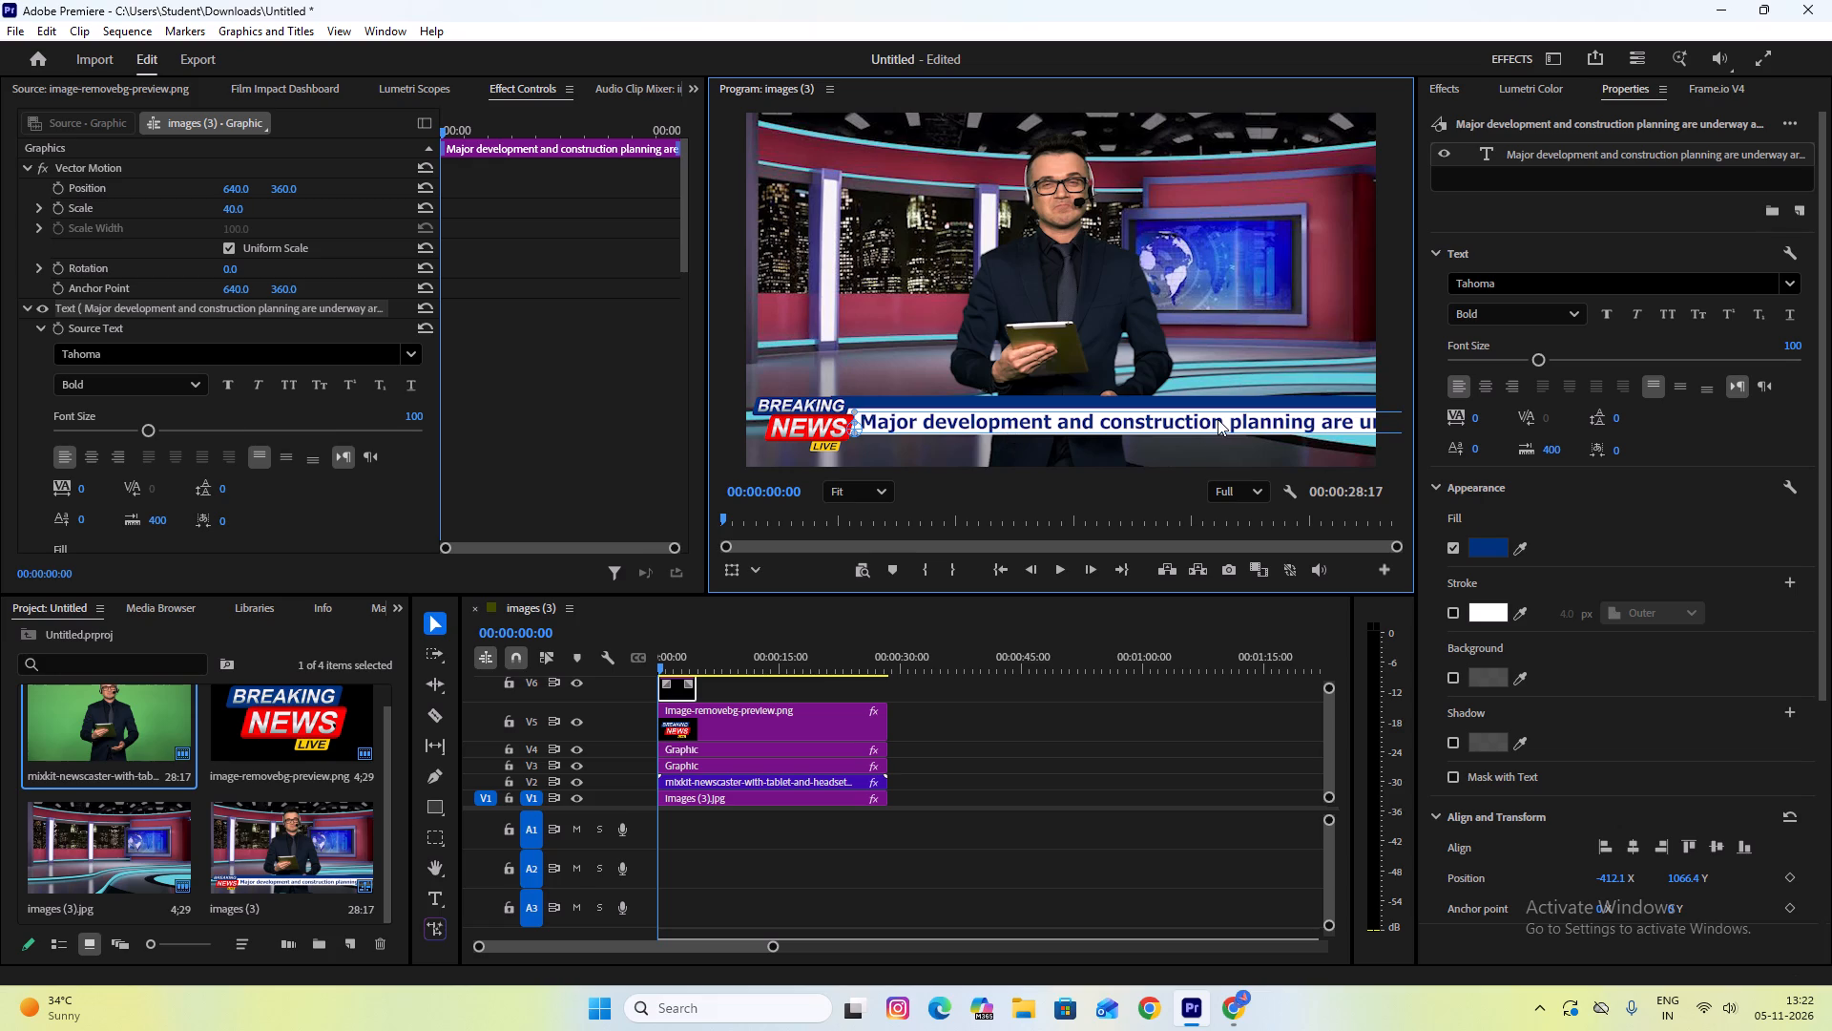
click(1149, 423)
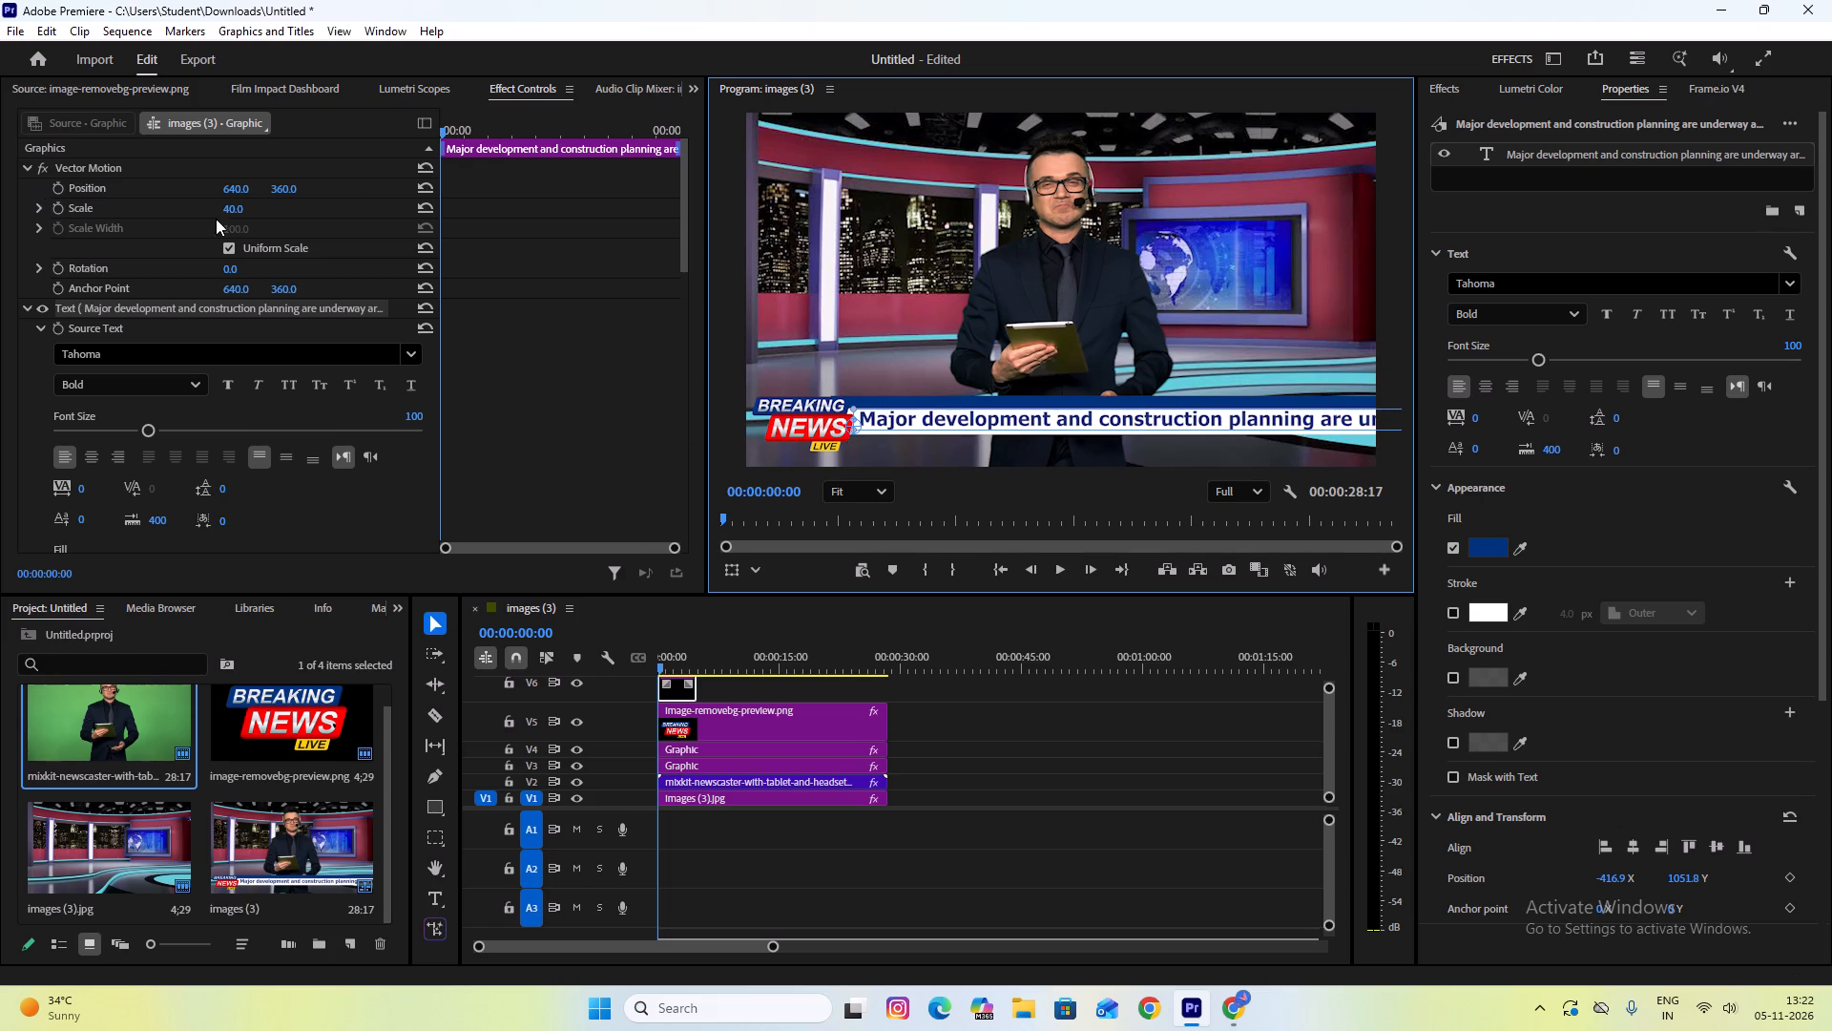
Enable Position keyframing in the headline graphic's Vector Motion at 00:00:00:00, with the position at 640, 360.
click(56, 189)
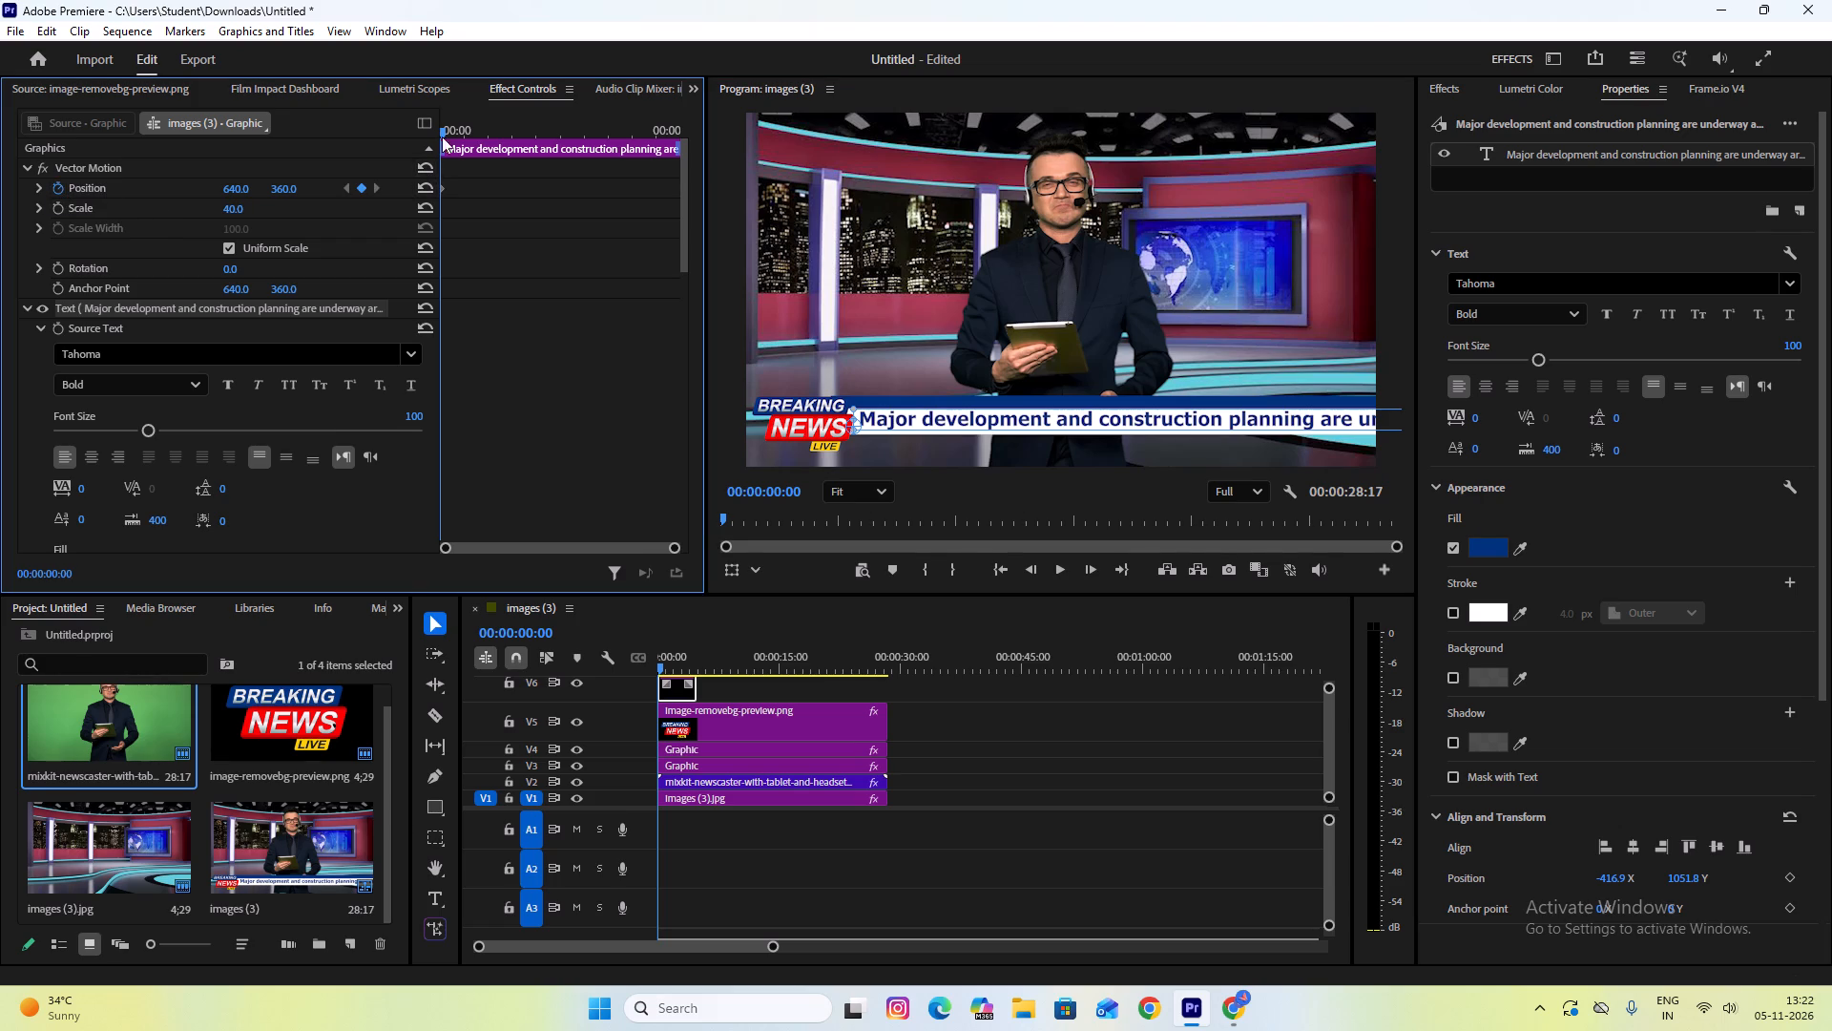
Extend the headline clip on V6 so it ends together with the other clips in the sequence.
drag(442, 132, 707, 134)
drag(700, 668, 892, 668)
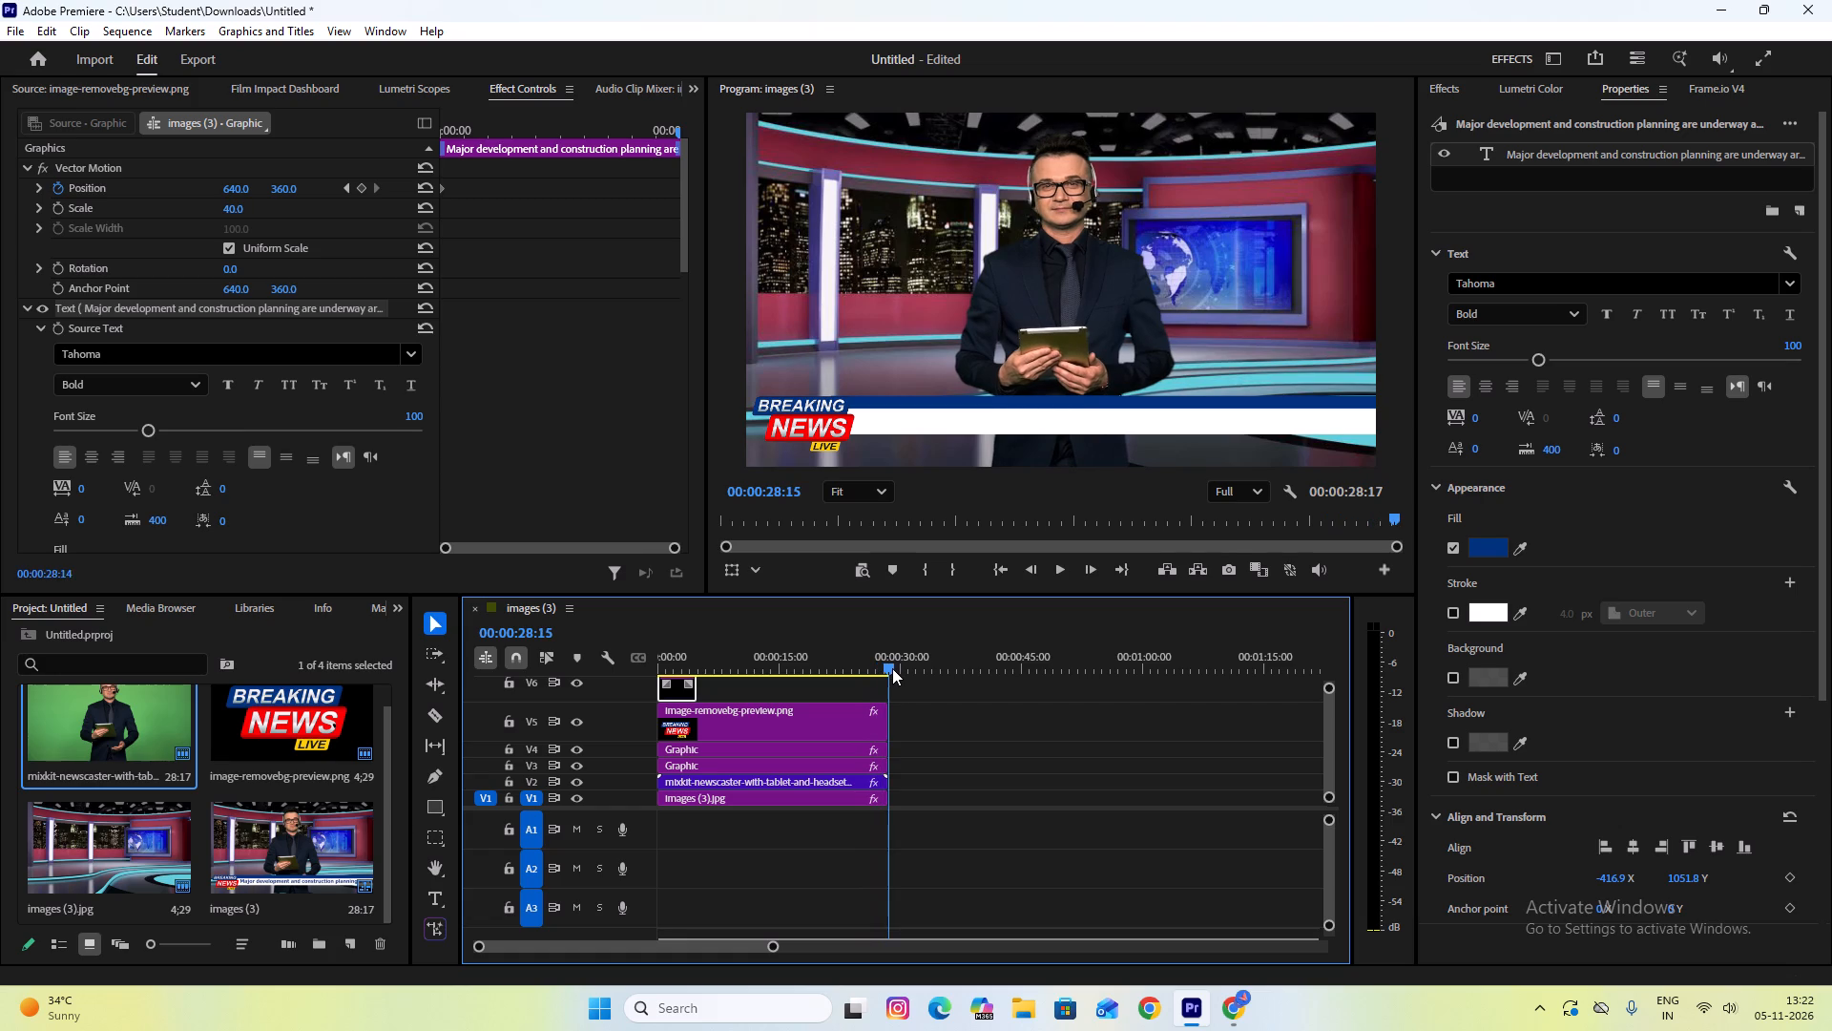
drag(892, 668, 565, 668)
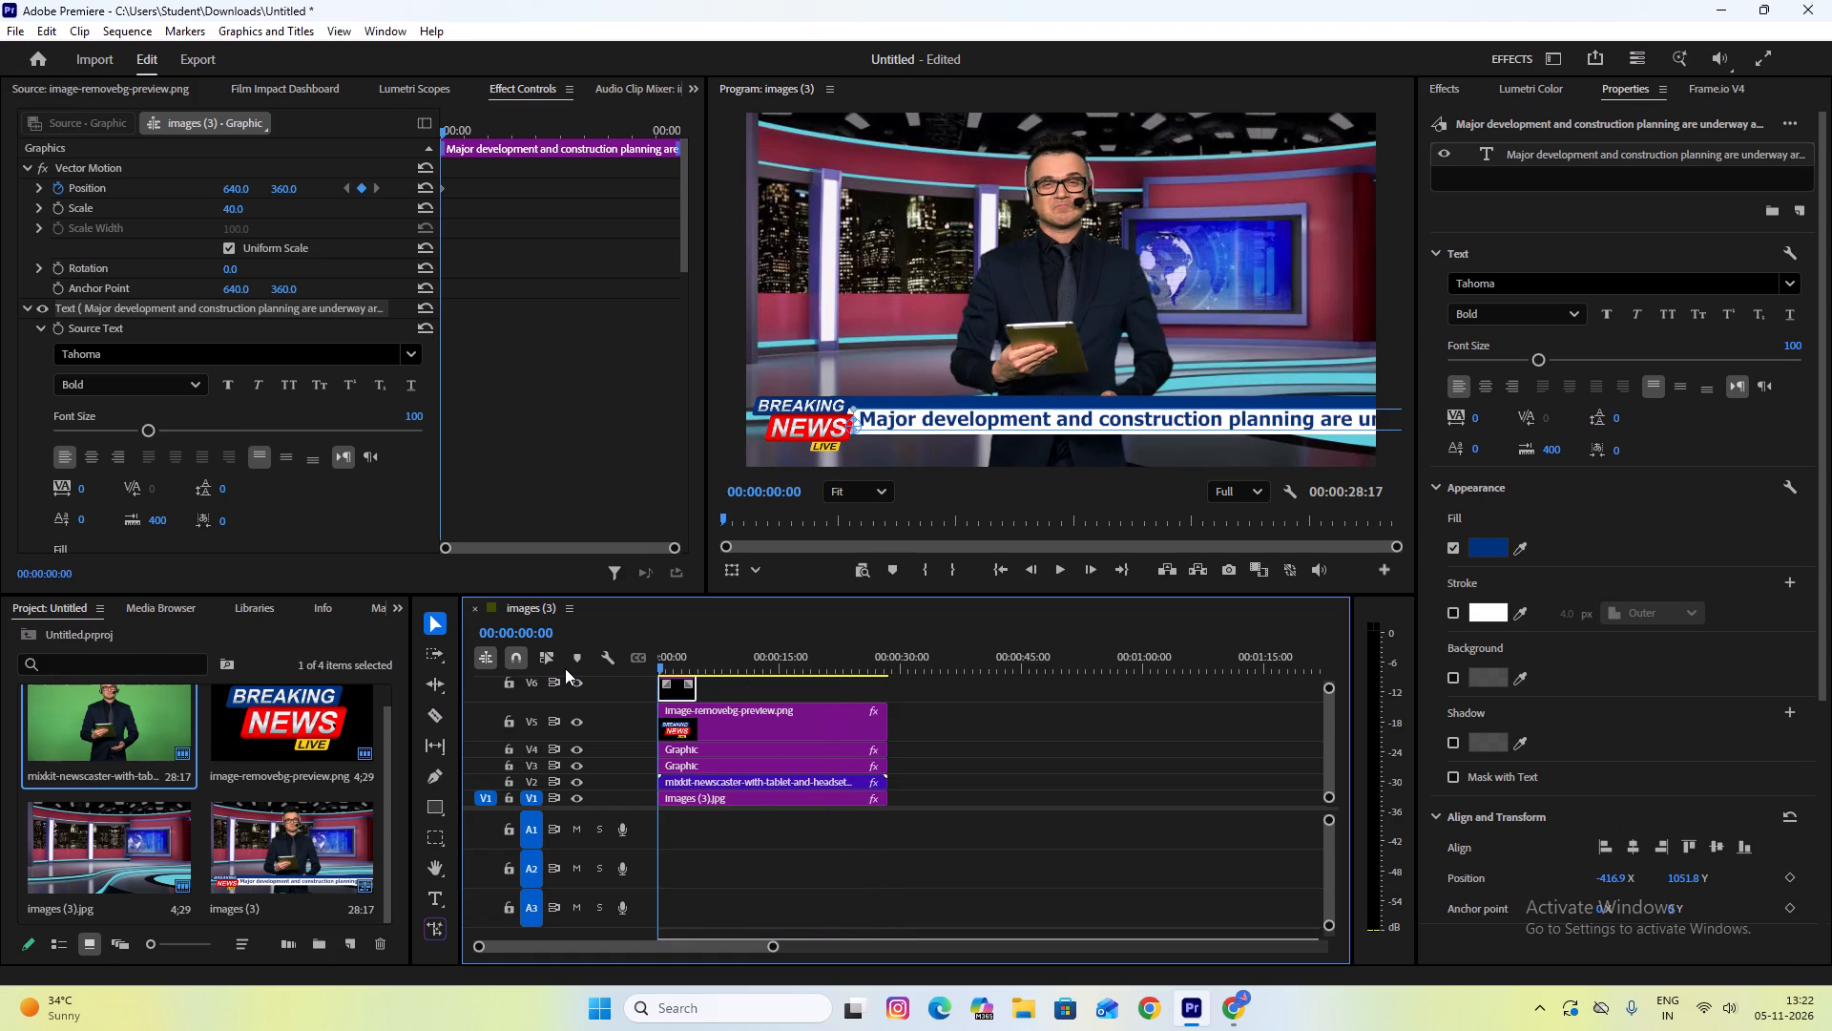
drag(565, 668, 906, 672)
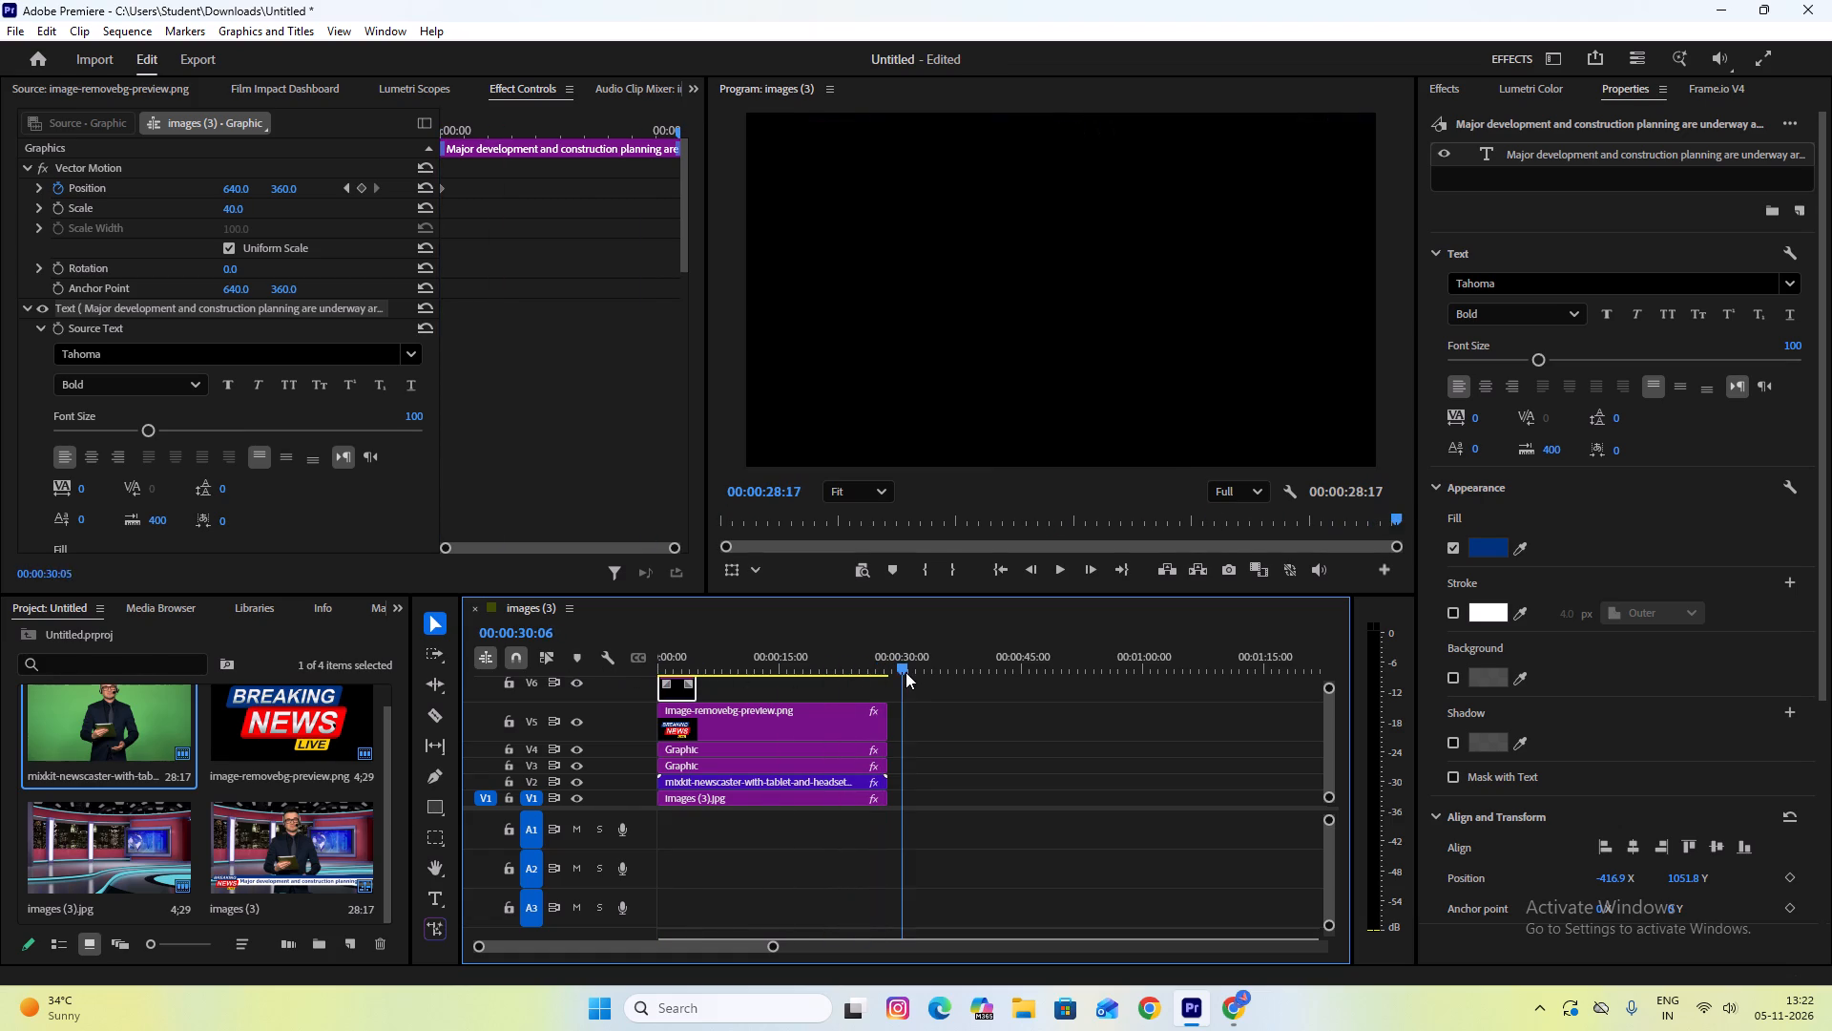
drag(906, 672, 891, 675)
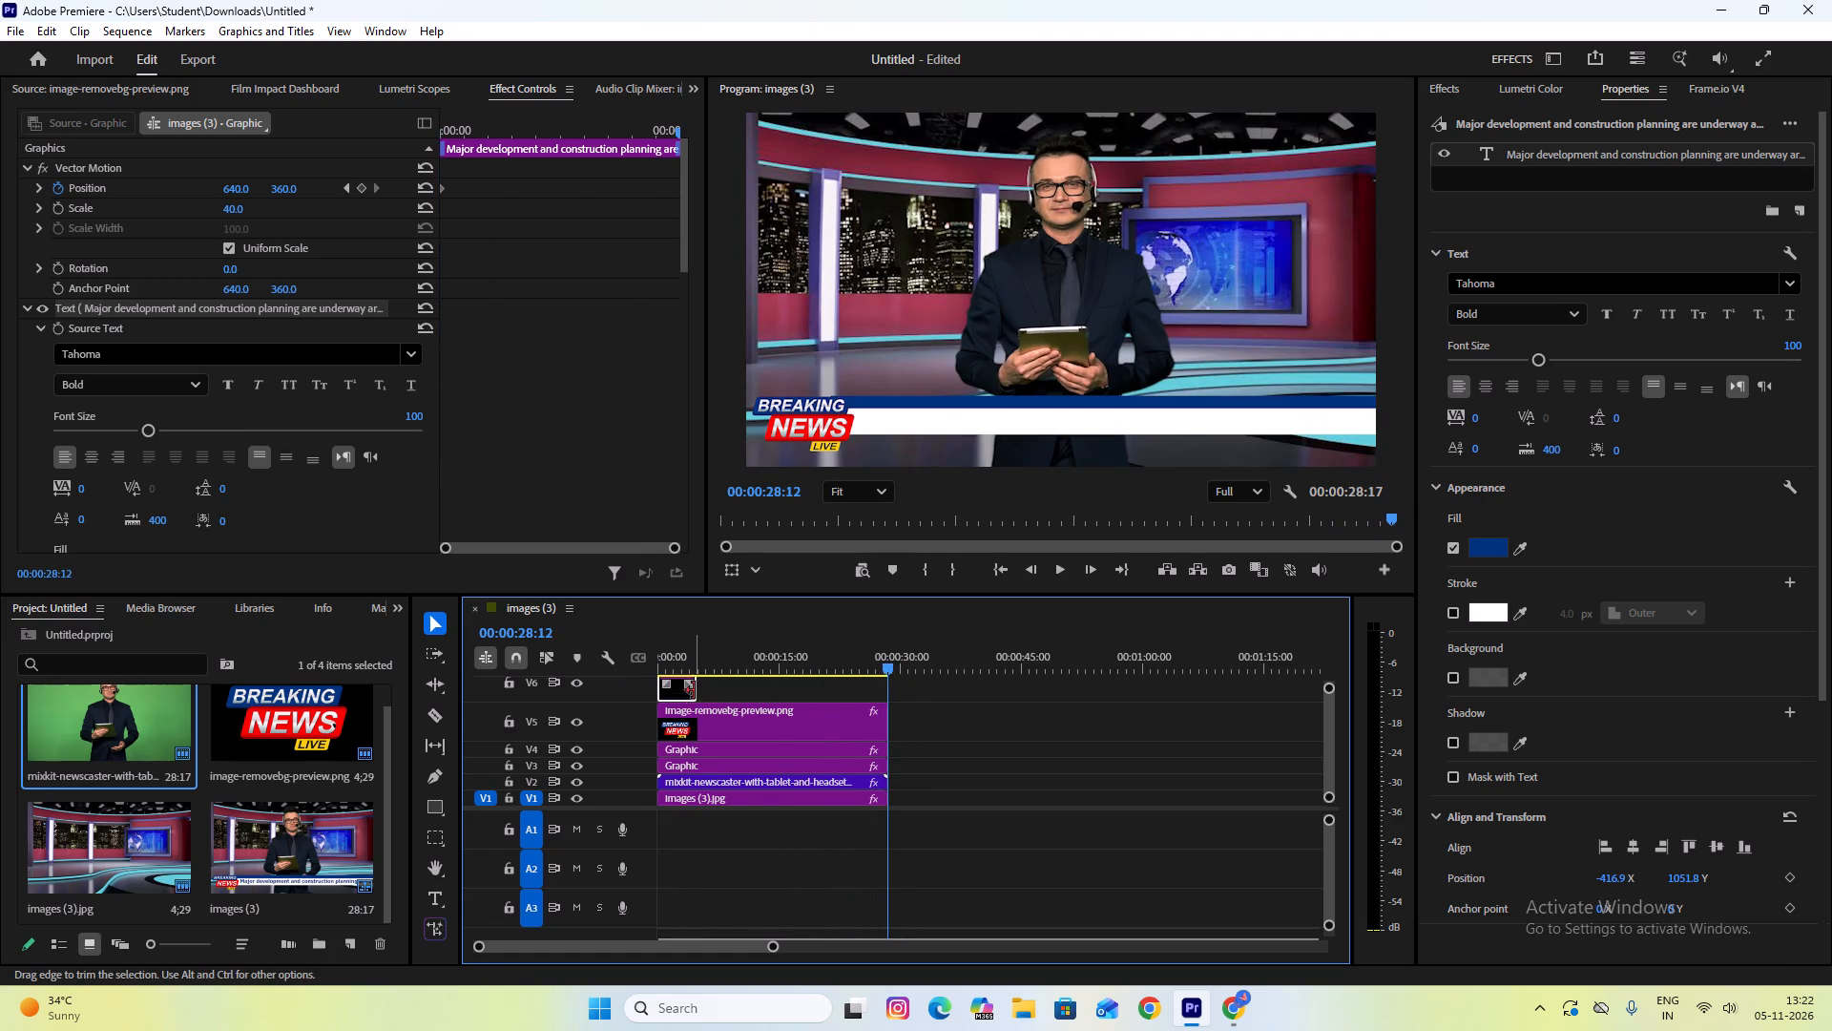
drag(695, 690, 891, 682)
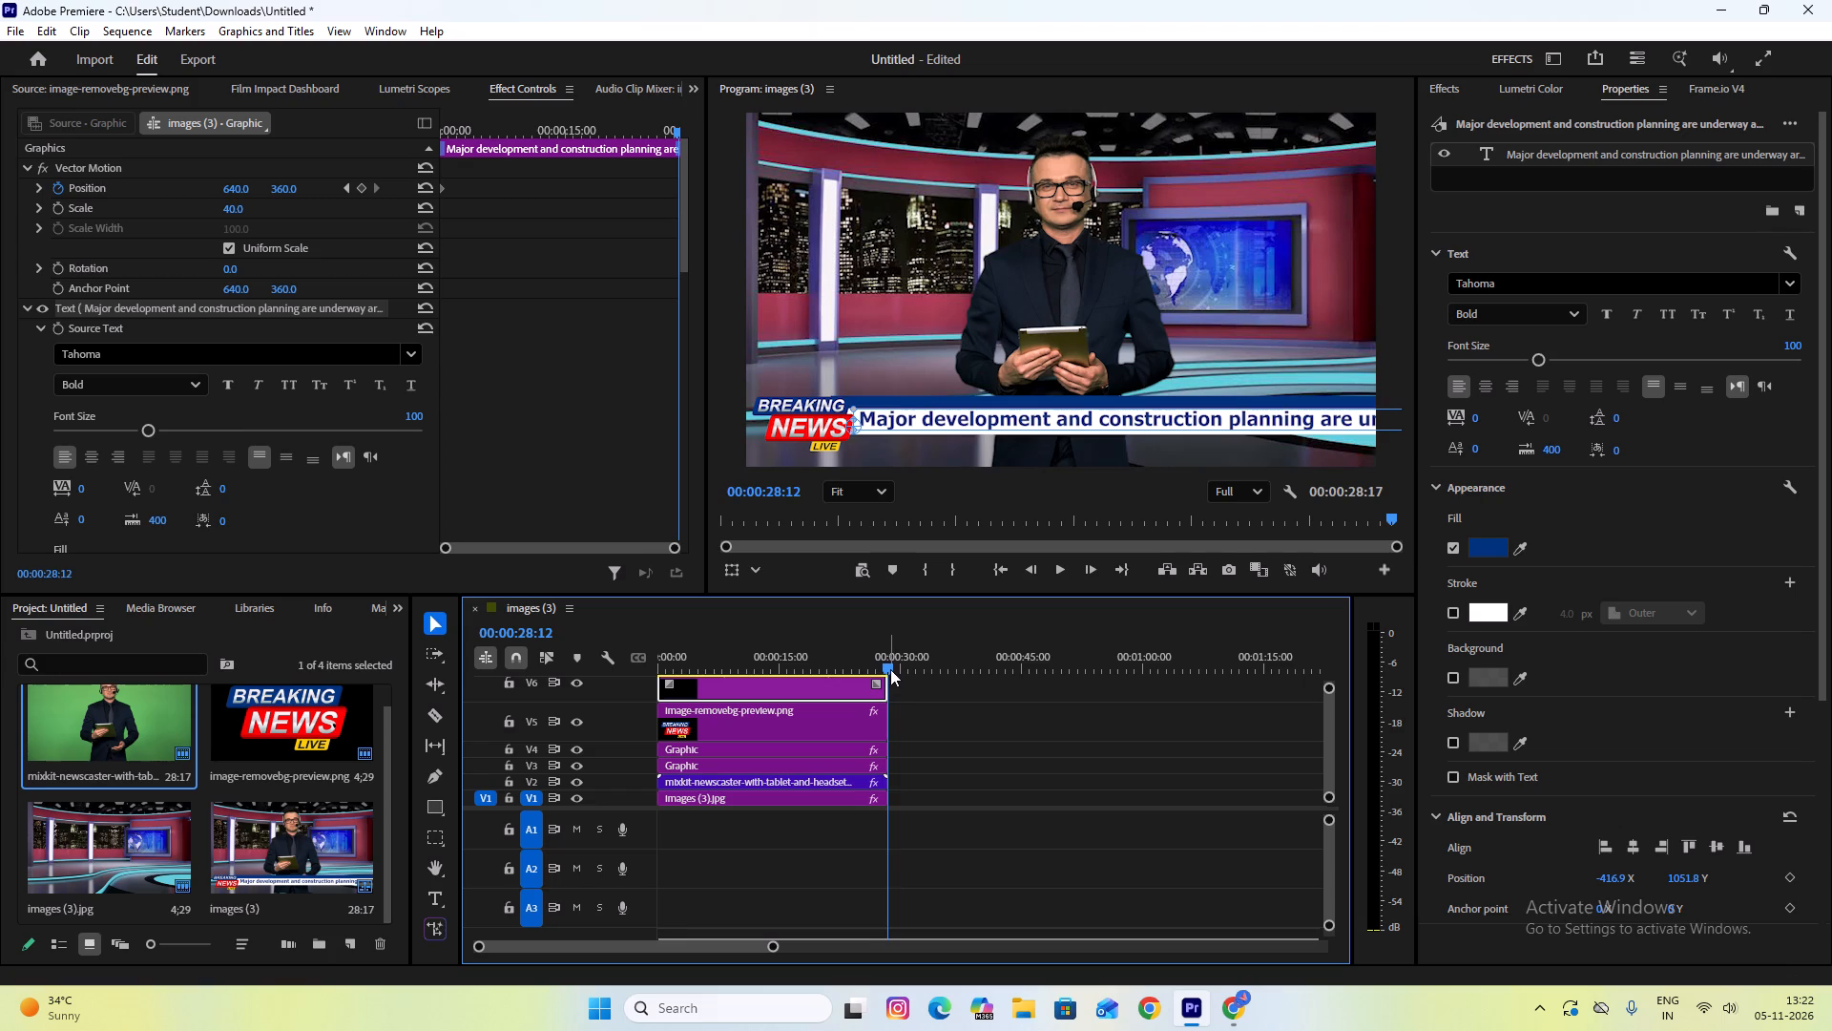
Keyframe the headline's Vector Motion Position at 00:00:28:06 with X at -2060, so the text scrolls behind the logo.
click(890, 669)
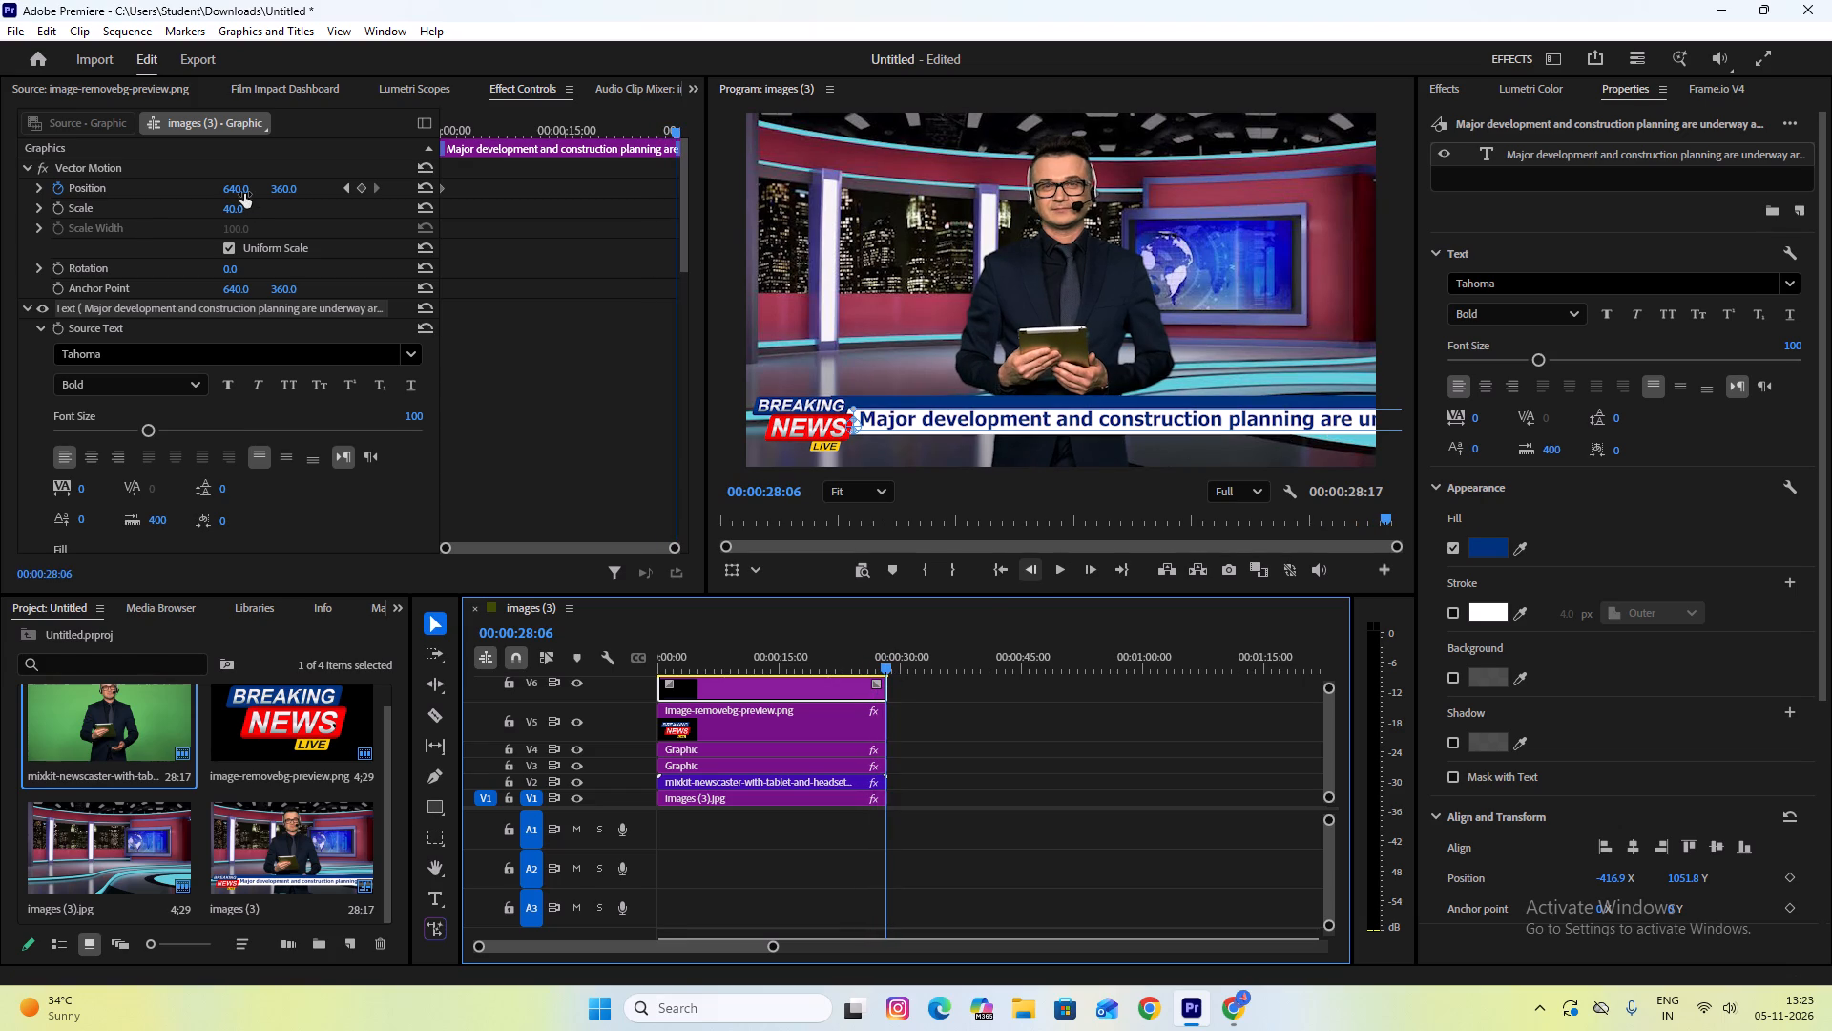
drag(242, 185, 62, 185)
drag(243, 187, 241, 188)
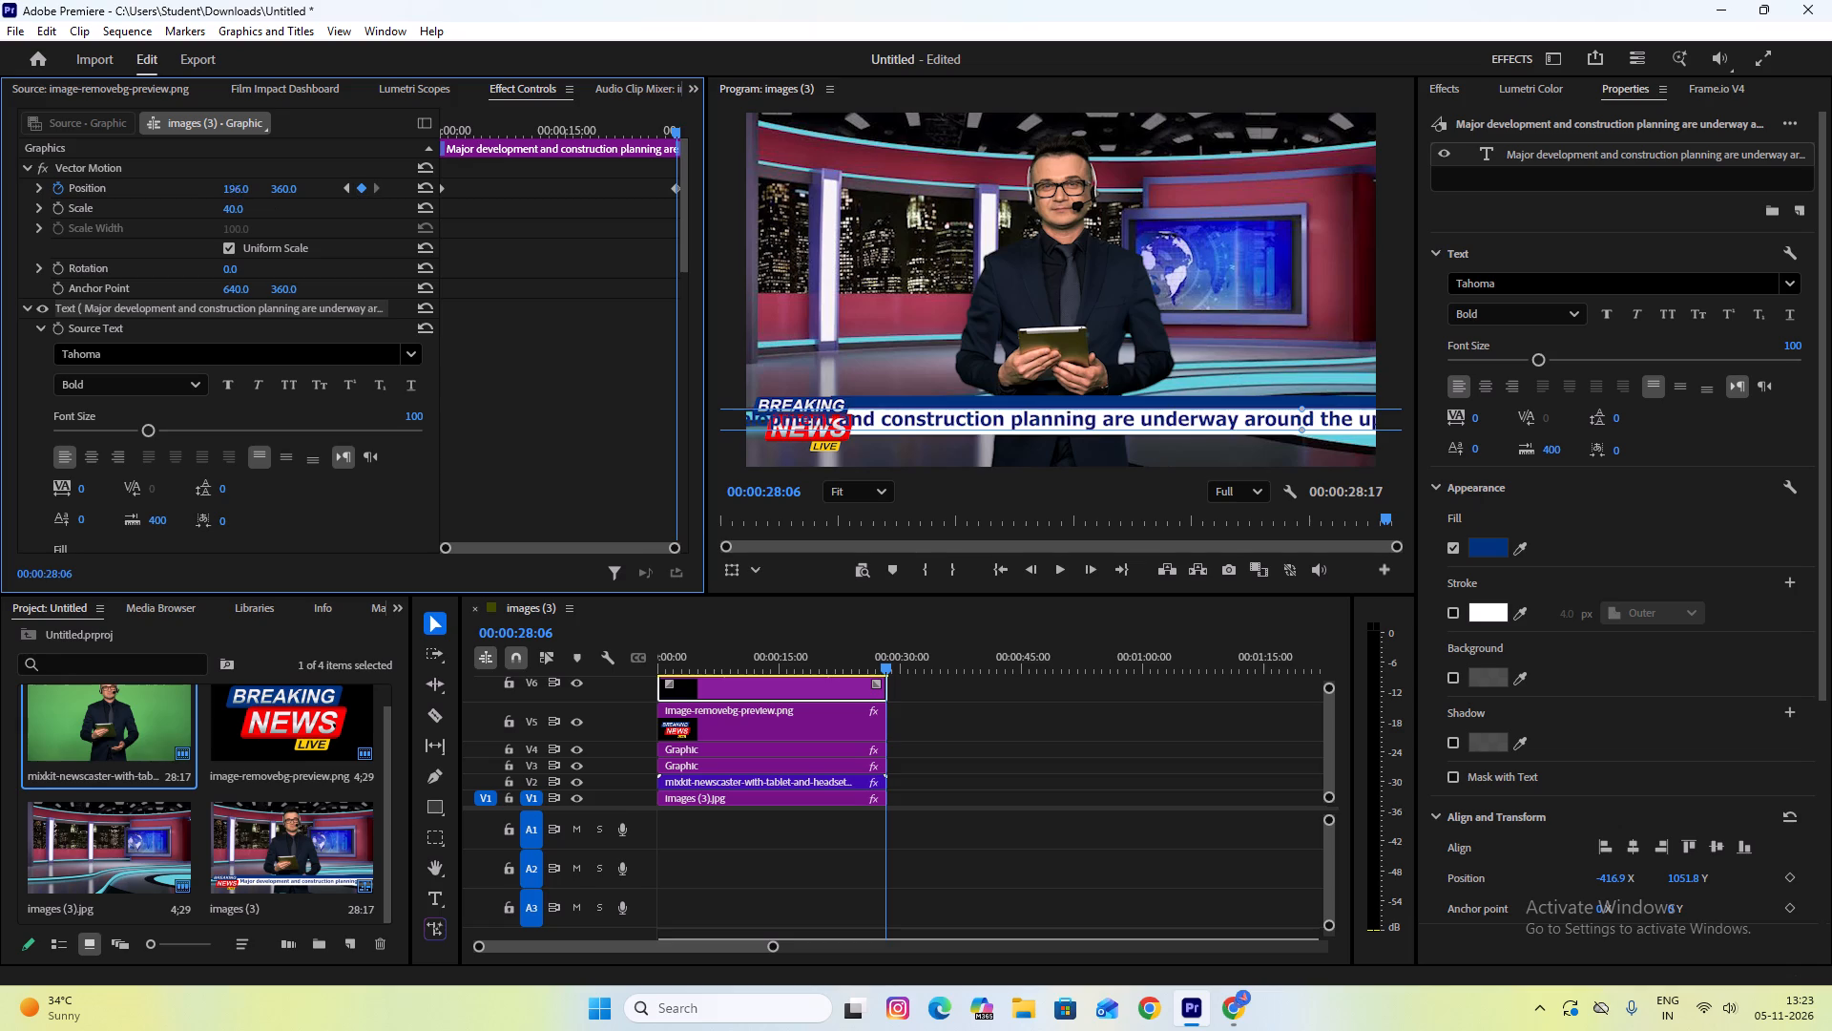
drag(241, 188, 198, 183)
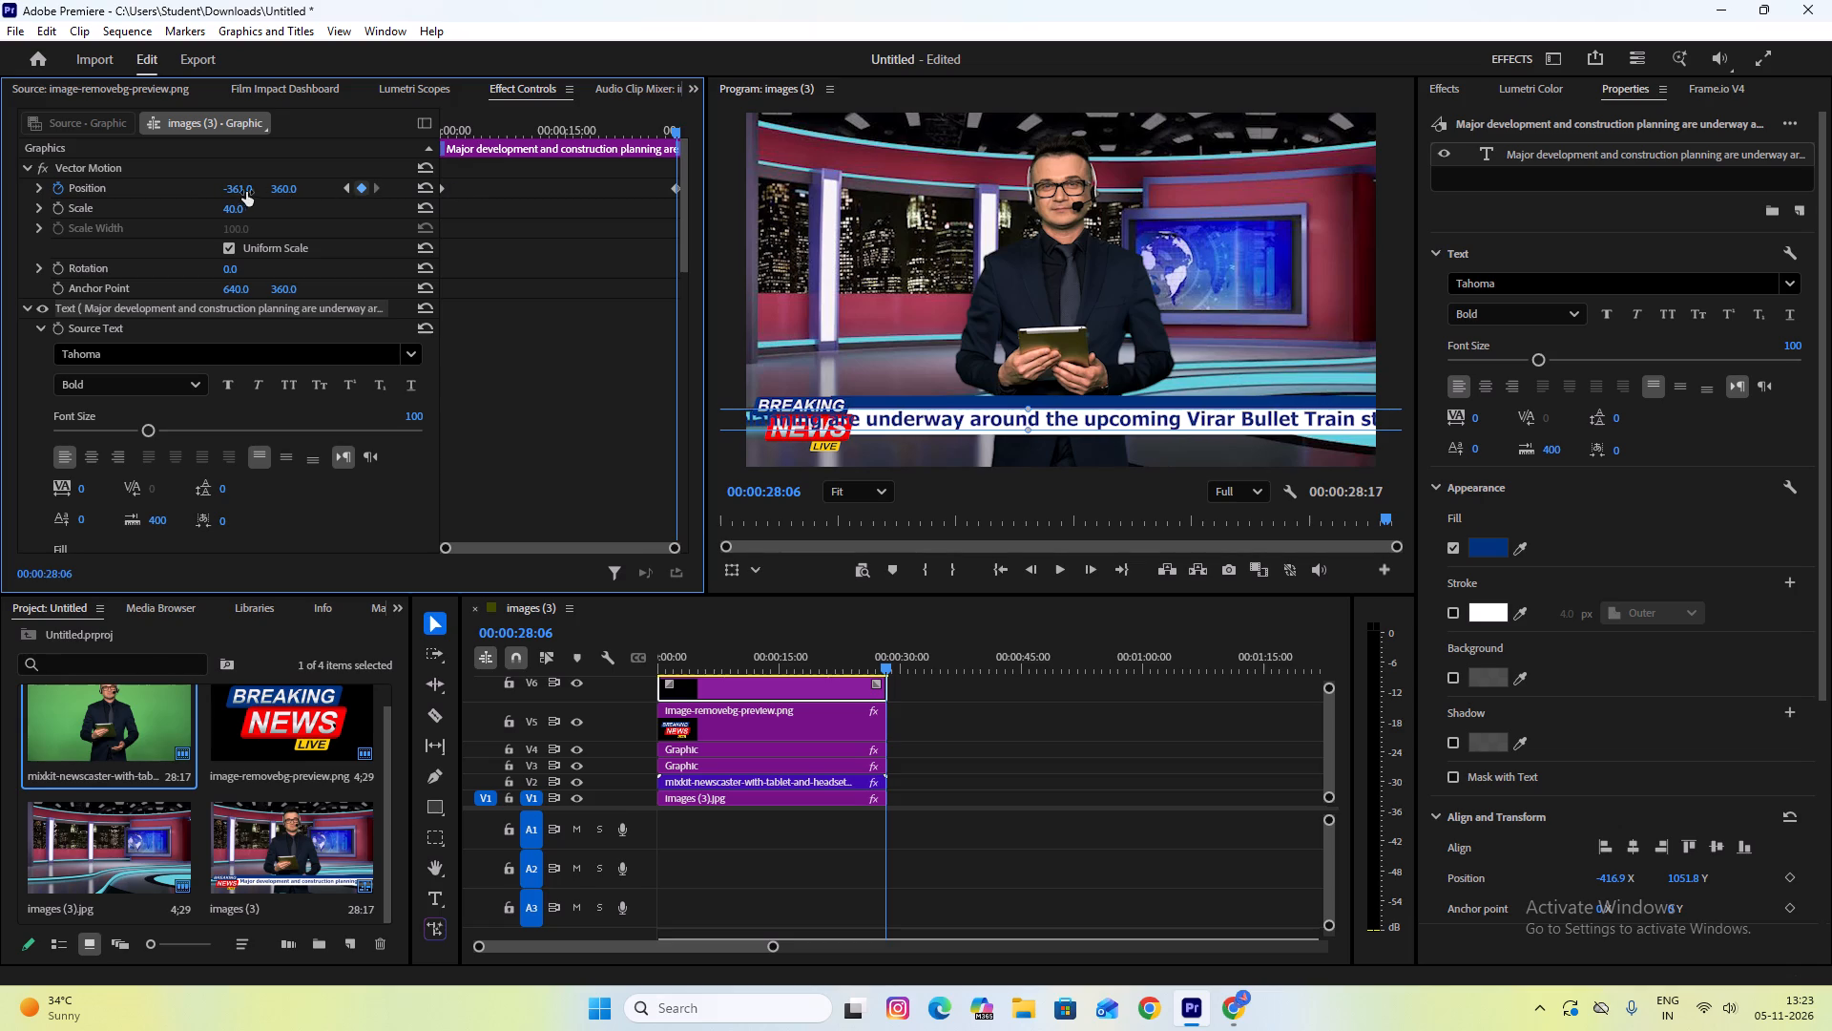
drag(246, 192, 217, 187)
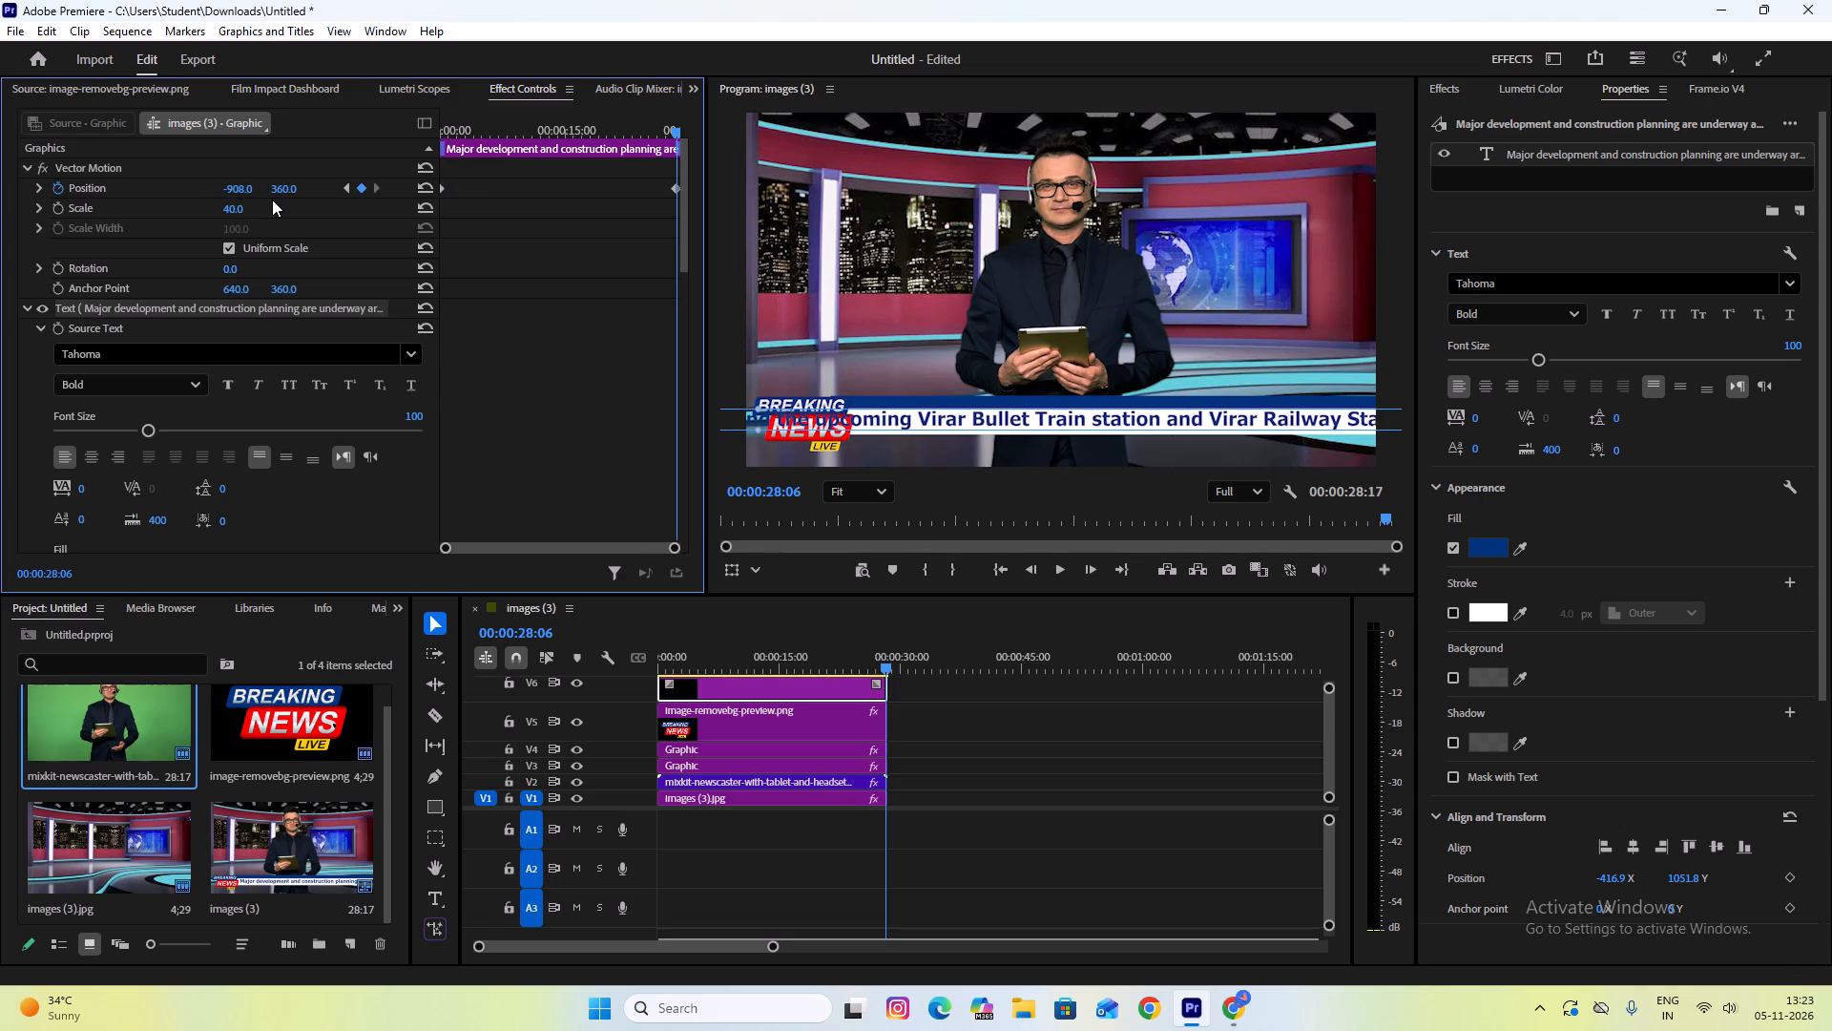
scroll(295, 184, up, 1)
drag(244, 189, 340, 177)
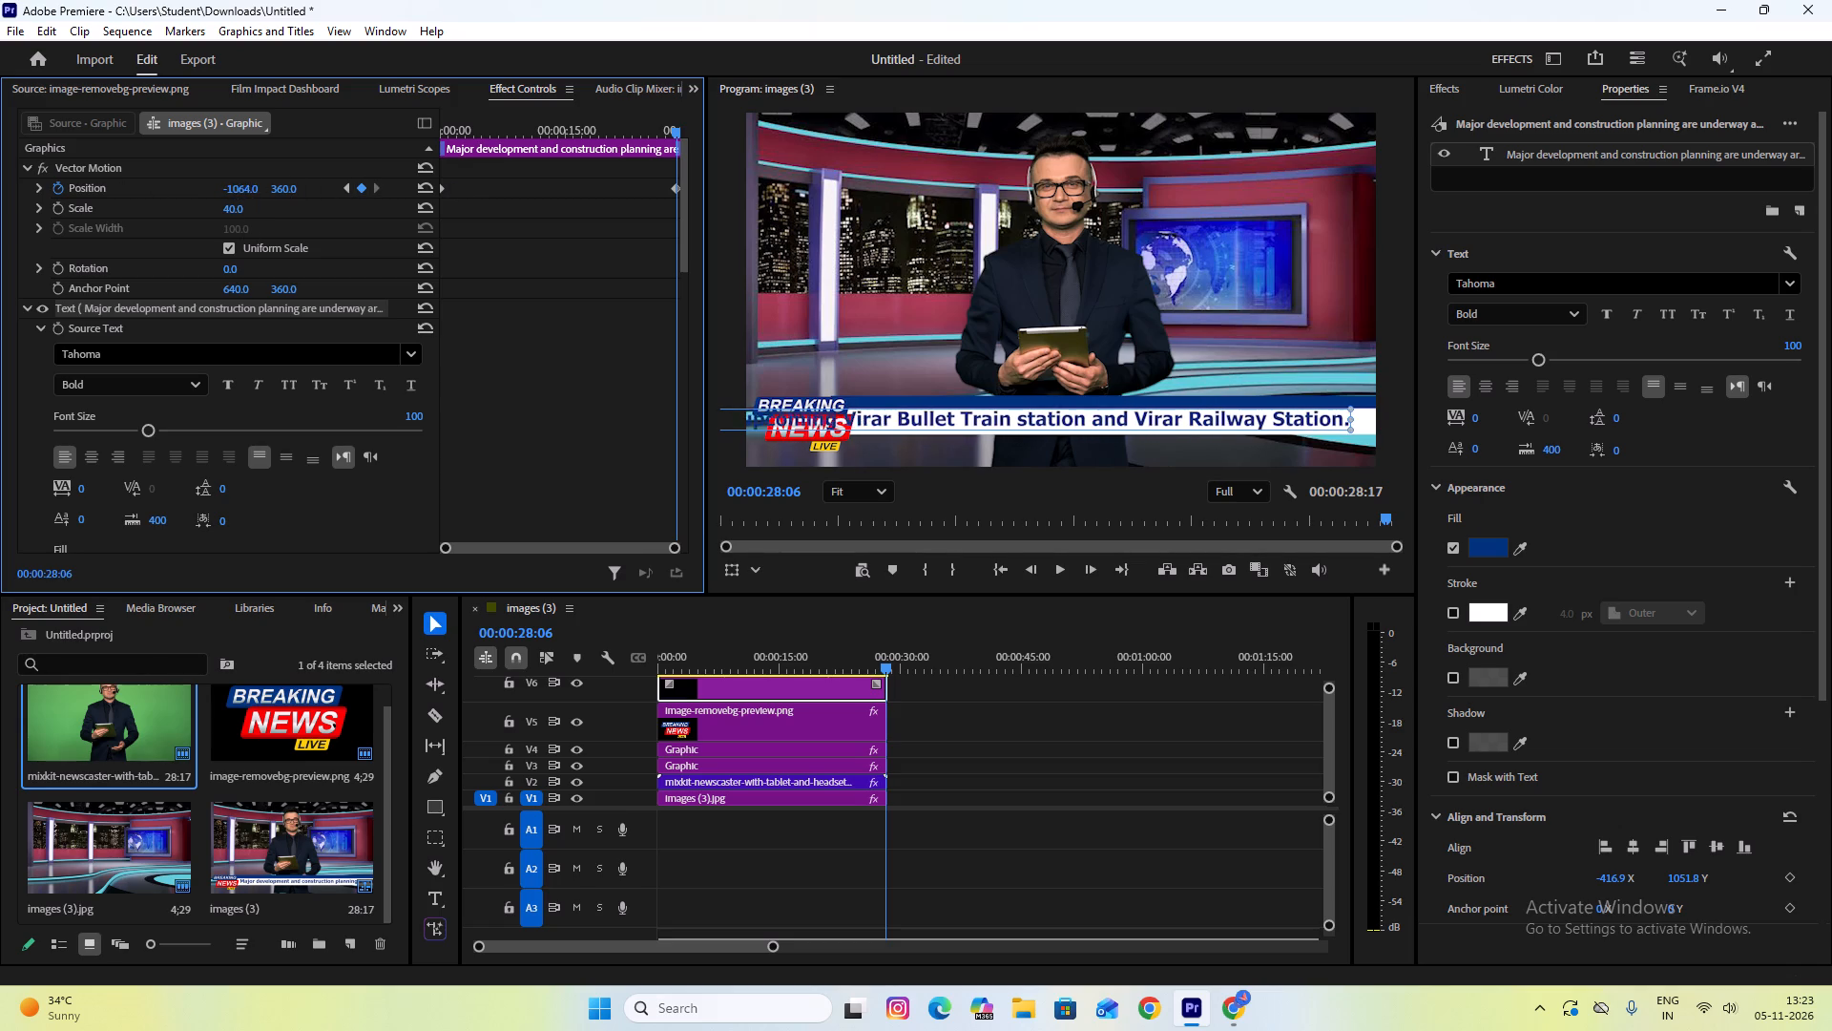
drag(340, 177, 64, 182)
drag(250, 191, 62, 200)
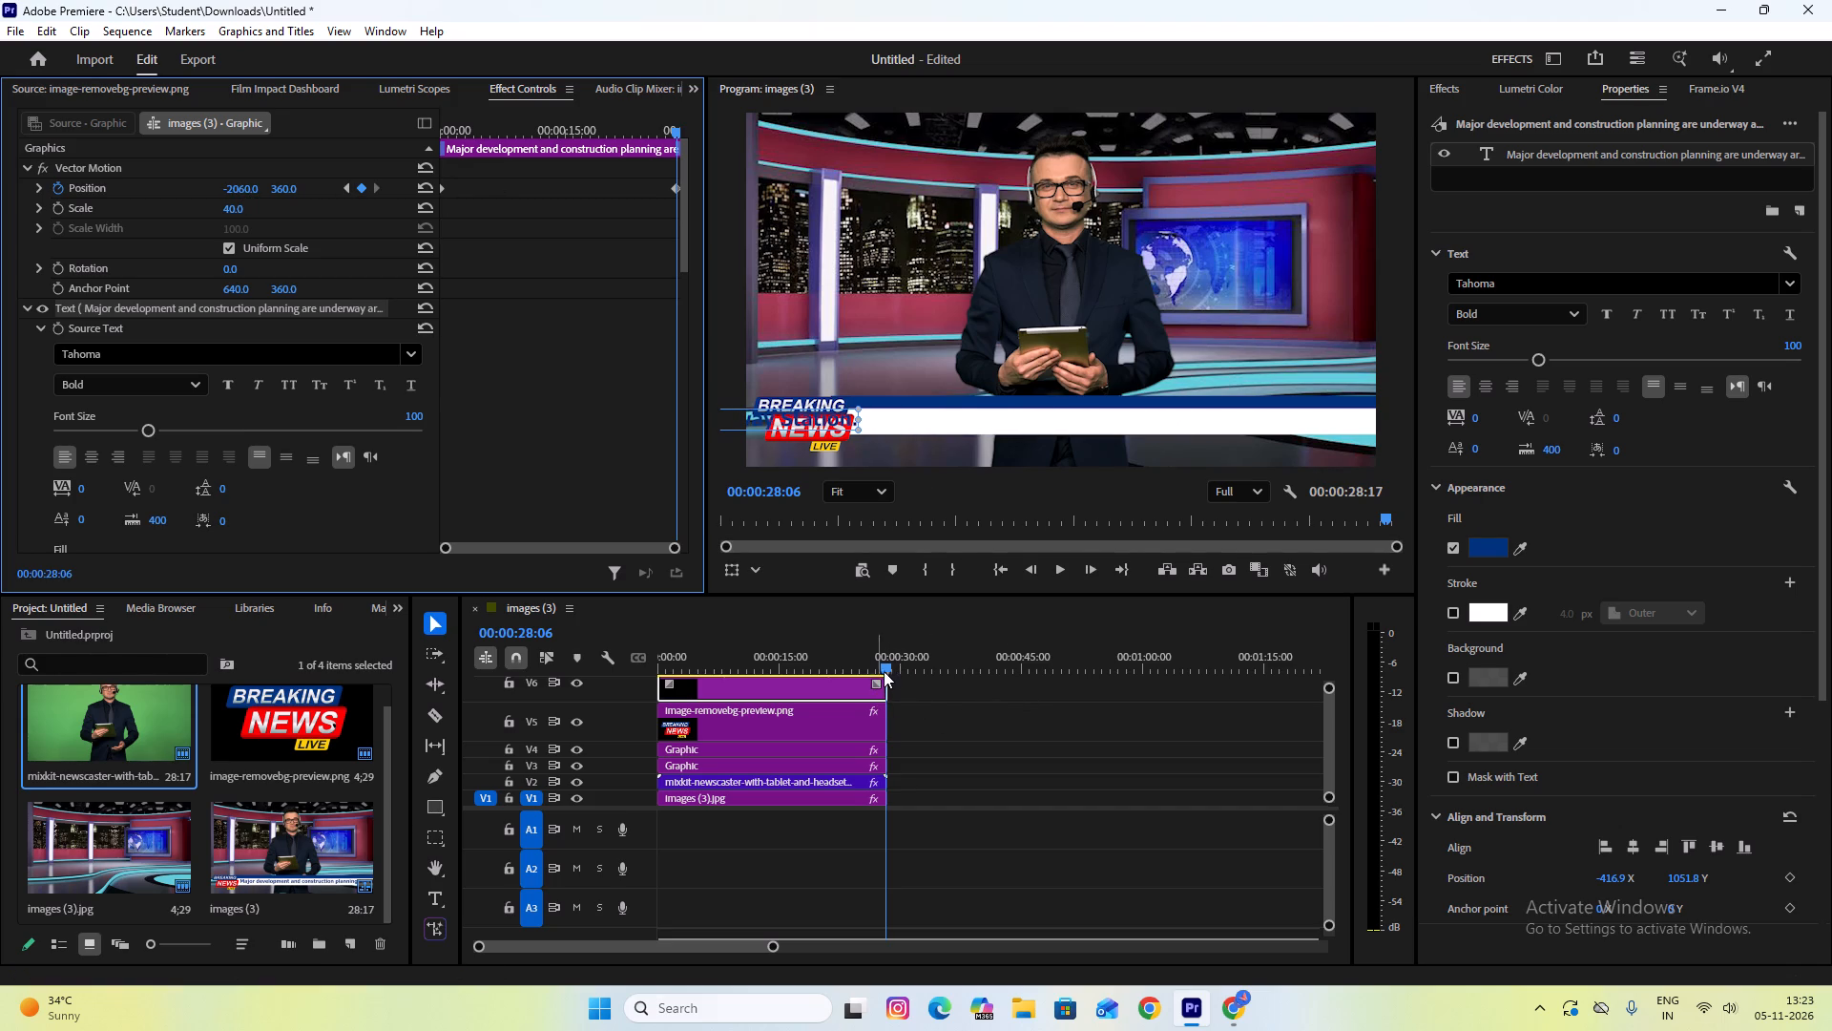
At 00:00:00:00, draw a rectangle mask around the visible headline, from the BREAKING NEWS logo's edge to just past the frame's far edge.
drag(885, 667, 114, 683)
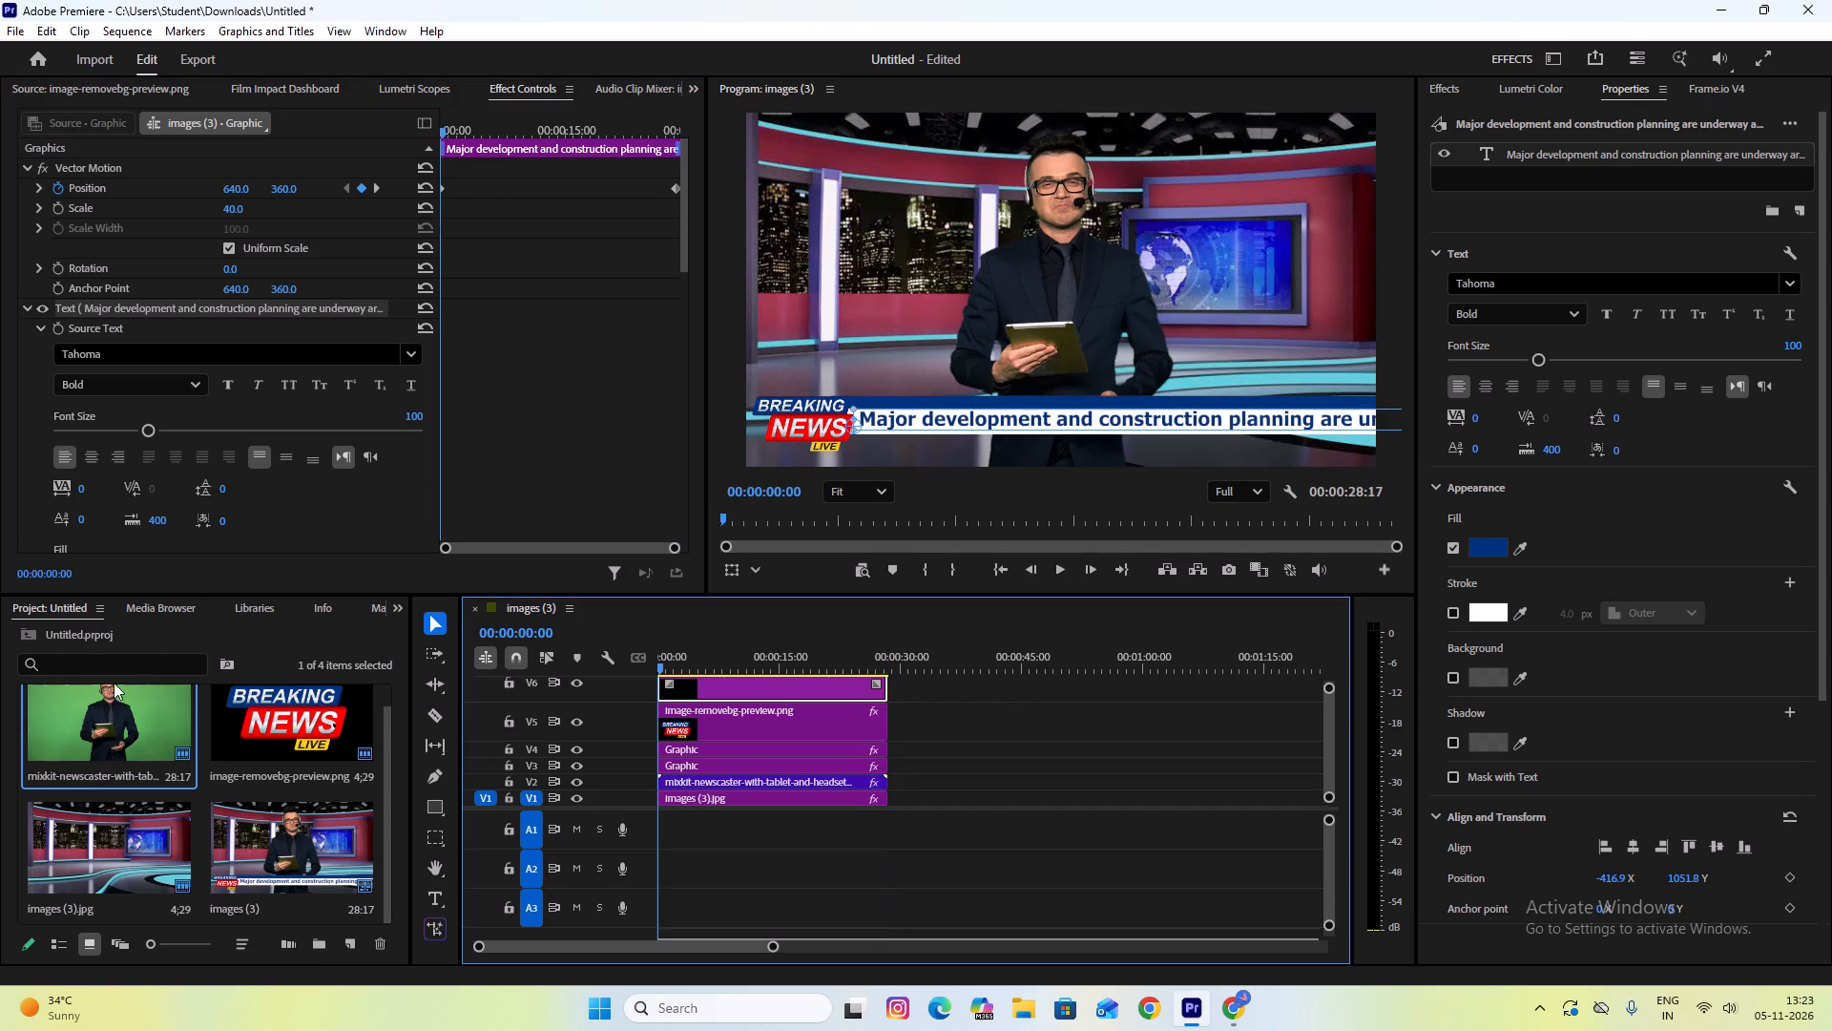
drag(114, 683, 95, 678)
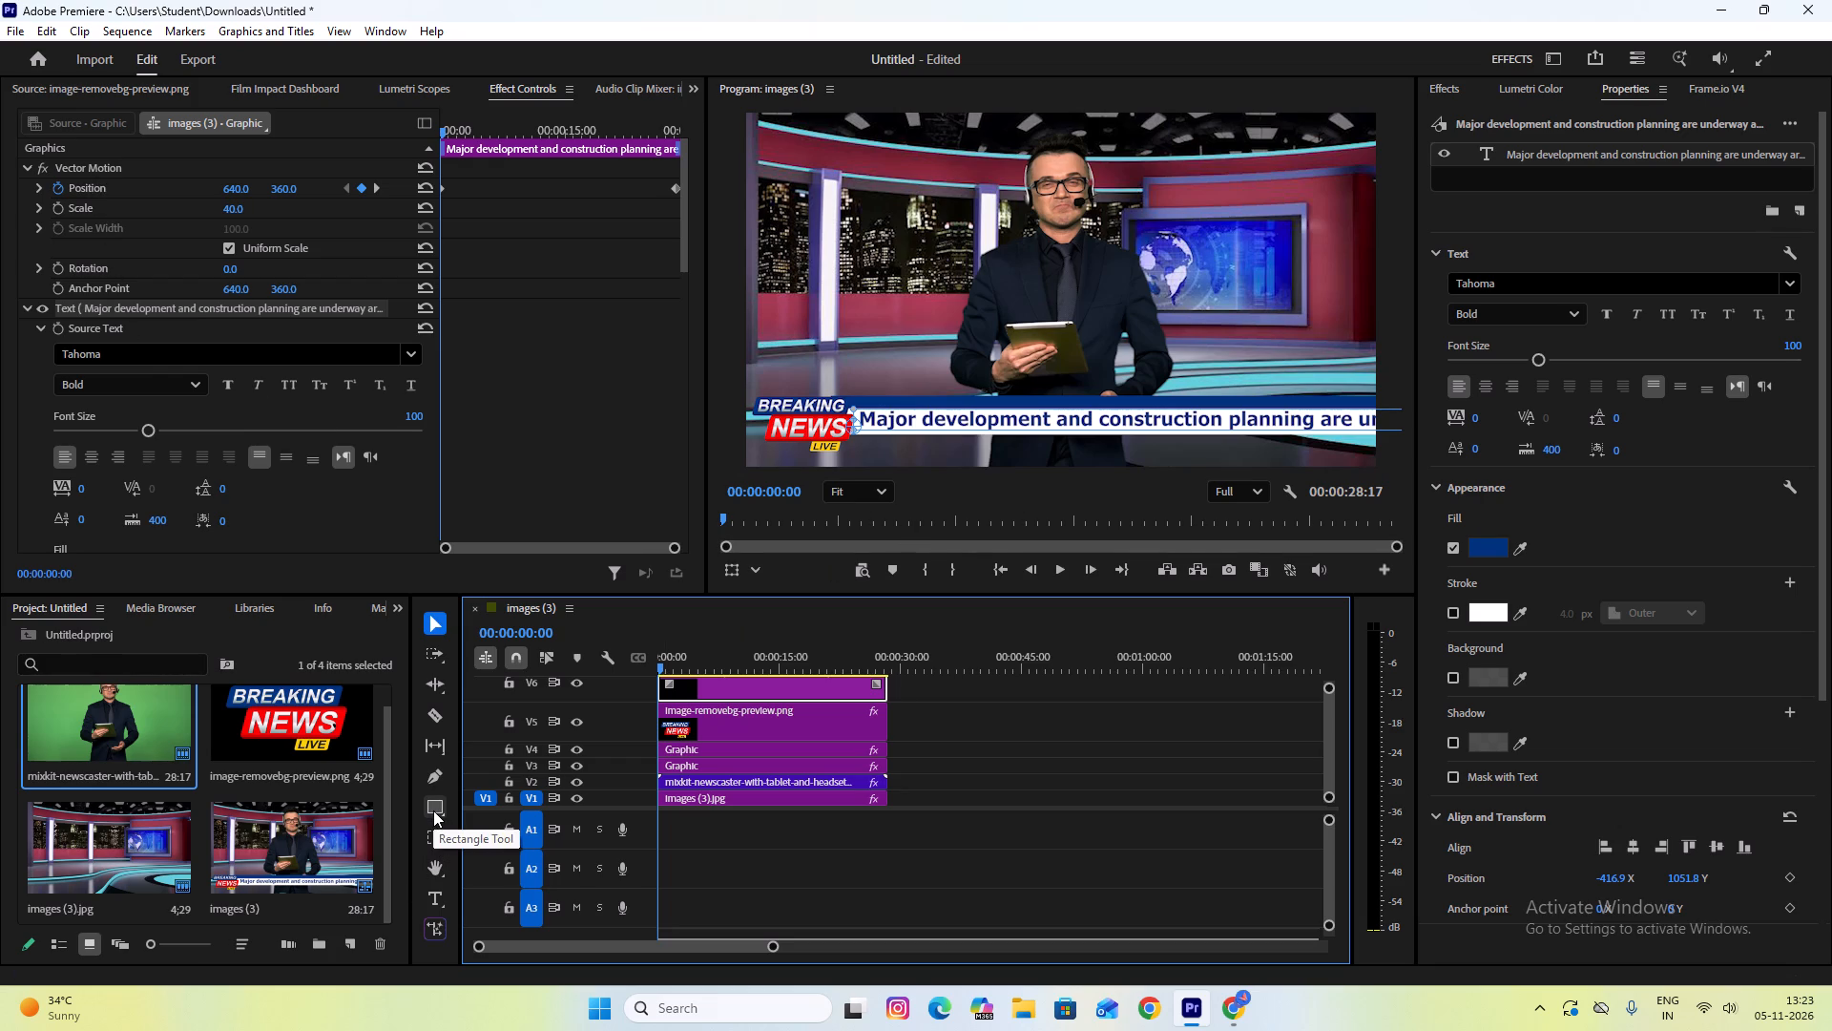
click(433, 836)
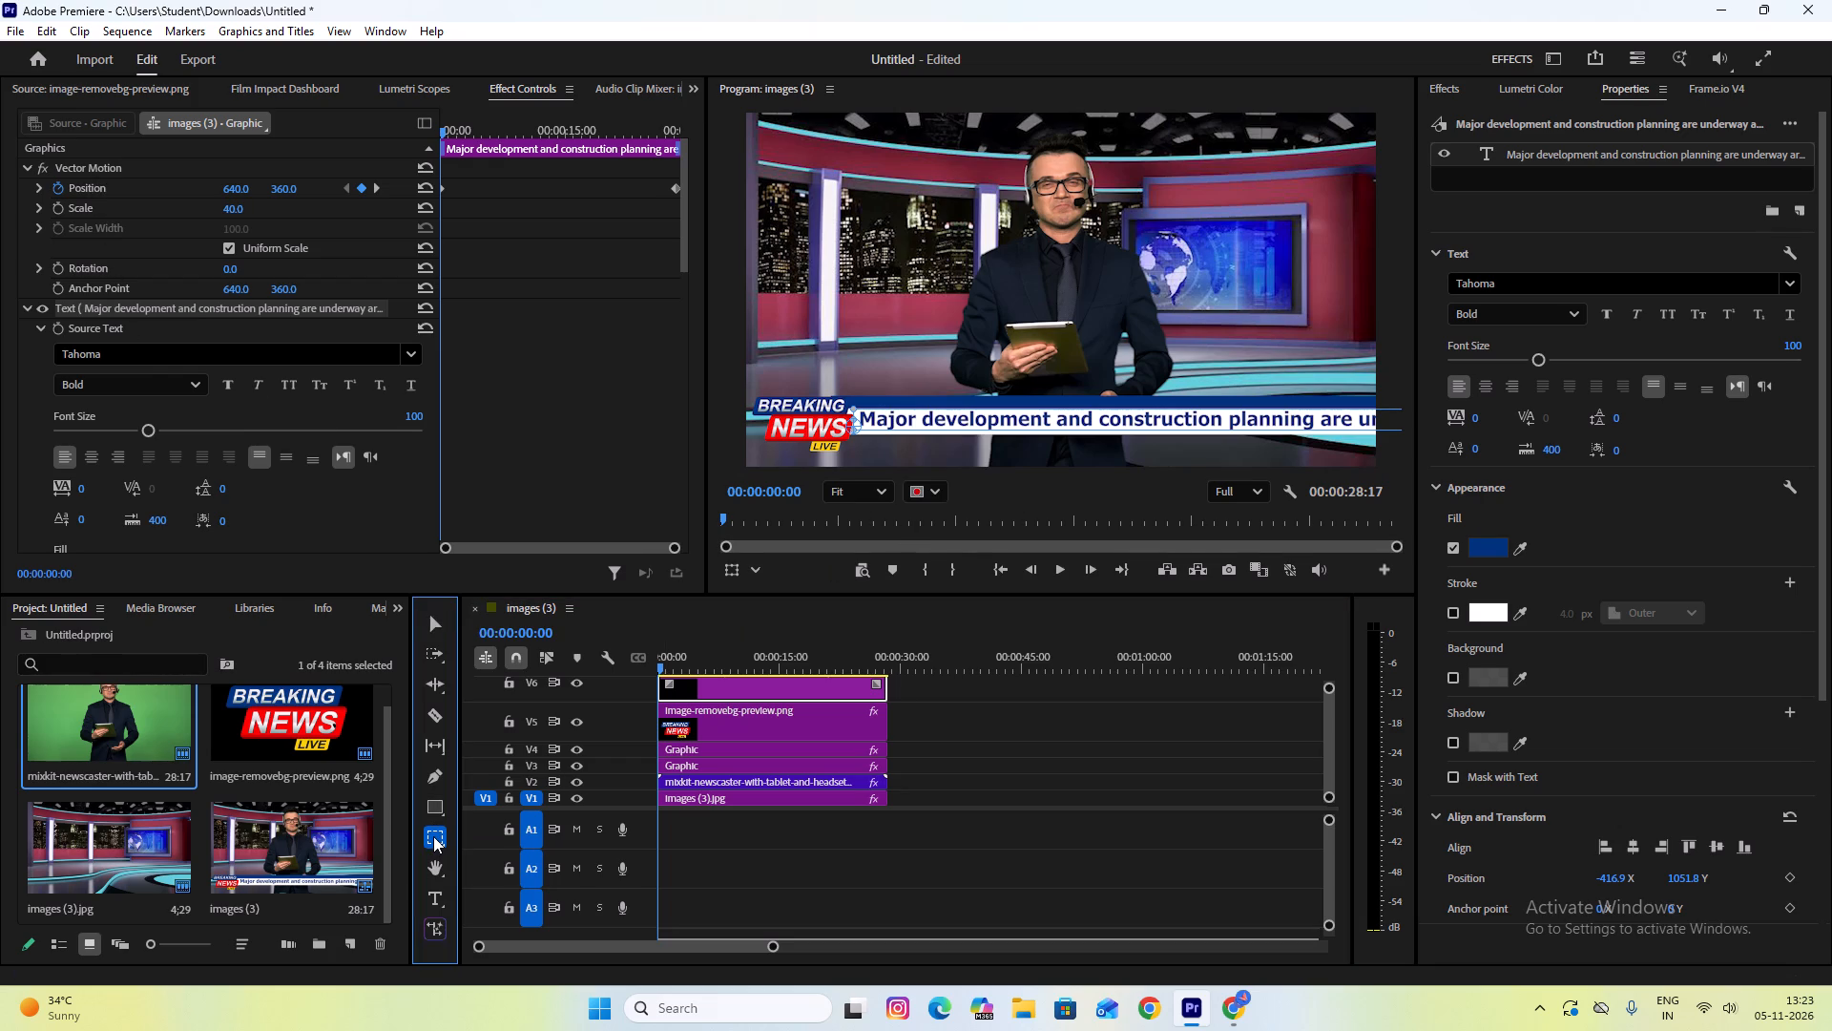
right_click(439, 836)
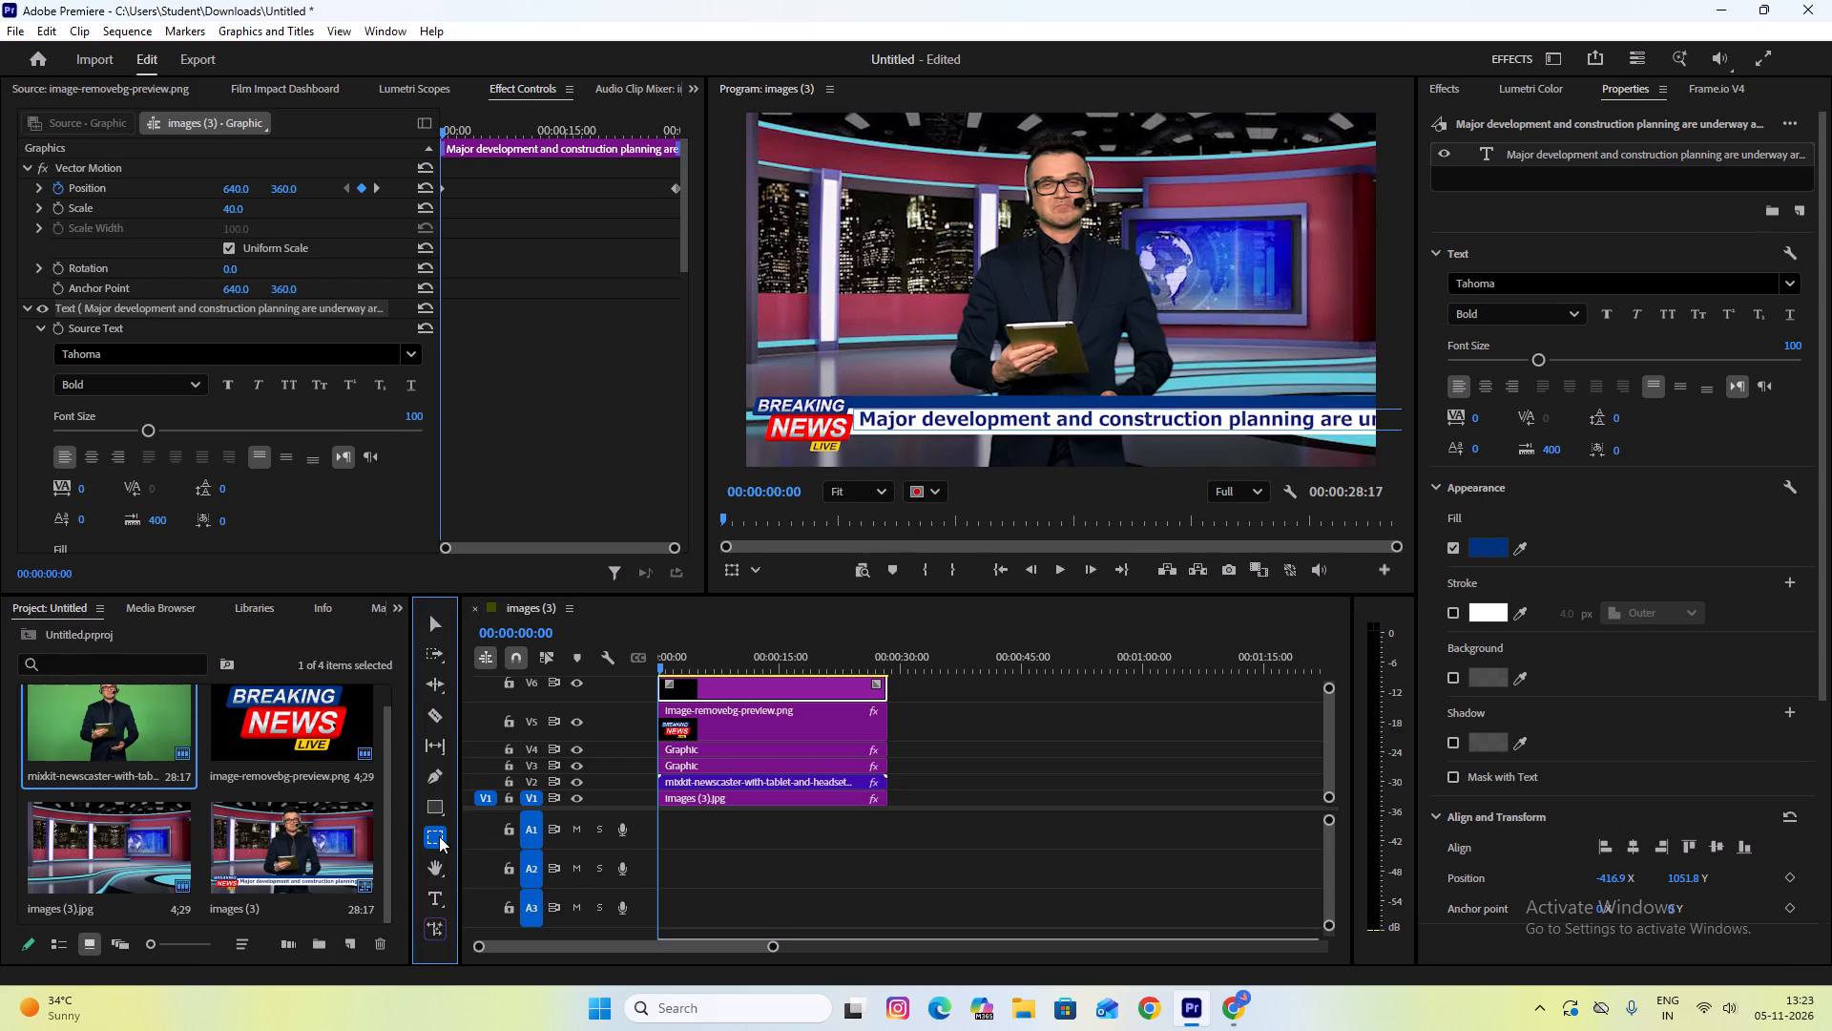
click(441, 834)
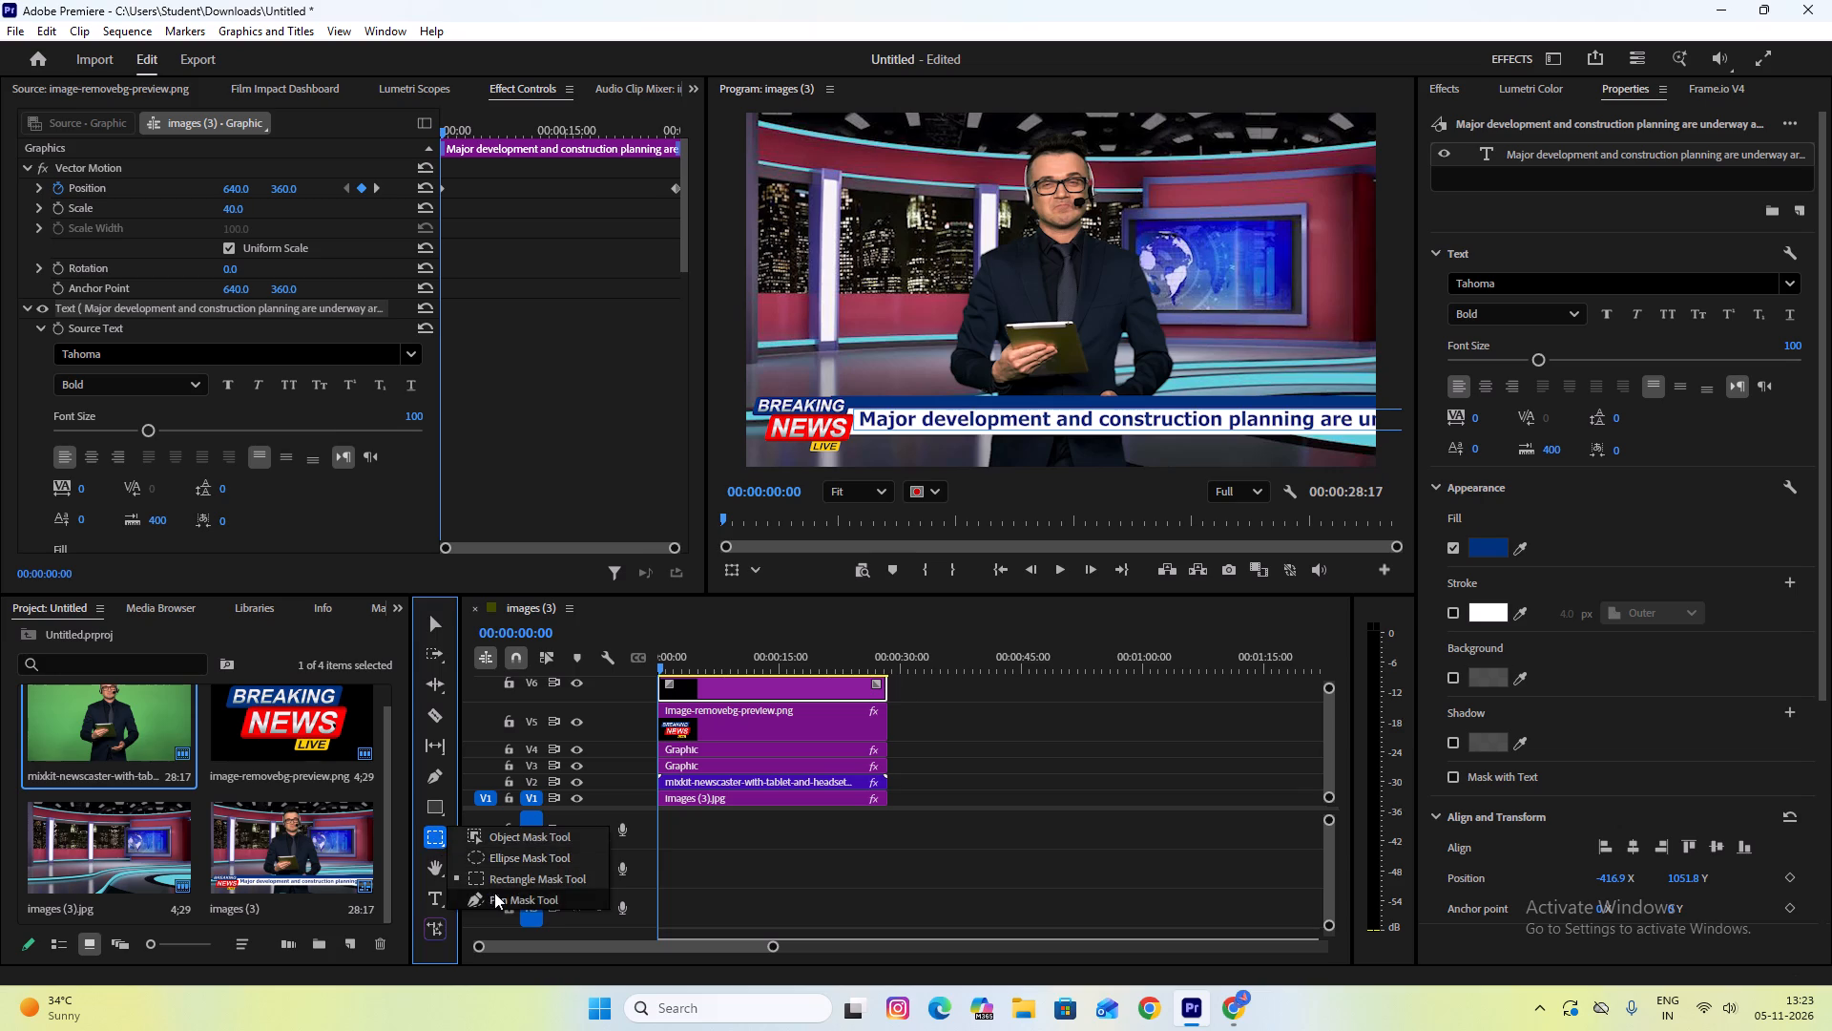
click(513, 881)
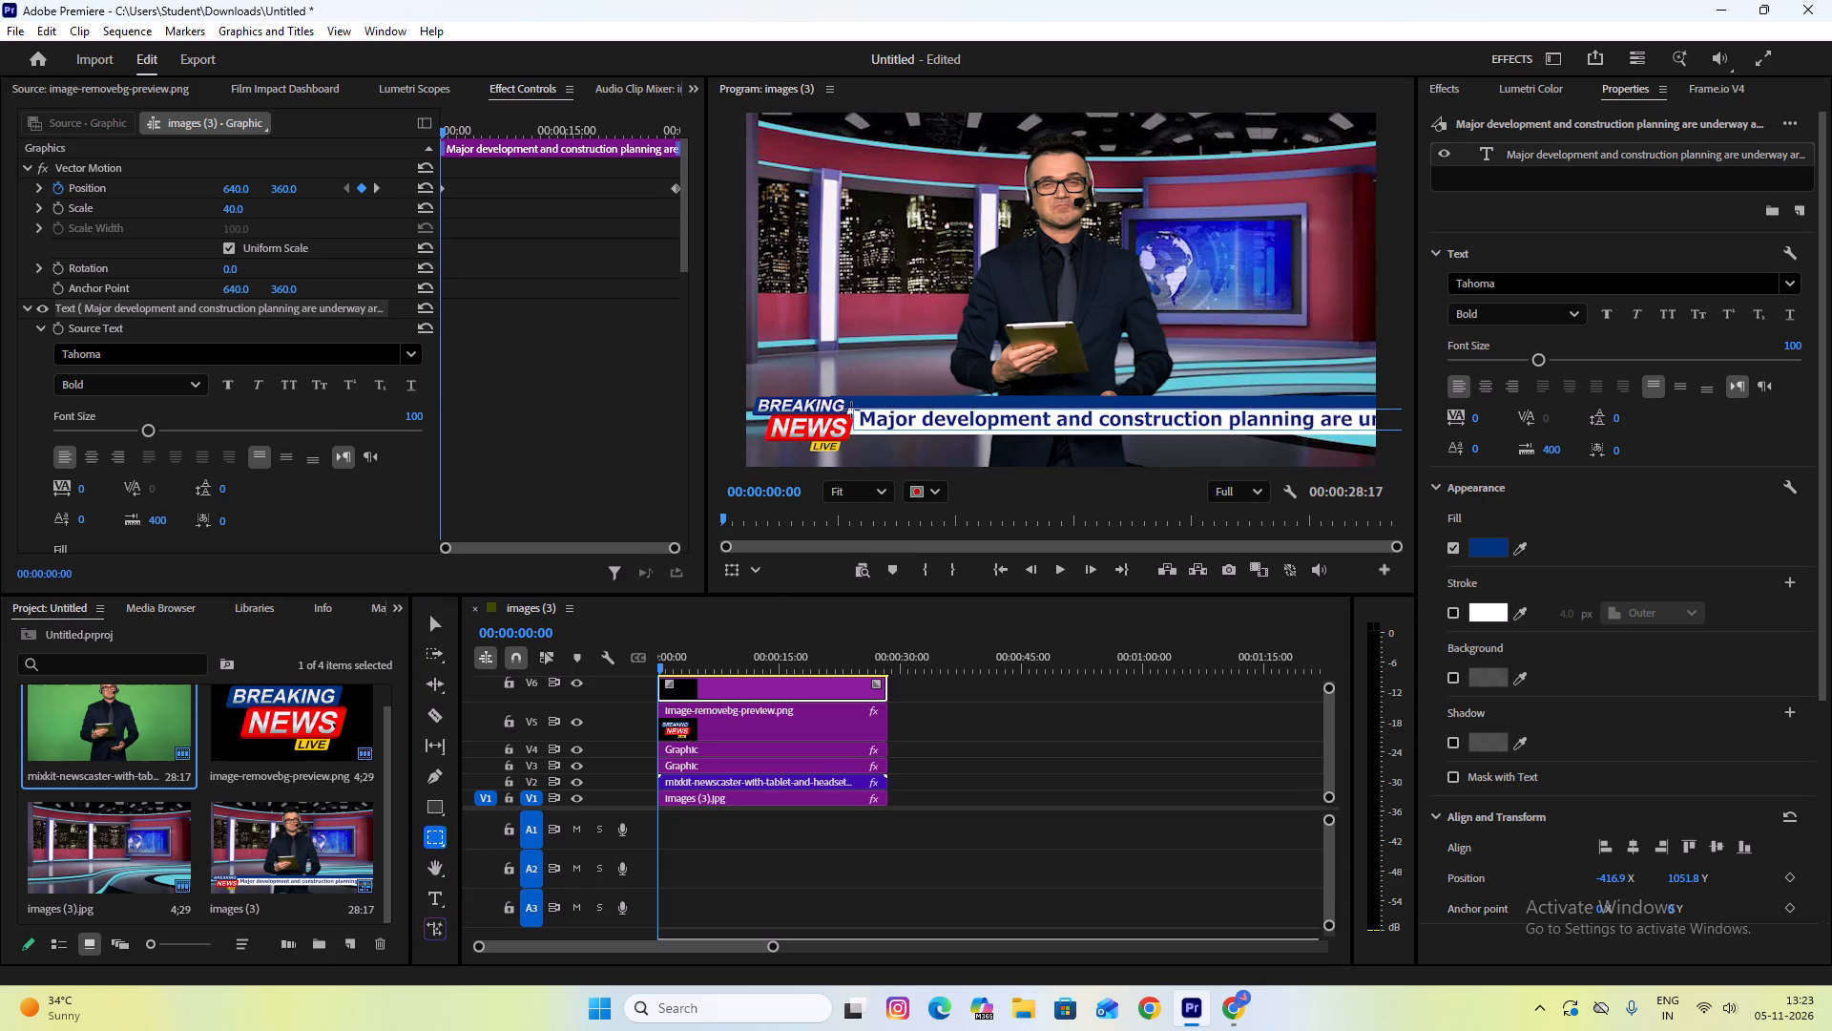
drag(851, 410, 1374, 439)
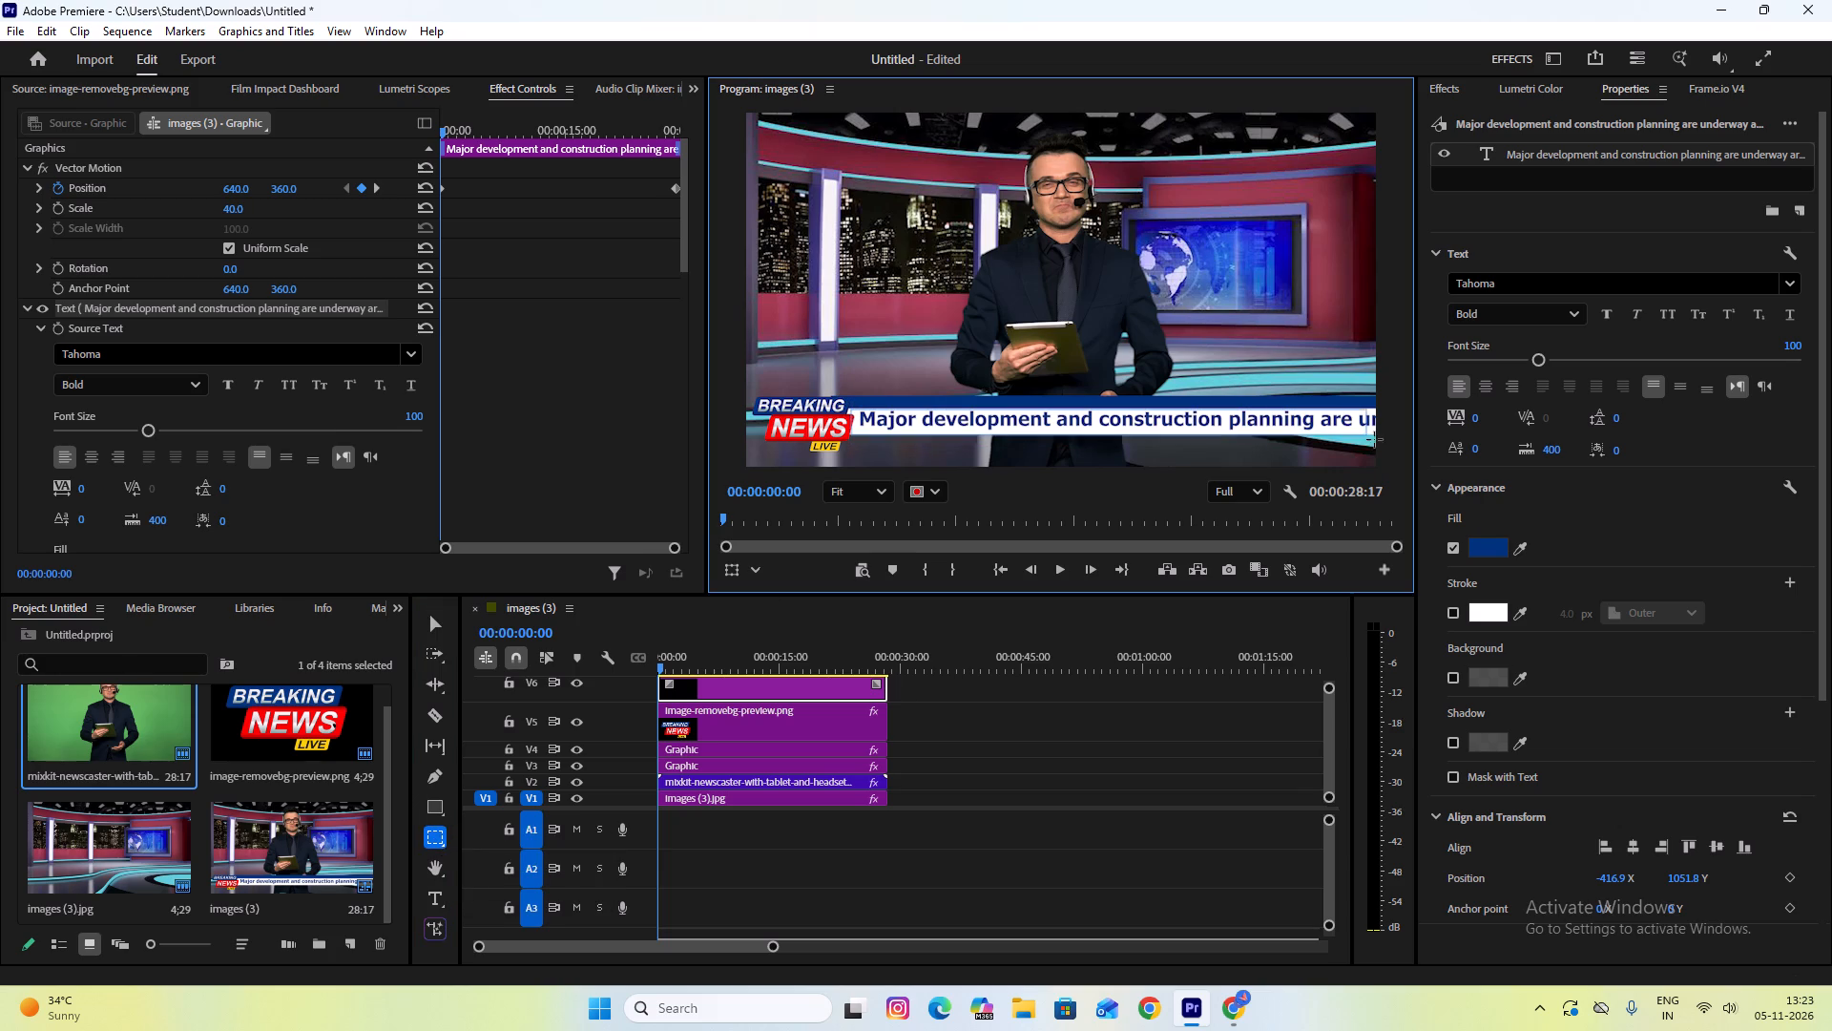
drag(1374, 439, 1384, 434)
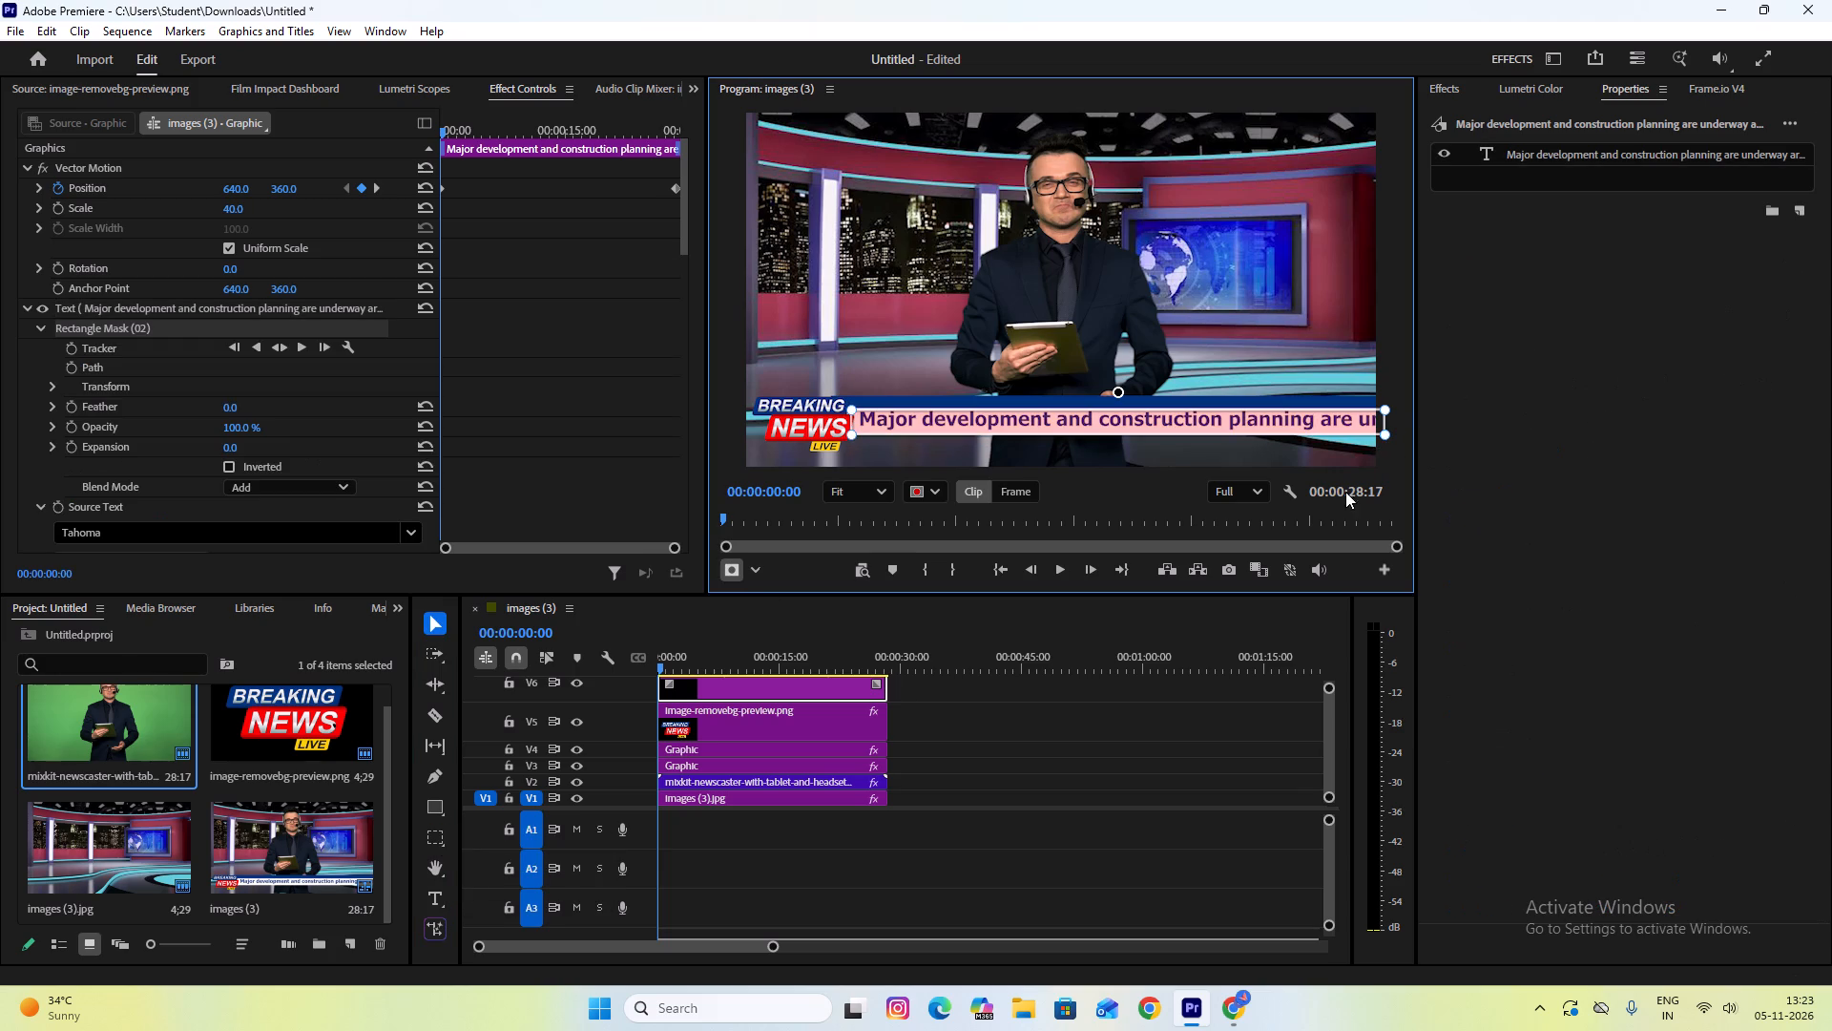
click(852, 409)
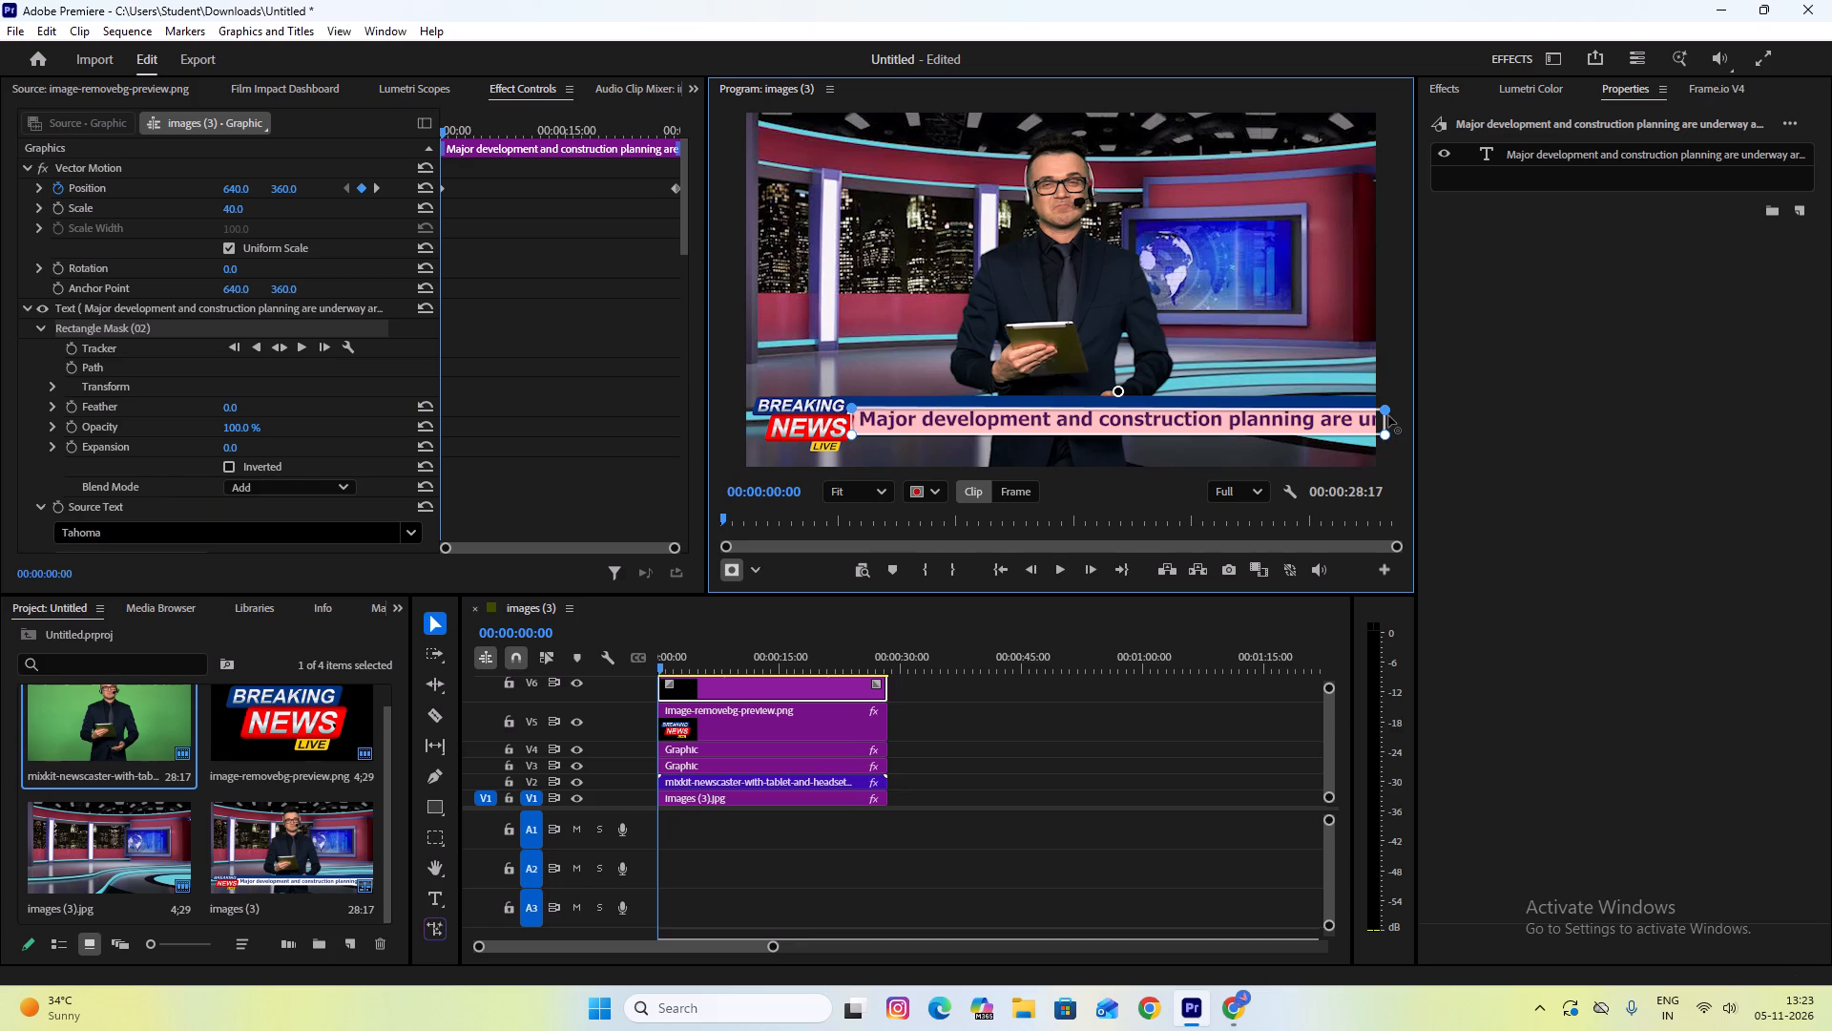
click(1388, 412)
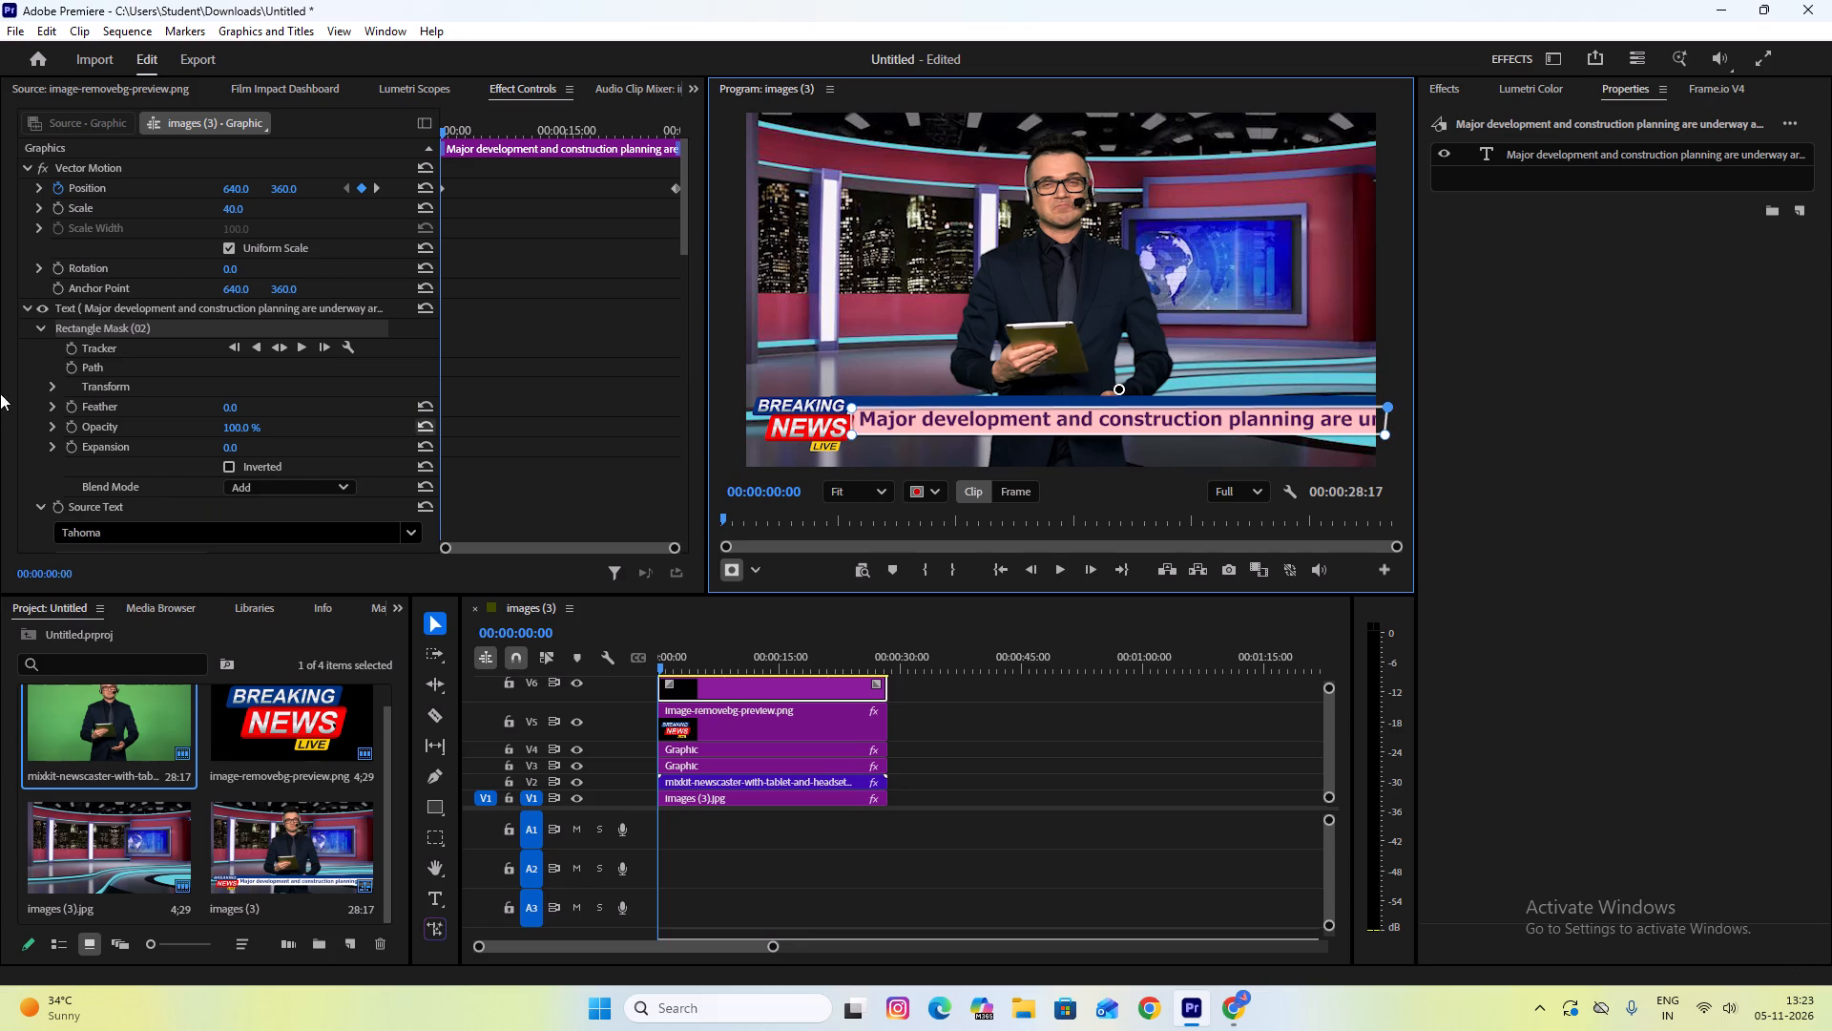
Transfer the rectangle mask from the headline's text layer to the clip's Opacity effect.
drag(109, 326, 109, 568)
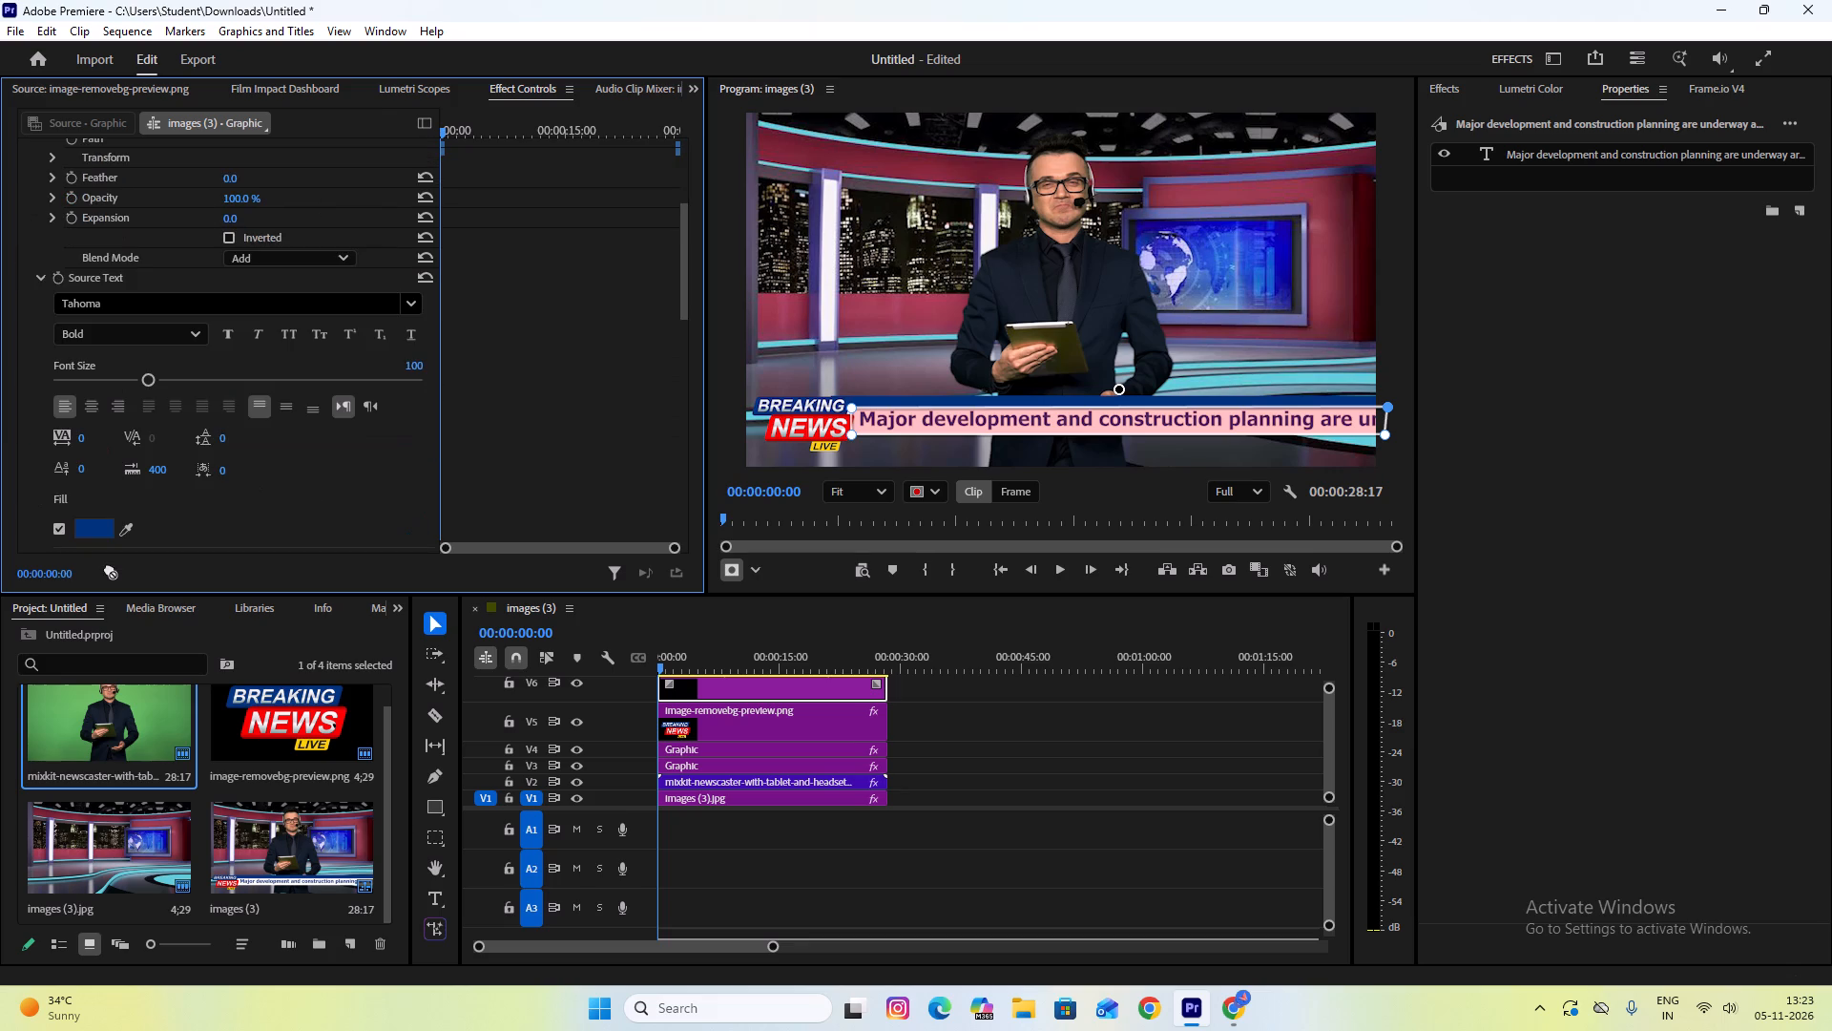
drag(109, 568, 104, 517)
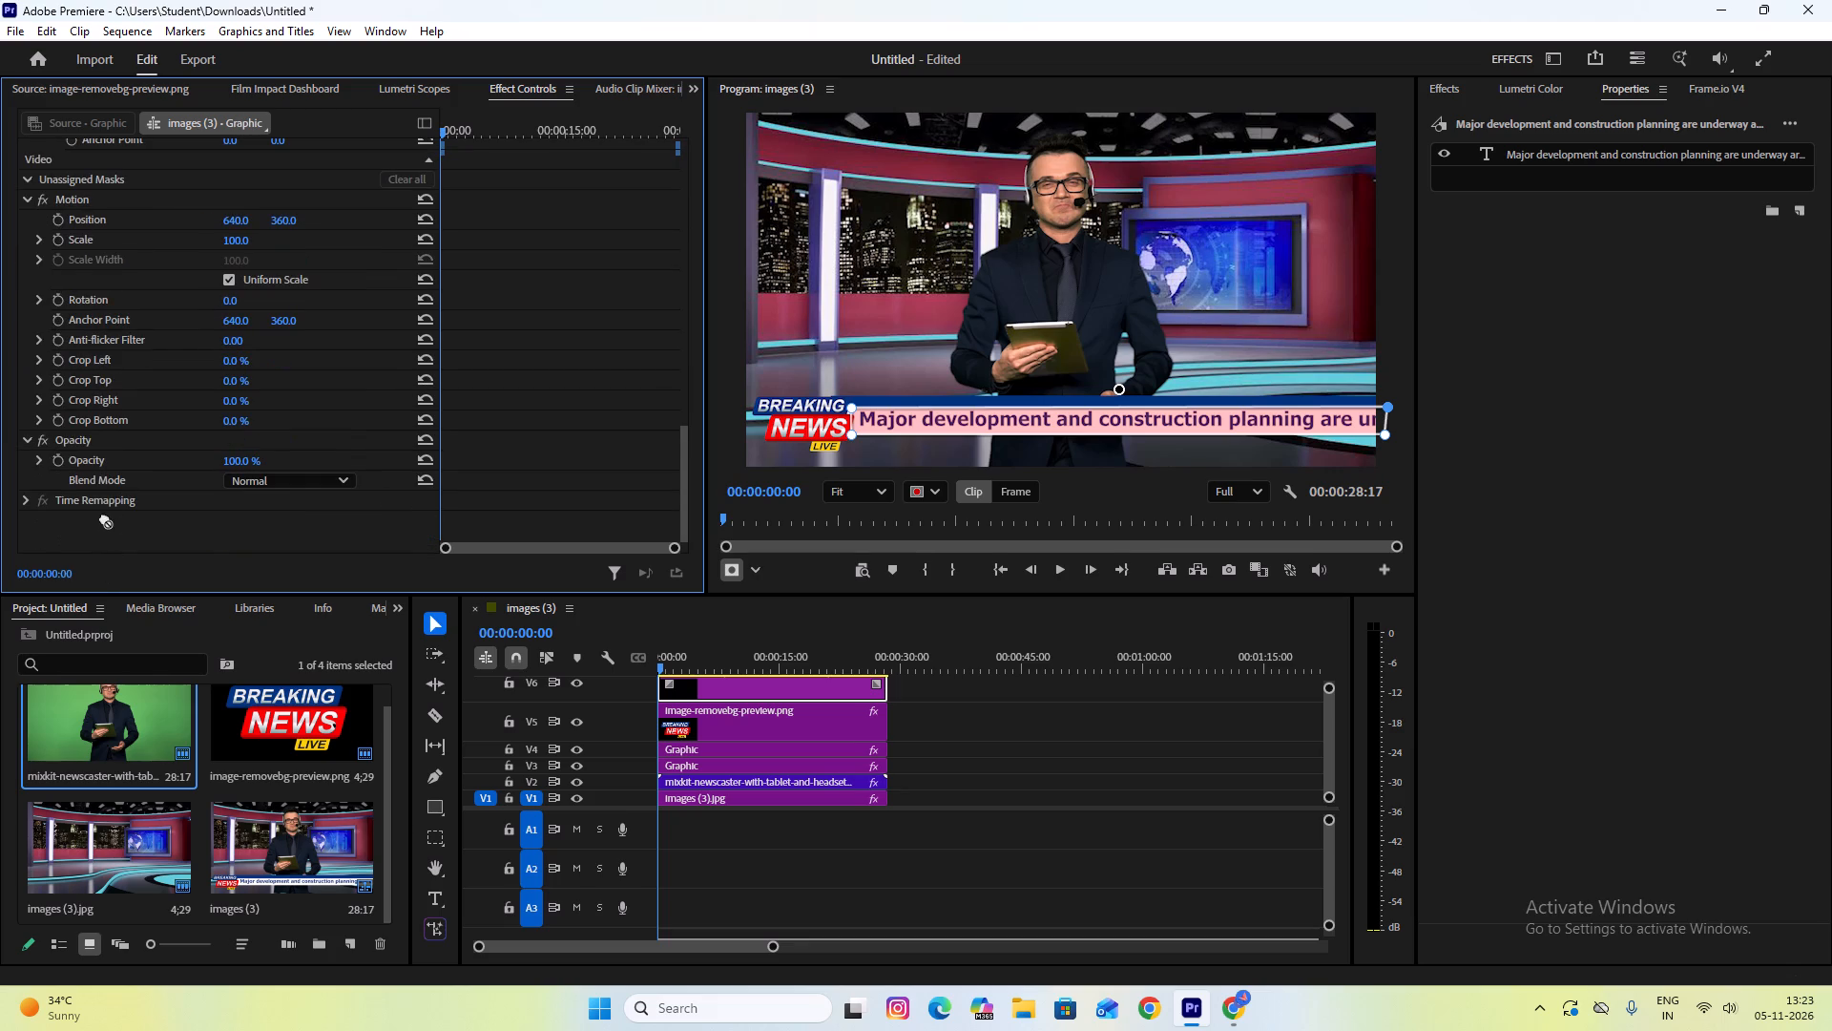
drag(104, 517, 85, 444)
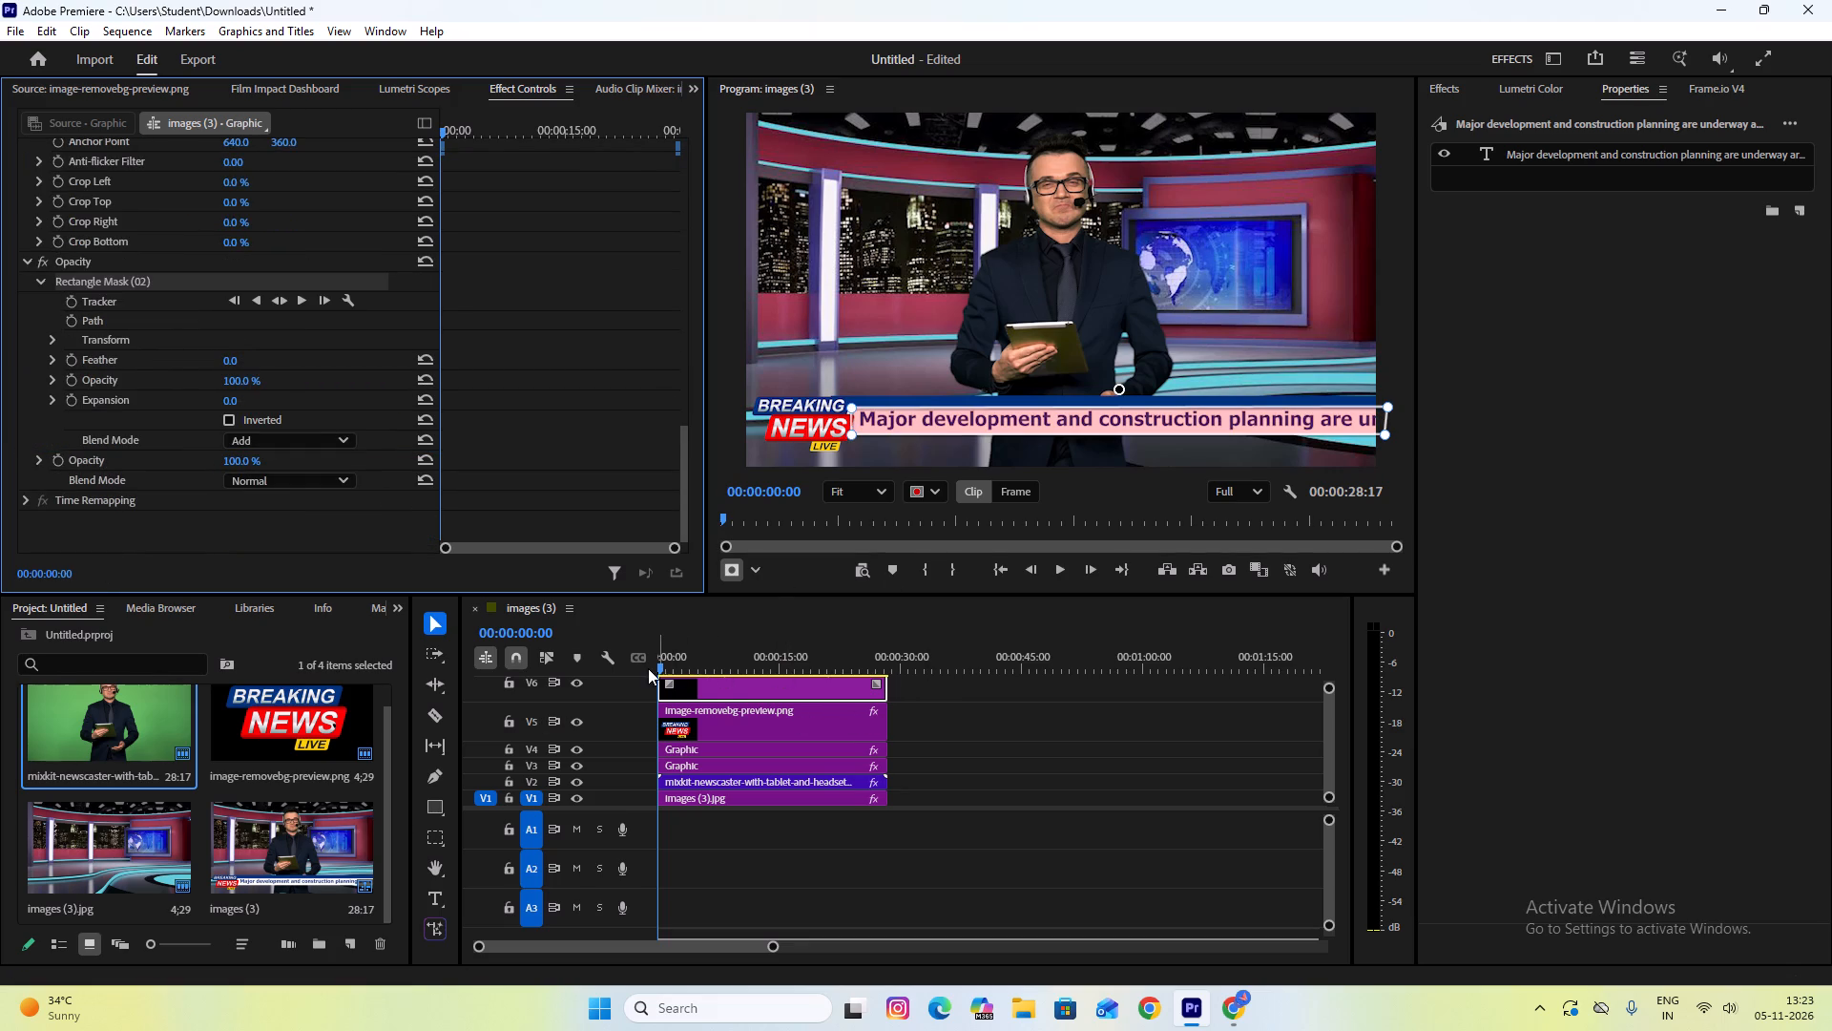
Play the sequence from start to finish to check the headline scrolling inside its mask, and return to 00:00:00:00.
drag(657, 665, 760, 680)
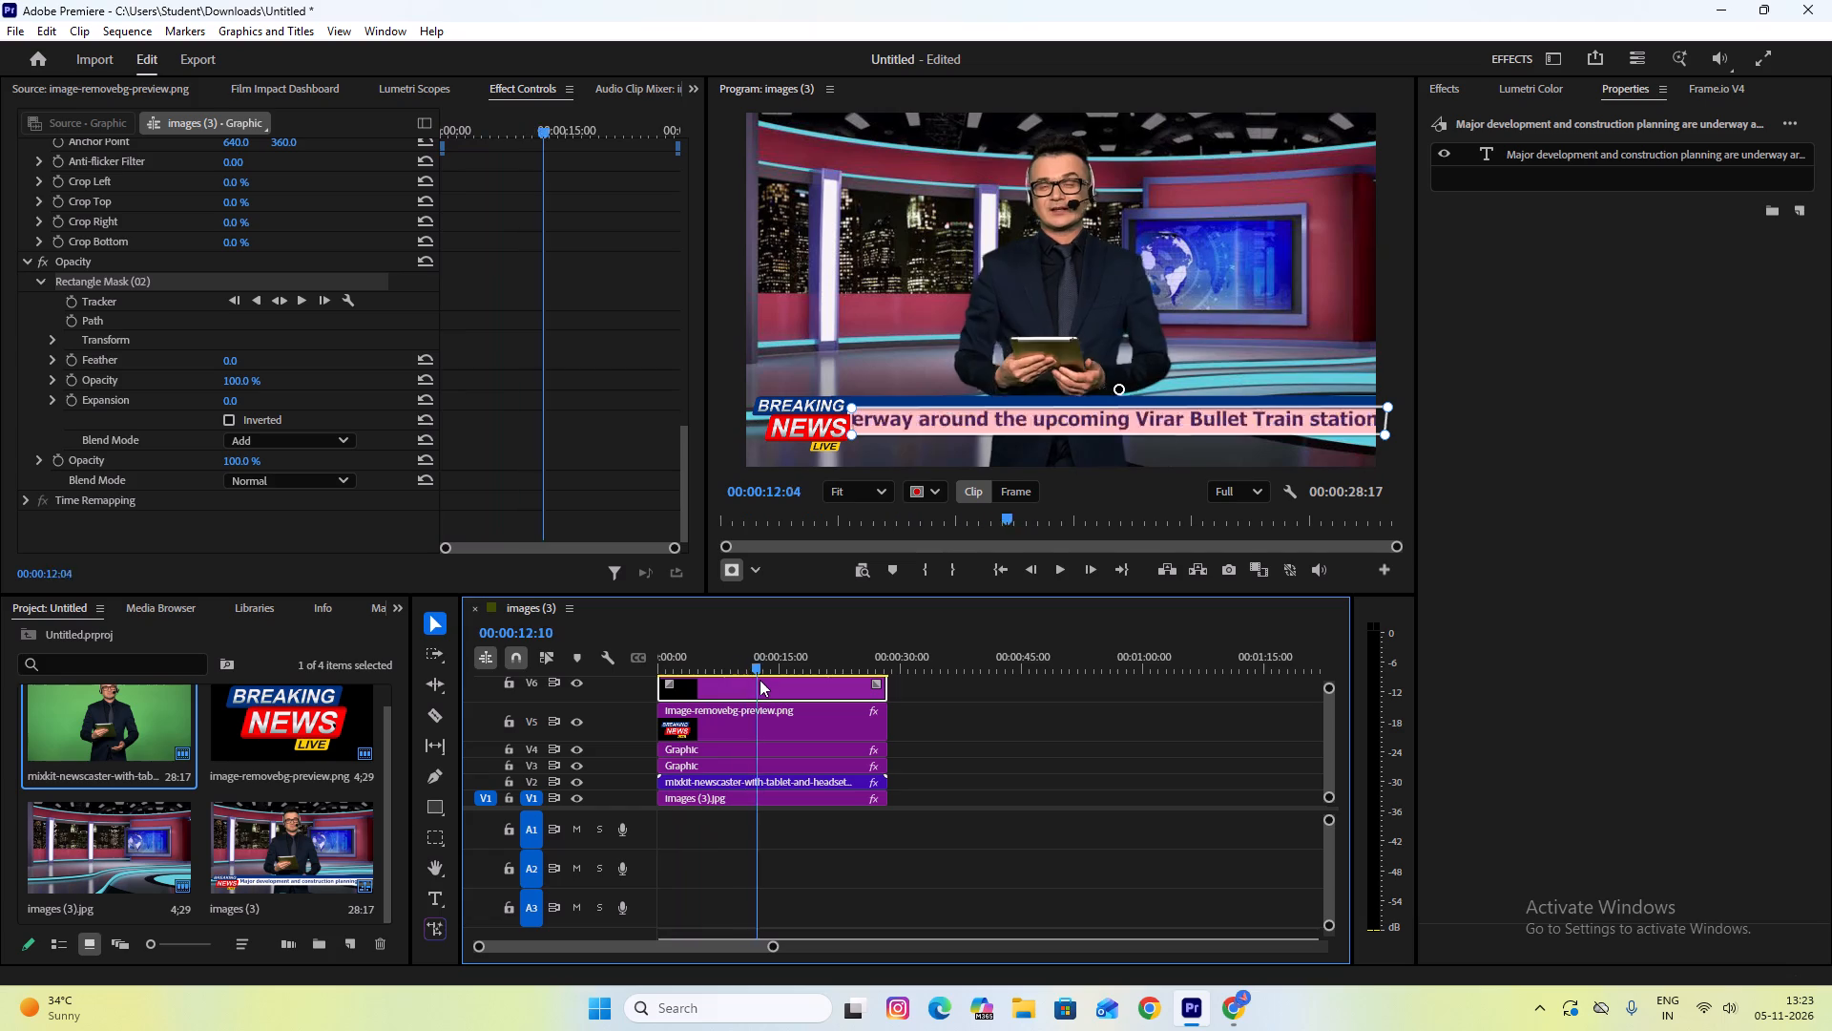
drag(760, 680, 304, 684)
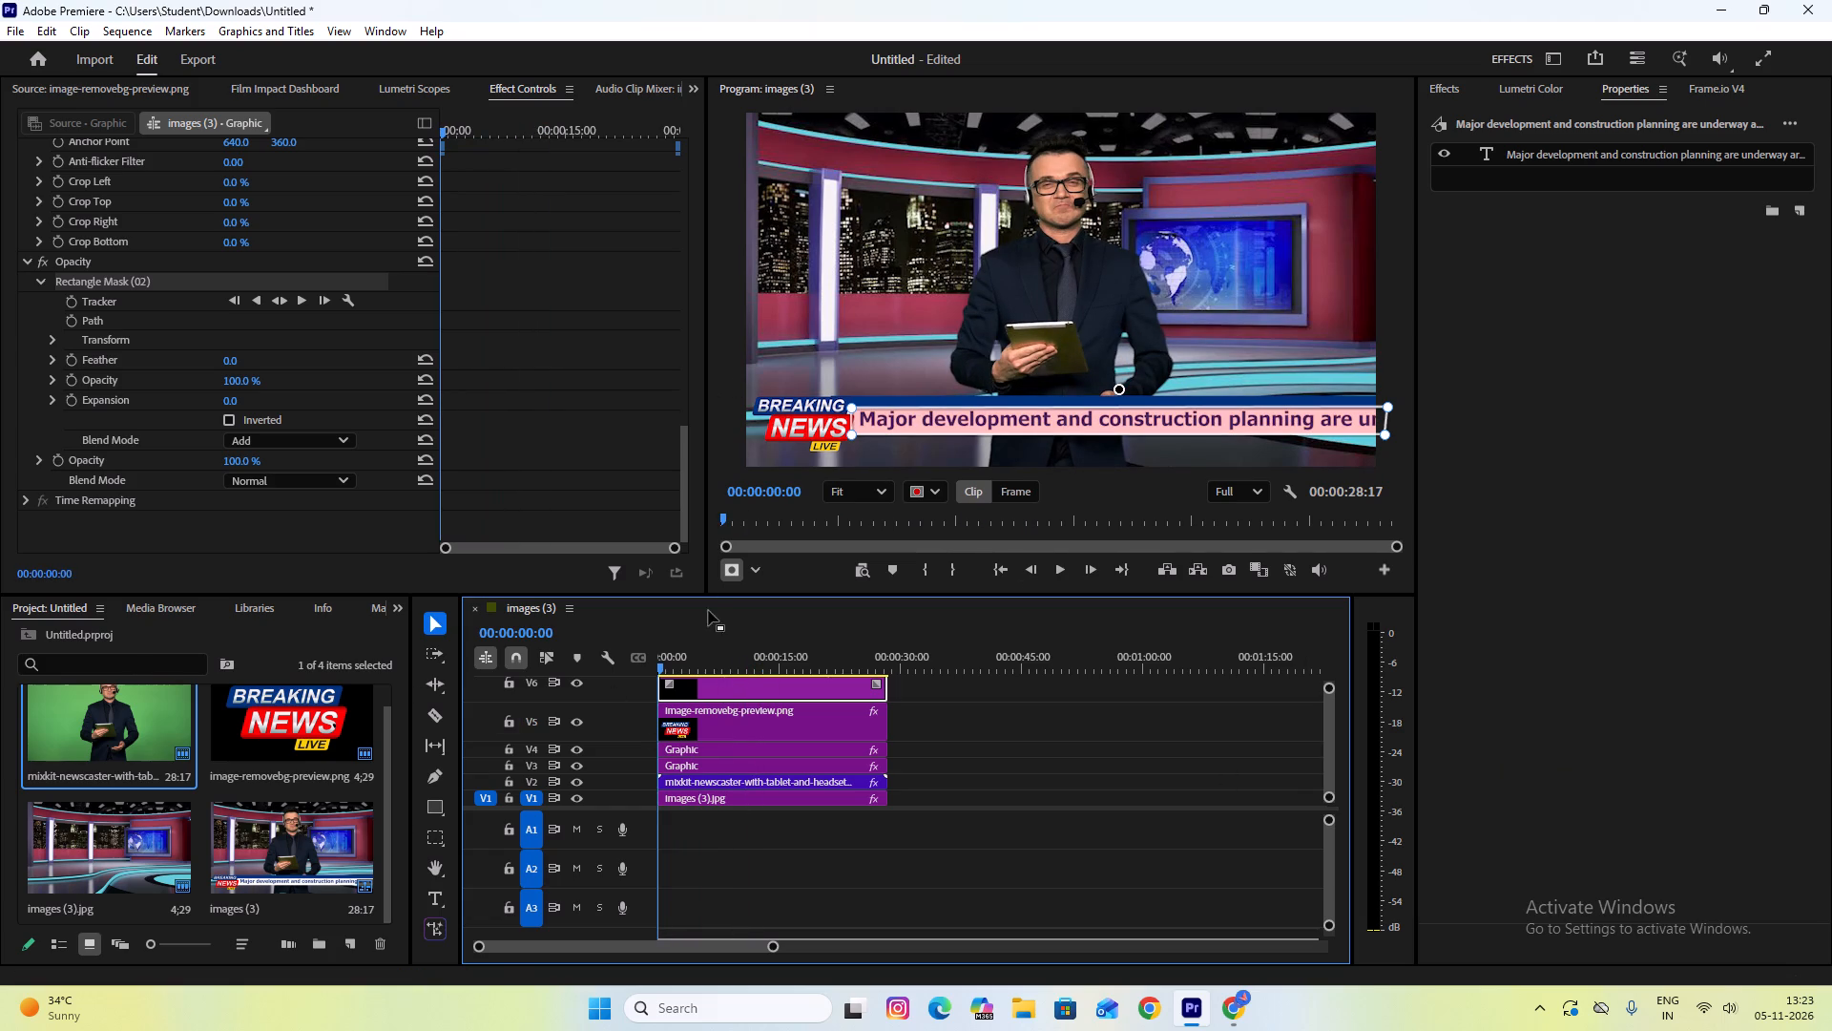
click(320, 340)
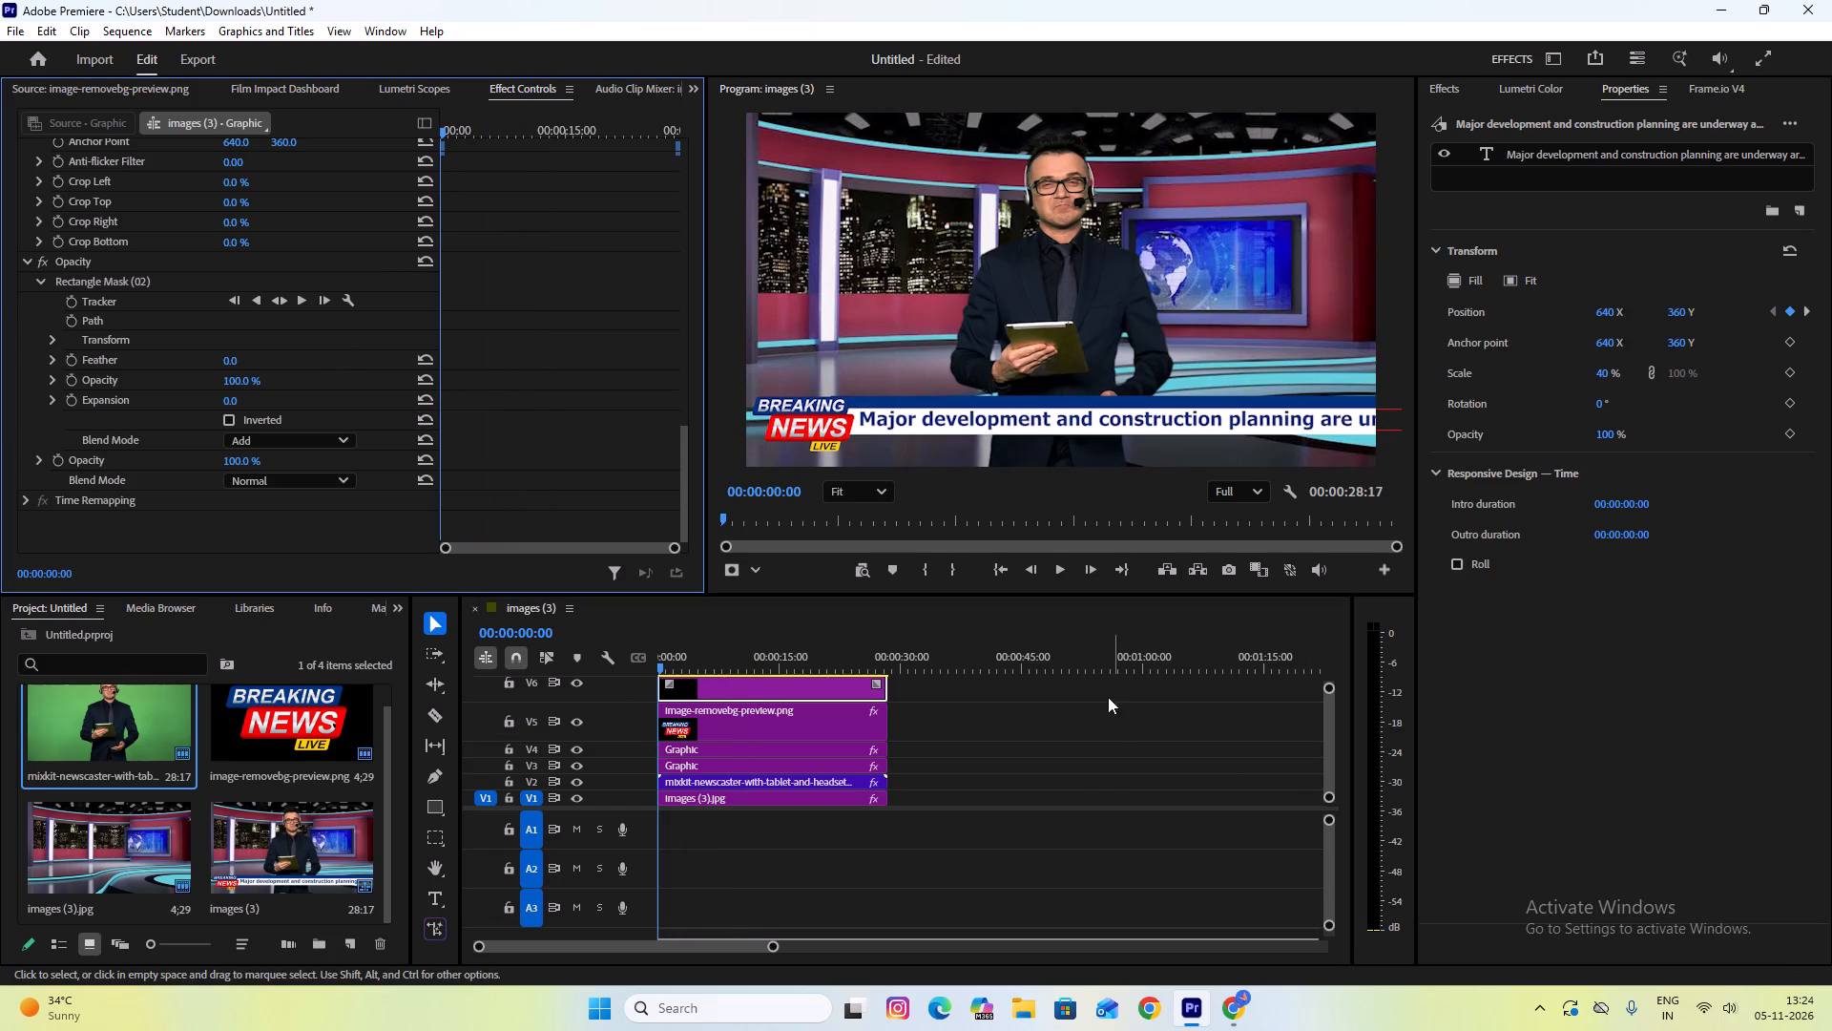
click(1045, 611)
key(space)
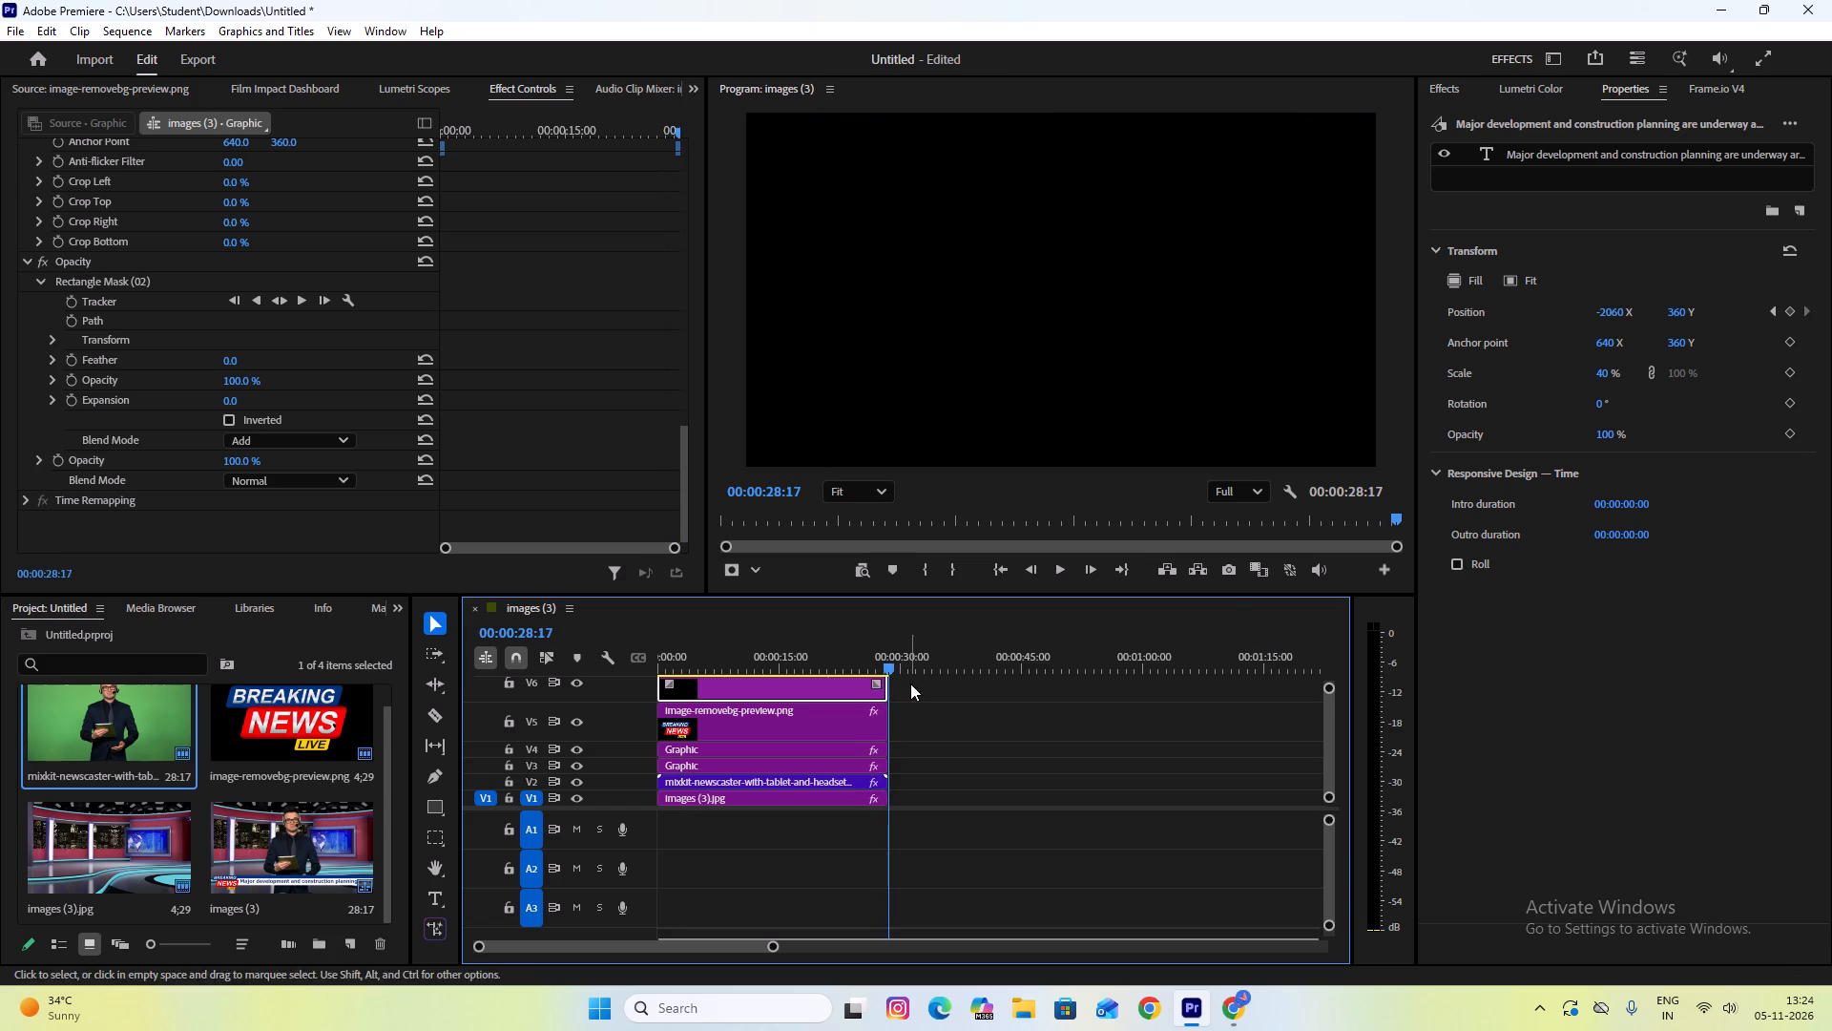
drag(886, 663, 354, 657)
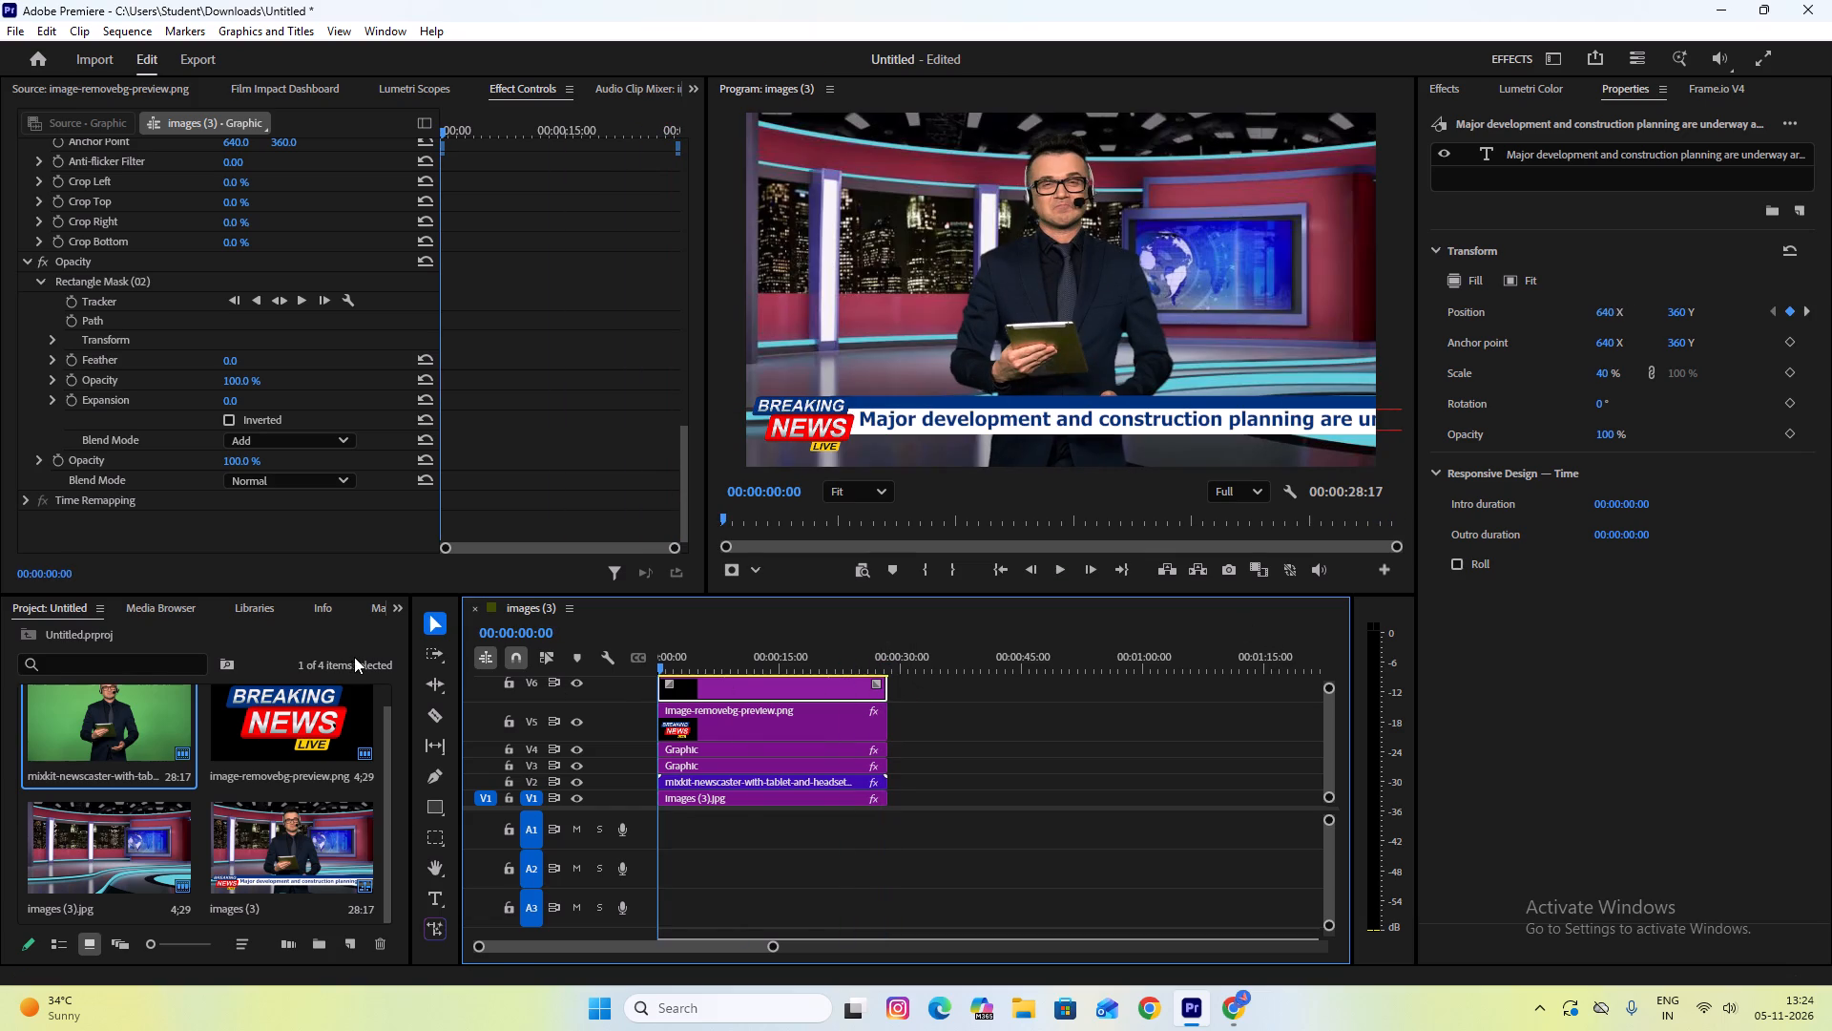
Examine the newscaster's keyed edges up close at several frames between 00:00:00:00 and 00:00:07:17.
drag(354, 657, 349, 657)
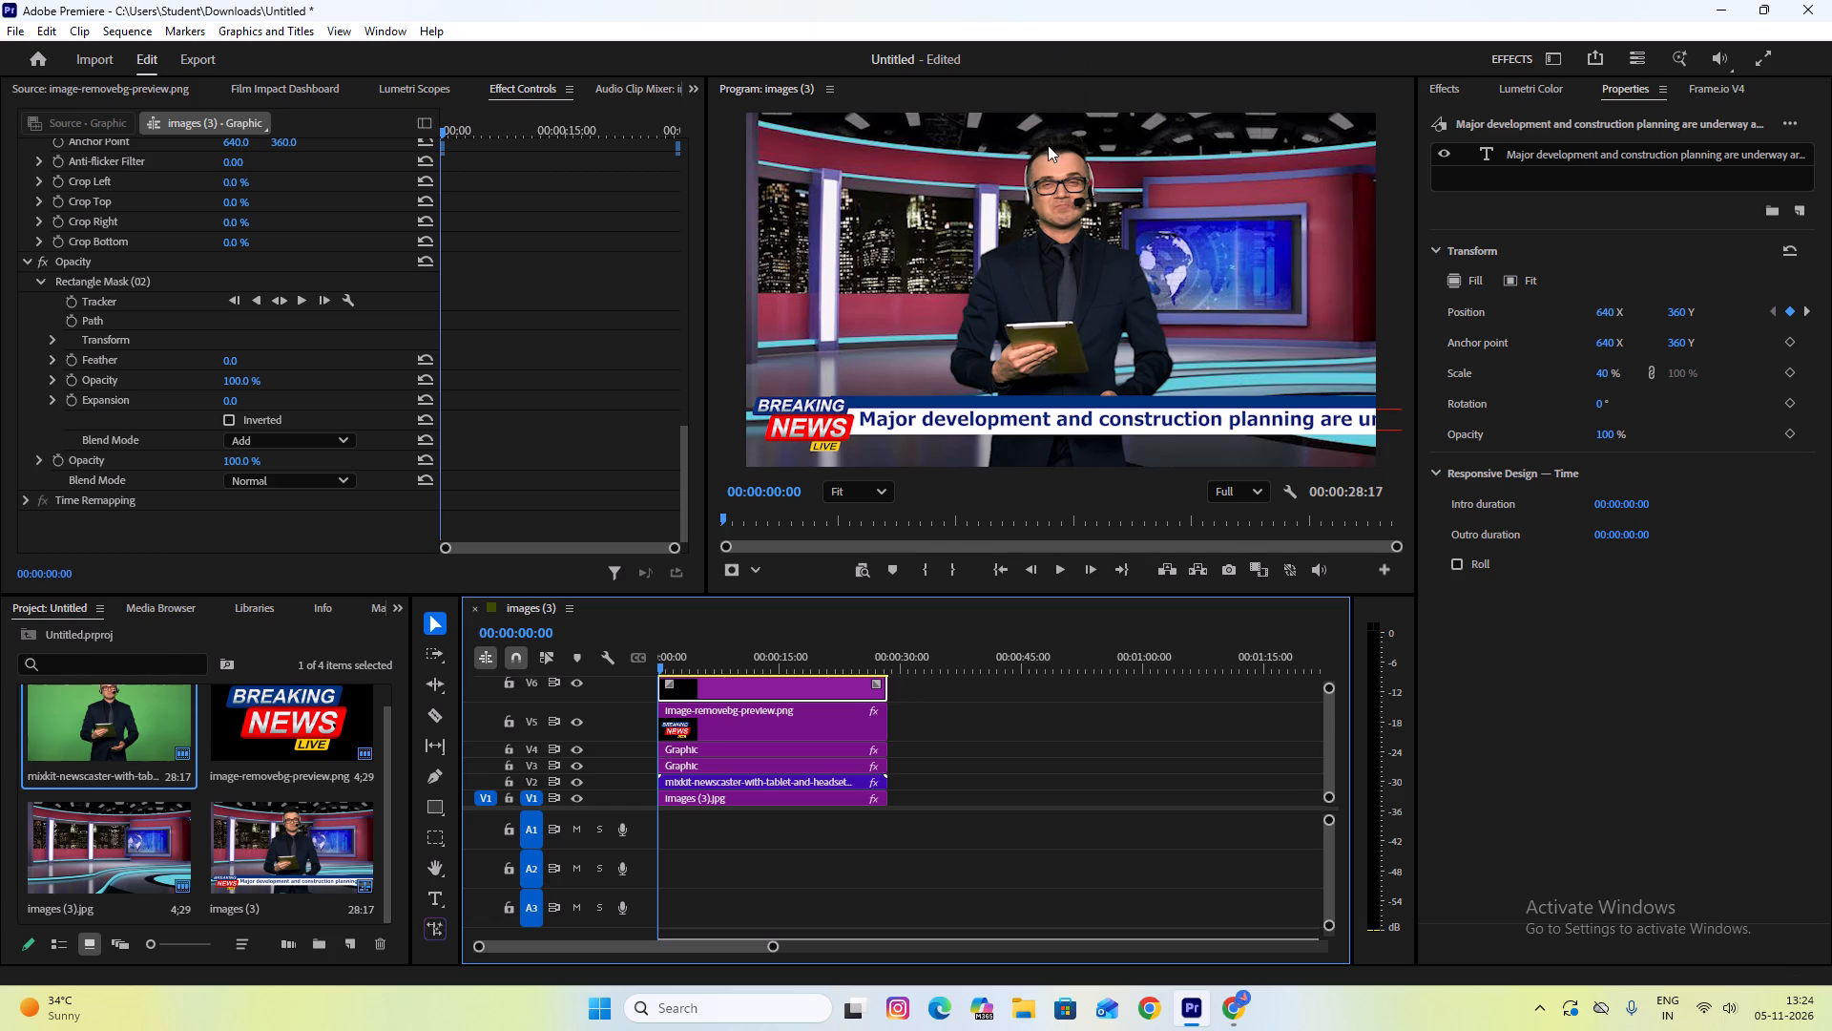
scroll(1064, 217, up, 3)
scroll(1062, 129, up, 7)
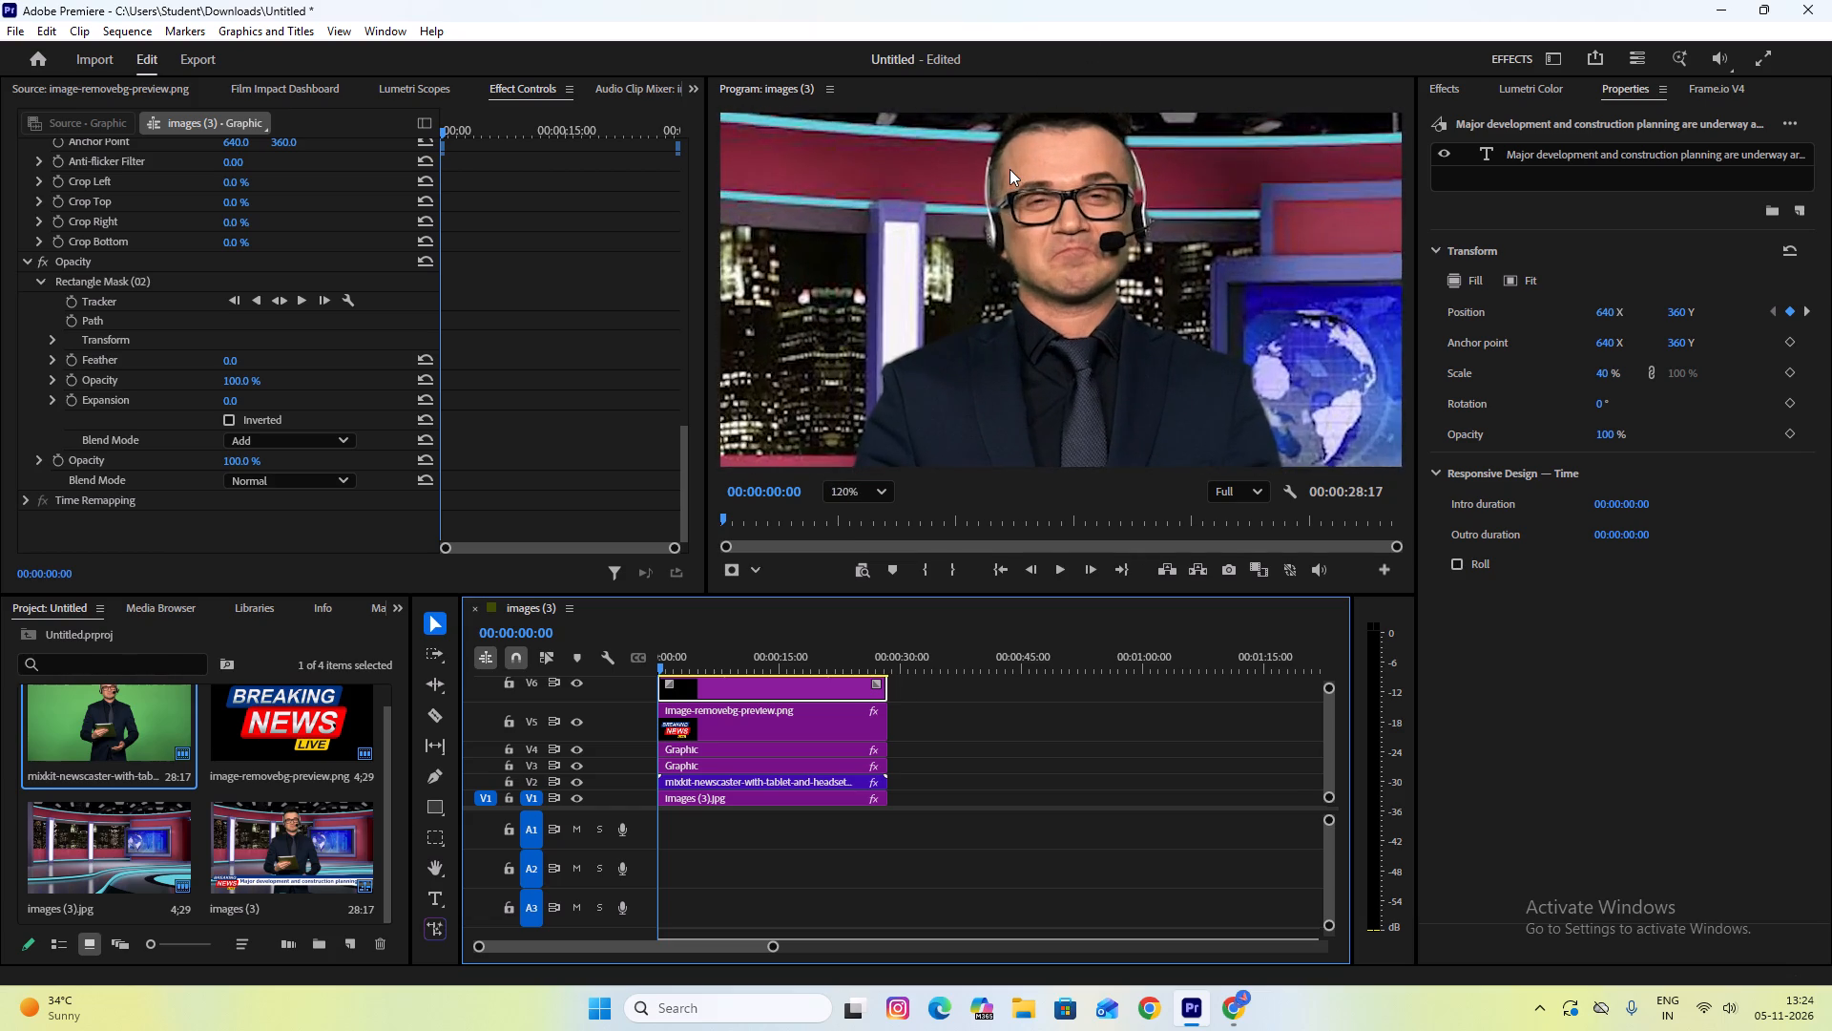
scroll(1010, 169, up, 3)
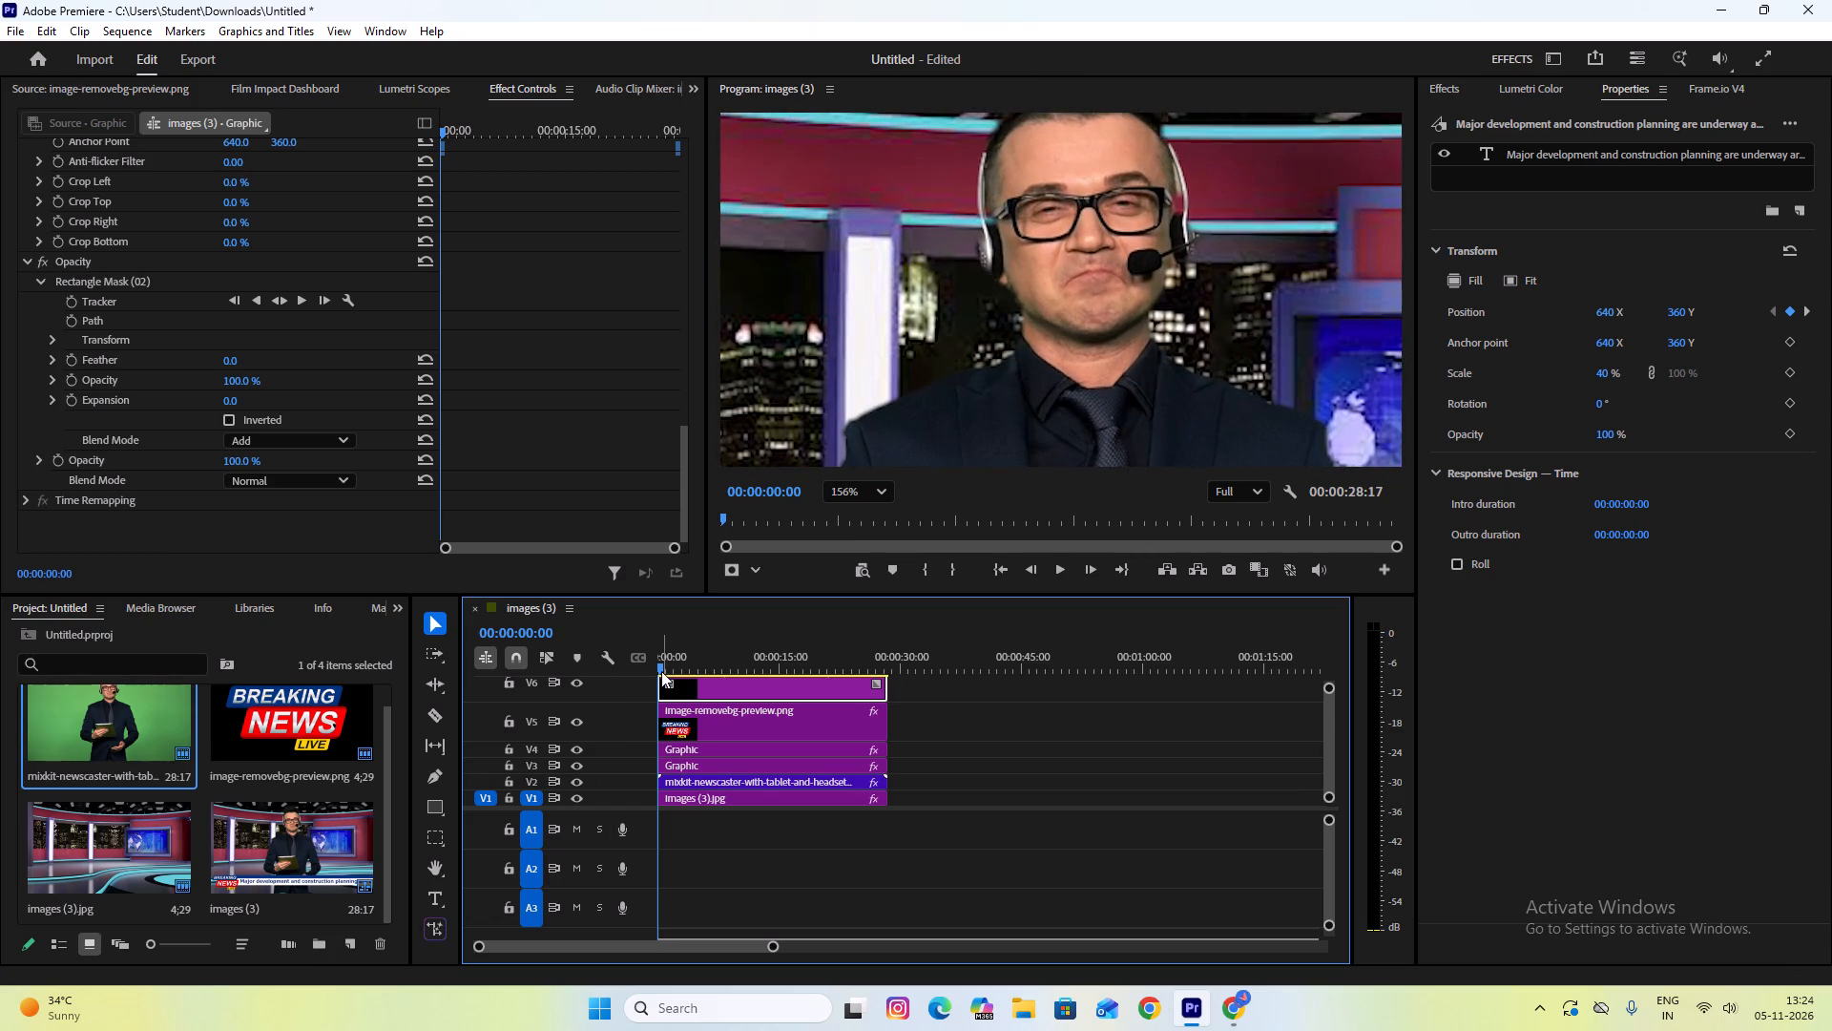
drag(660, 671, 722, 668)
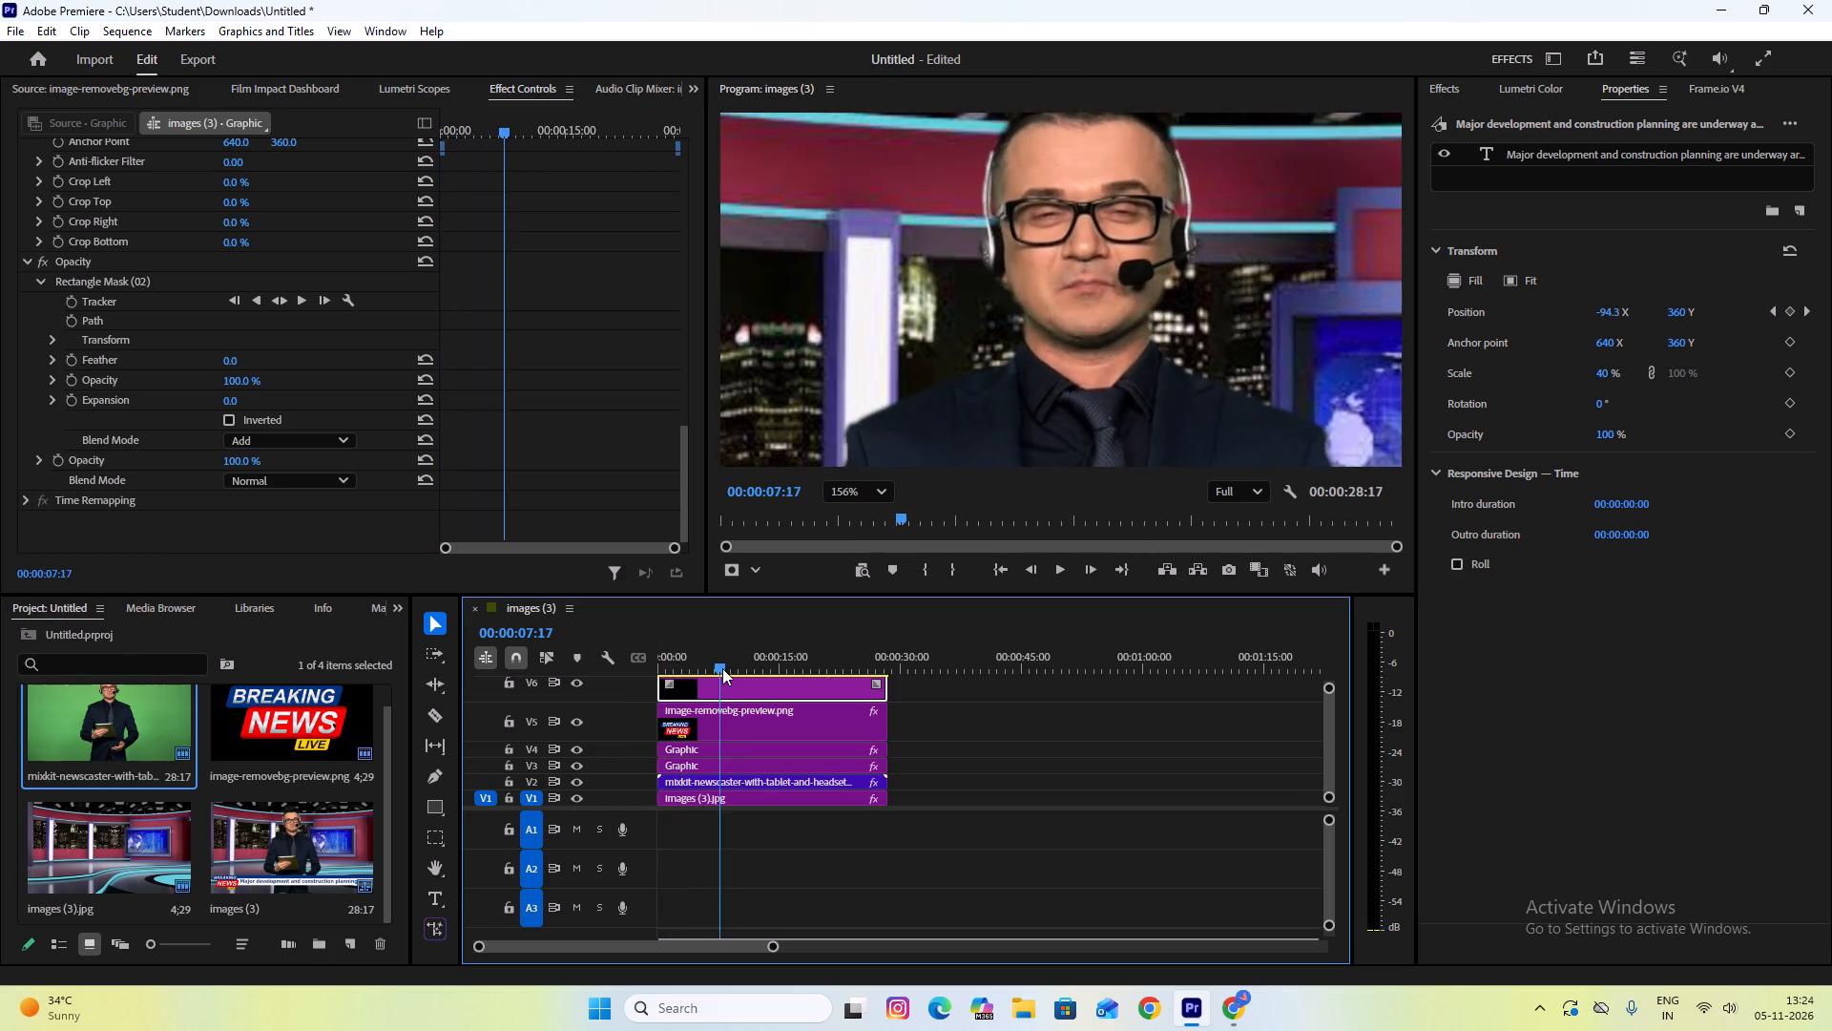
drag(722, 668, 710, 670)
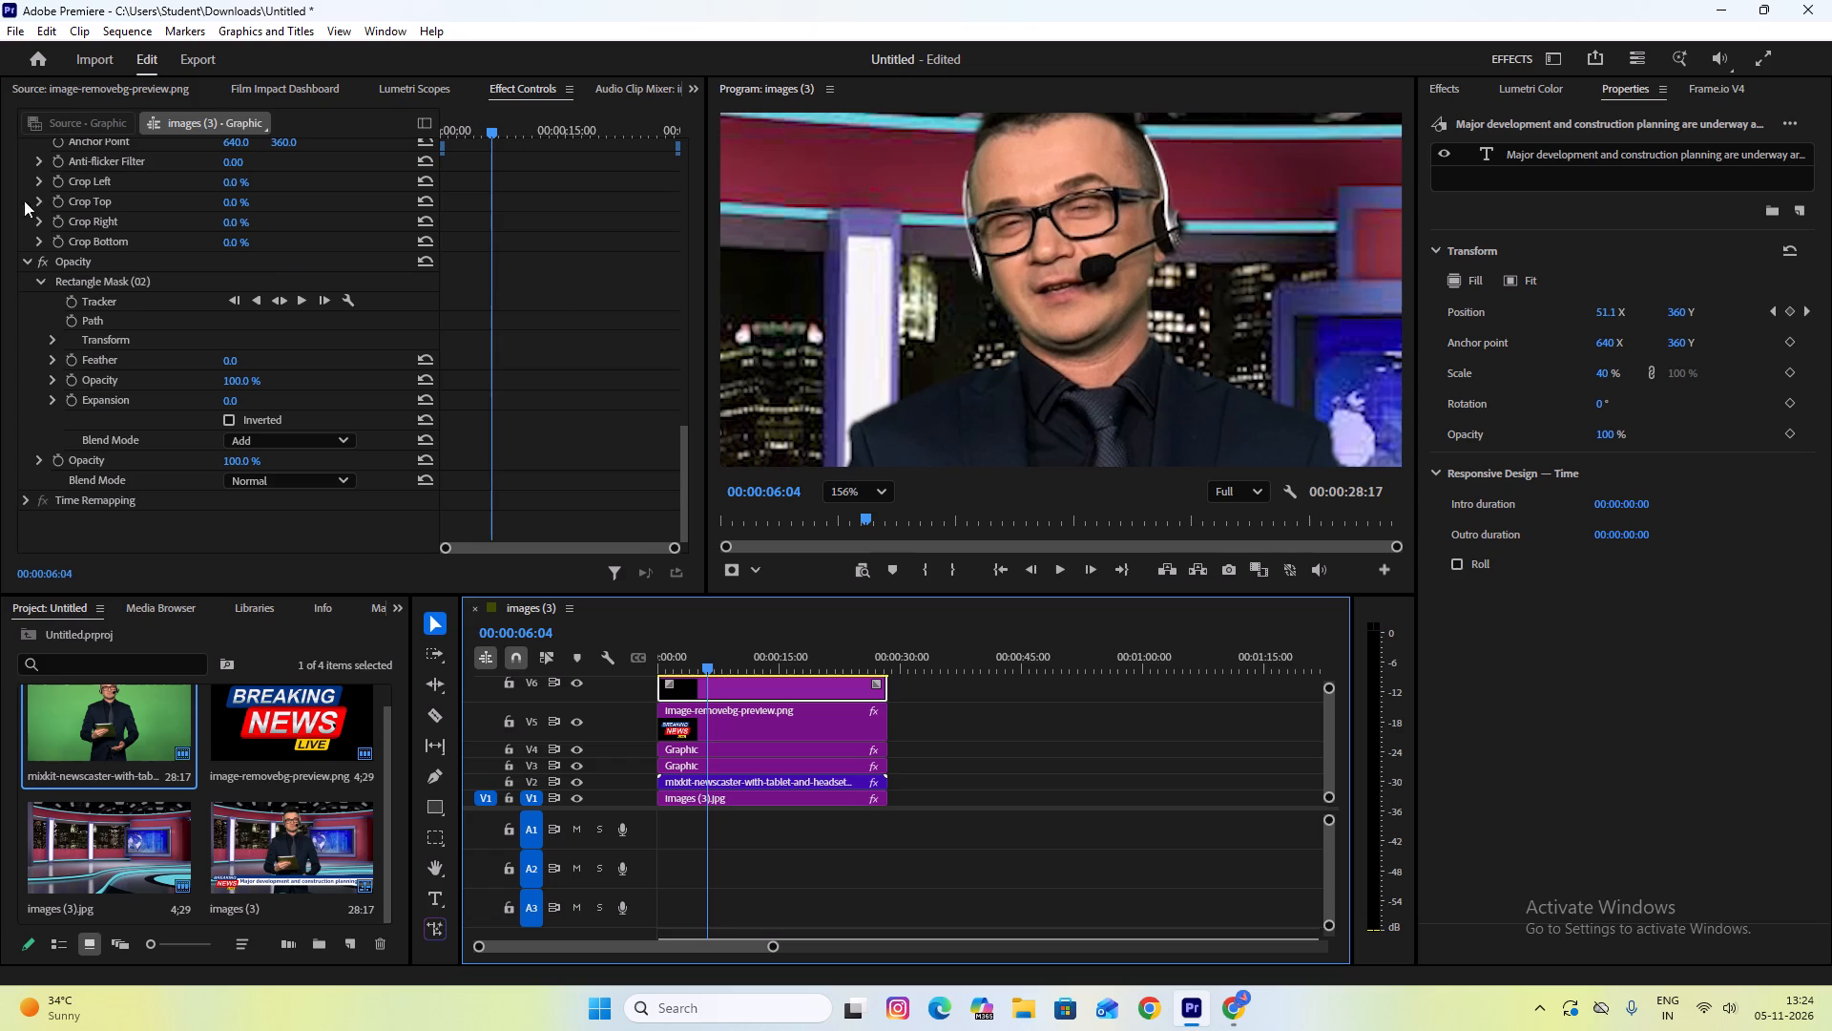
Inspect the newscaster clip's Ultra Key matte with Output set to Alpha Channel, and return Output to Composite.
scroll(165, 317, down, 5)
click(746, 727)
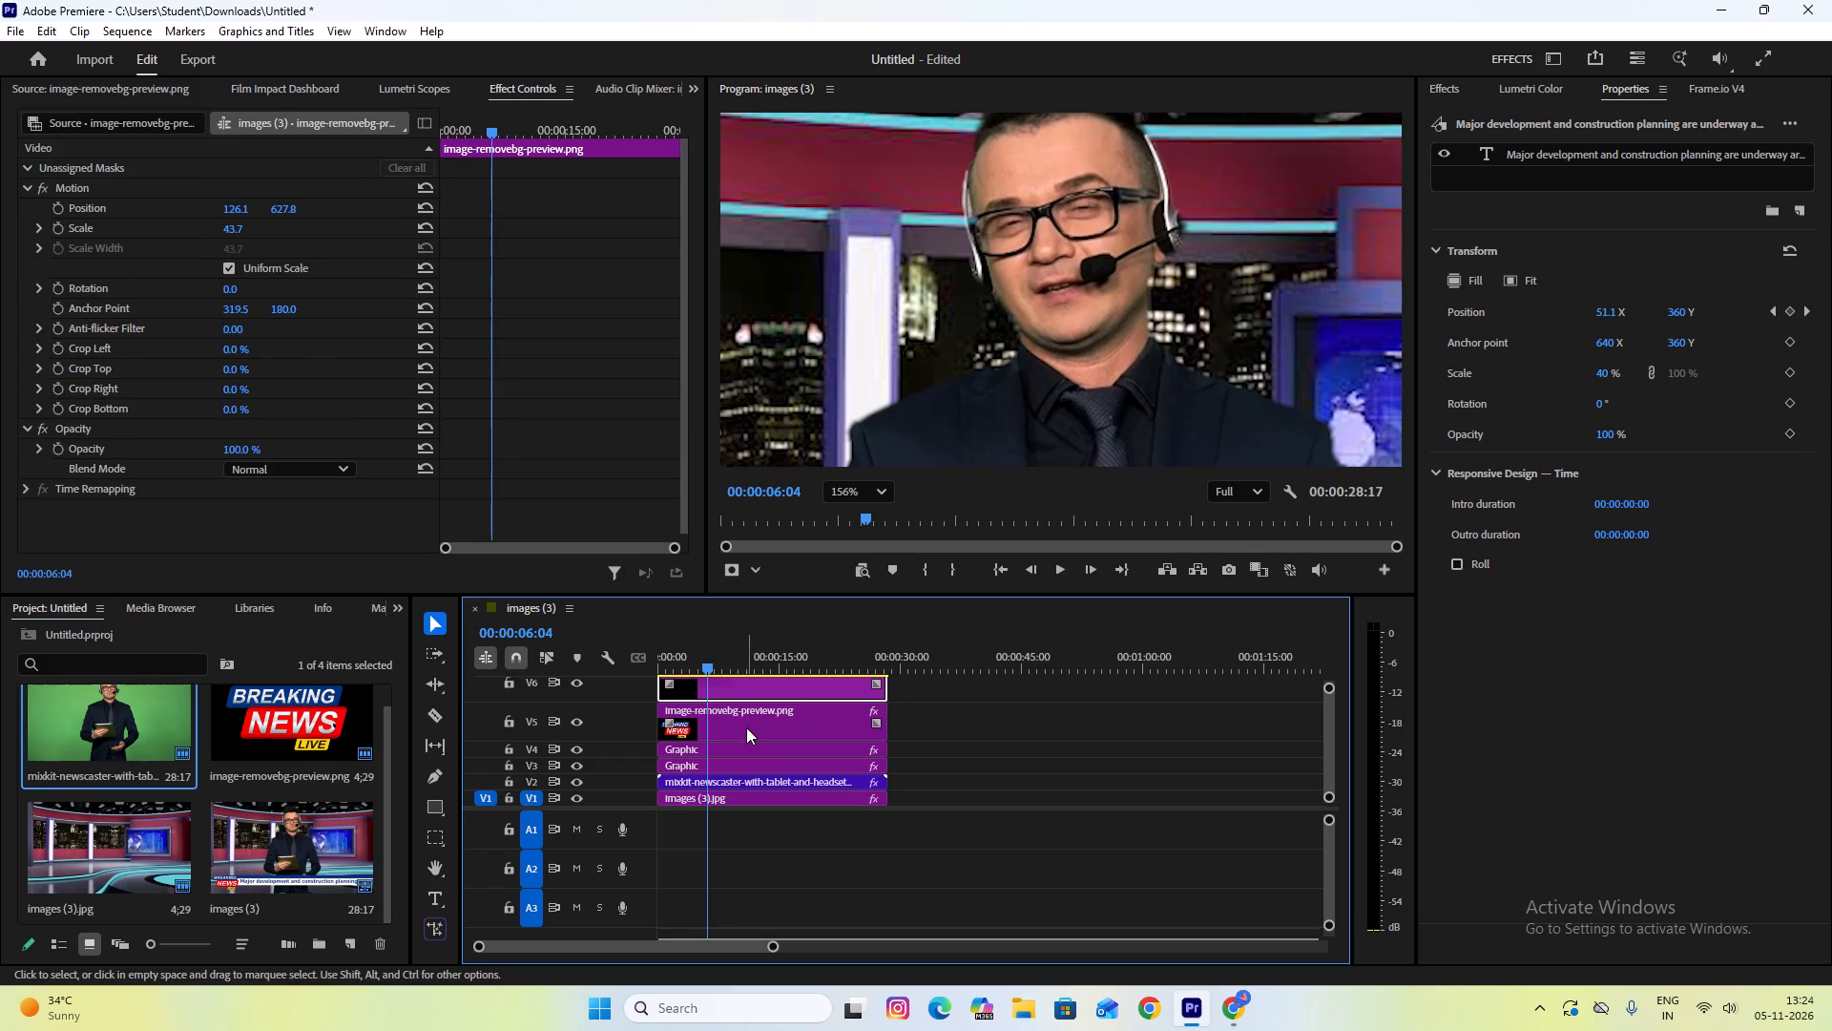
click(729, 781)
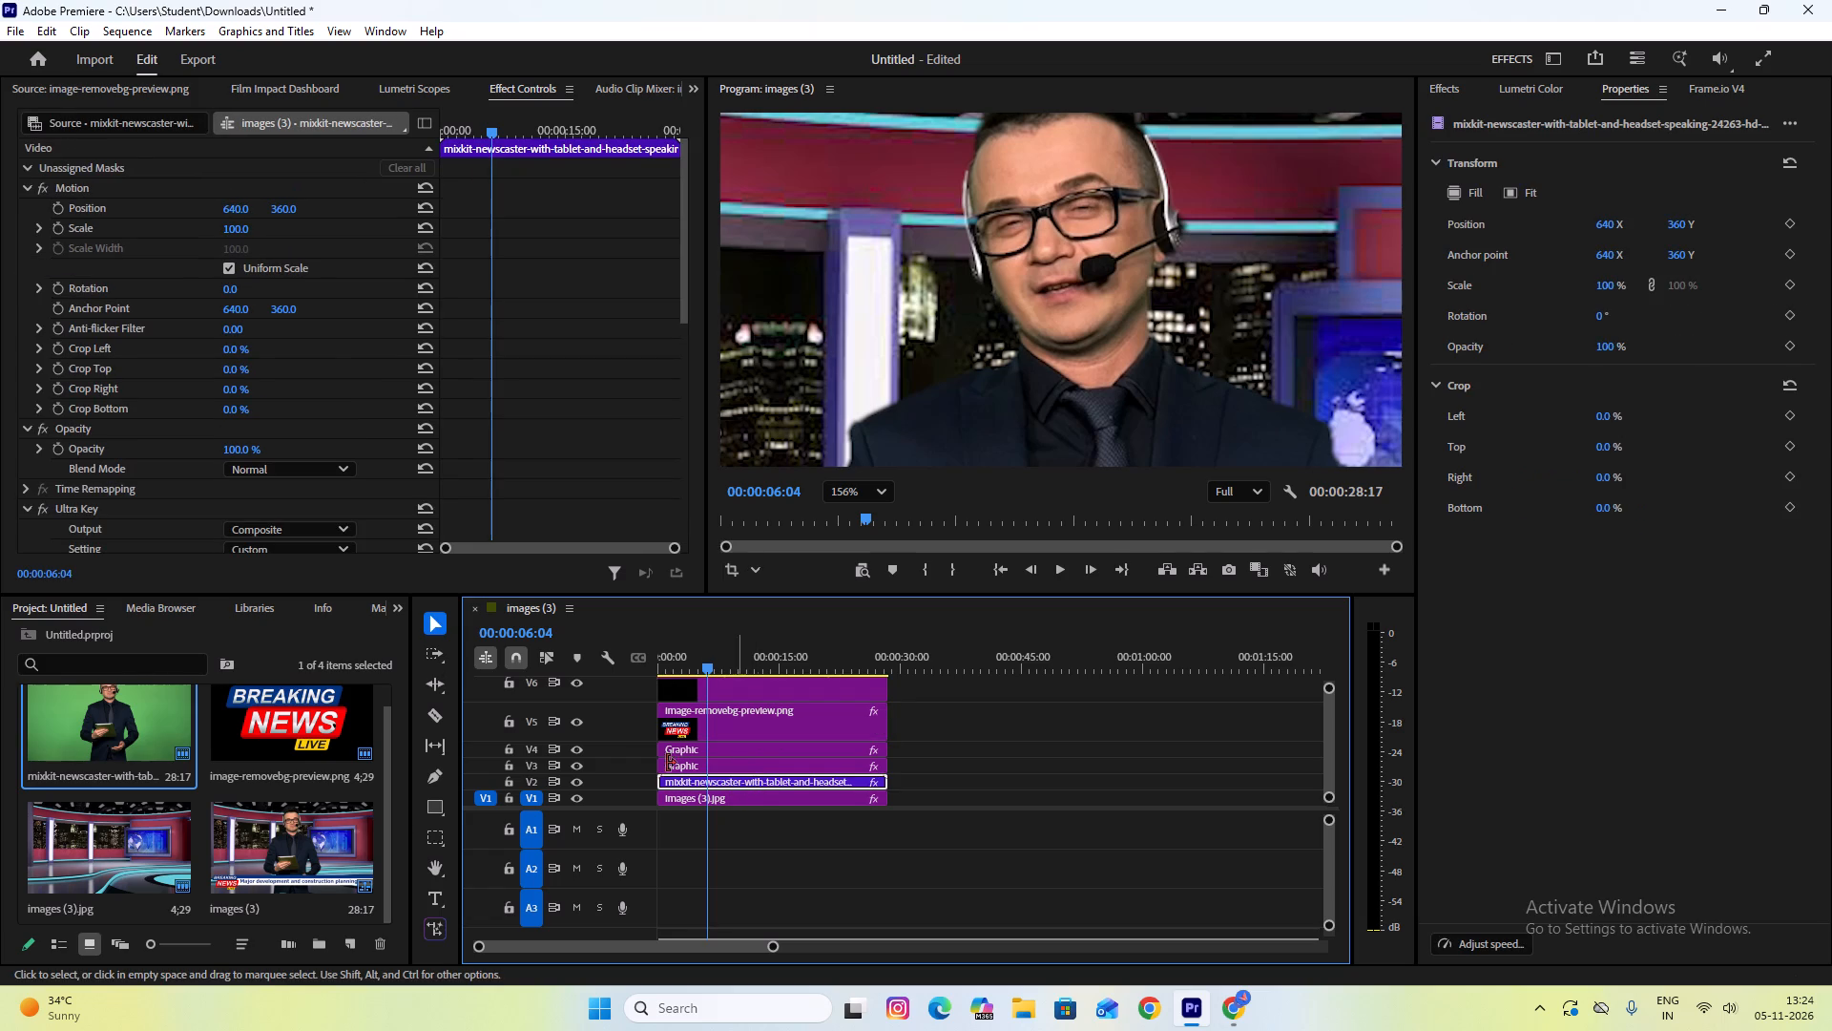
scroll(66, 421, down, 5)
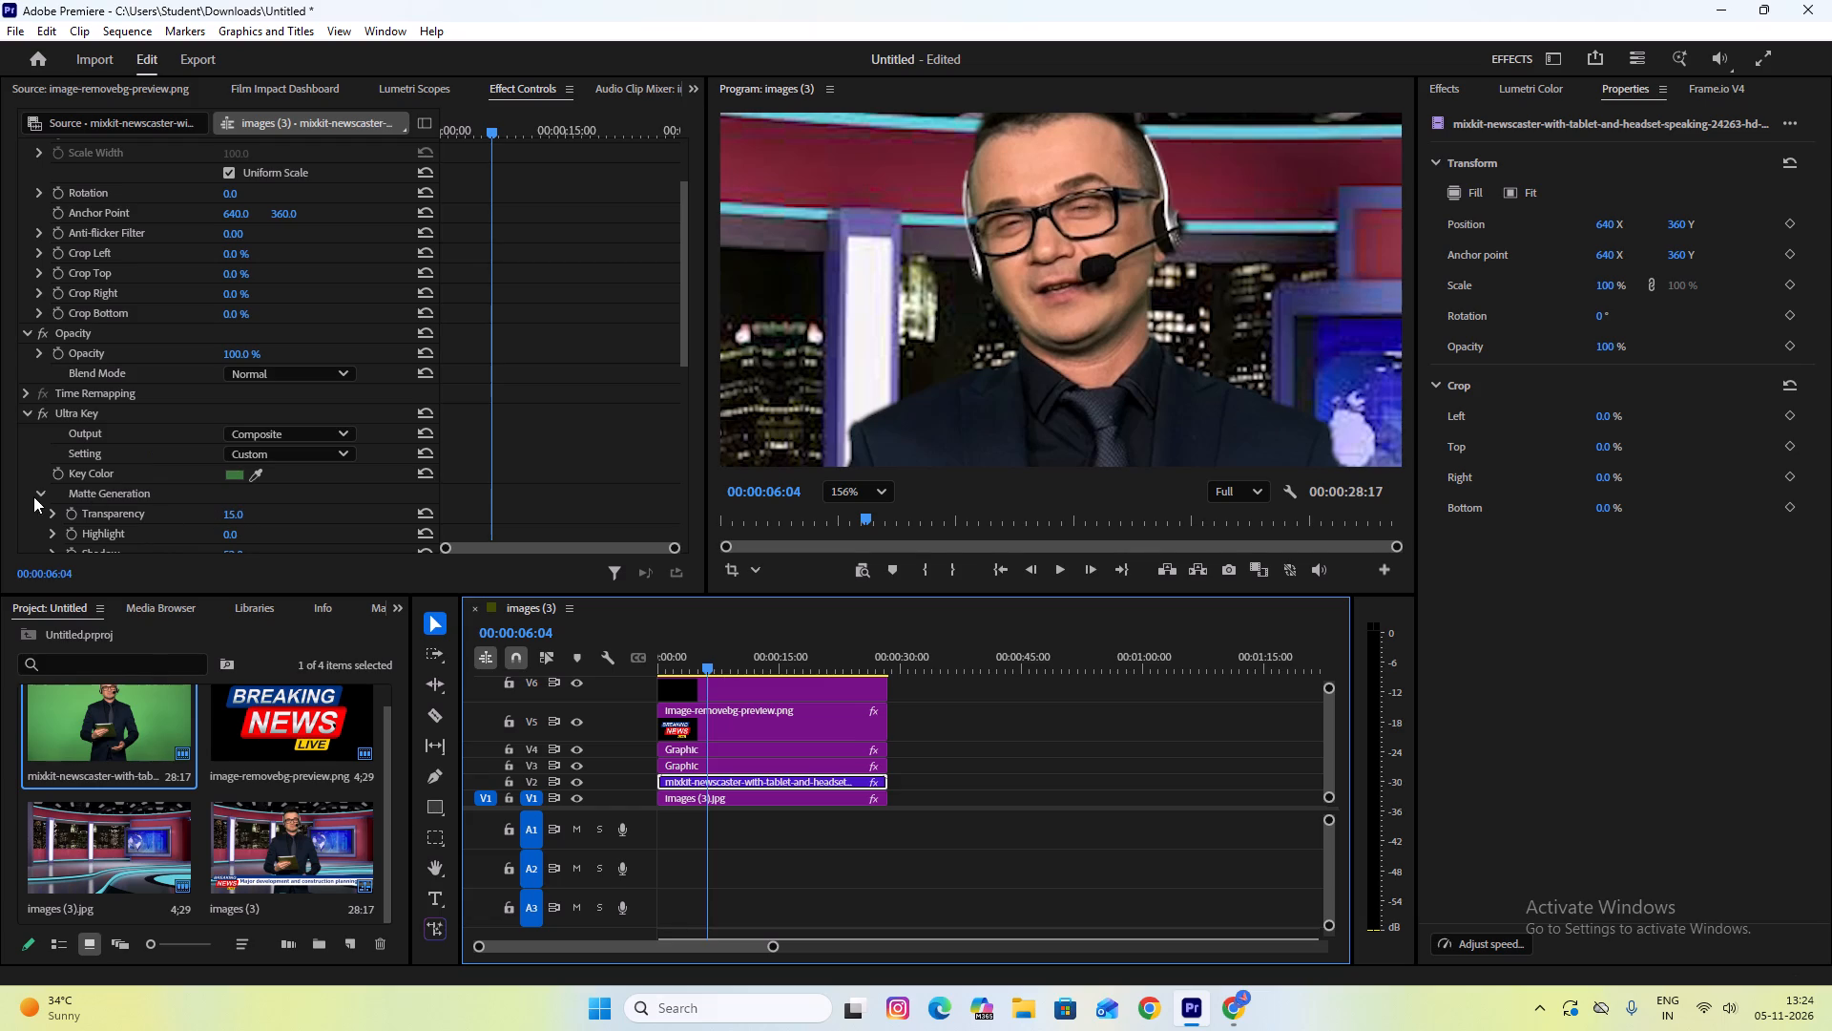
click(285, 440)
click(281, 481)
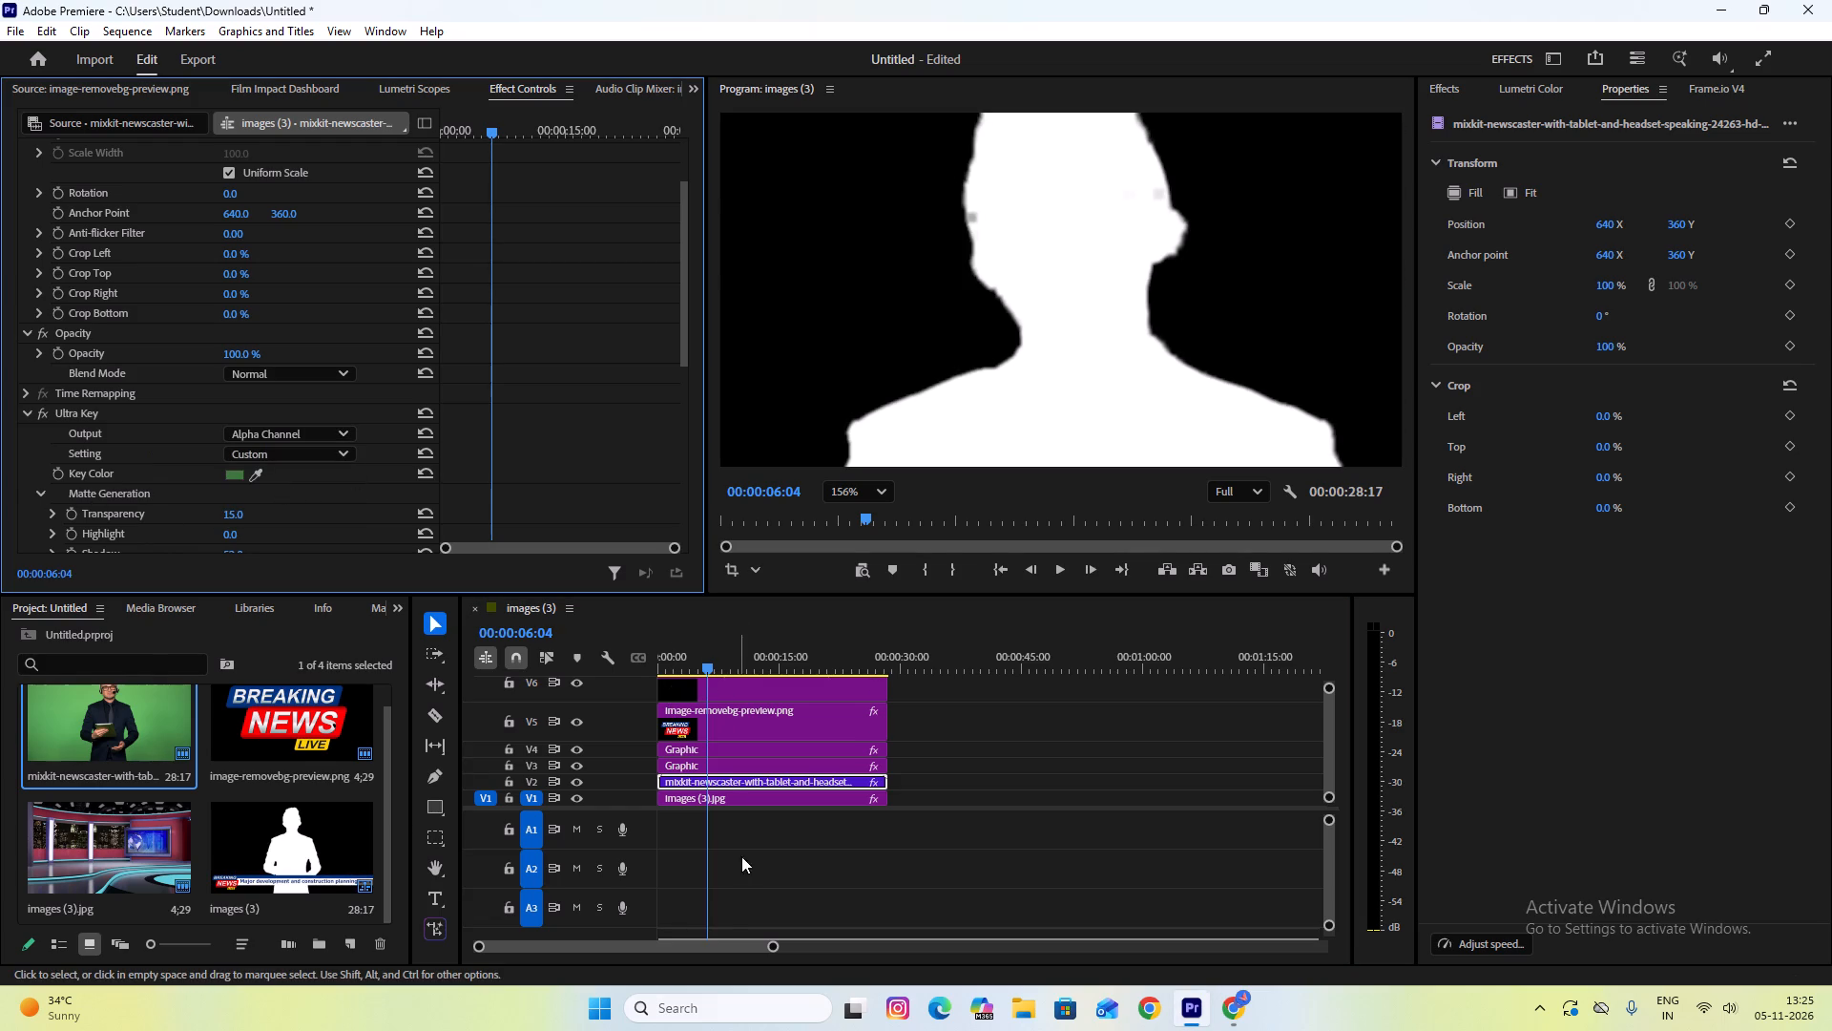
scroll(1021, 371, down, 4)
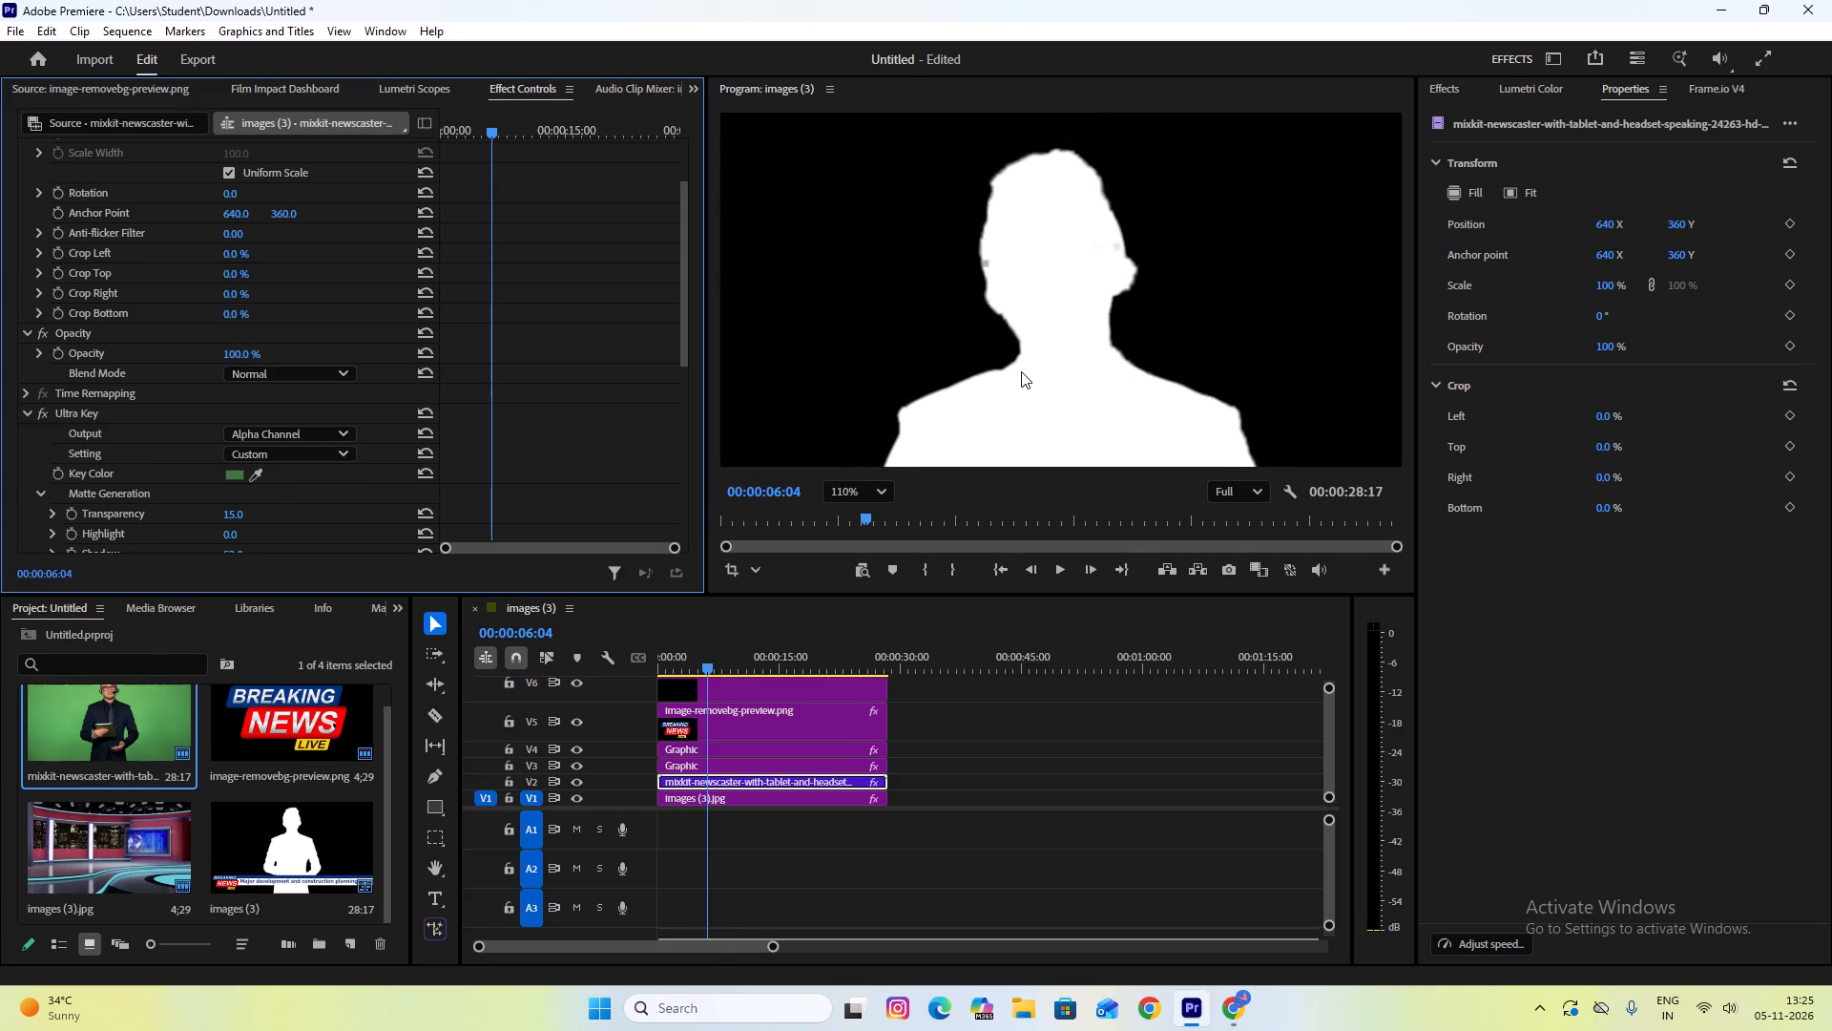
scroll(1021, 371, down, 2)
scroll(224, 475, down, 5)
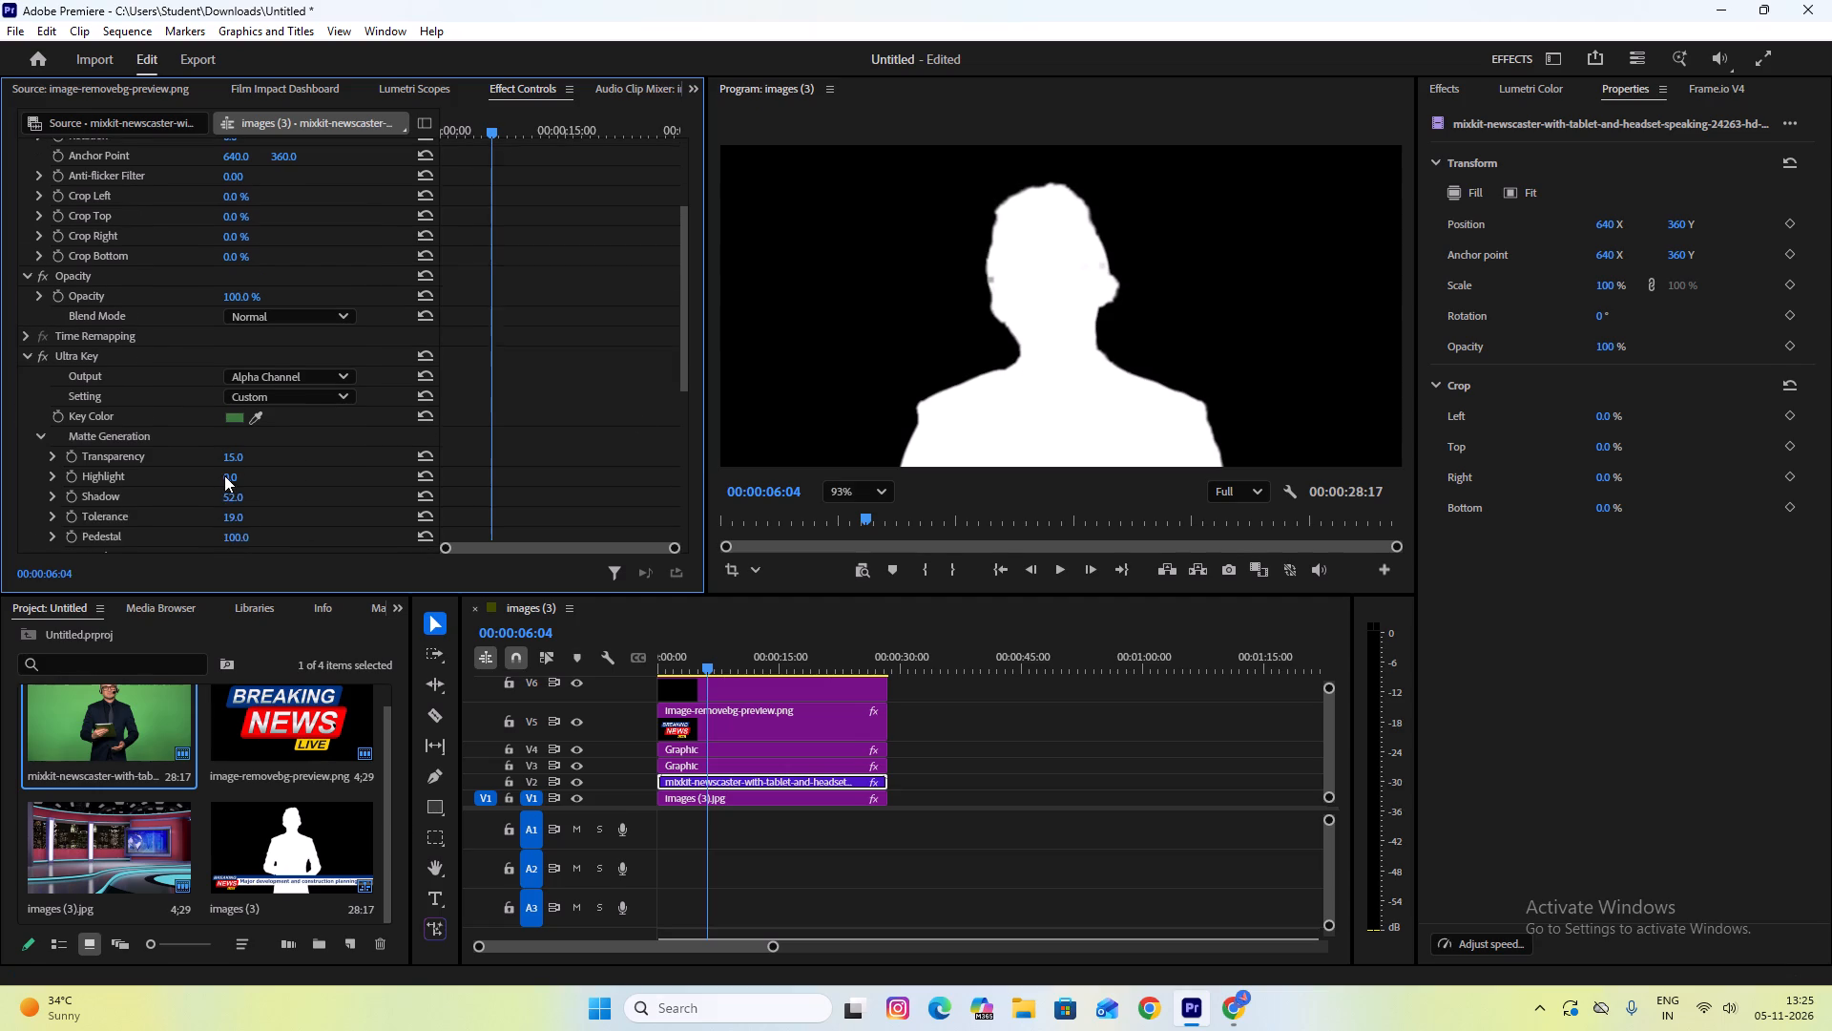
scroll(224, 475, up, 1)
scroll(224, 474, down, 3)
click(235, 501)
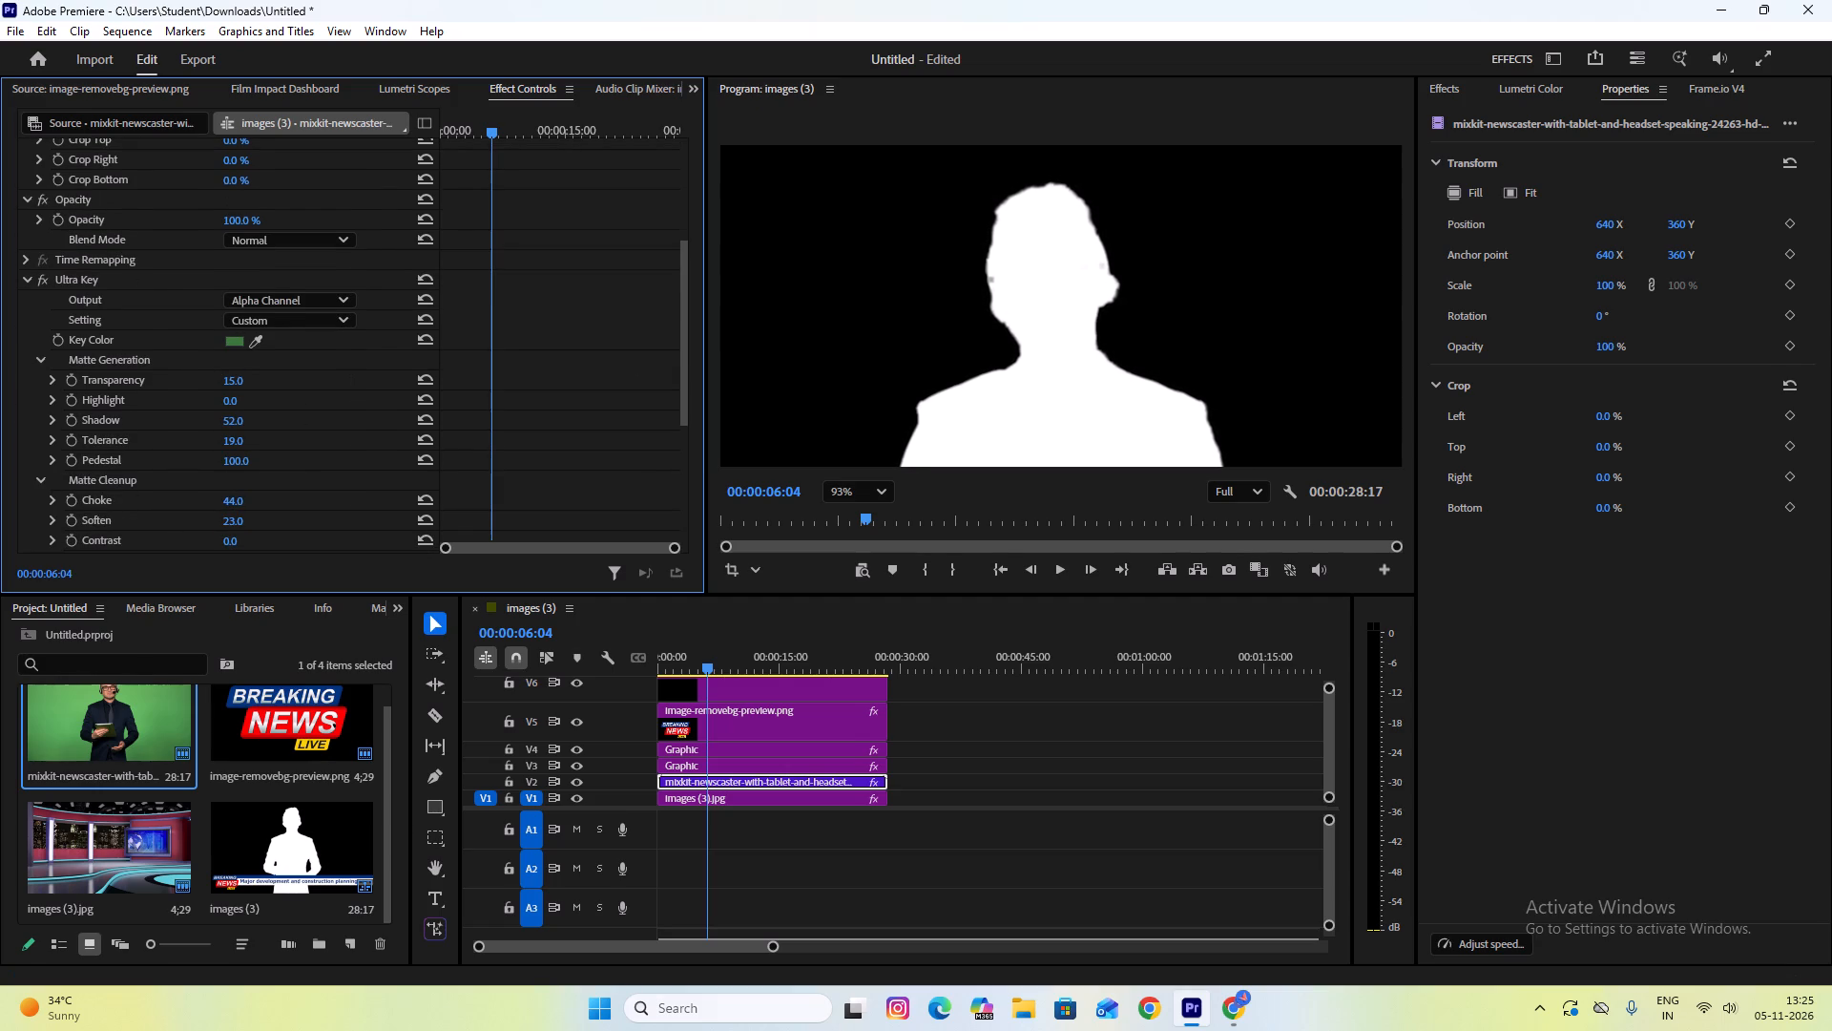
click(329, 298)
click(314, 326)
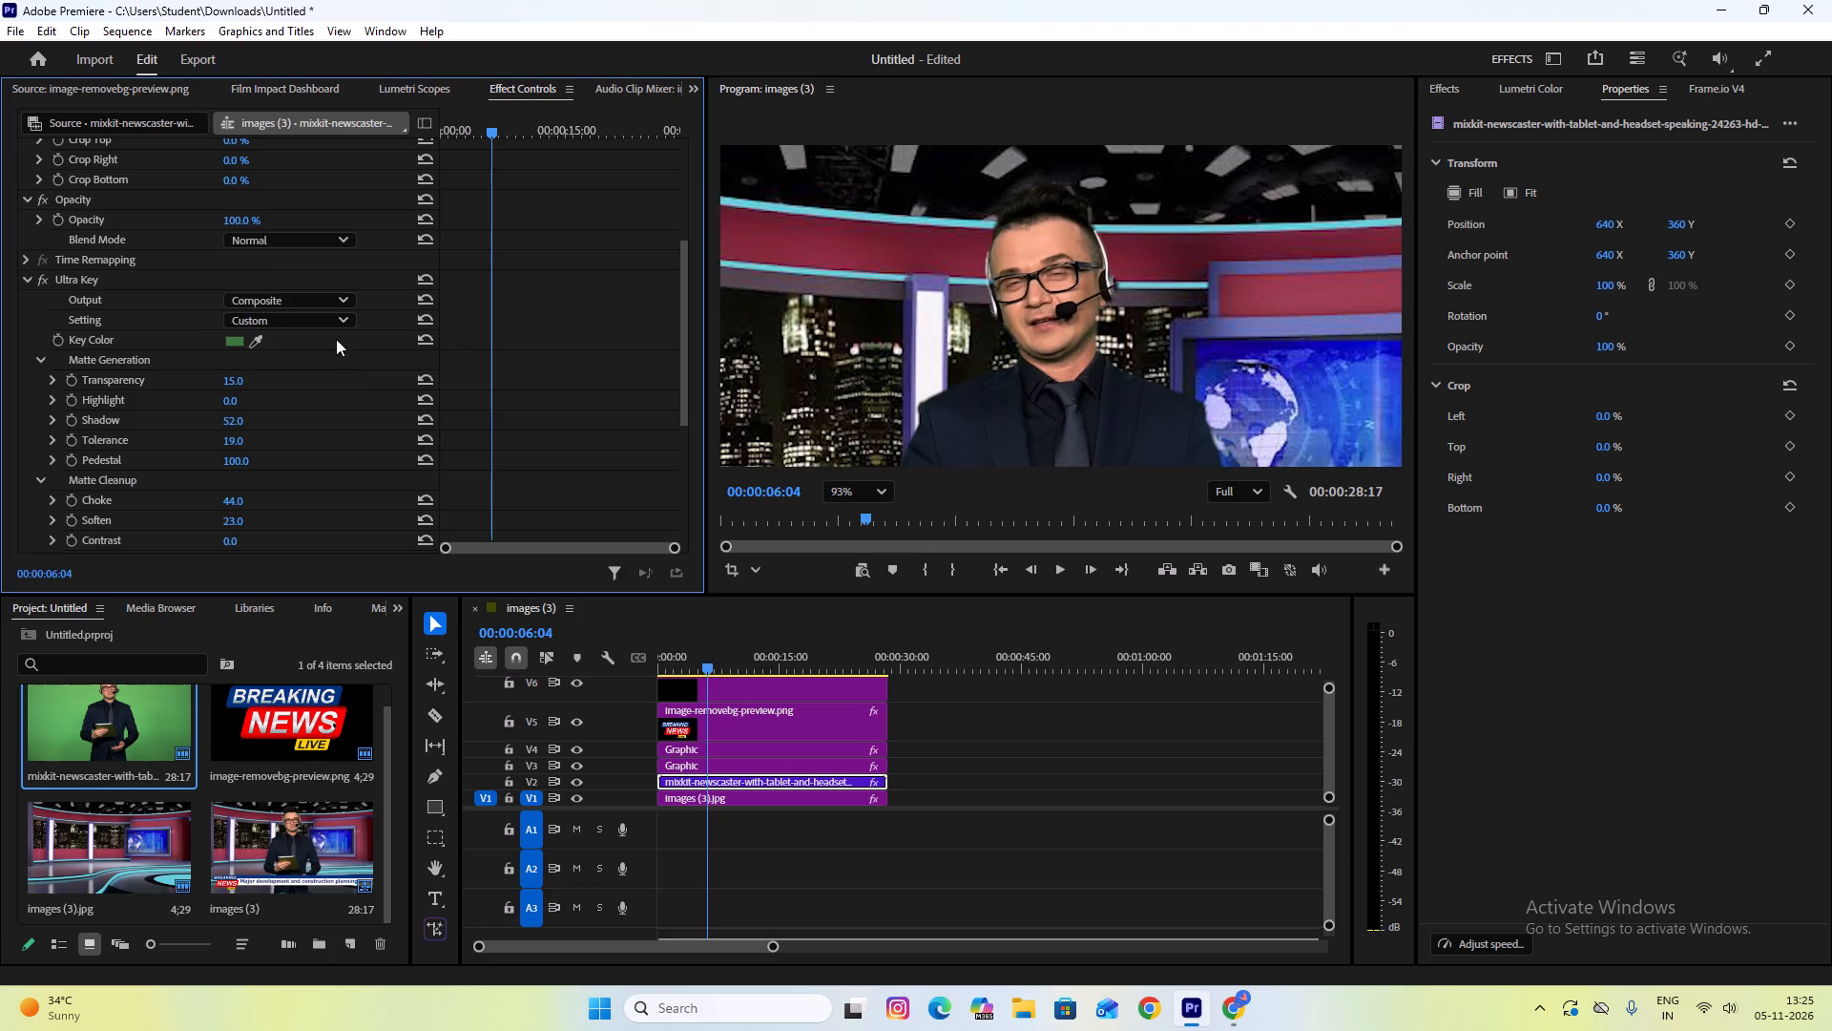
Set Ultra Key's Matte Cleanup Soften to 46 on the newscaster clip, and check the edges through 00:00:15:24.
drag(237, 525, 251, 531)
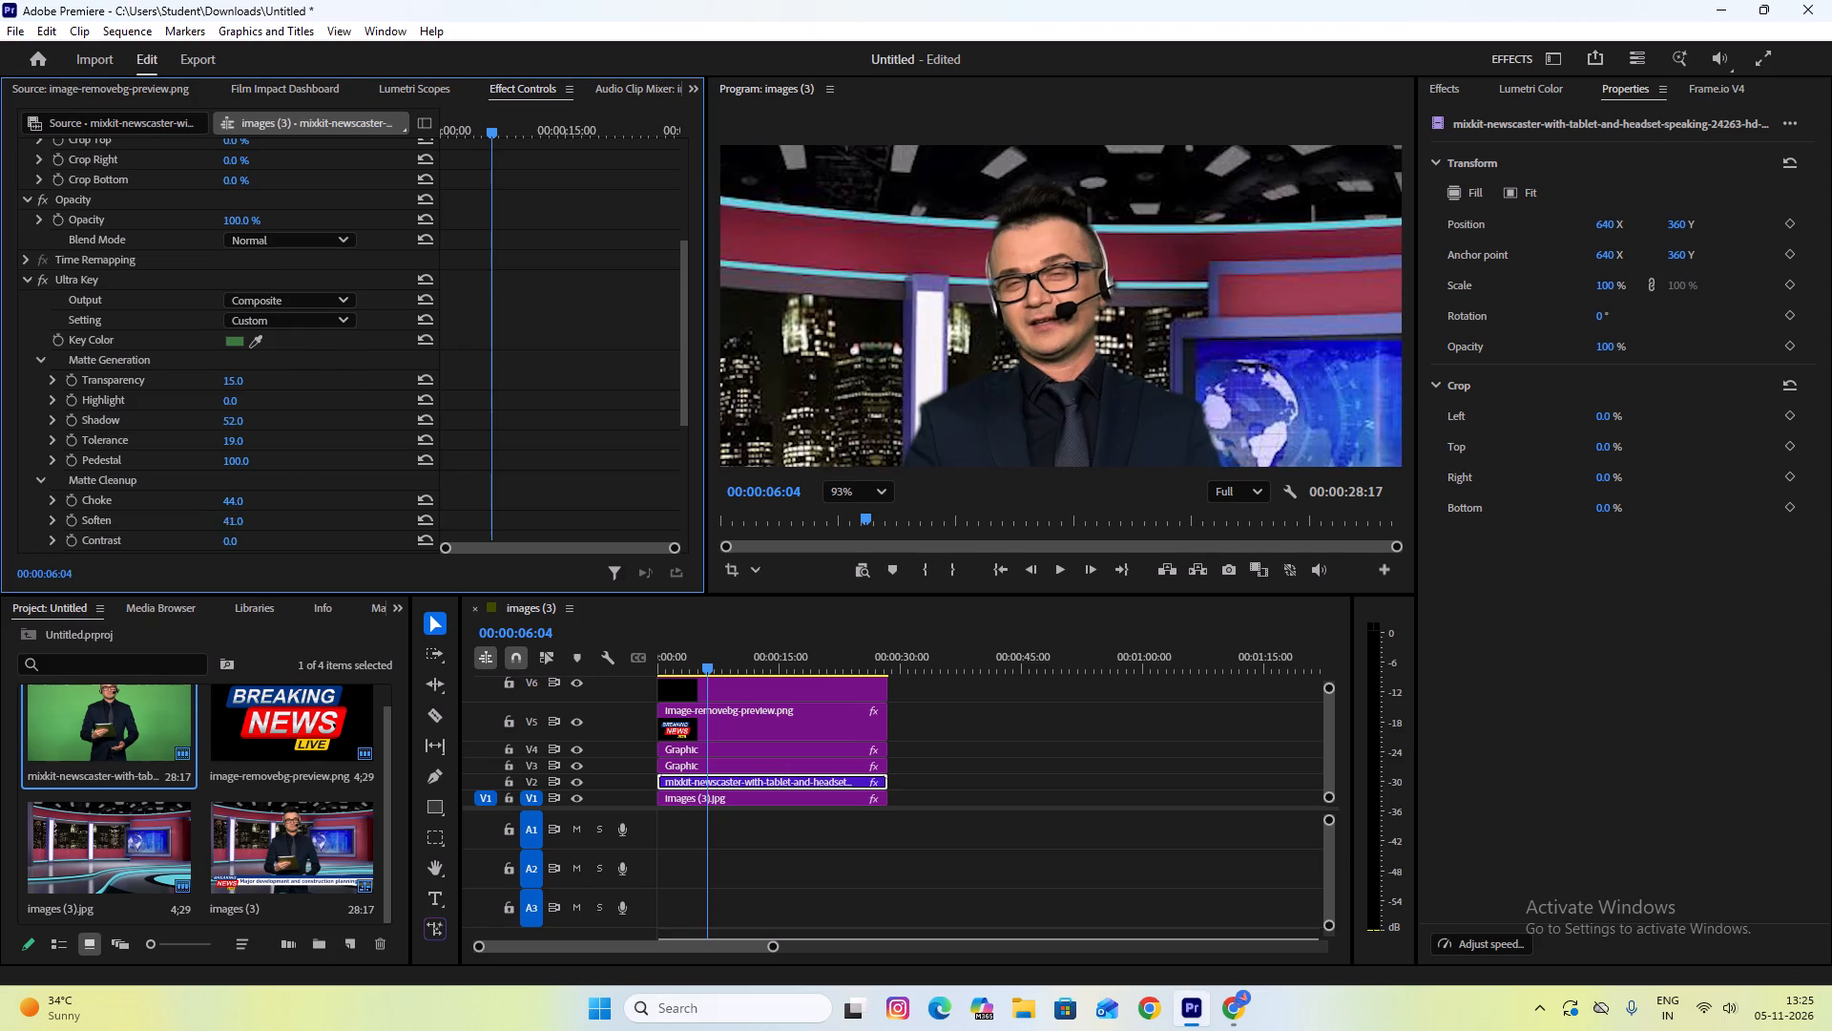
drag(251, 531, 260, 536)
drag(704, 670, 718, 670)
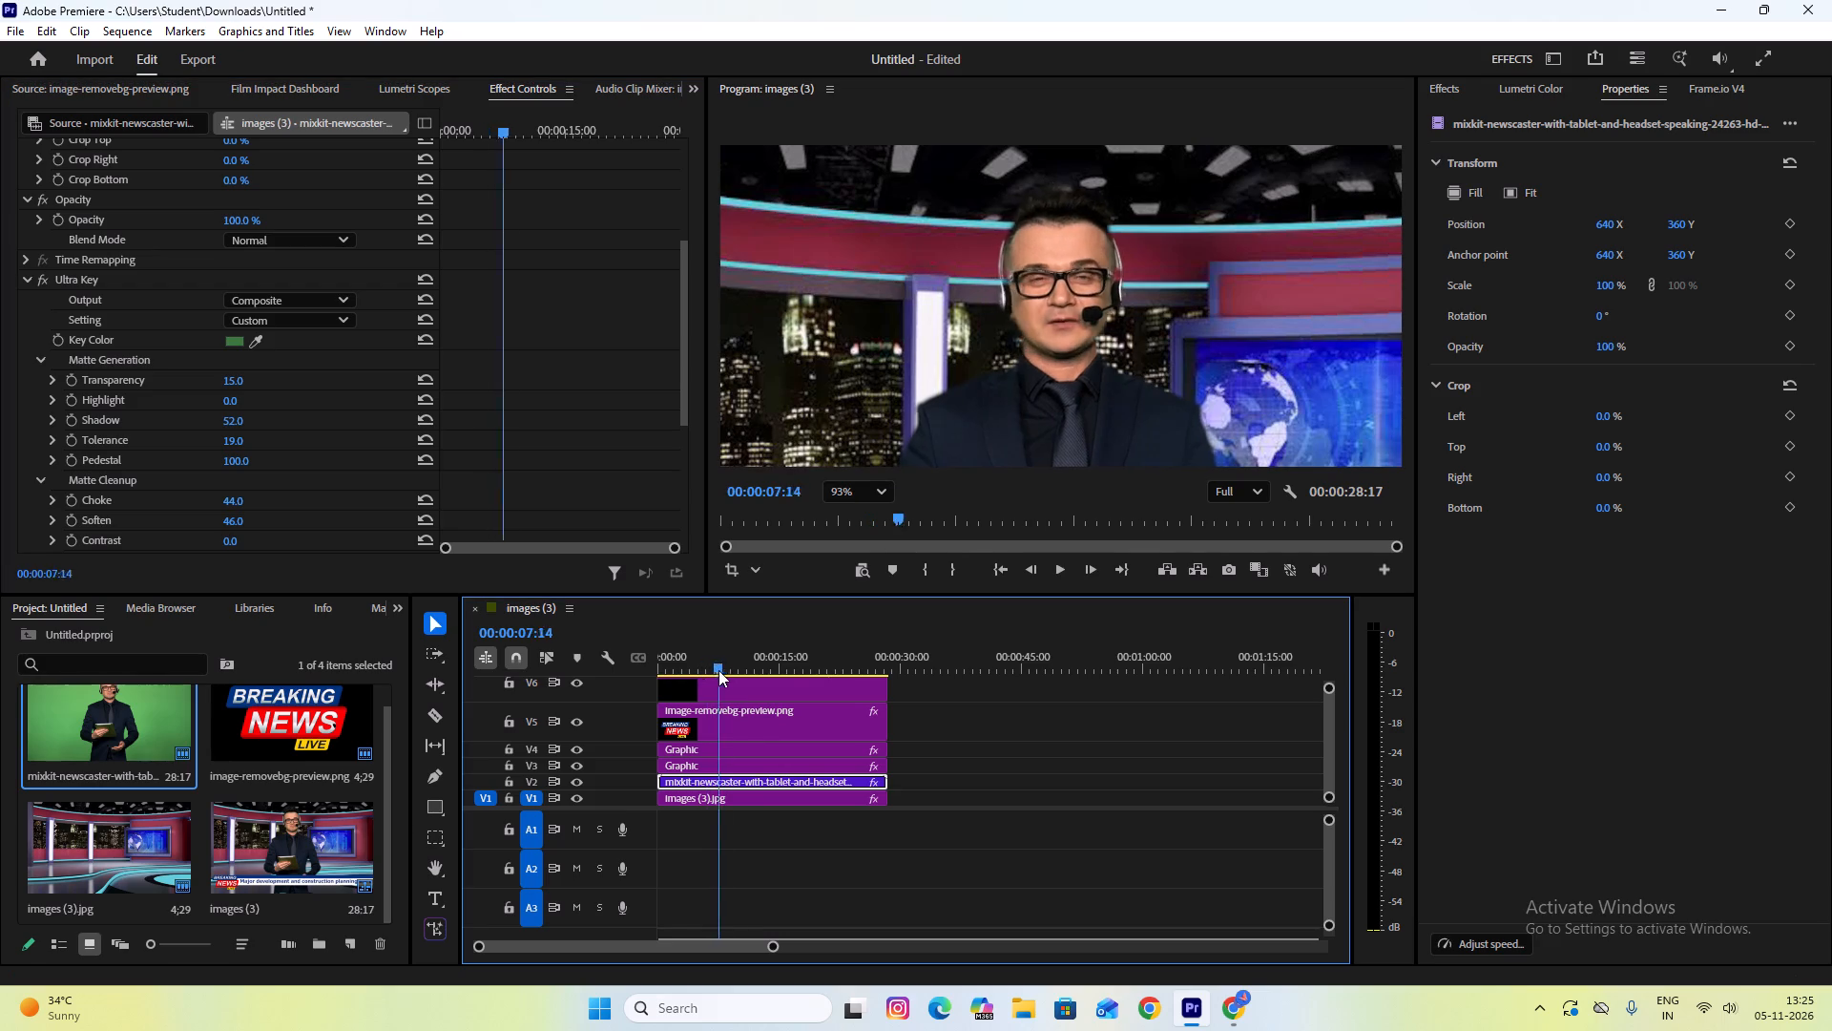
drag(718, 670, 730, 683)
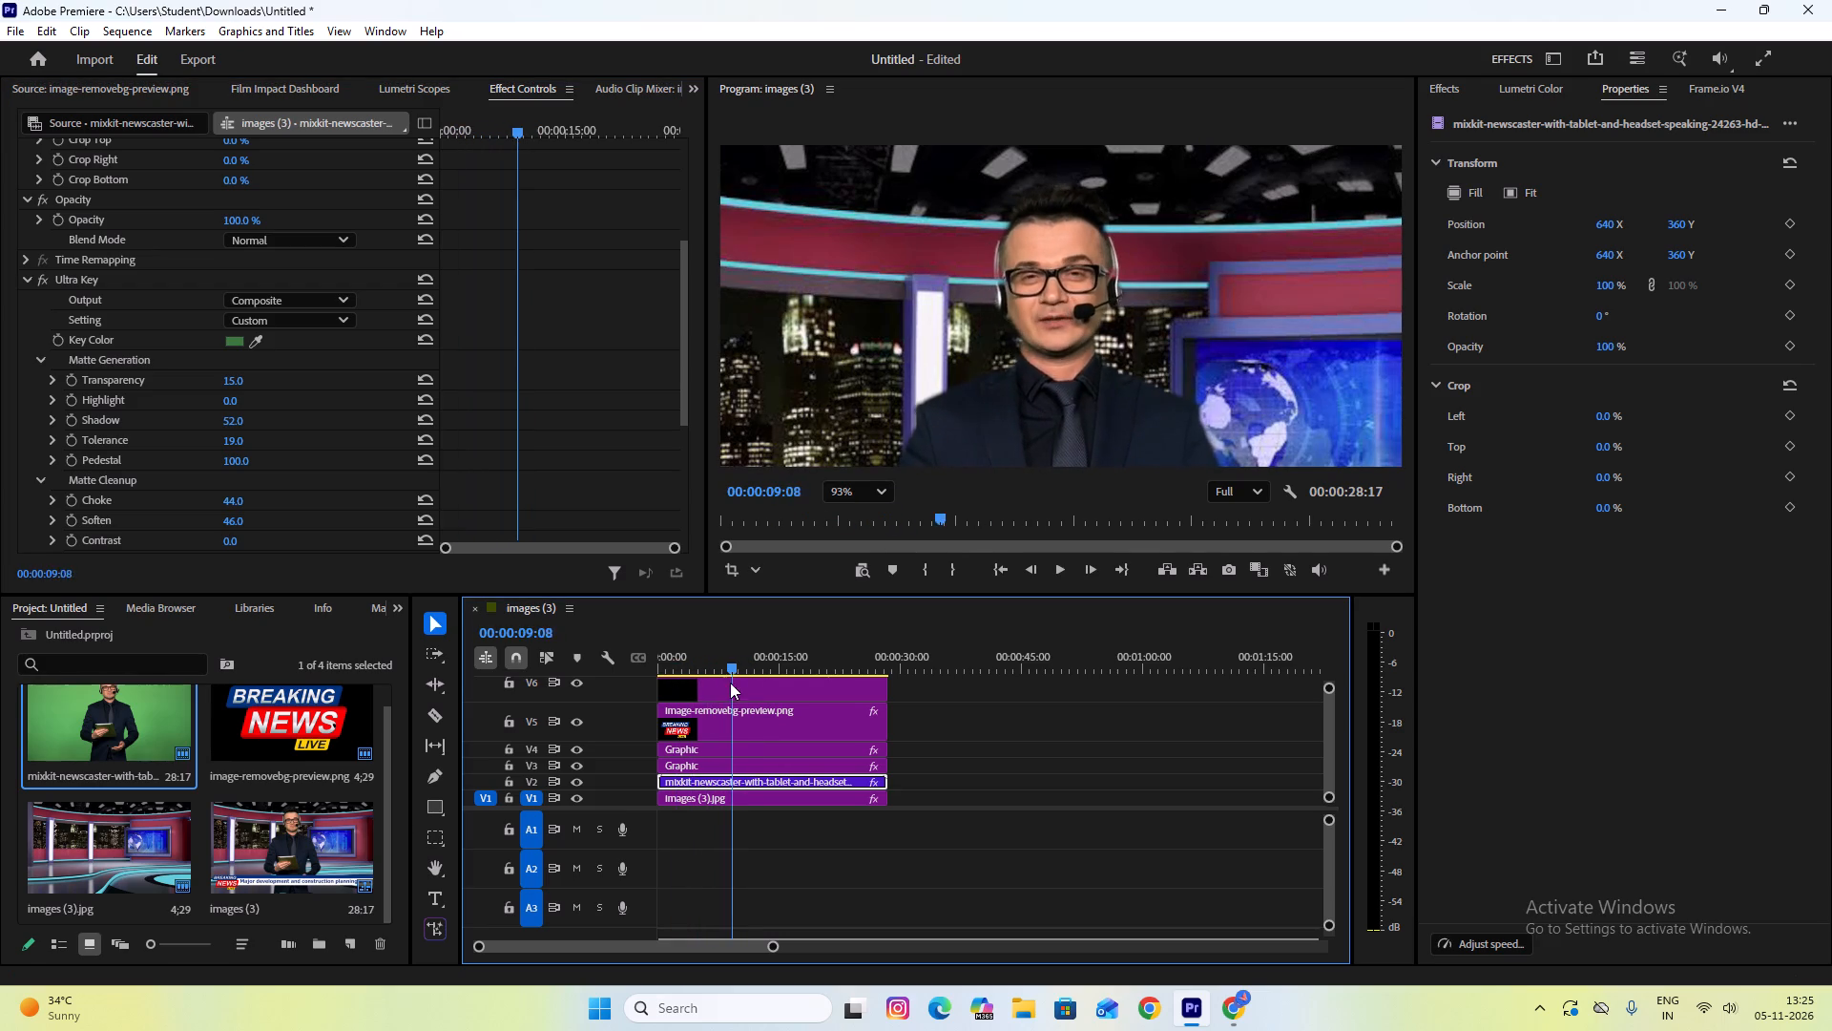
drag(730, 683, 775, 681)
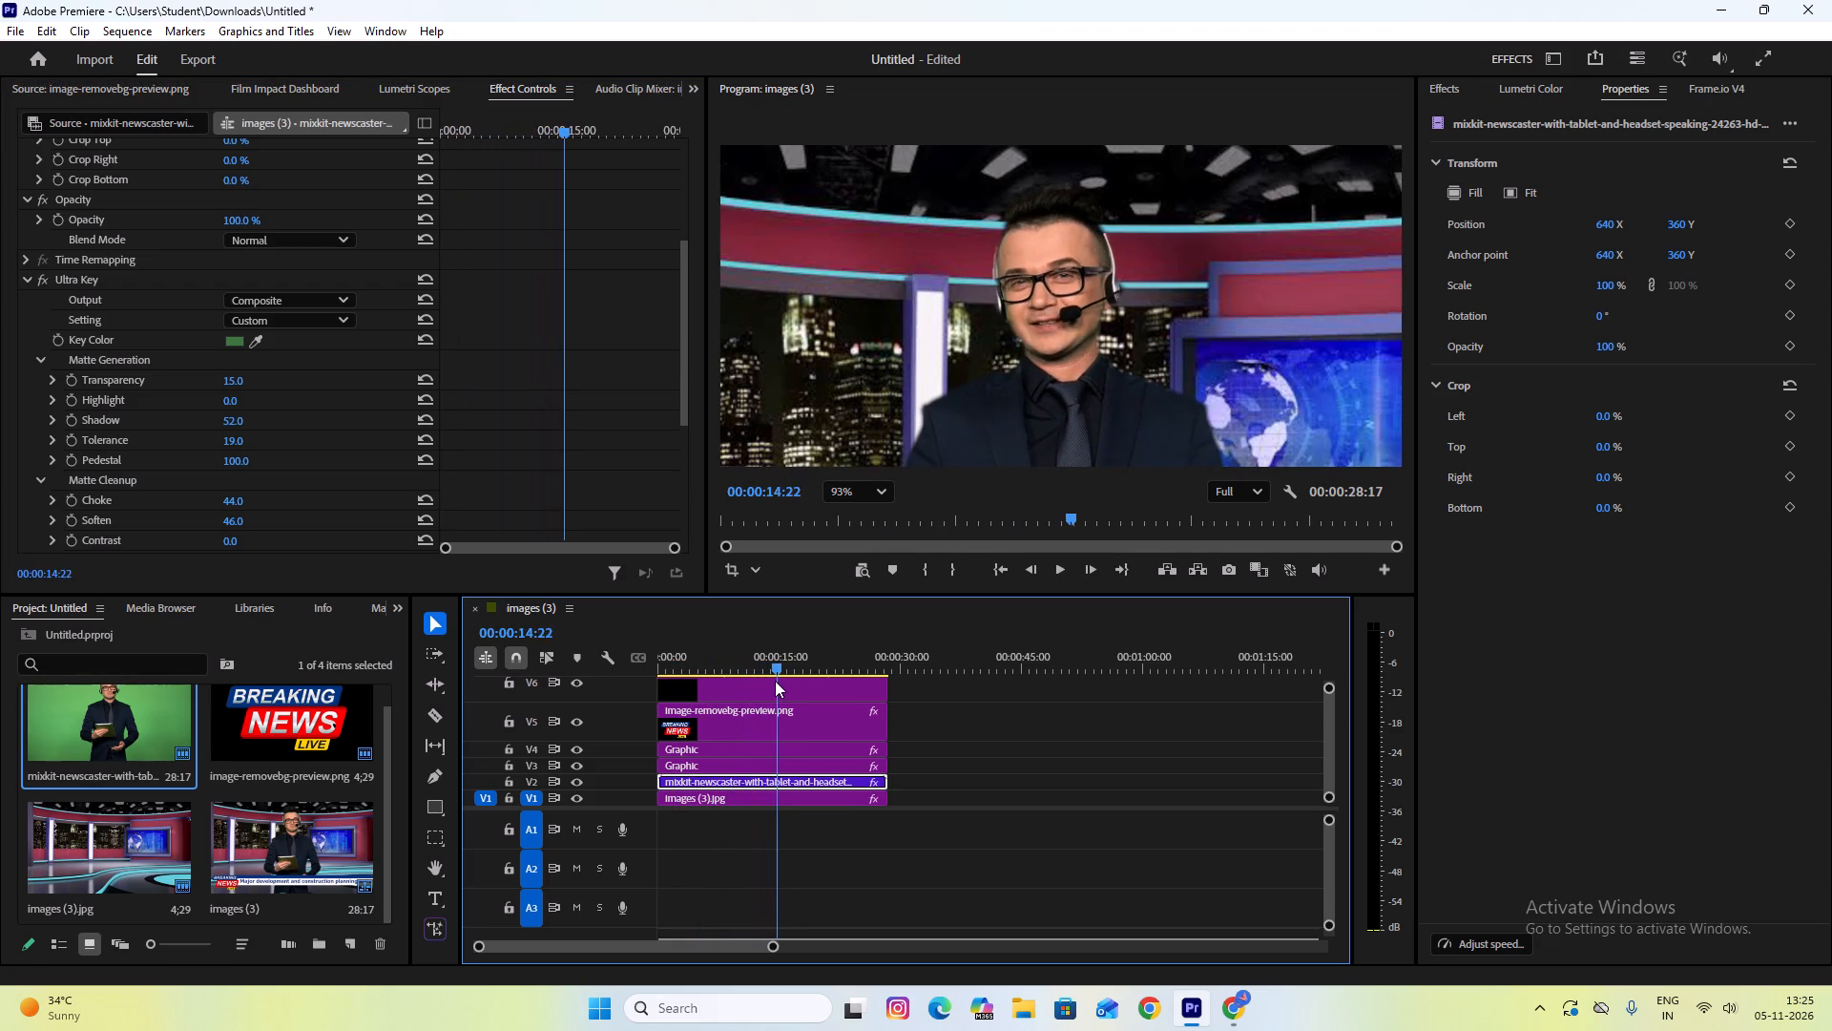
drag(775, 681, 783, 681)
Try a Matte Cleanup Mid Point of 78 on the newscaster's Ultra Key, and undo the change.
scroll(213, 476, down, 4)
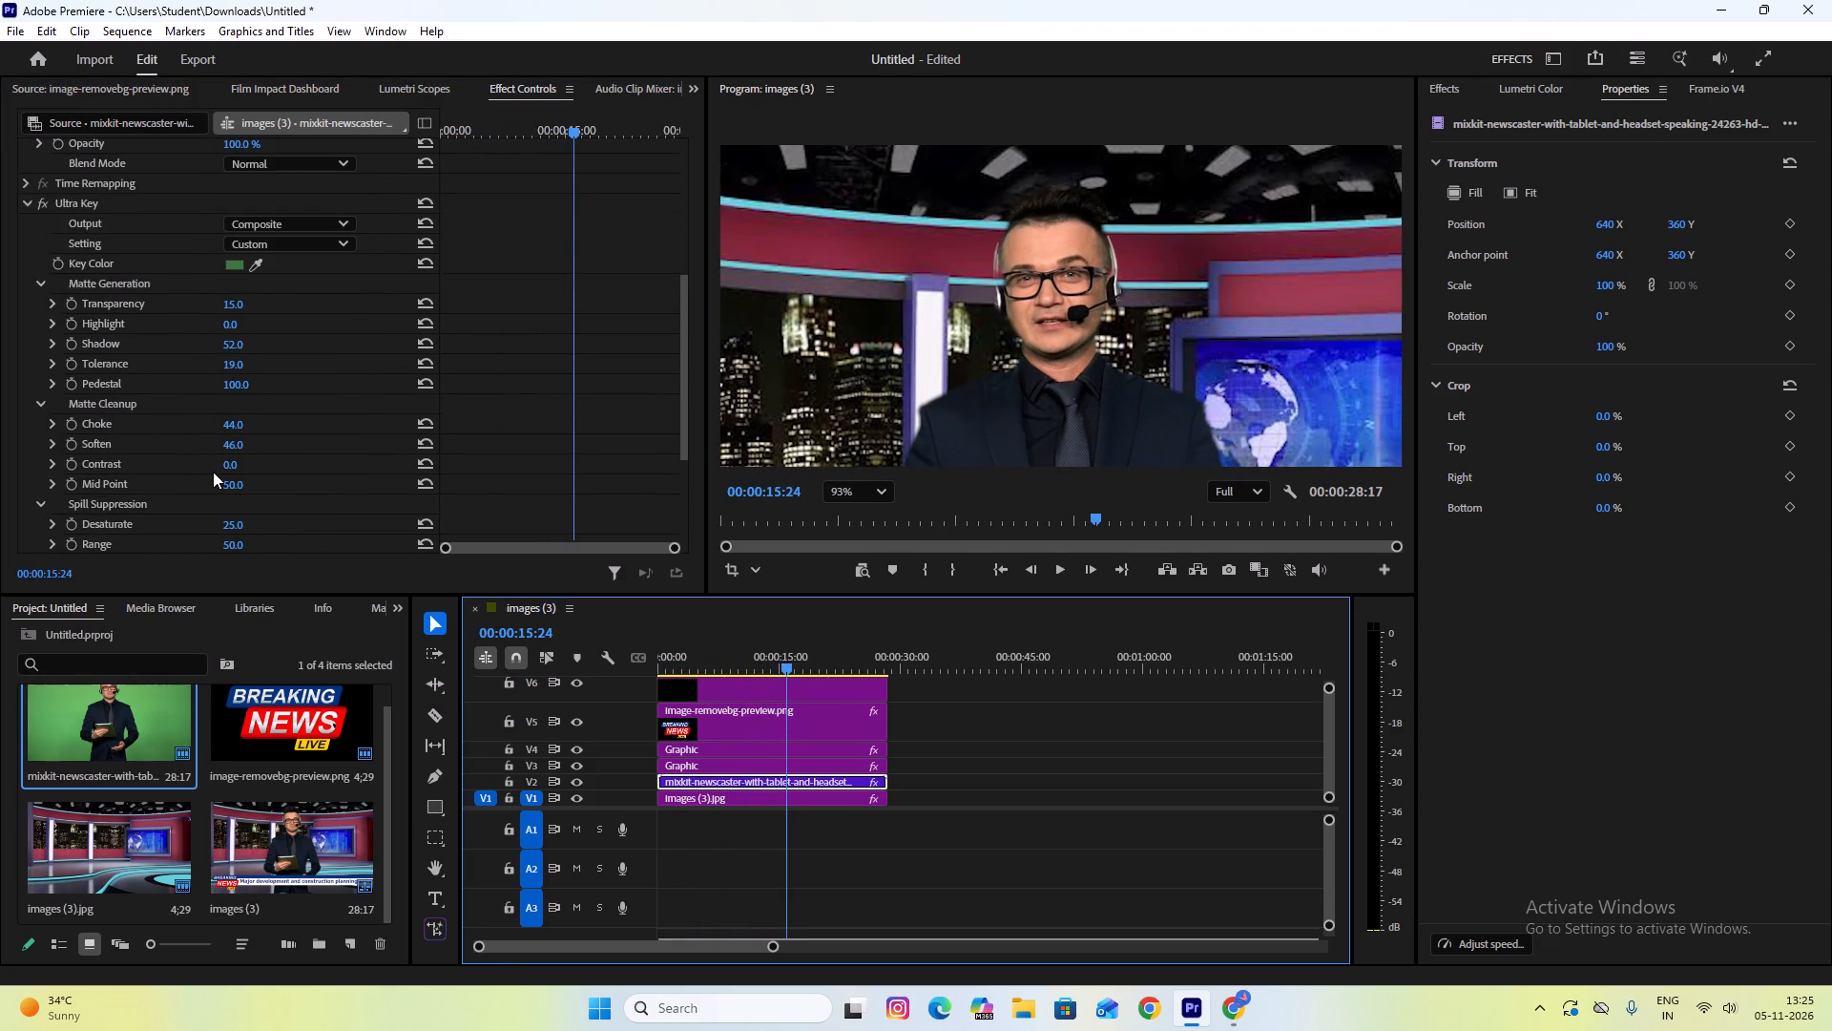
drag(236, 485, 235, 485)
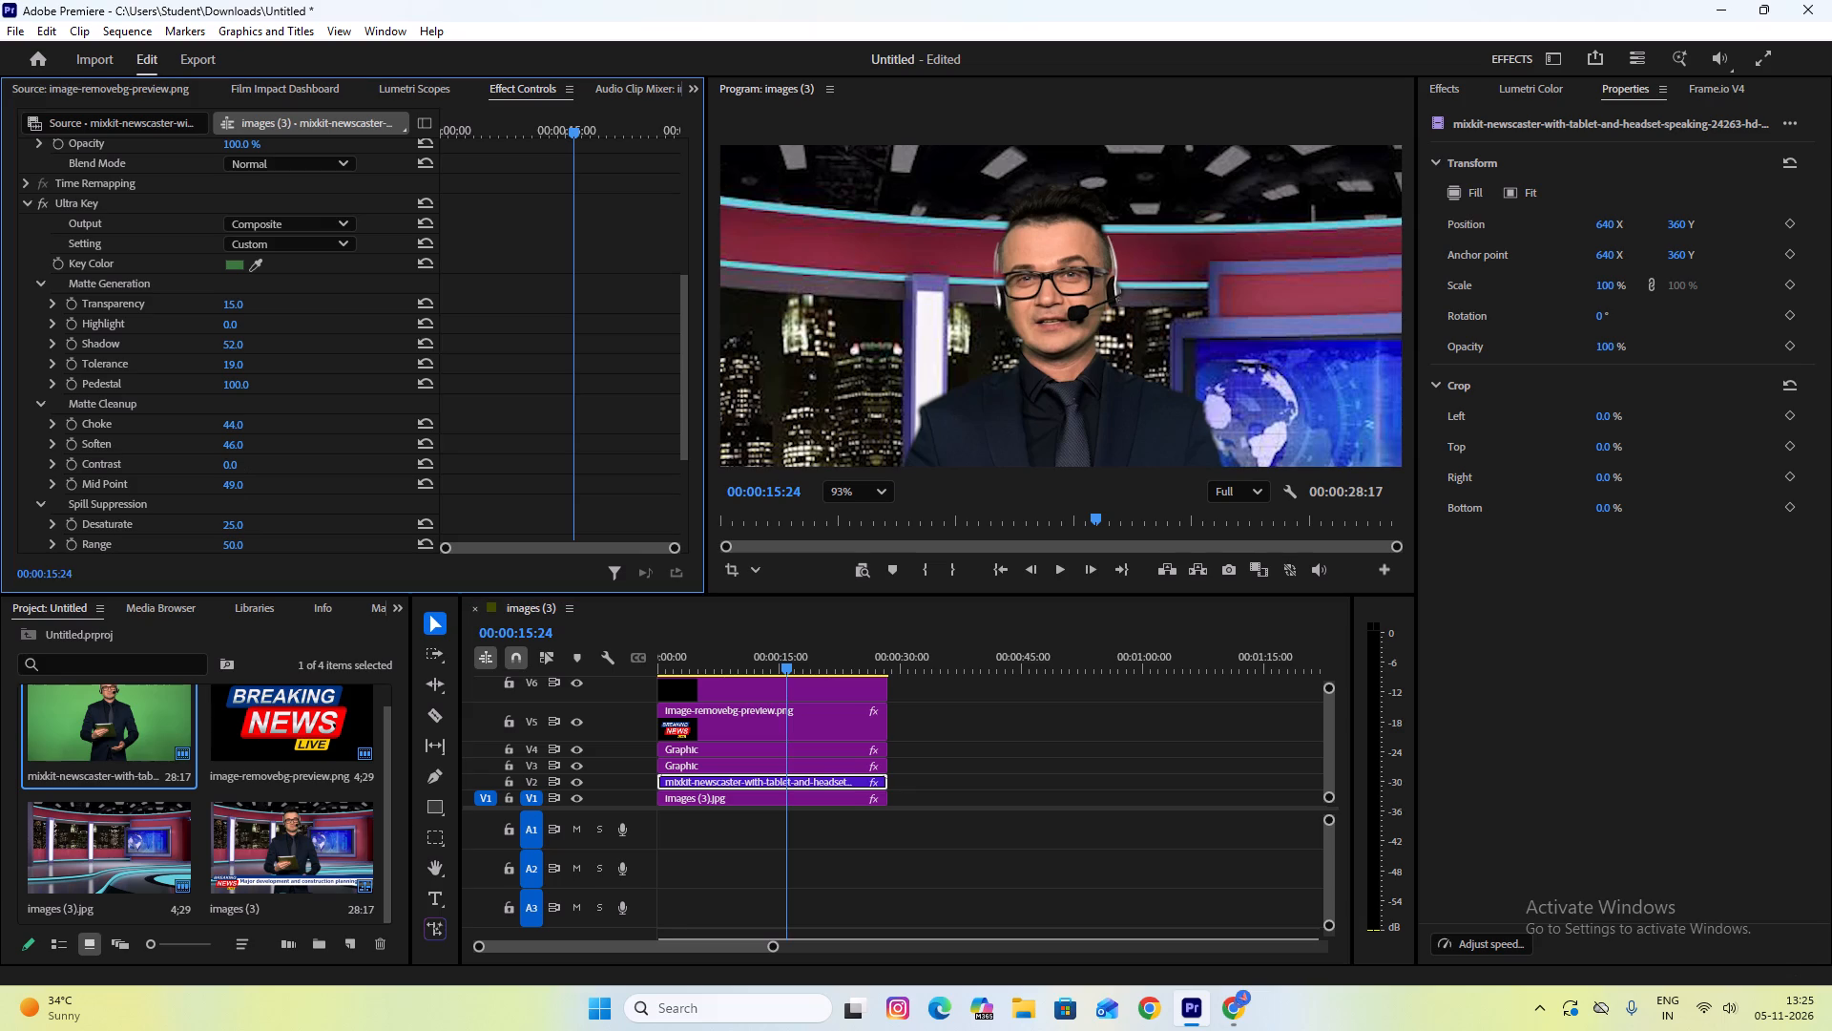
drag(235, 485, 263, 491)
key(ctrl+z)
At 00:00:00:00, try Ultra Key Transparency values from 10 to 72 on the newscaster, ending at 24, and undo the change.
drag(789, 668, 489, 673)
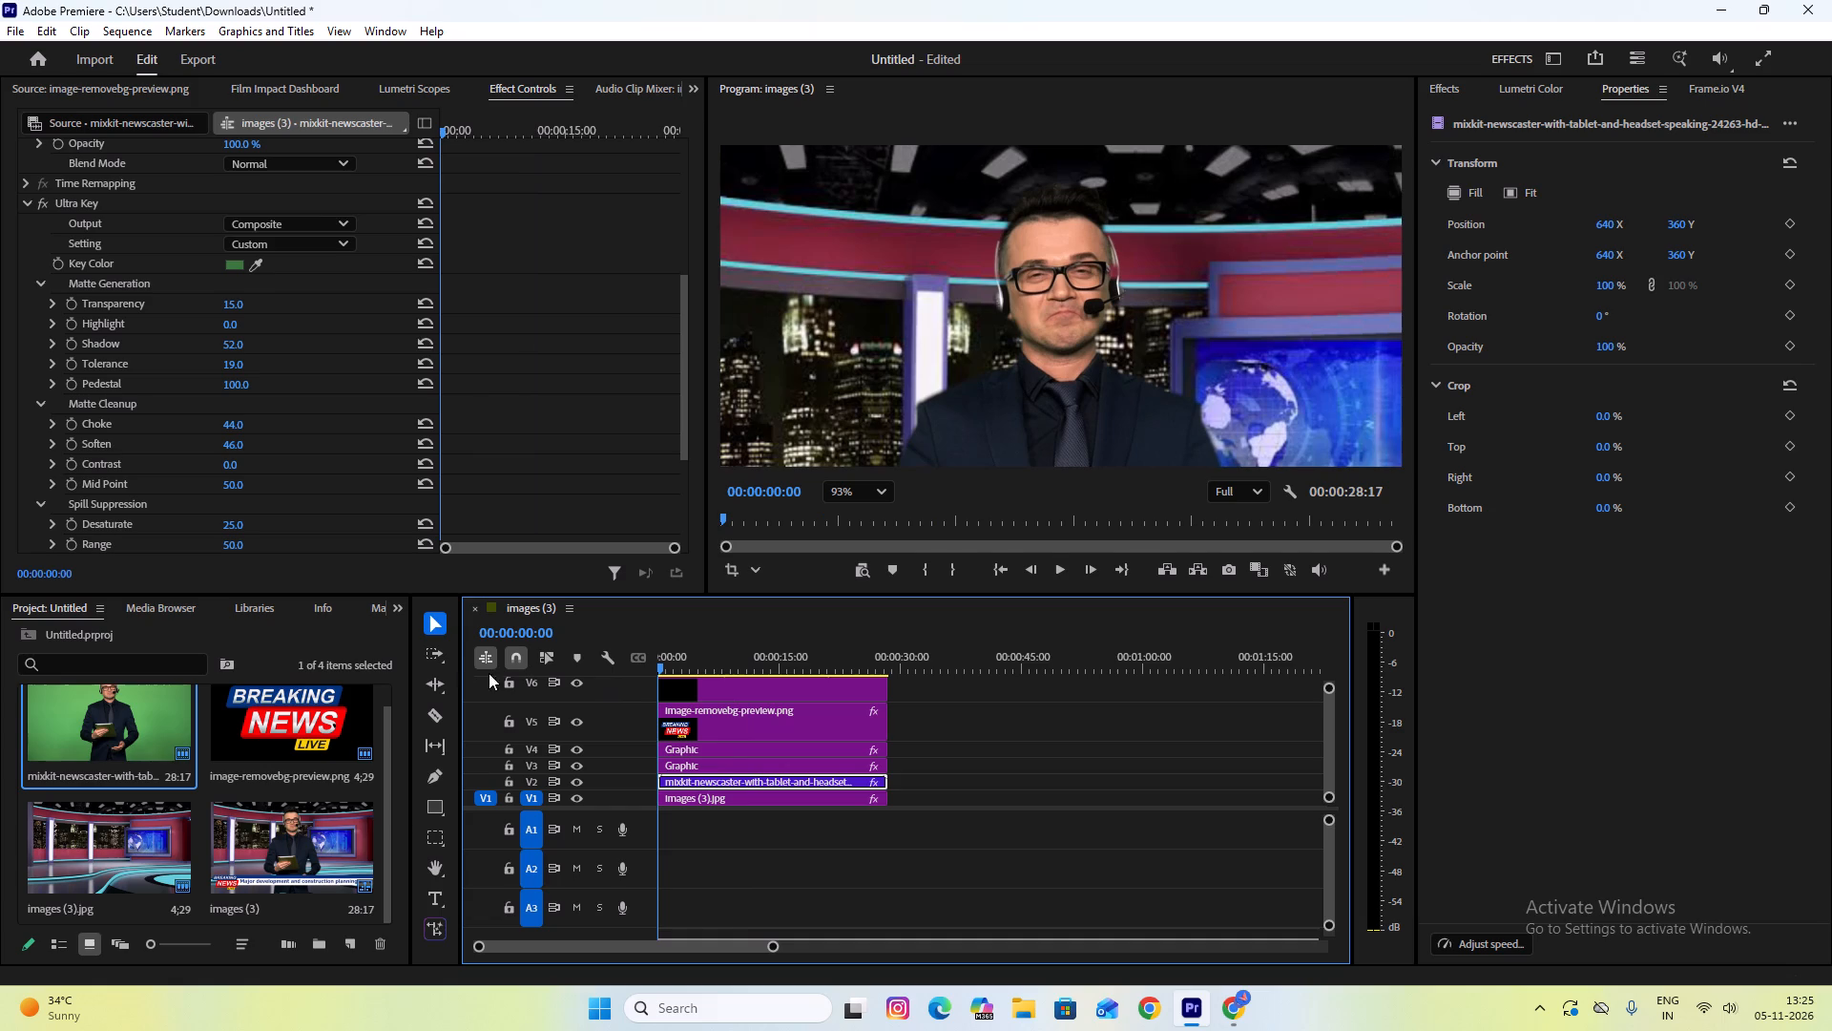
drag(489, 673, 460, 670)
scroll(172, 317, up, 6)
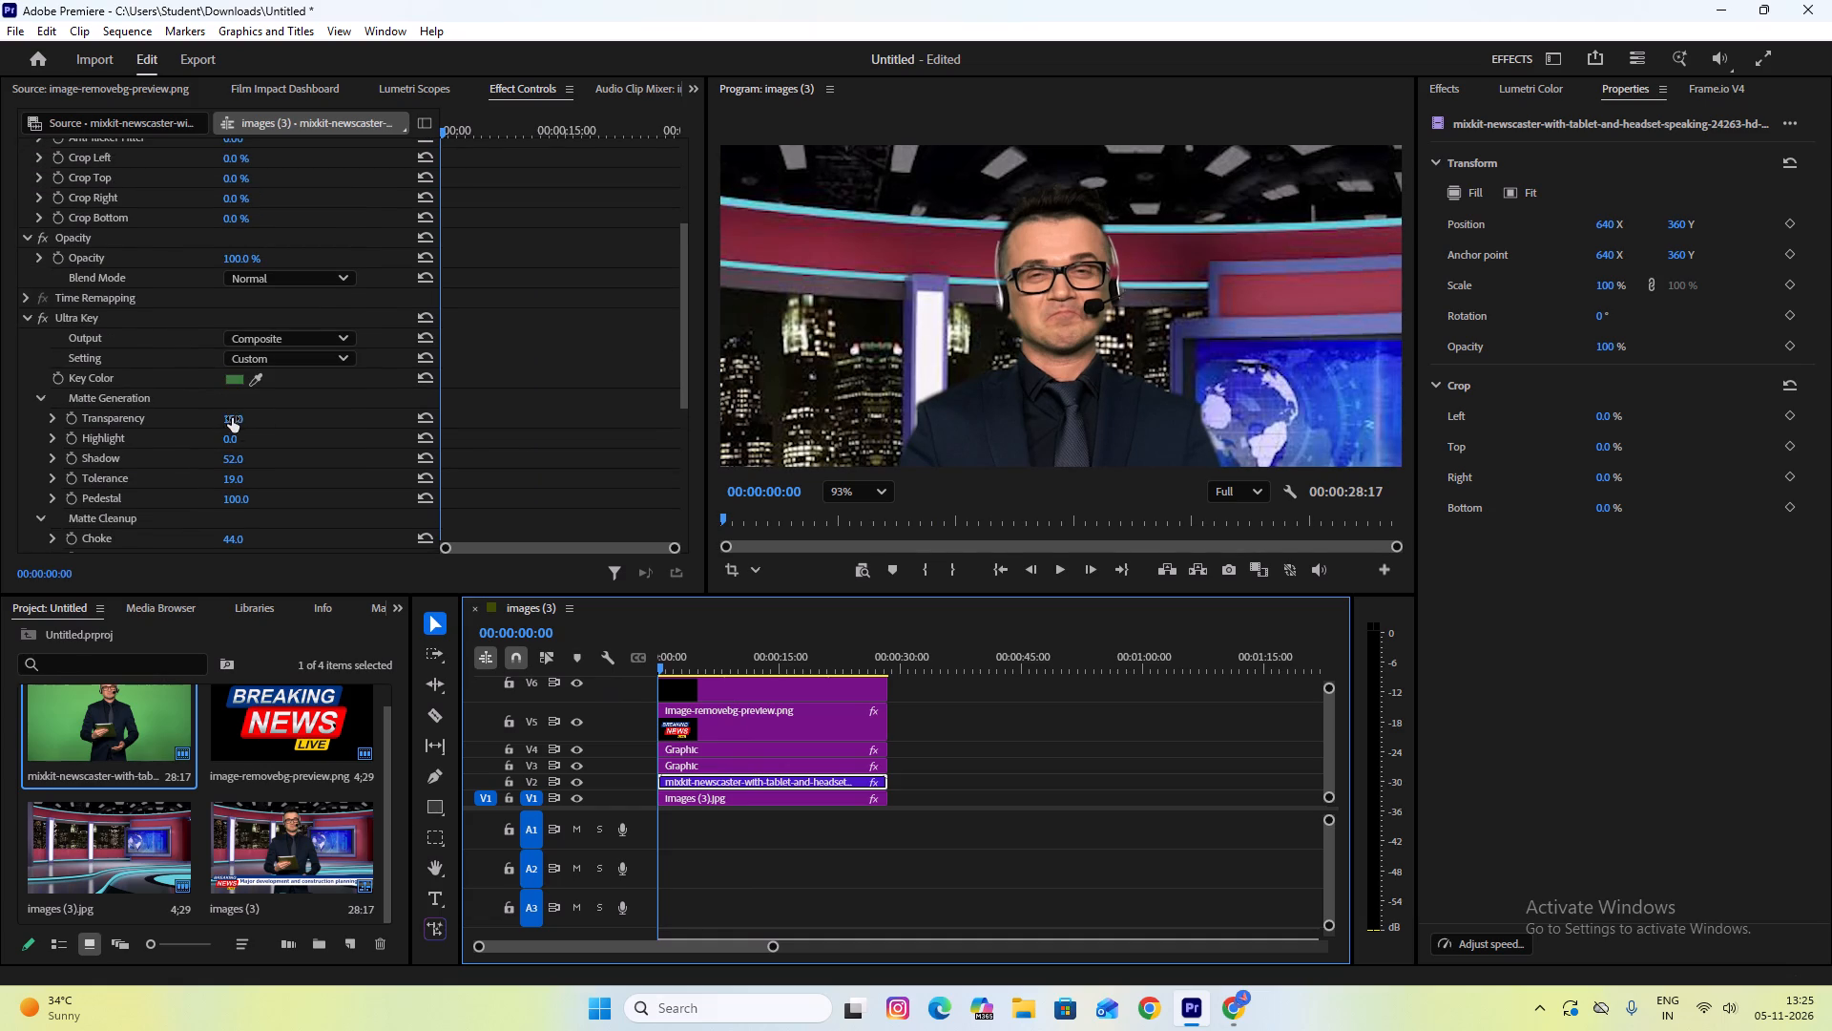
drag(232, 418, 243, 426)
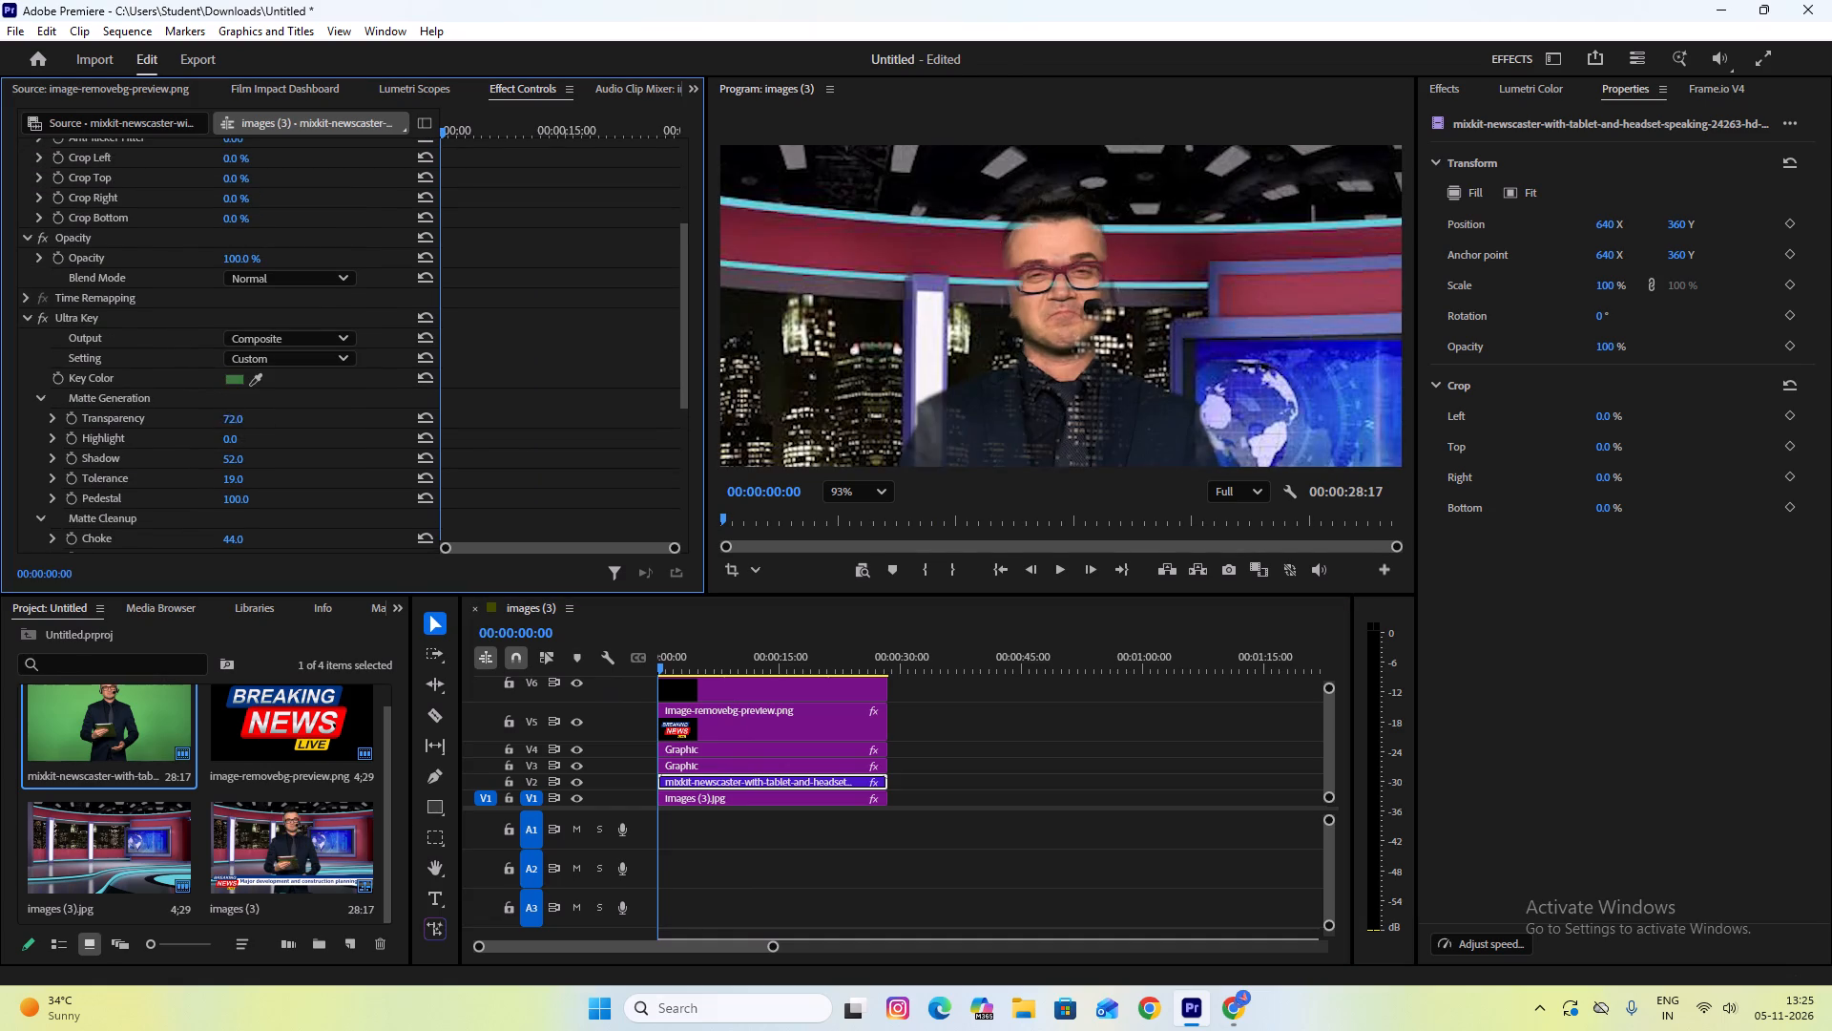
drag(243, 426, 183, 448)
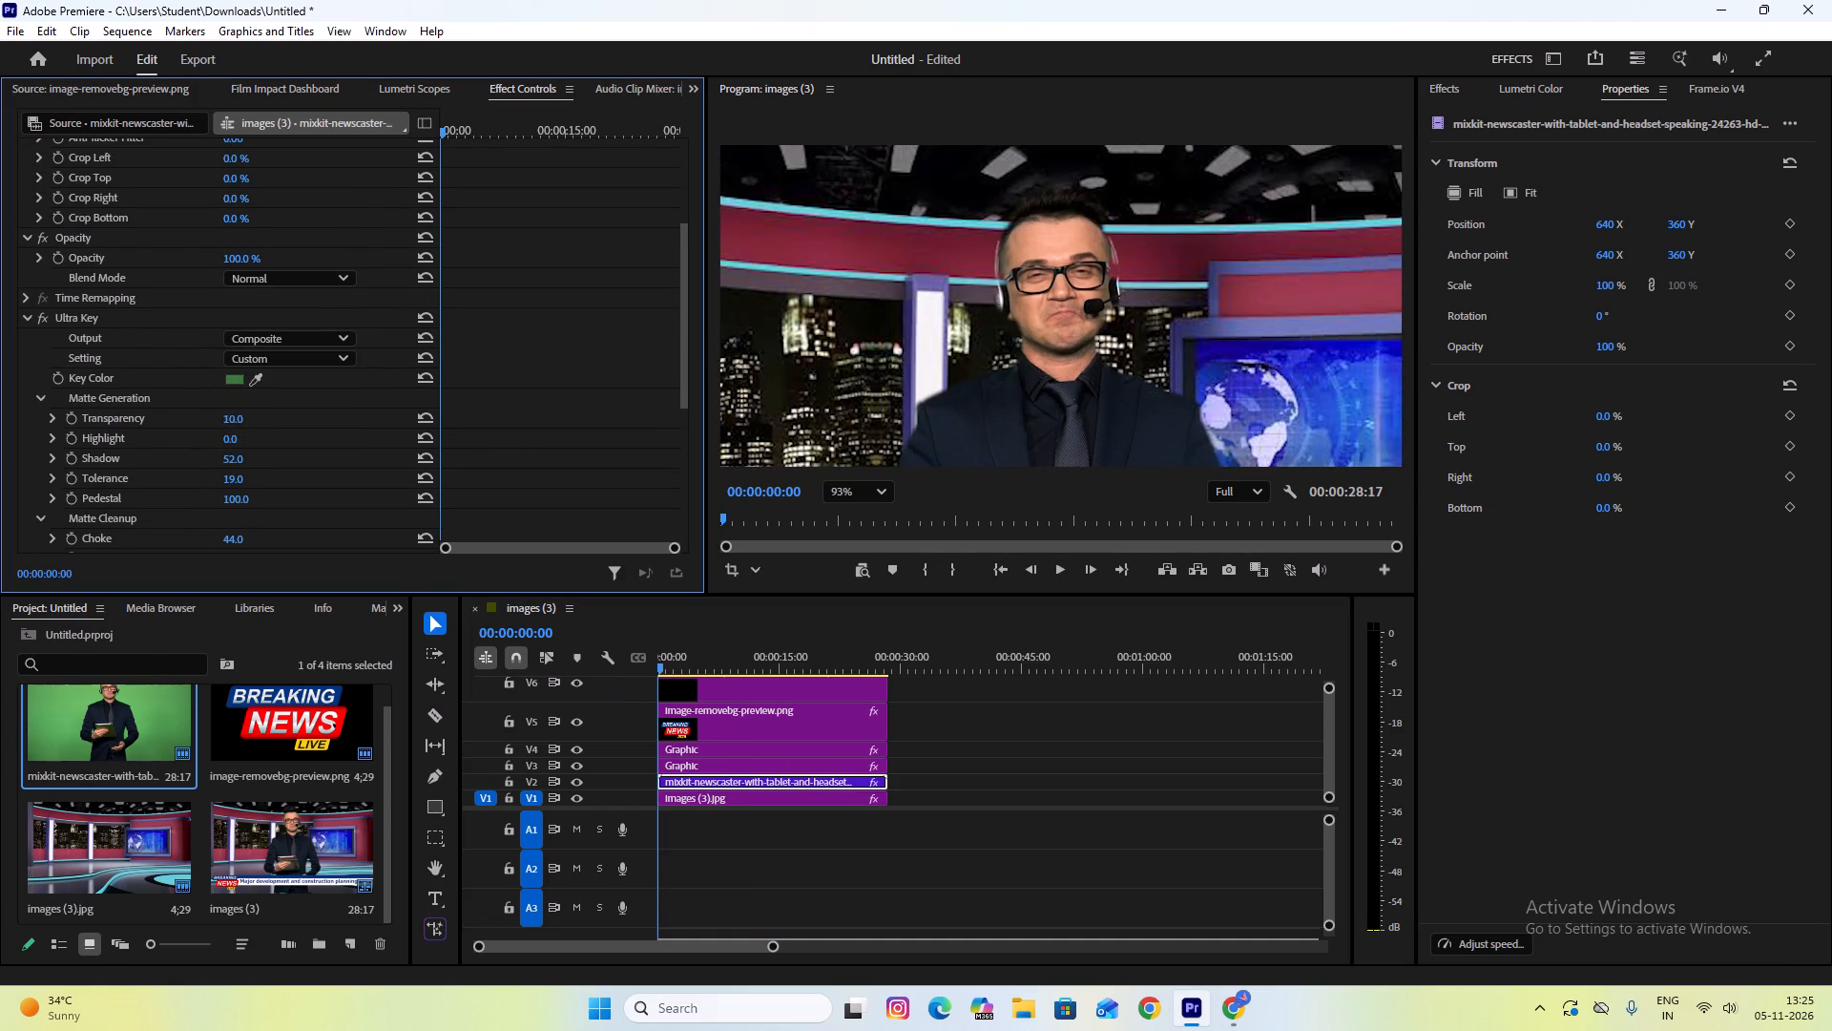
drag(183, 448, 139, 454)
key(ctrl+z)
Set Ultra Key's Matte Generation Transparency to 14 on the newscaster clip.
click(235, 422)
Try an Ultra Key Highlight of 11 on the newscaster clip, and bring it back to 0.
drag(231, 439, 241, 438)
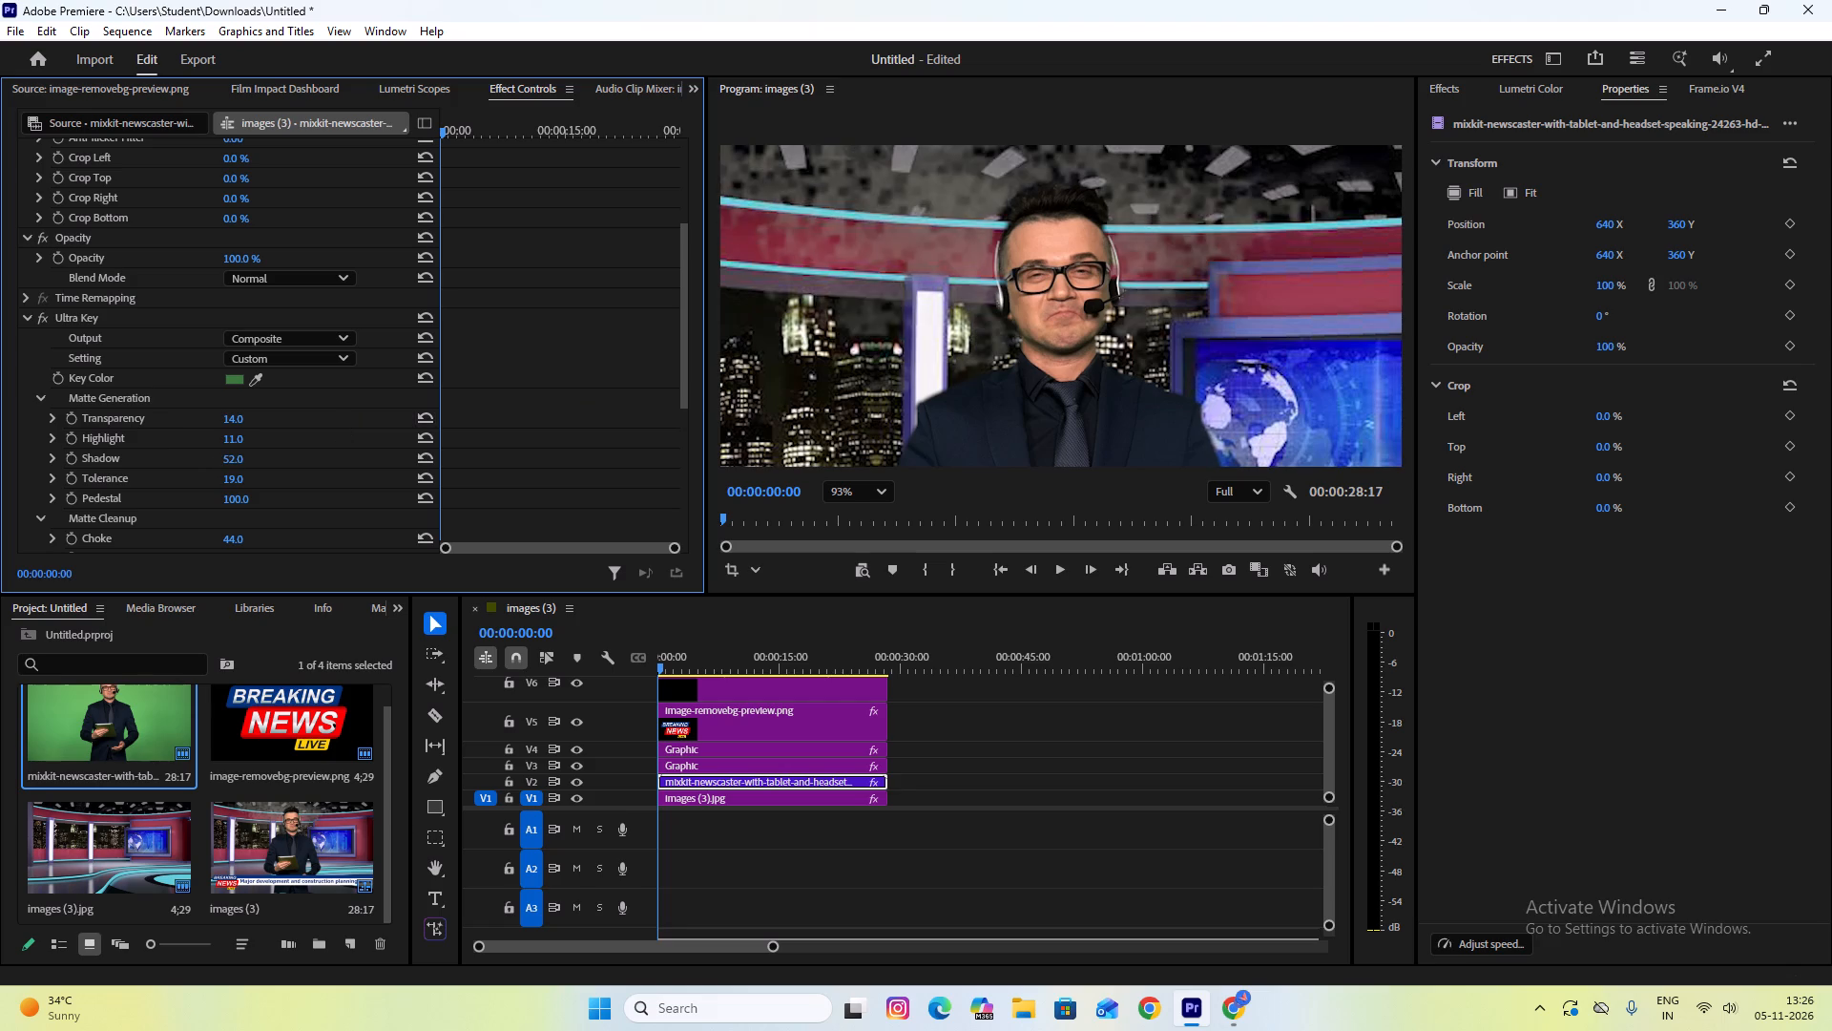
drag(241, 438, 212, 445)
Examine the newscaster's key up close, restore the preview zoom to Fit, and scrub the full composite to 00:00:10:07.
scroll(1035, 465, down, 4)
scroll(1045, 350, up, 5)
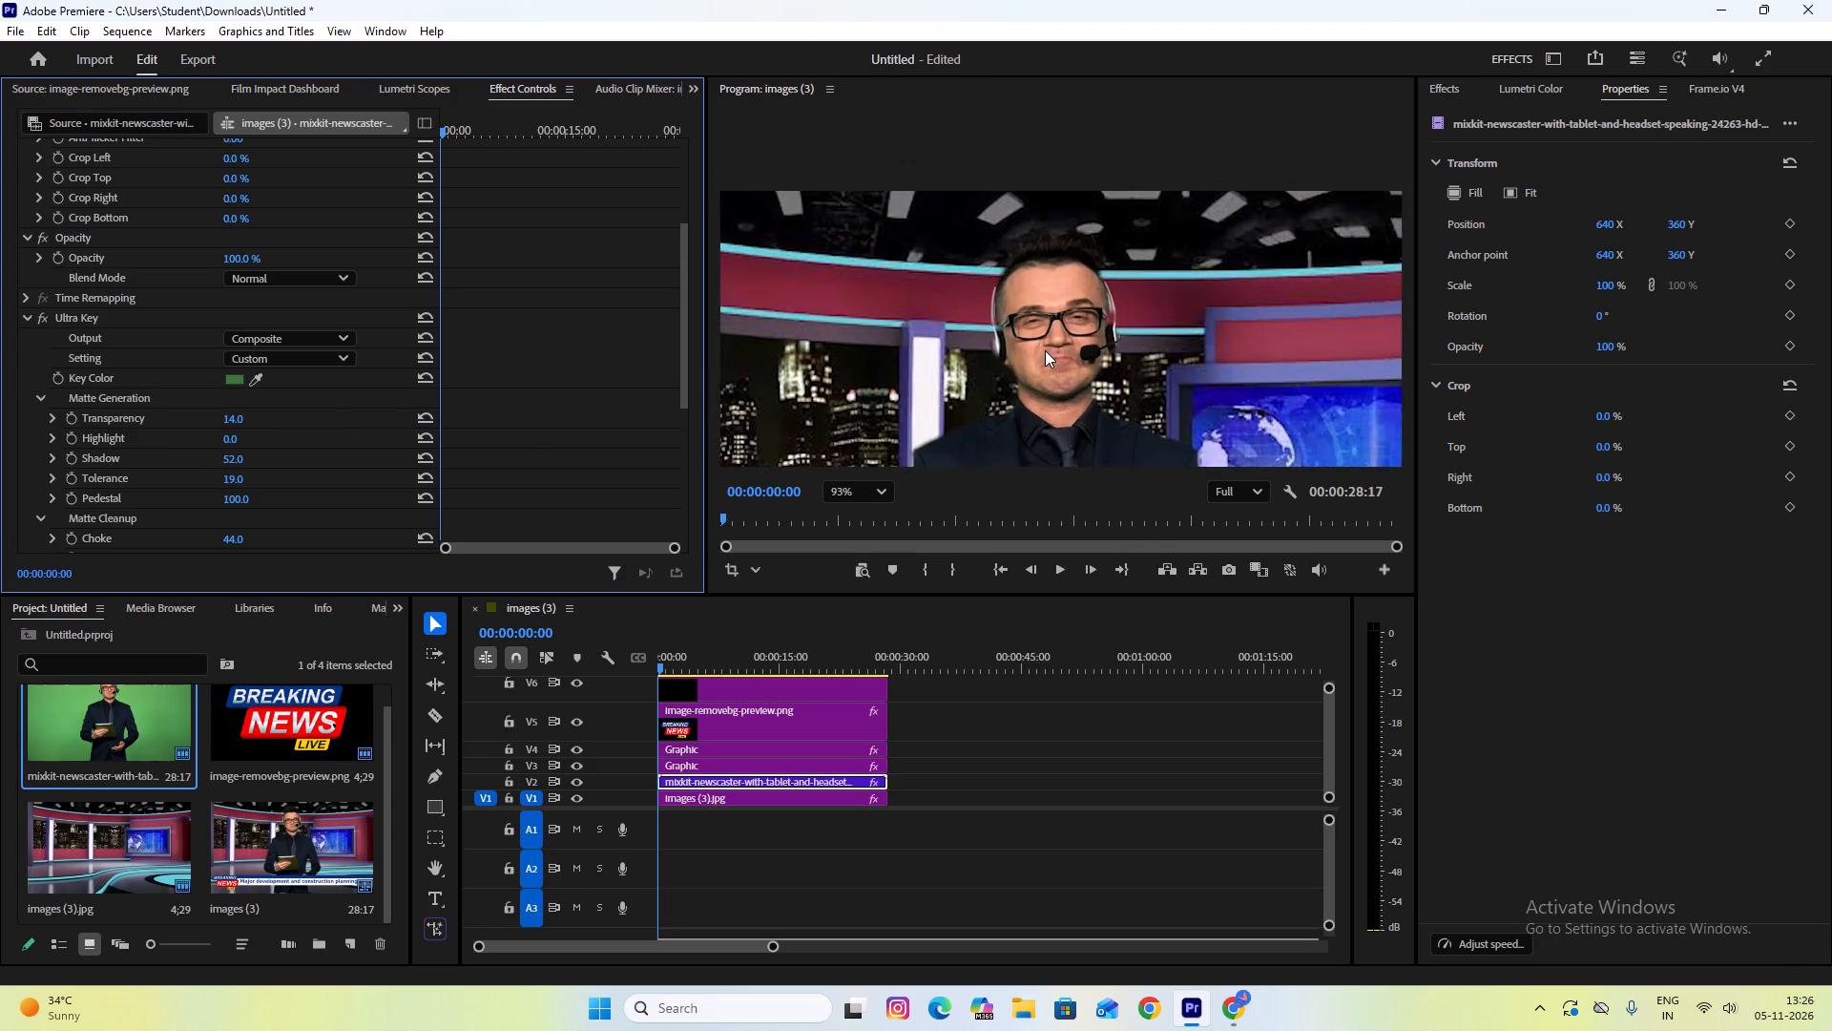
scroll(1045, 350, up, 2)
click(882, 493)
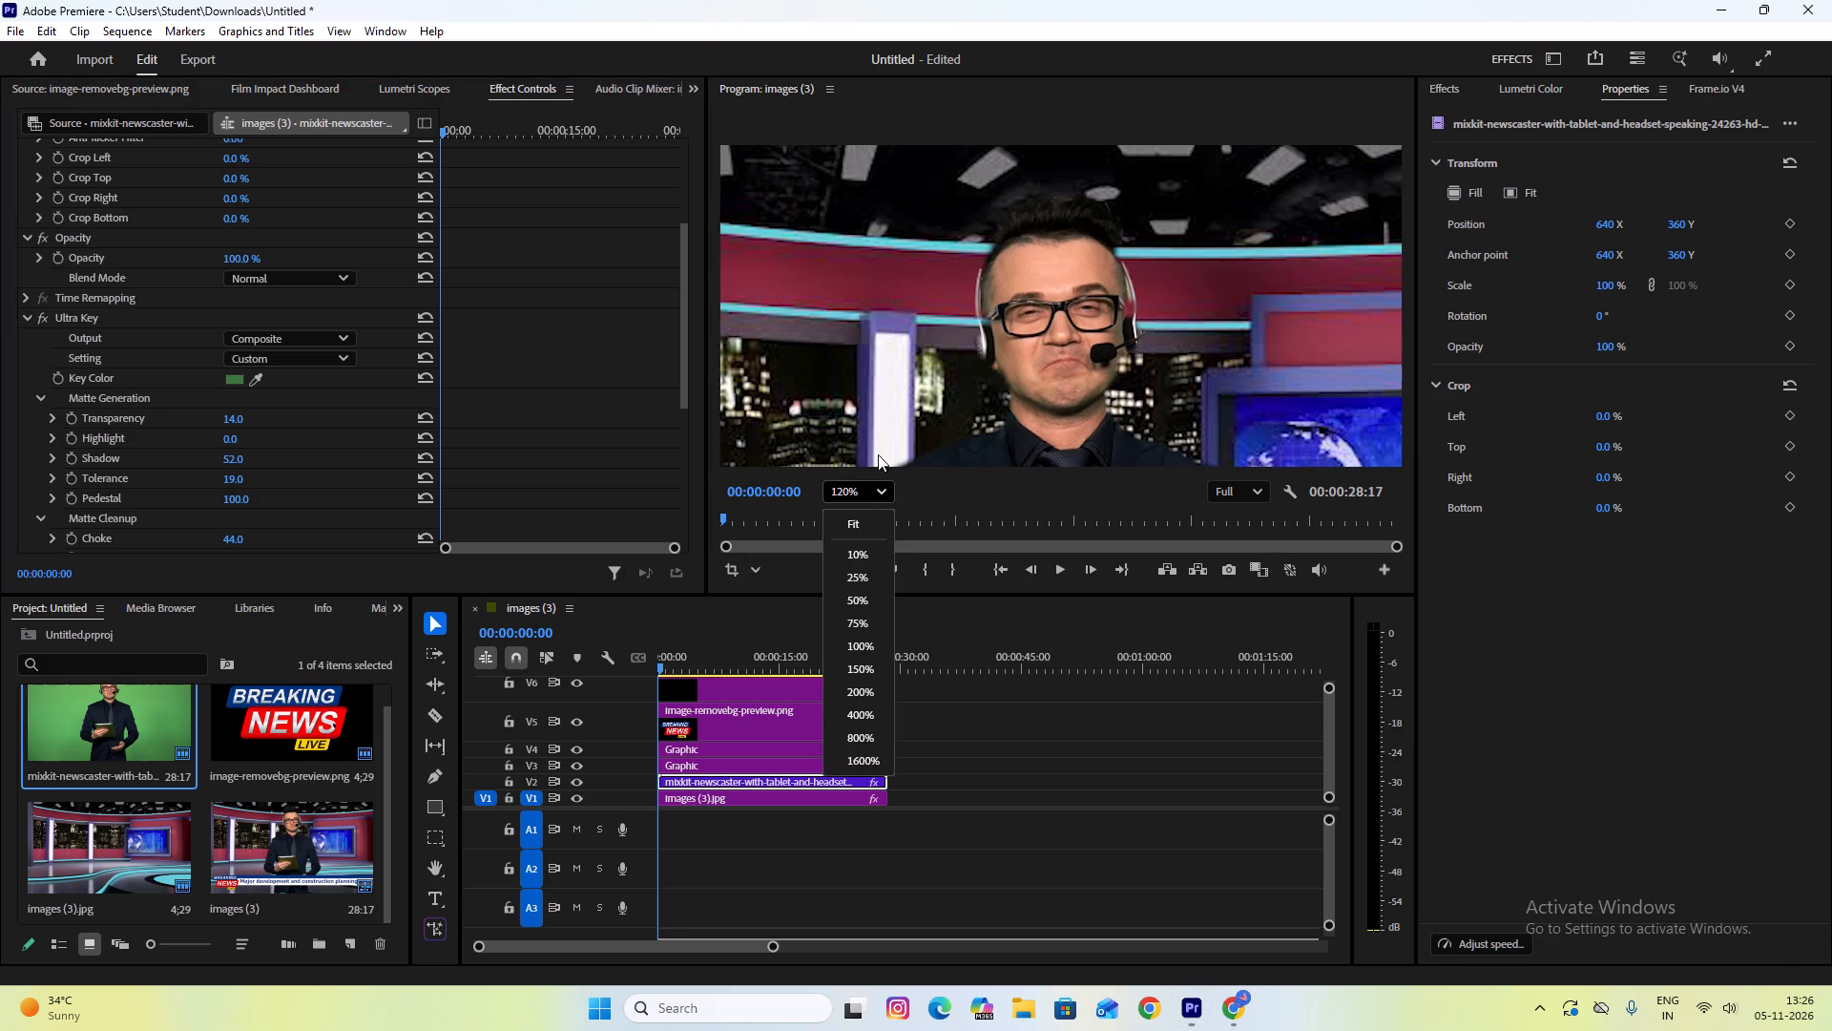
click(866, 521)
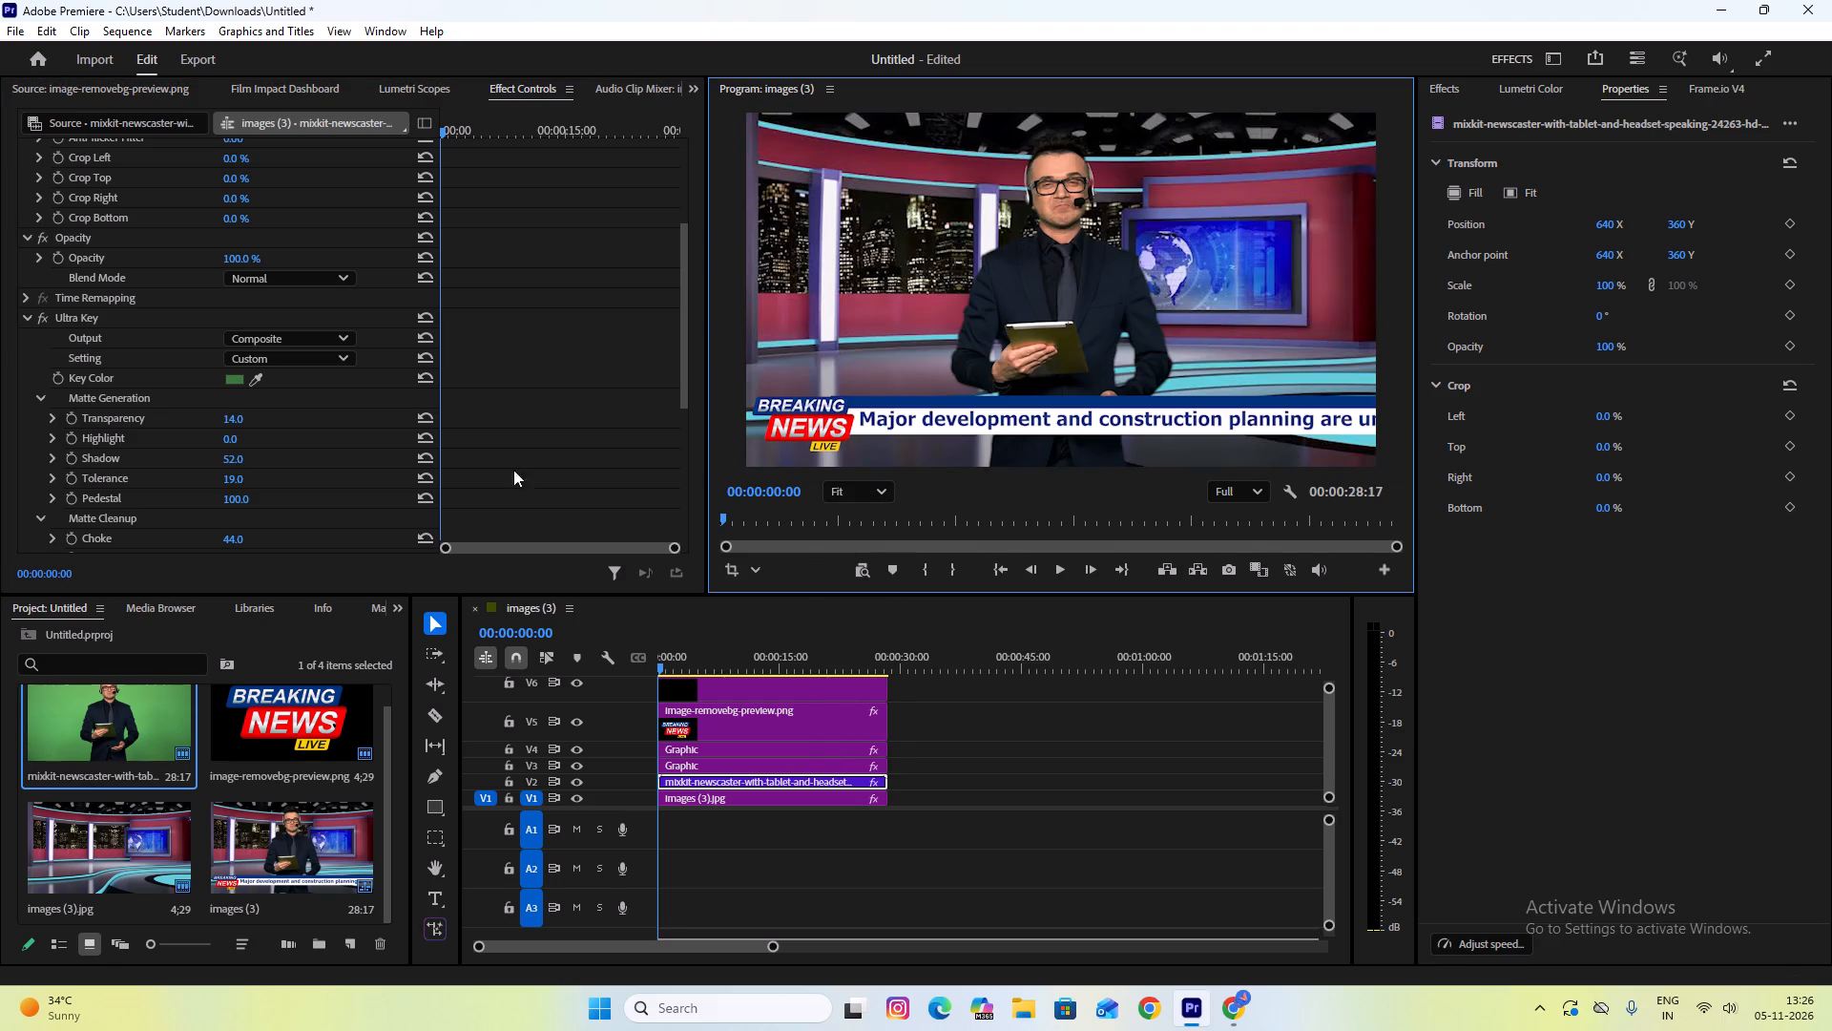
drag(657, 664, 660, 664)
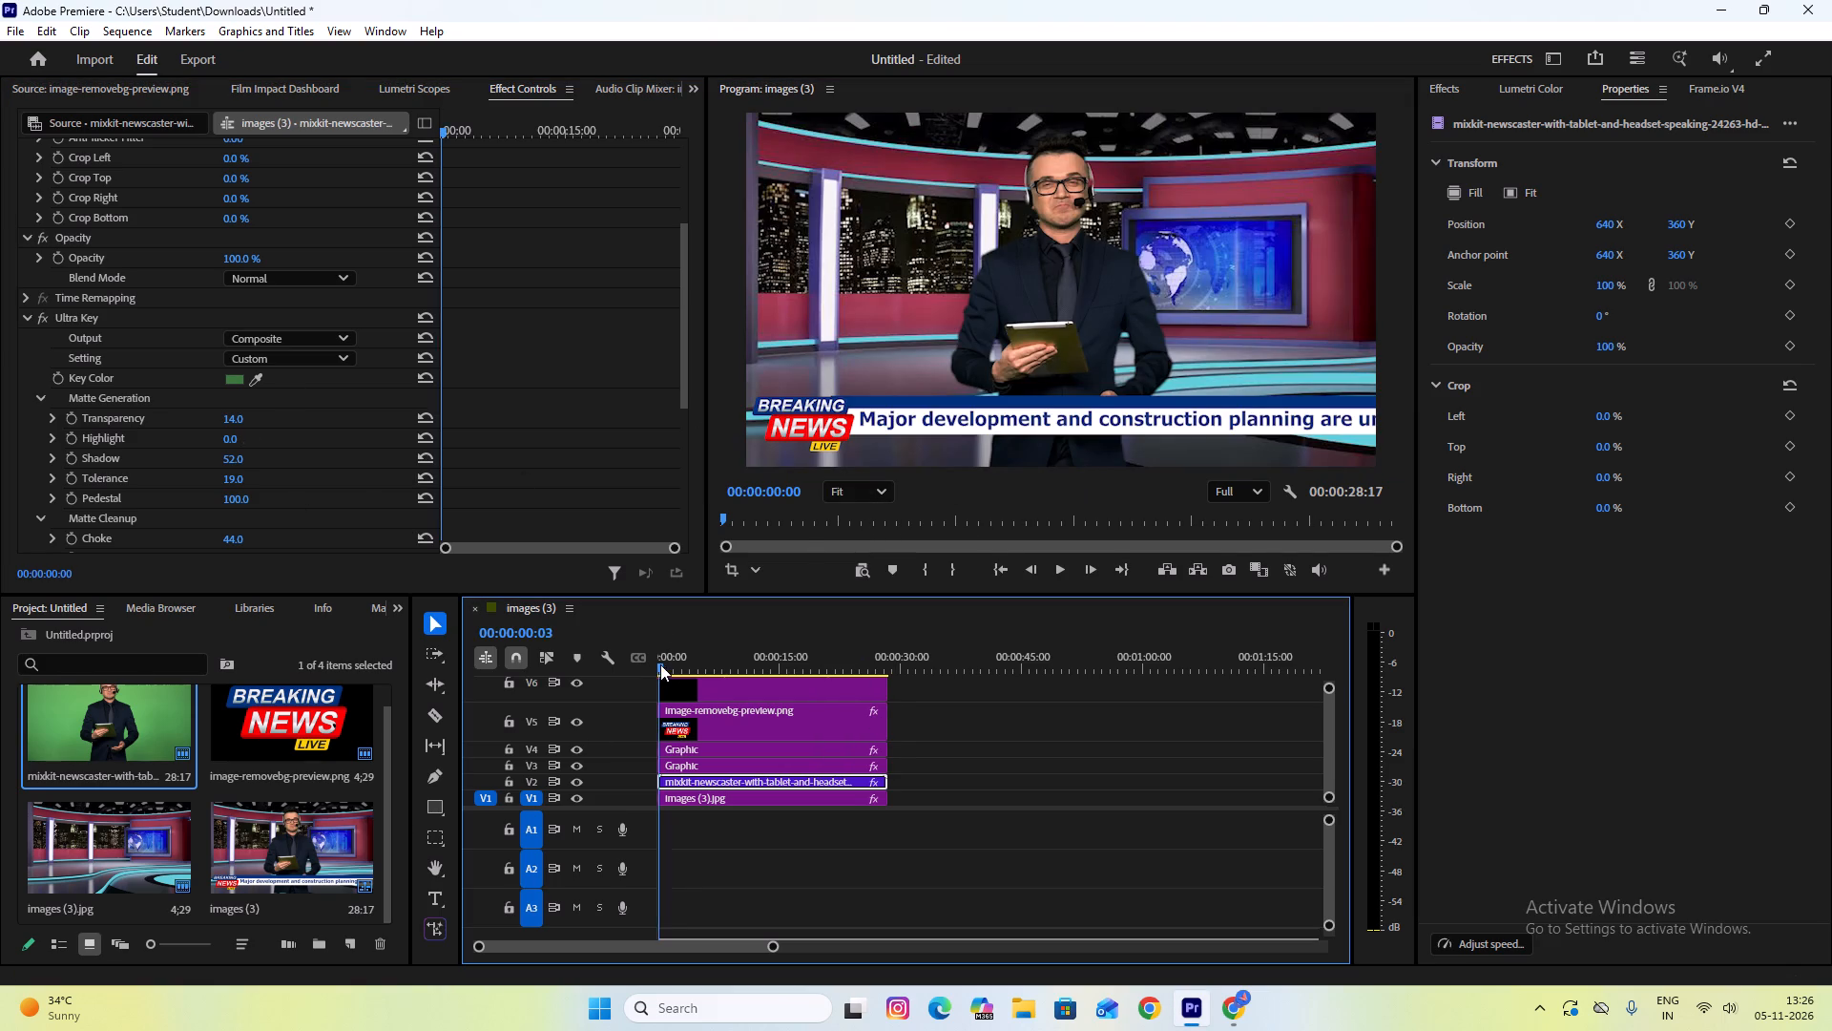
drag(660, 664, 740, 701)
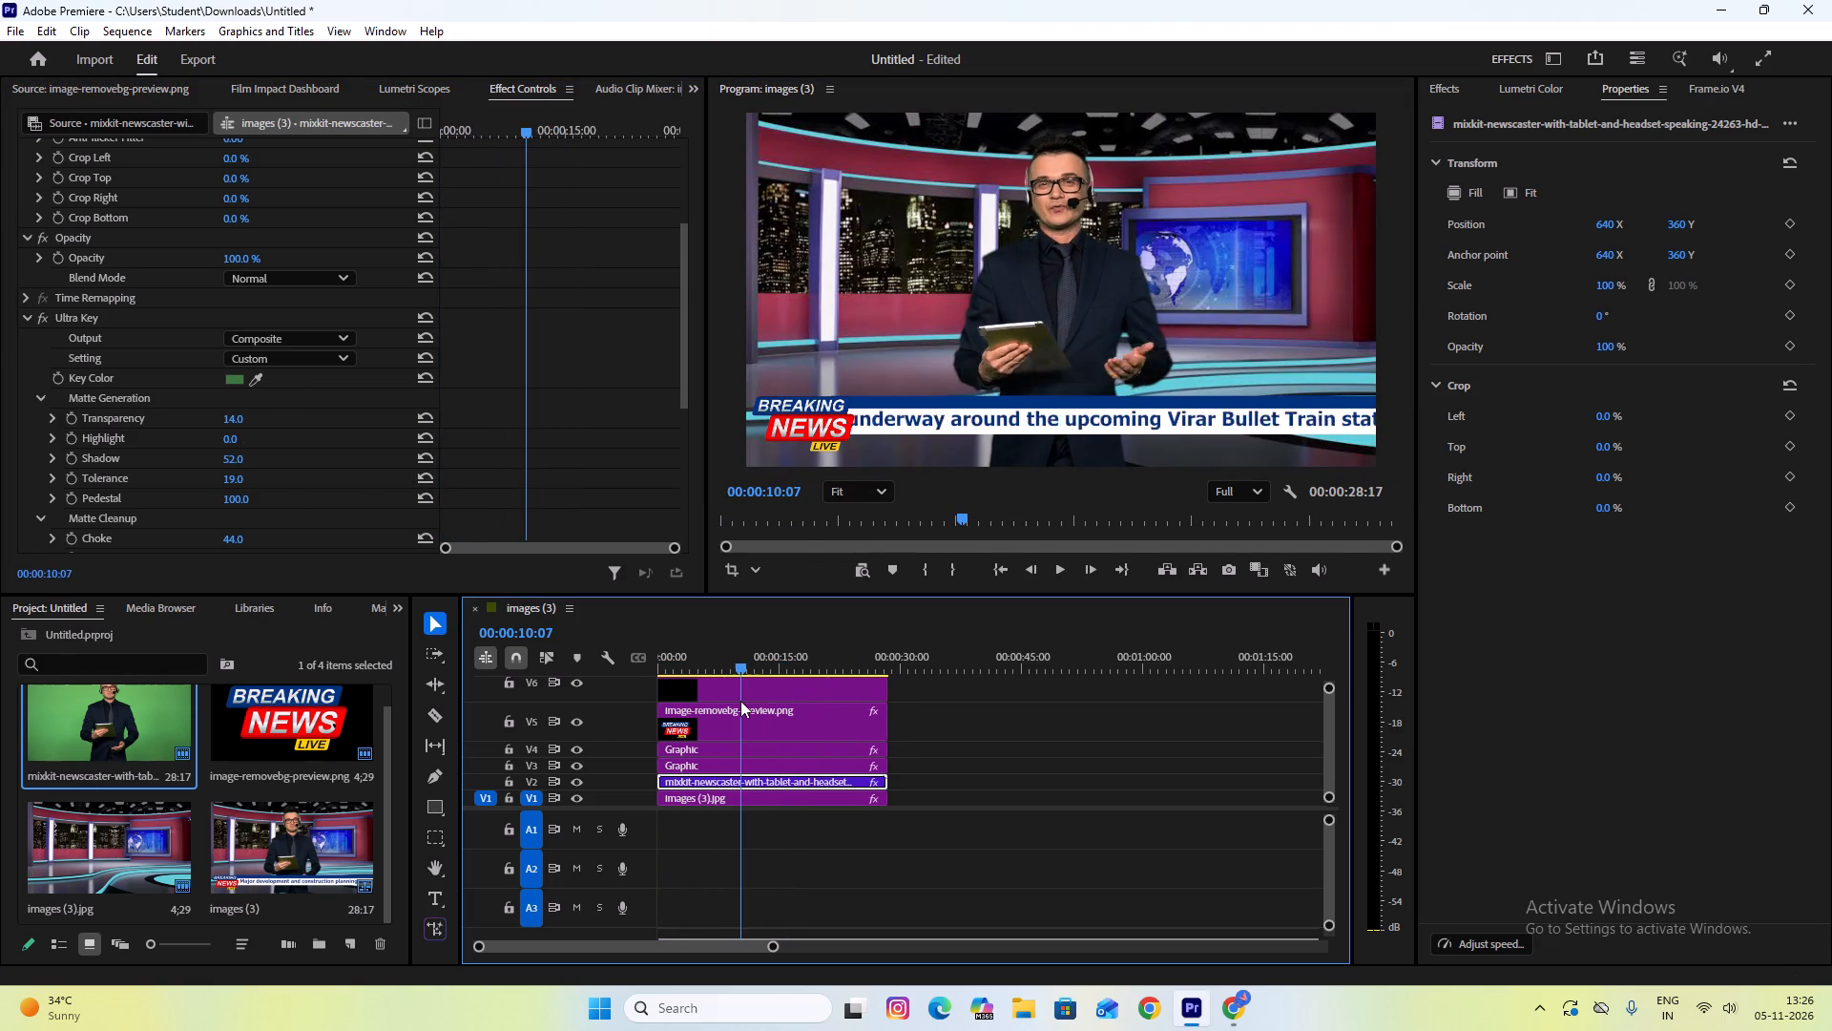
Scrub the composite to 00:00:17:03, return to 00:00:00:00, and play it from the start to review the key and scrolling headline.
drag(740, 701, 799, 707)
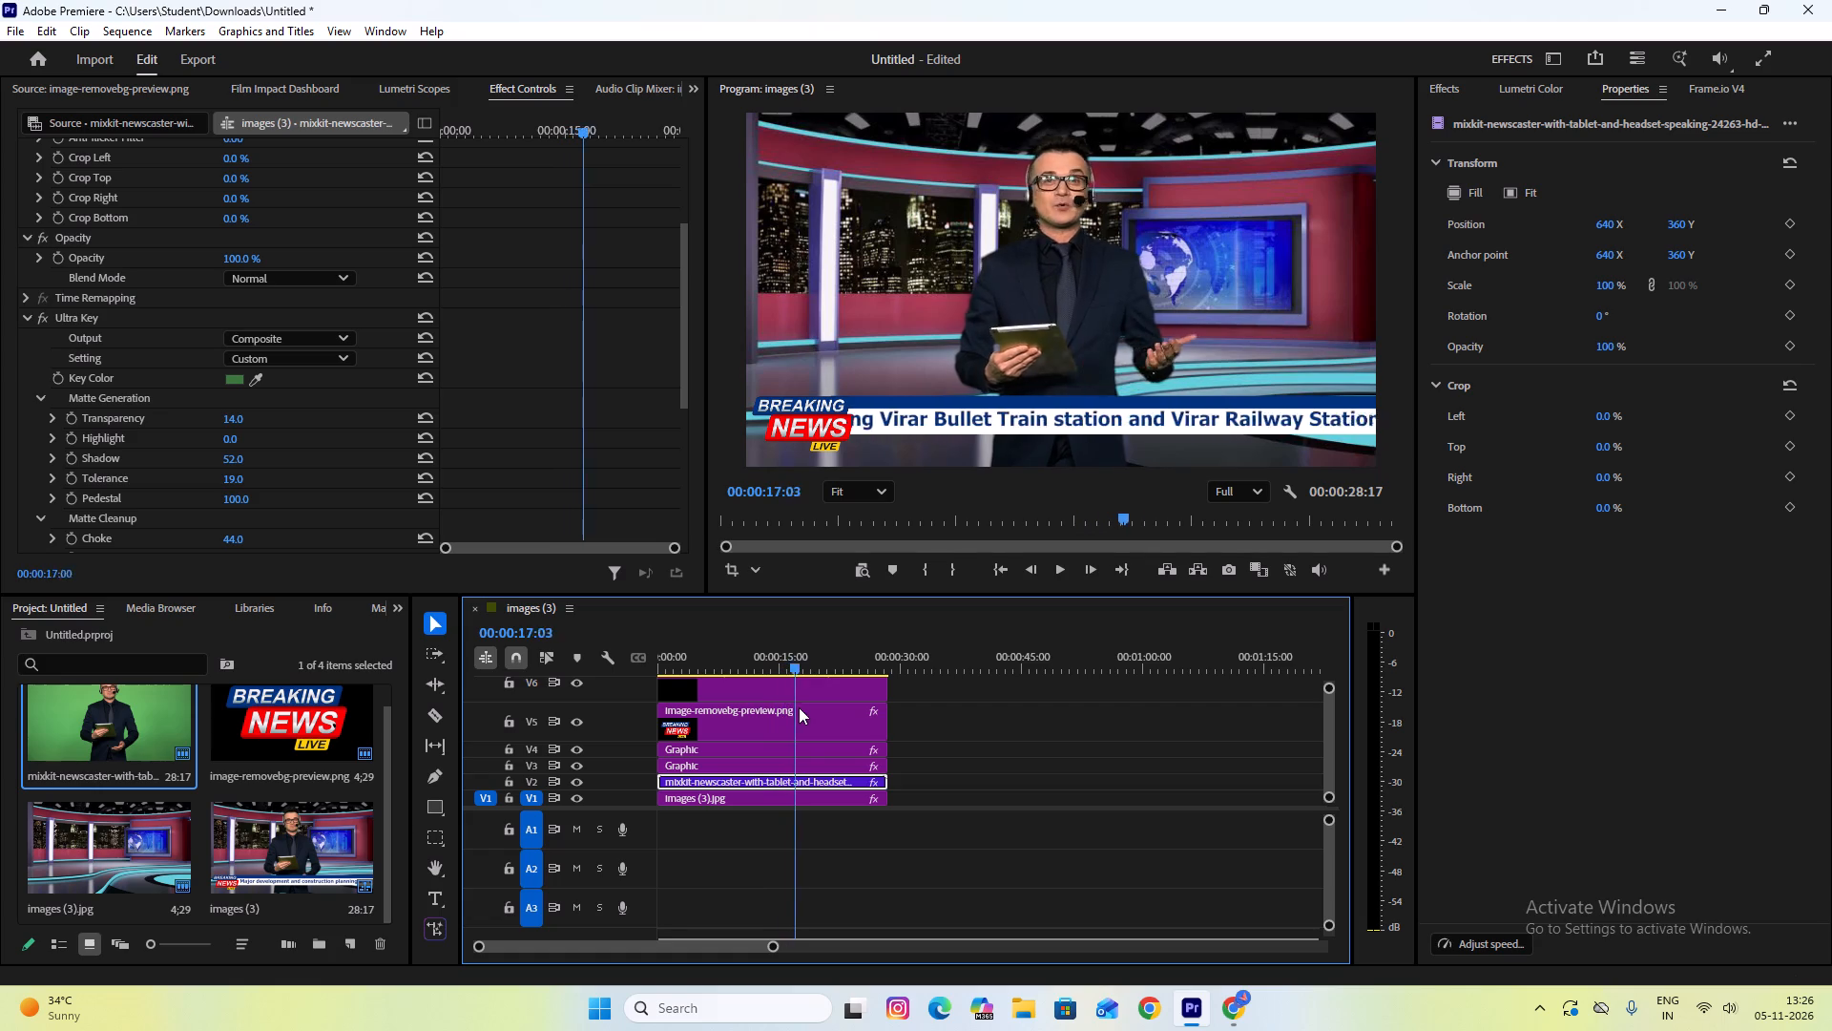
drag(799, 707, 354, 680)
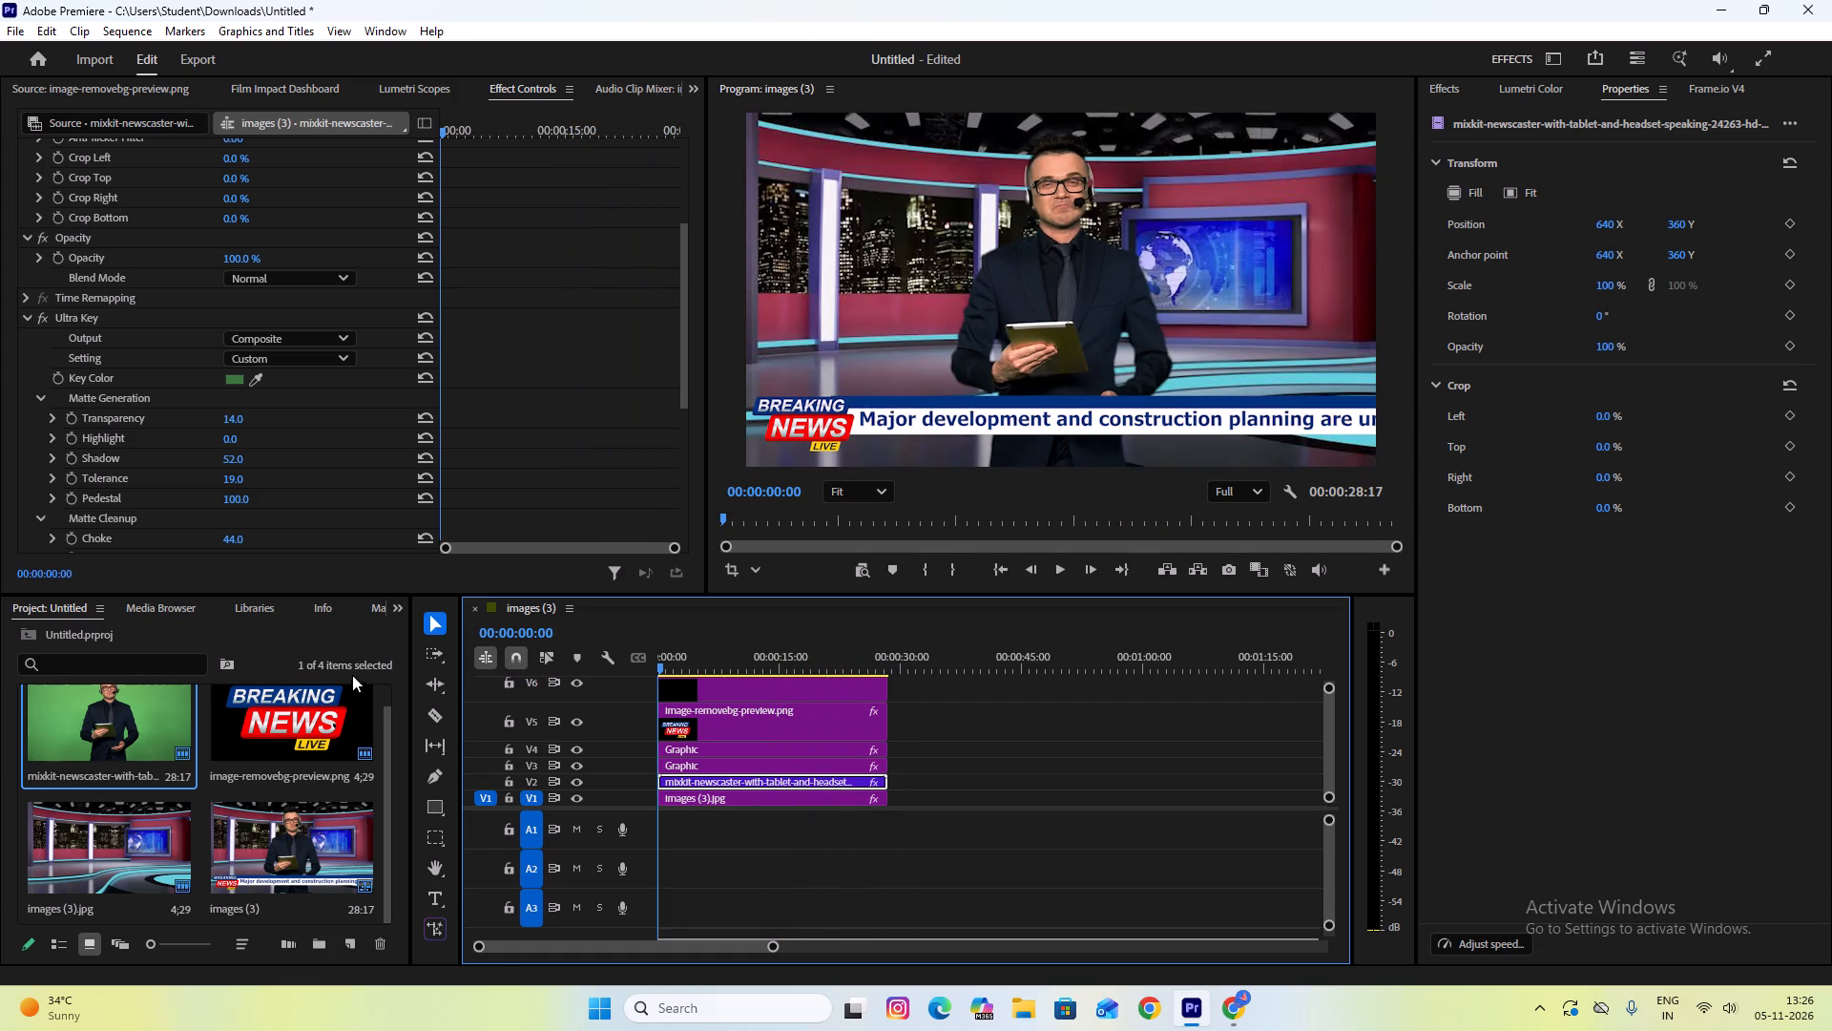
key(space)
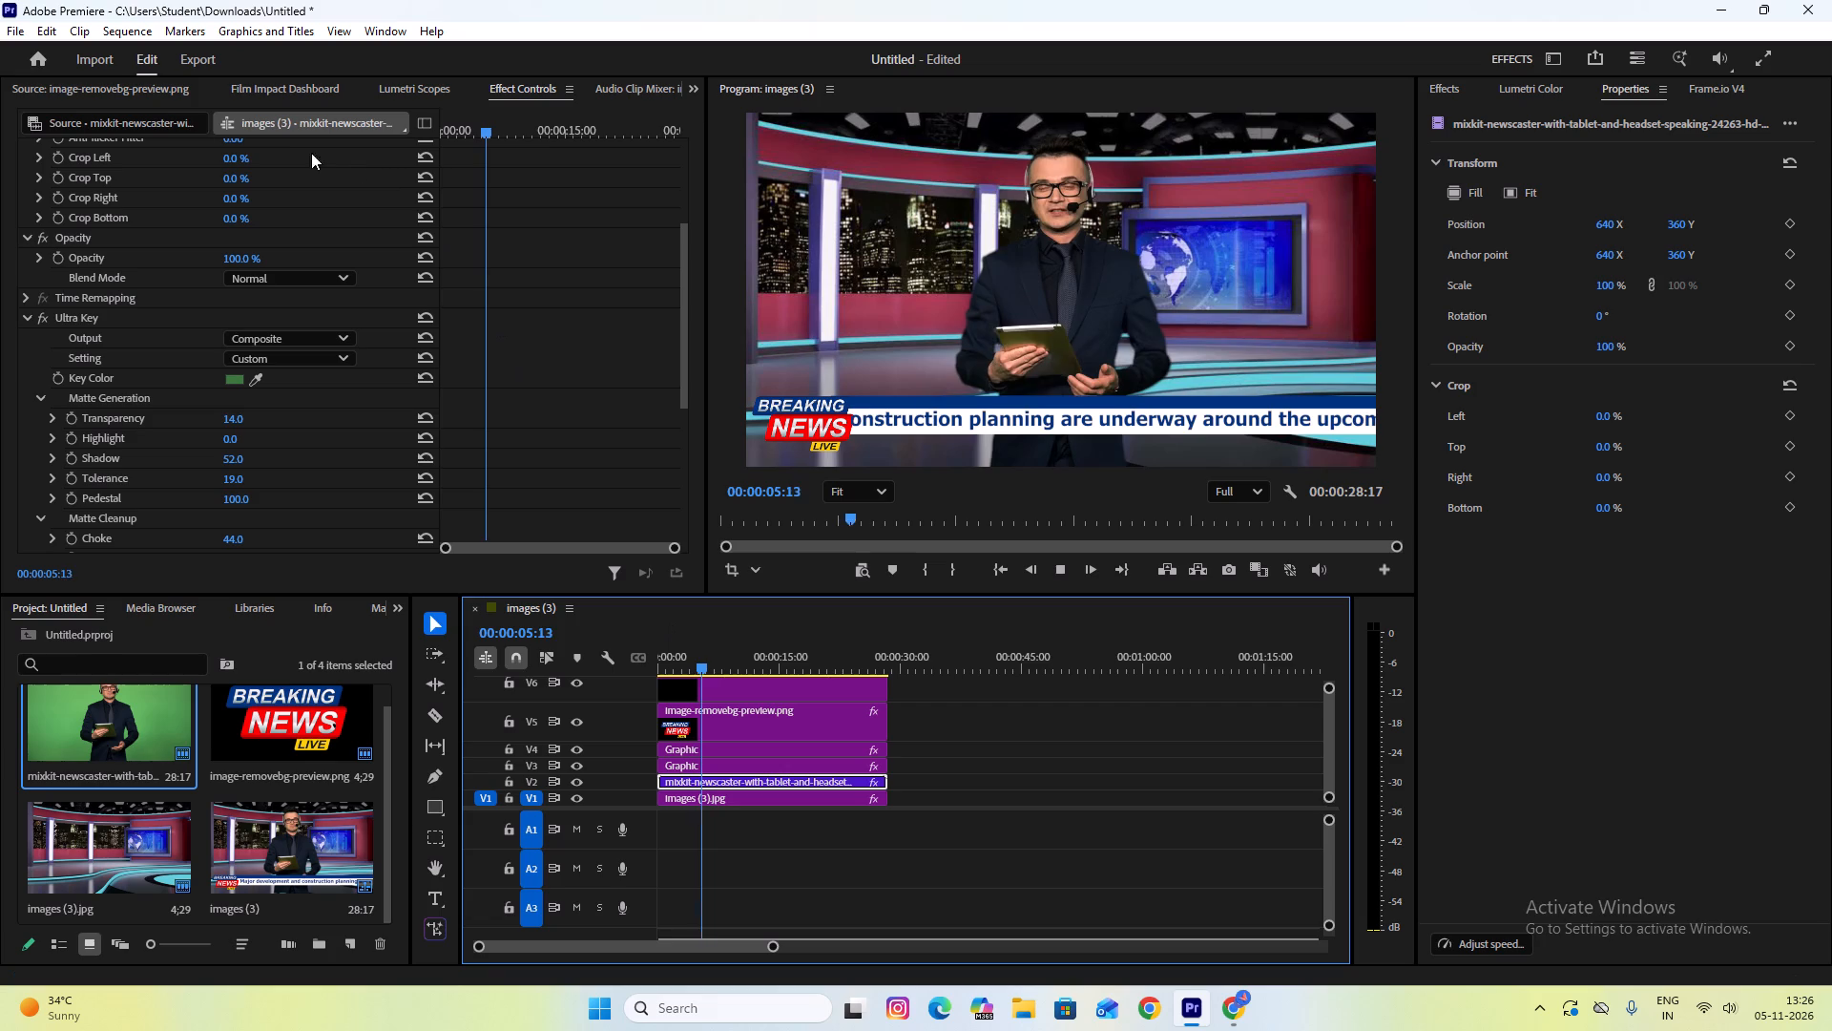
Save the project under the new name "news sm" in the Downloads folder and close Premiere.
click(22, 36)
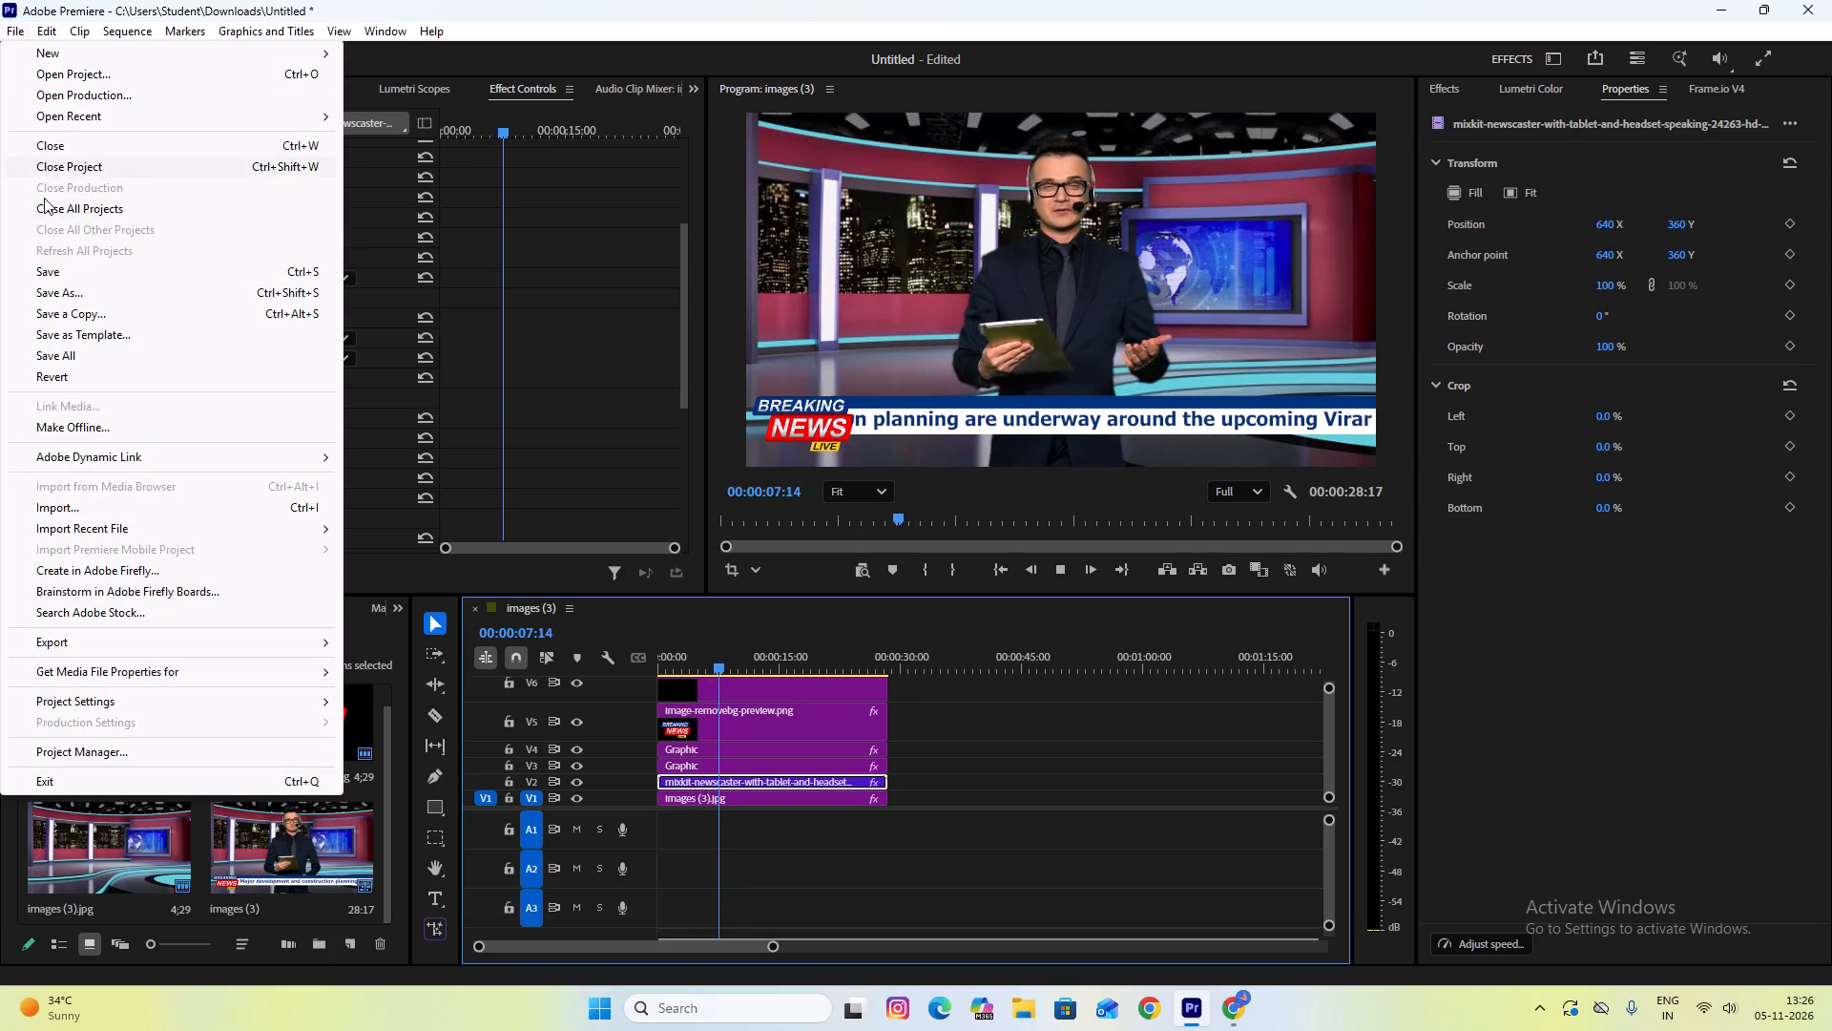
click(98, 290)
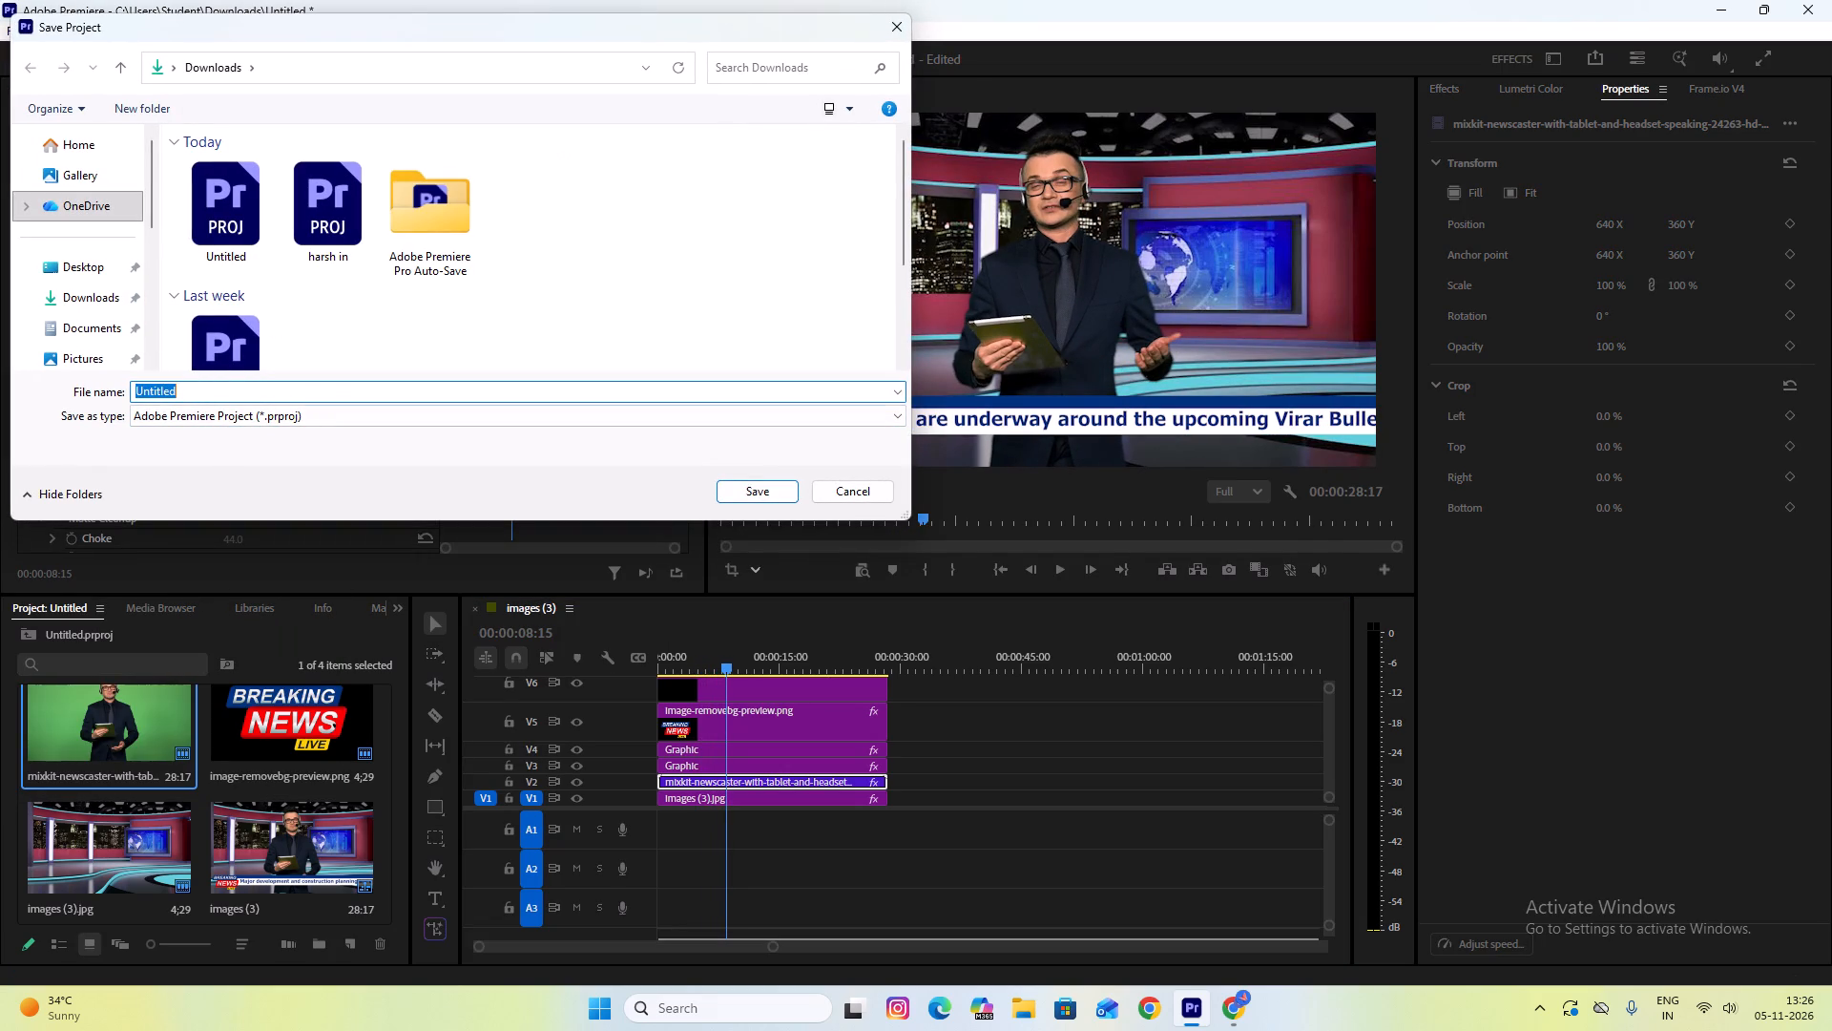
text(new)
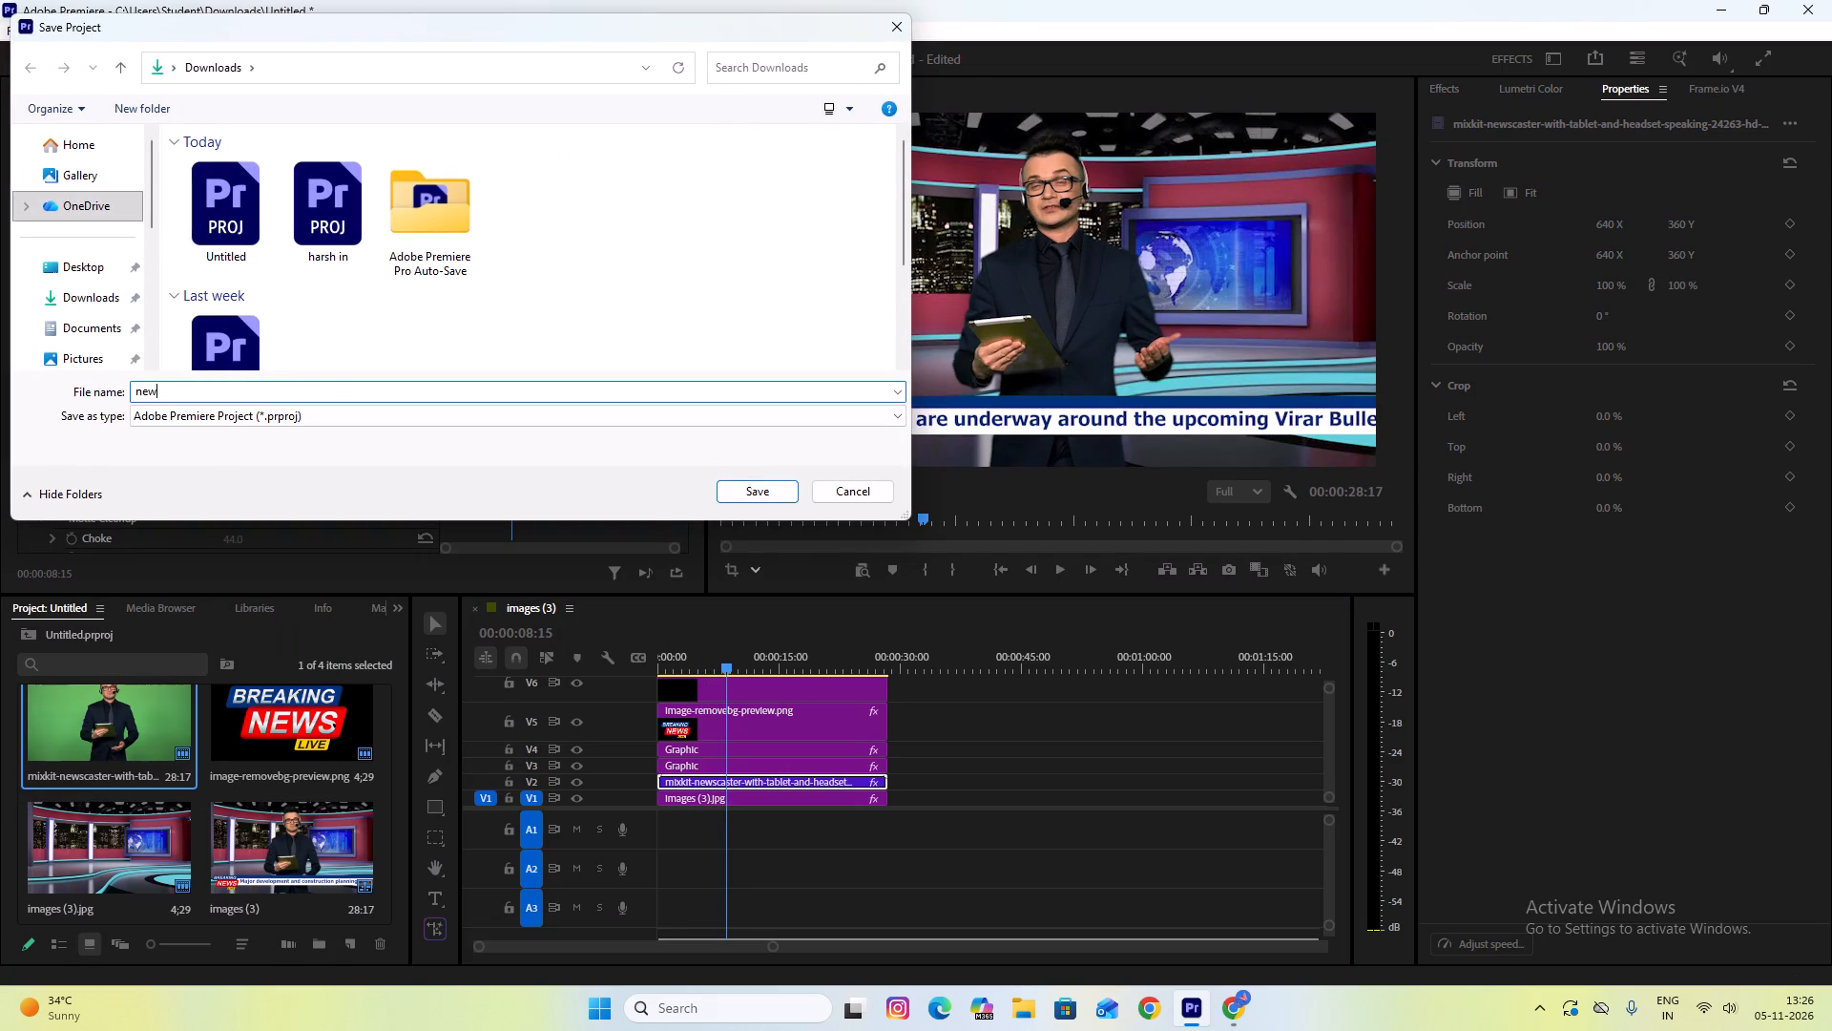
key(s)
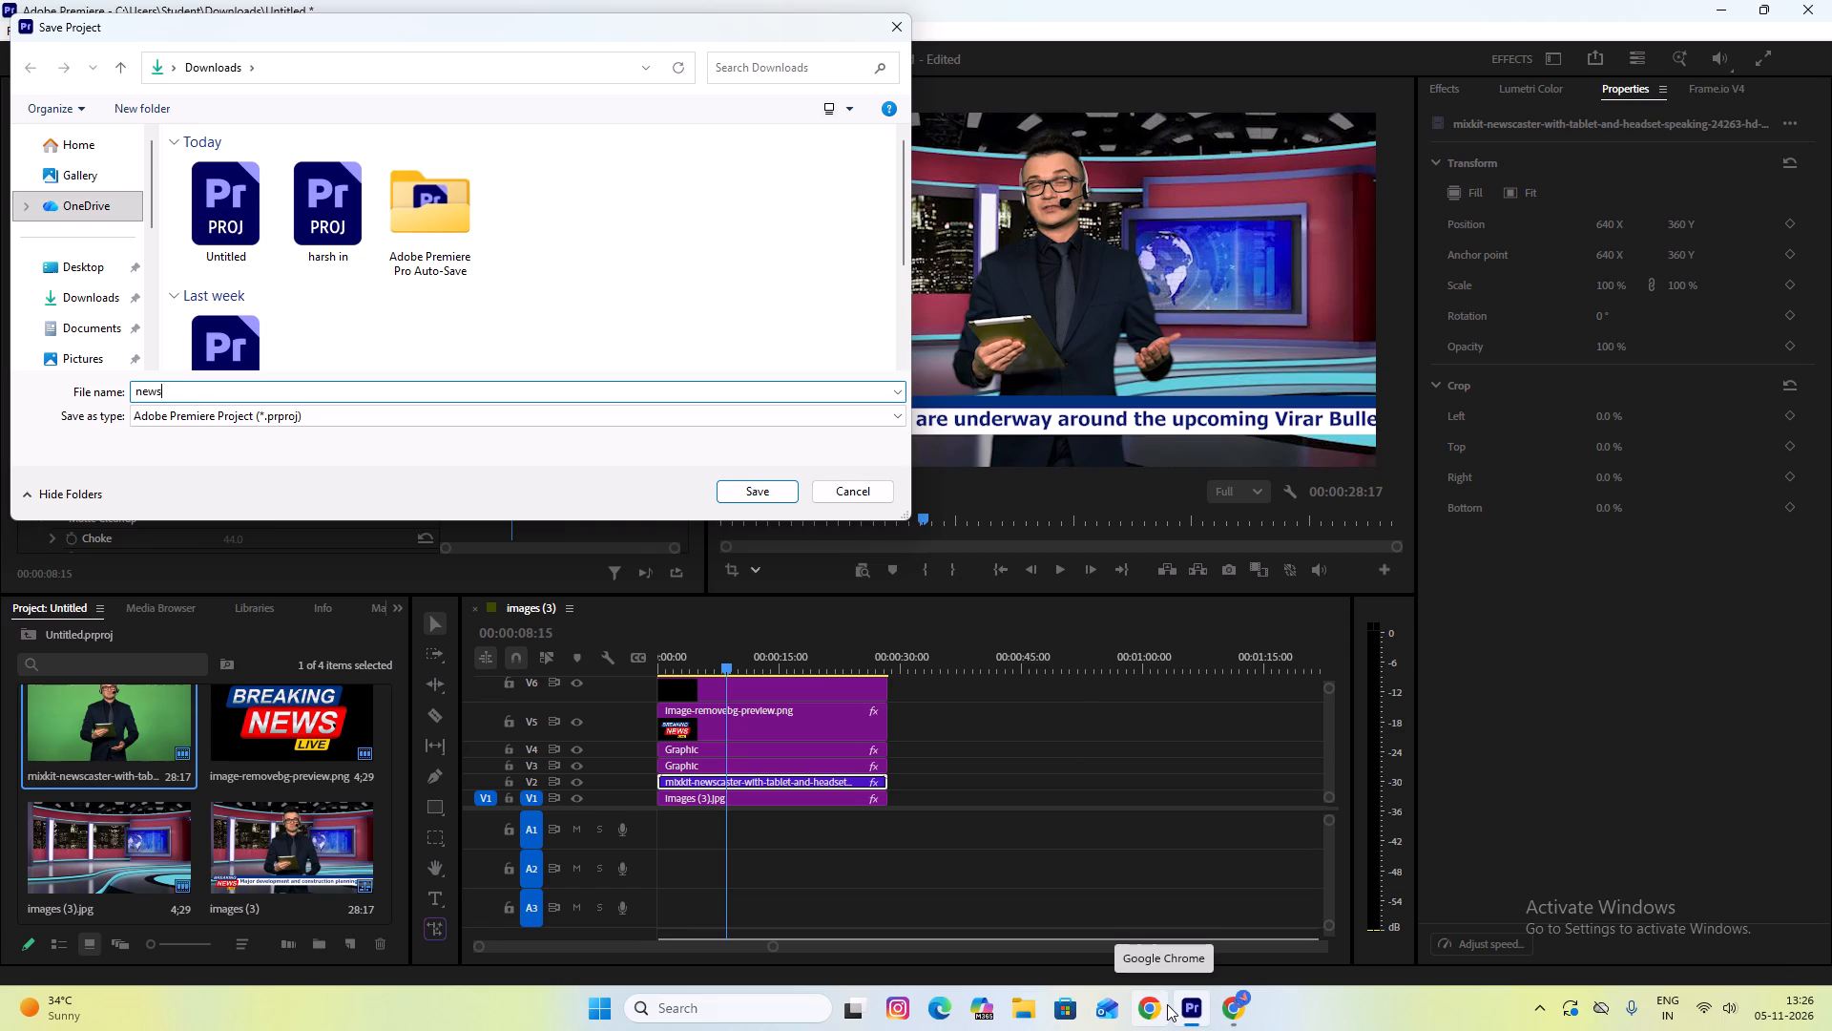
key(space)
text(sm)
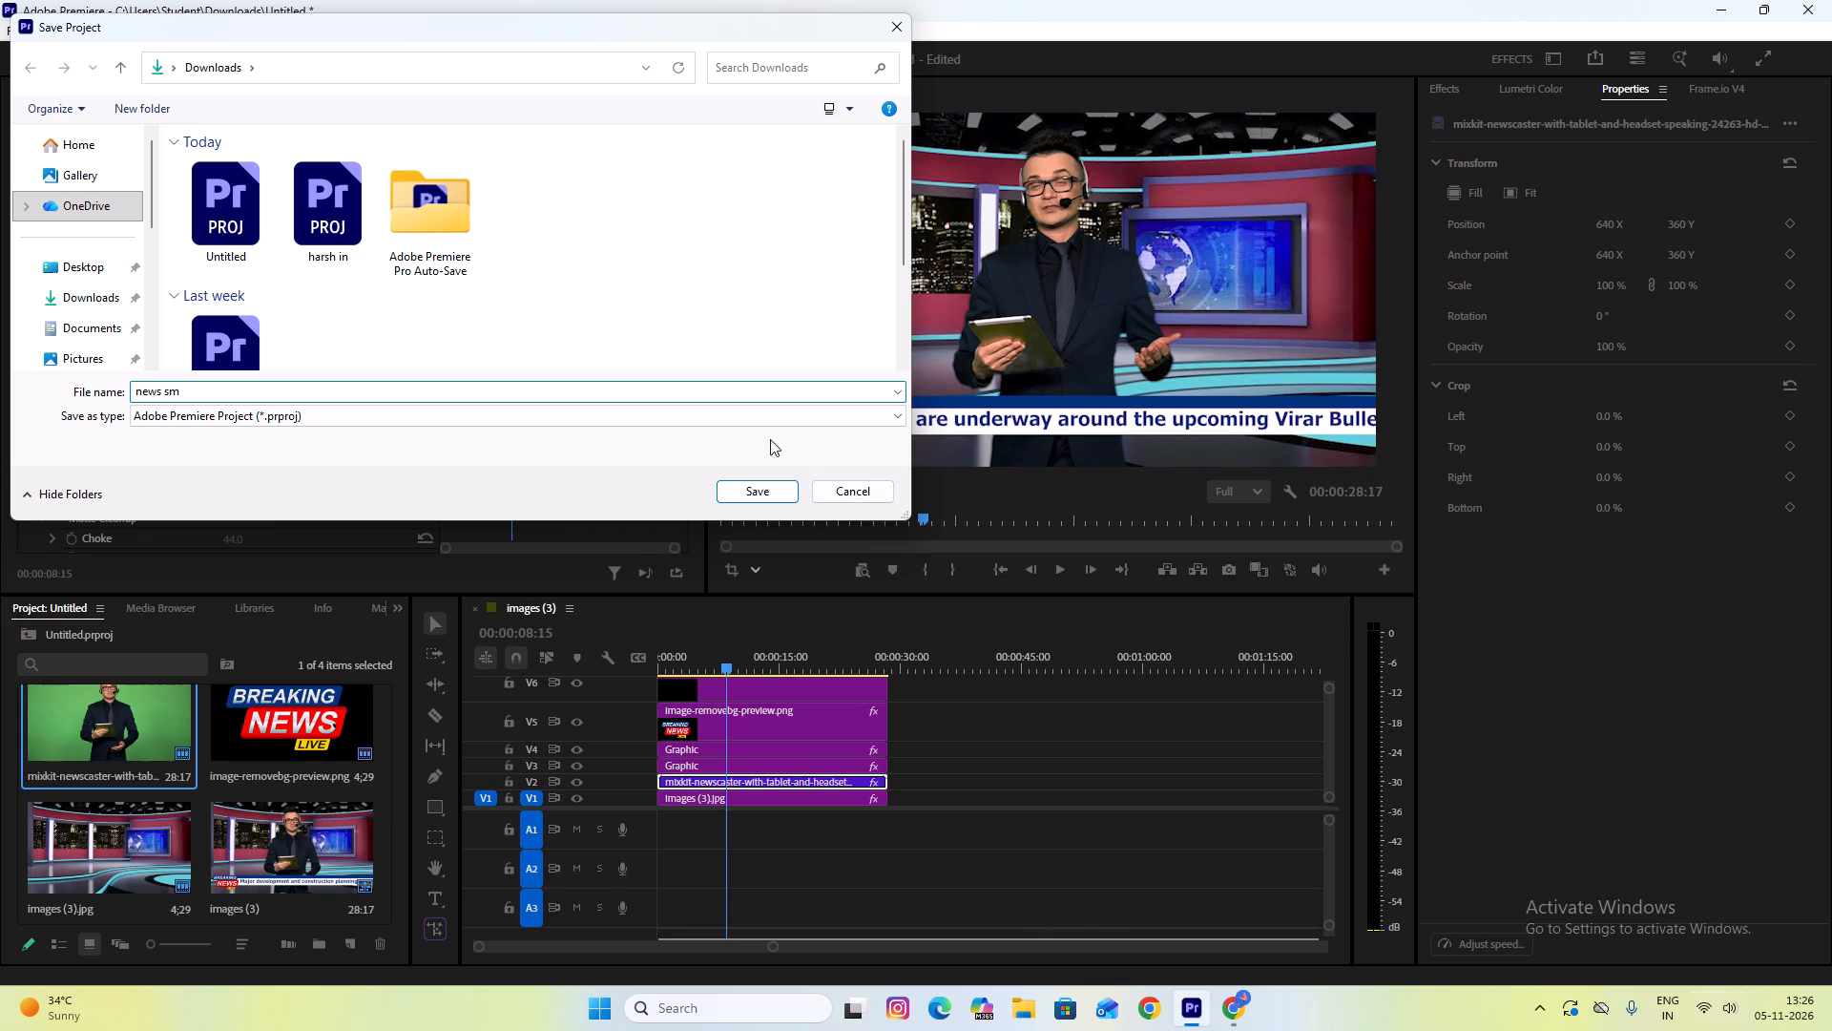
click(766, 492)
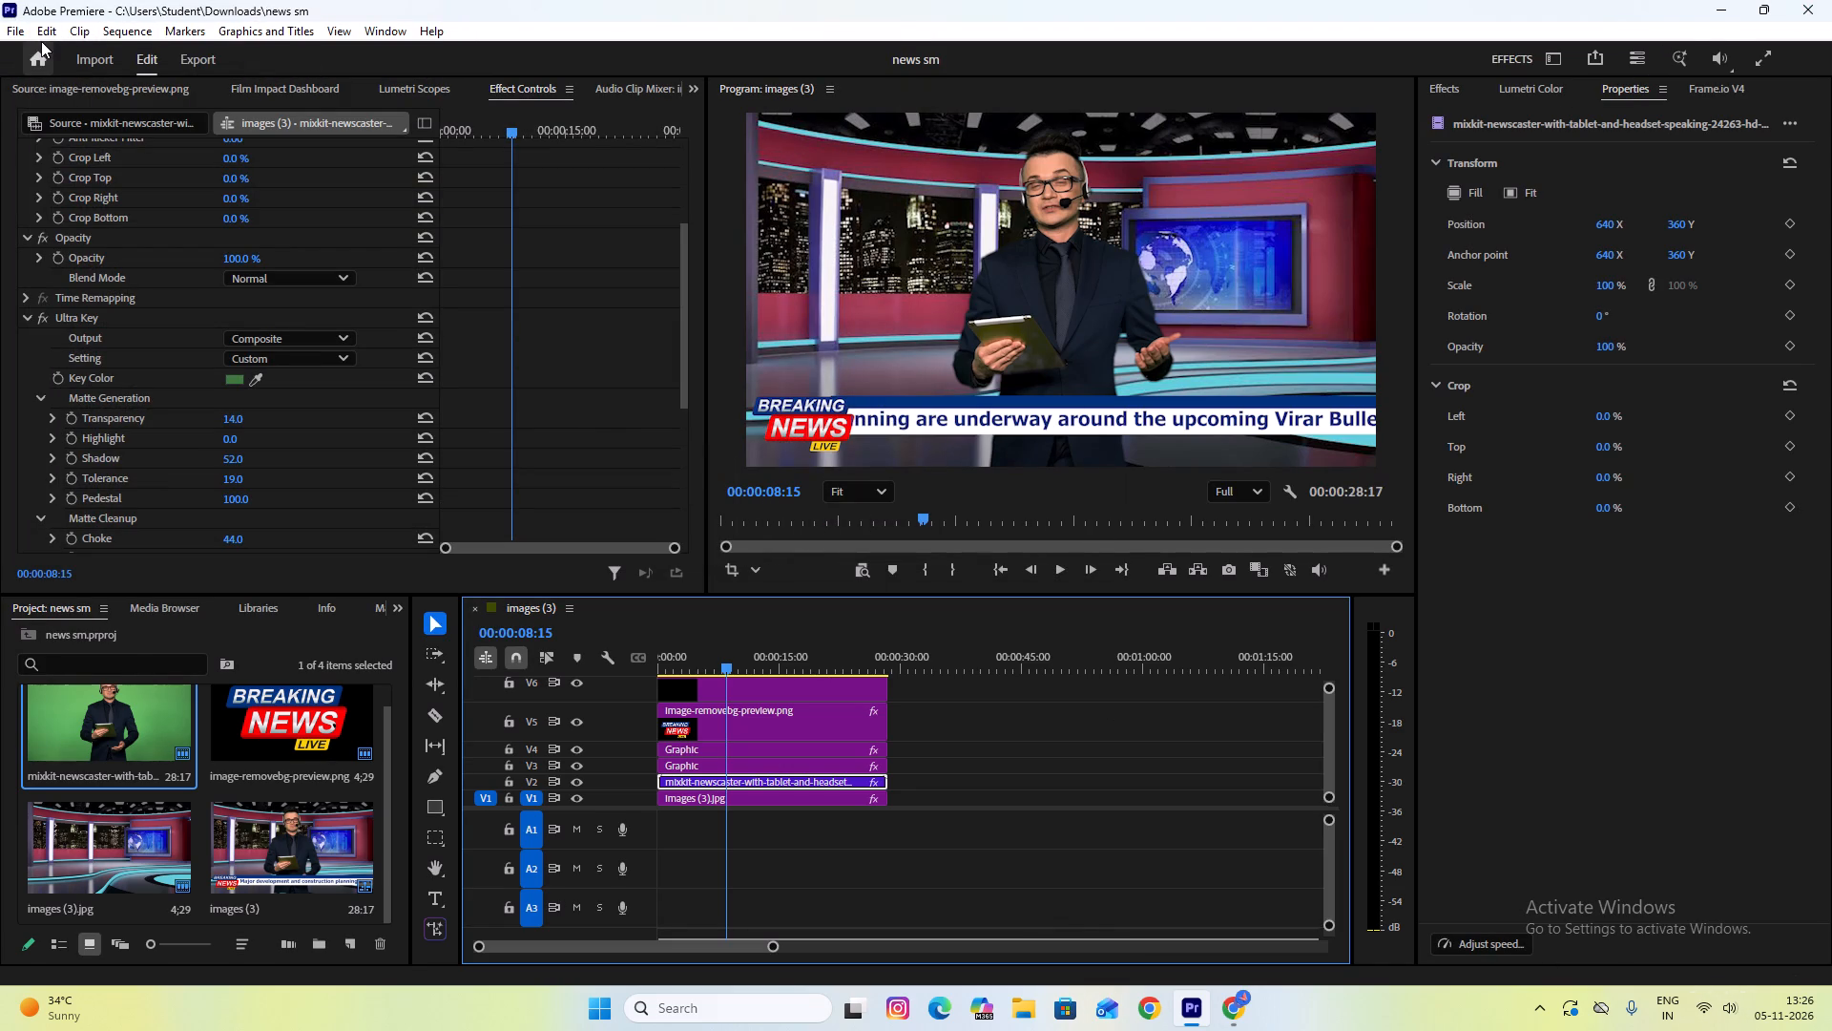
click(1802, 0)
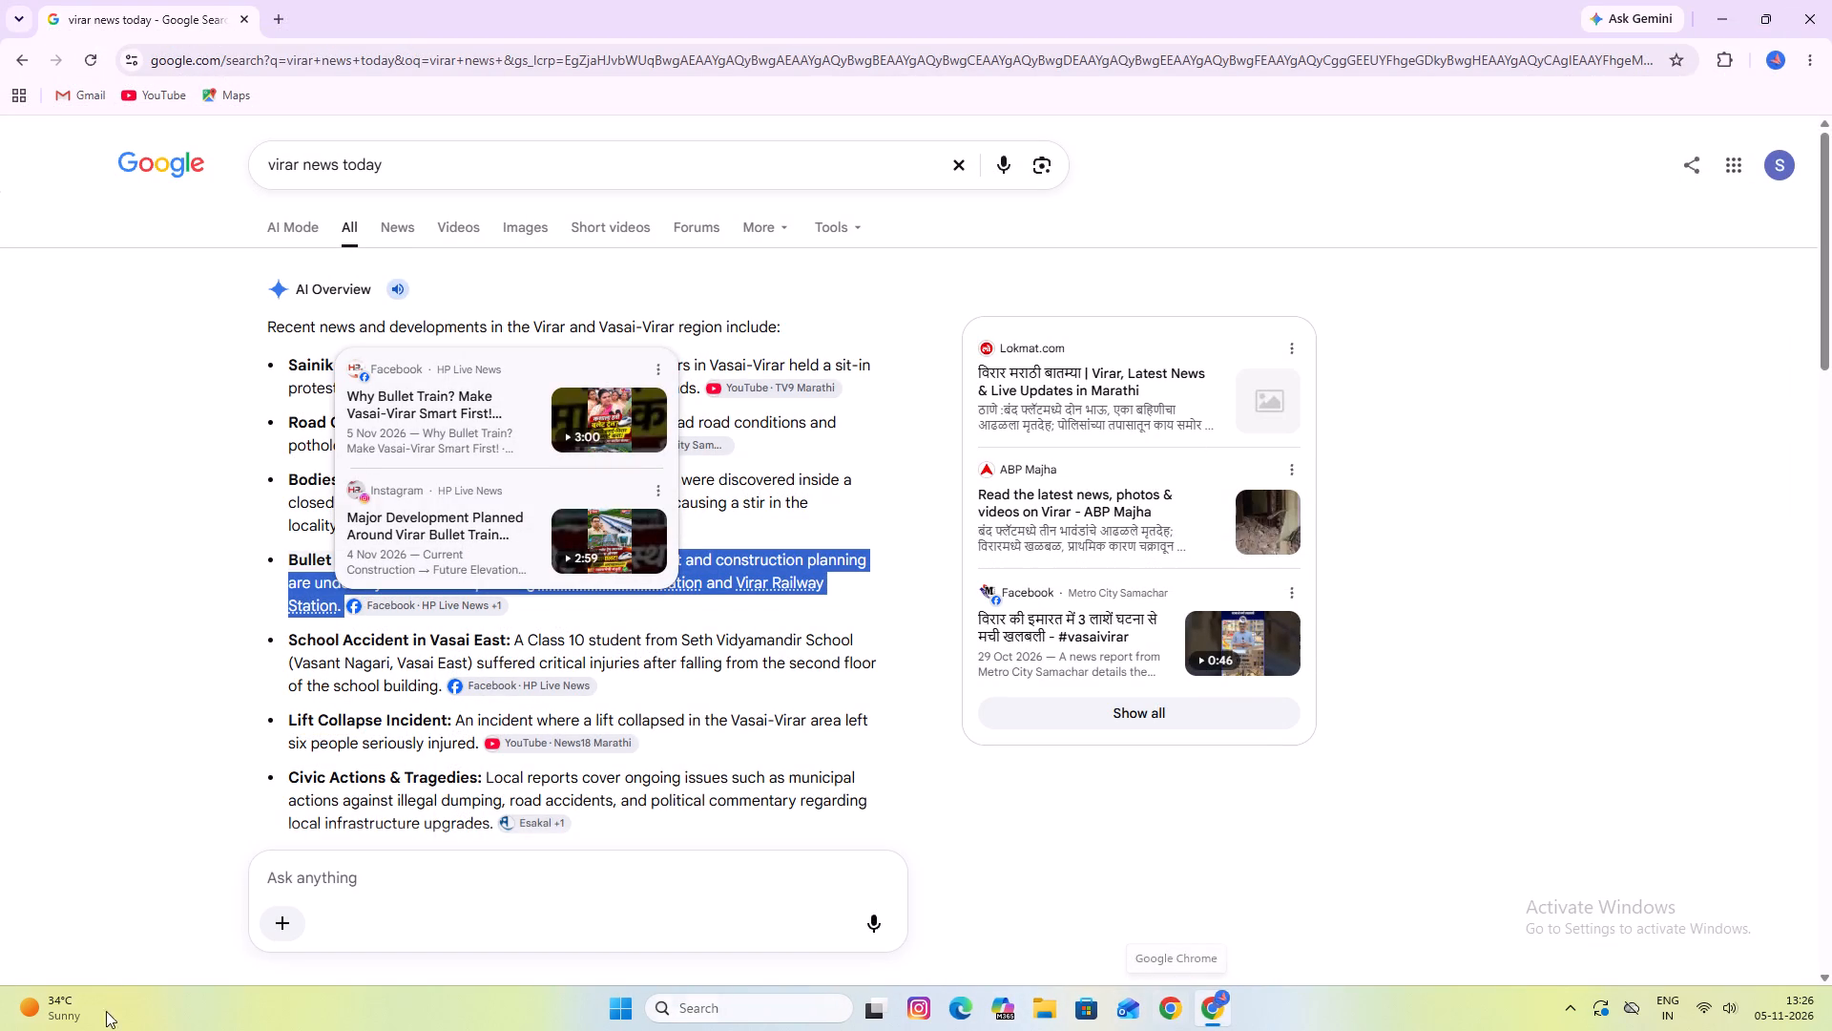
In Chrome, open a new tab, search Google for pinterest, and open the Pinterest website.
click(259, 19)
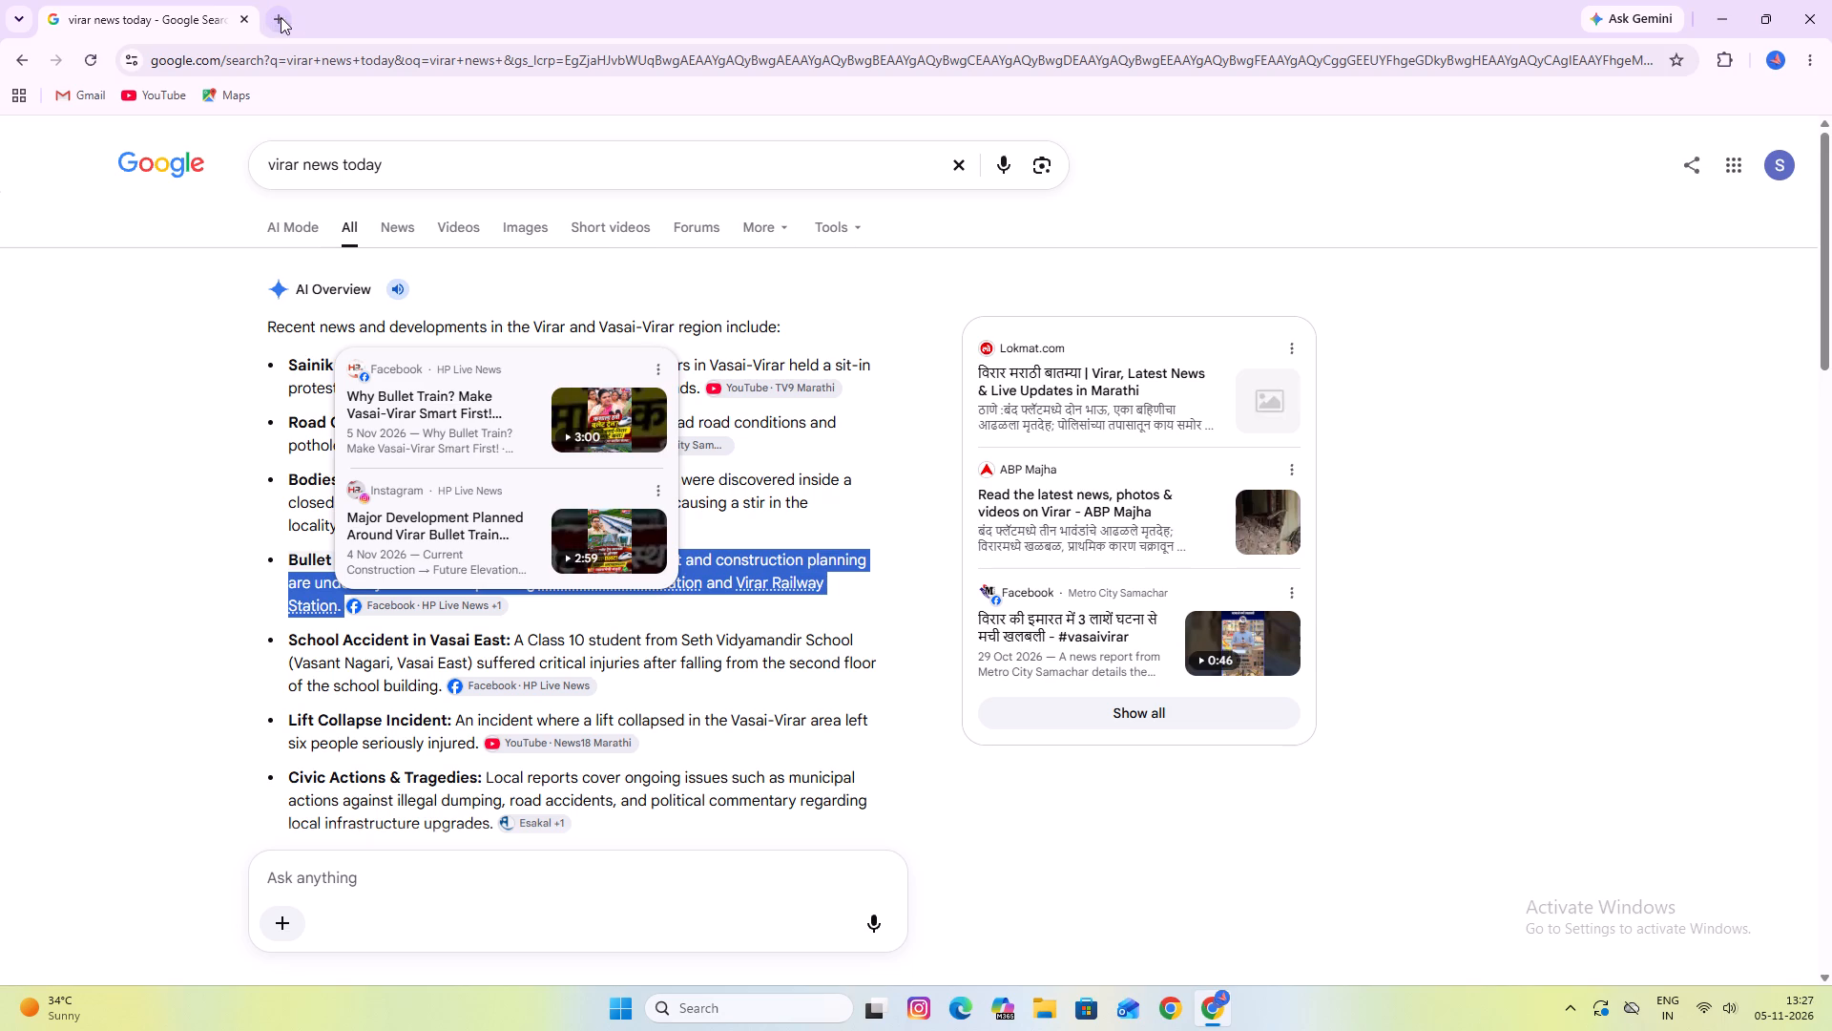
click(281, 17)
click(740, 391)
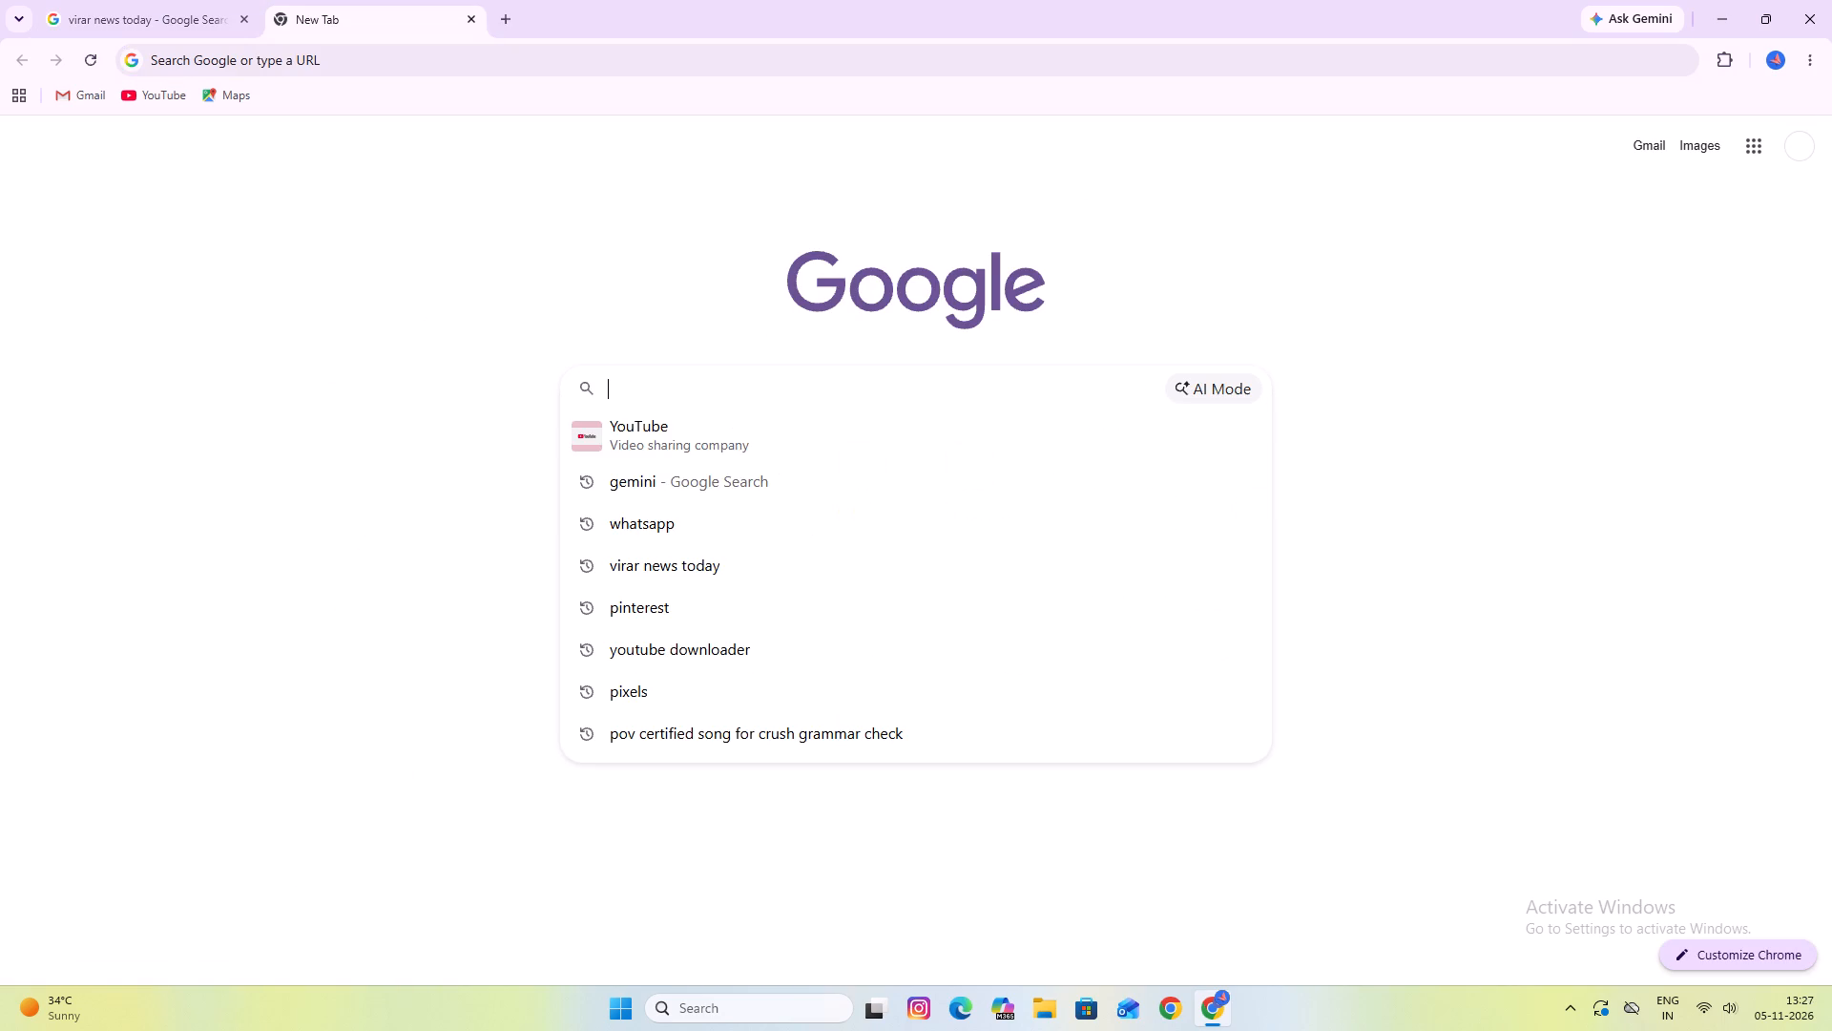
click(717, 606)
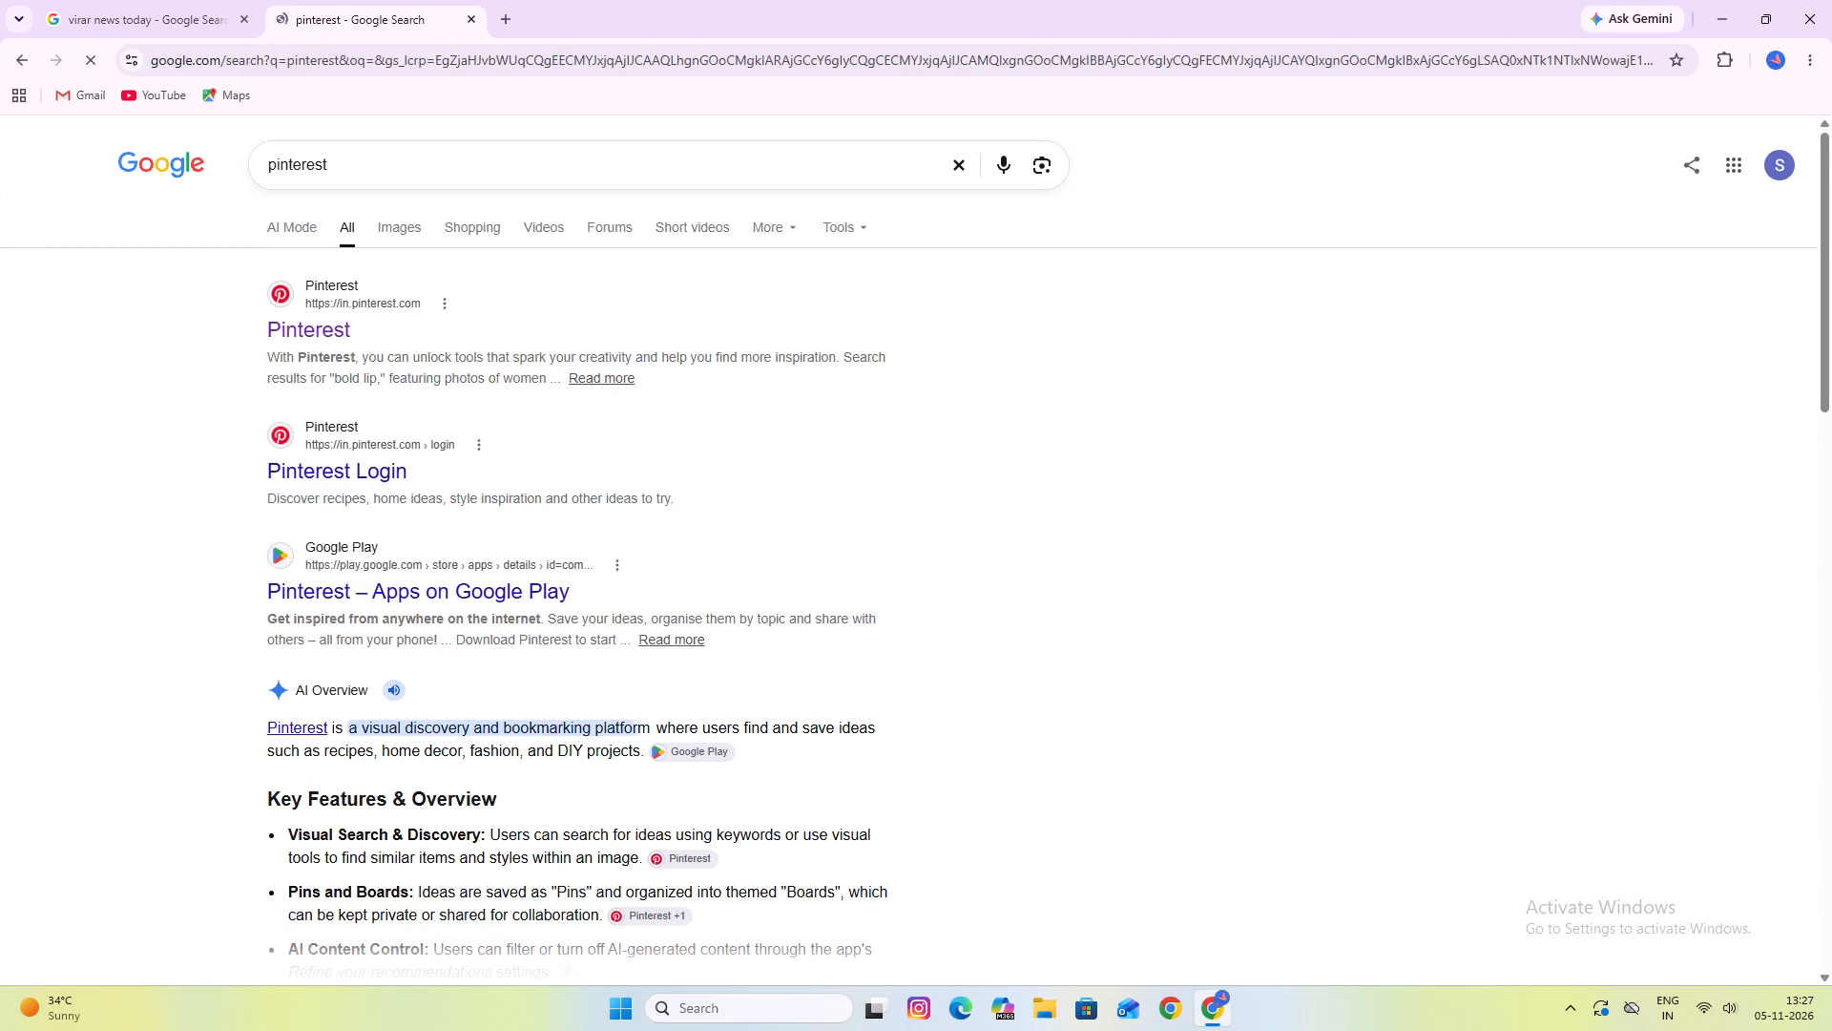
click(334, 329)
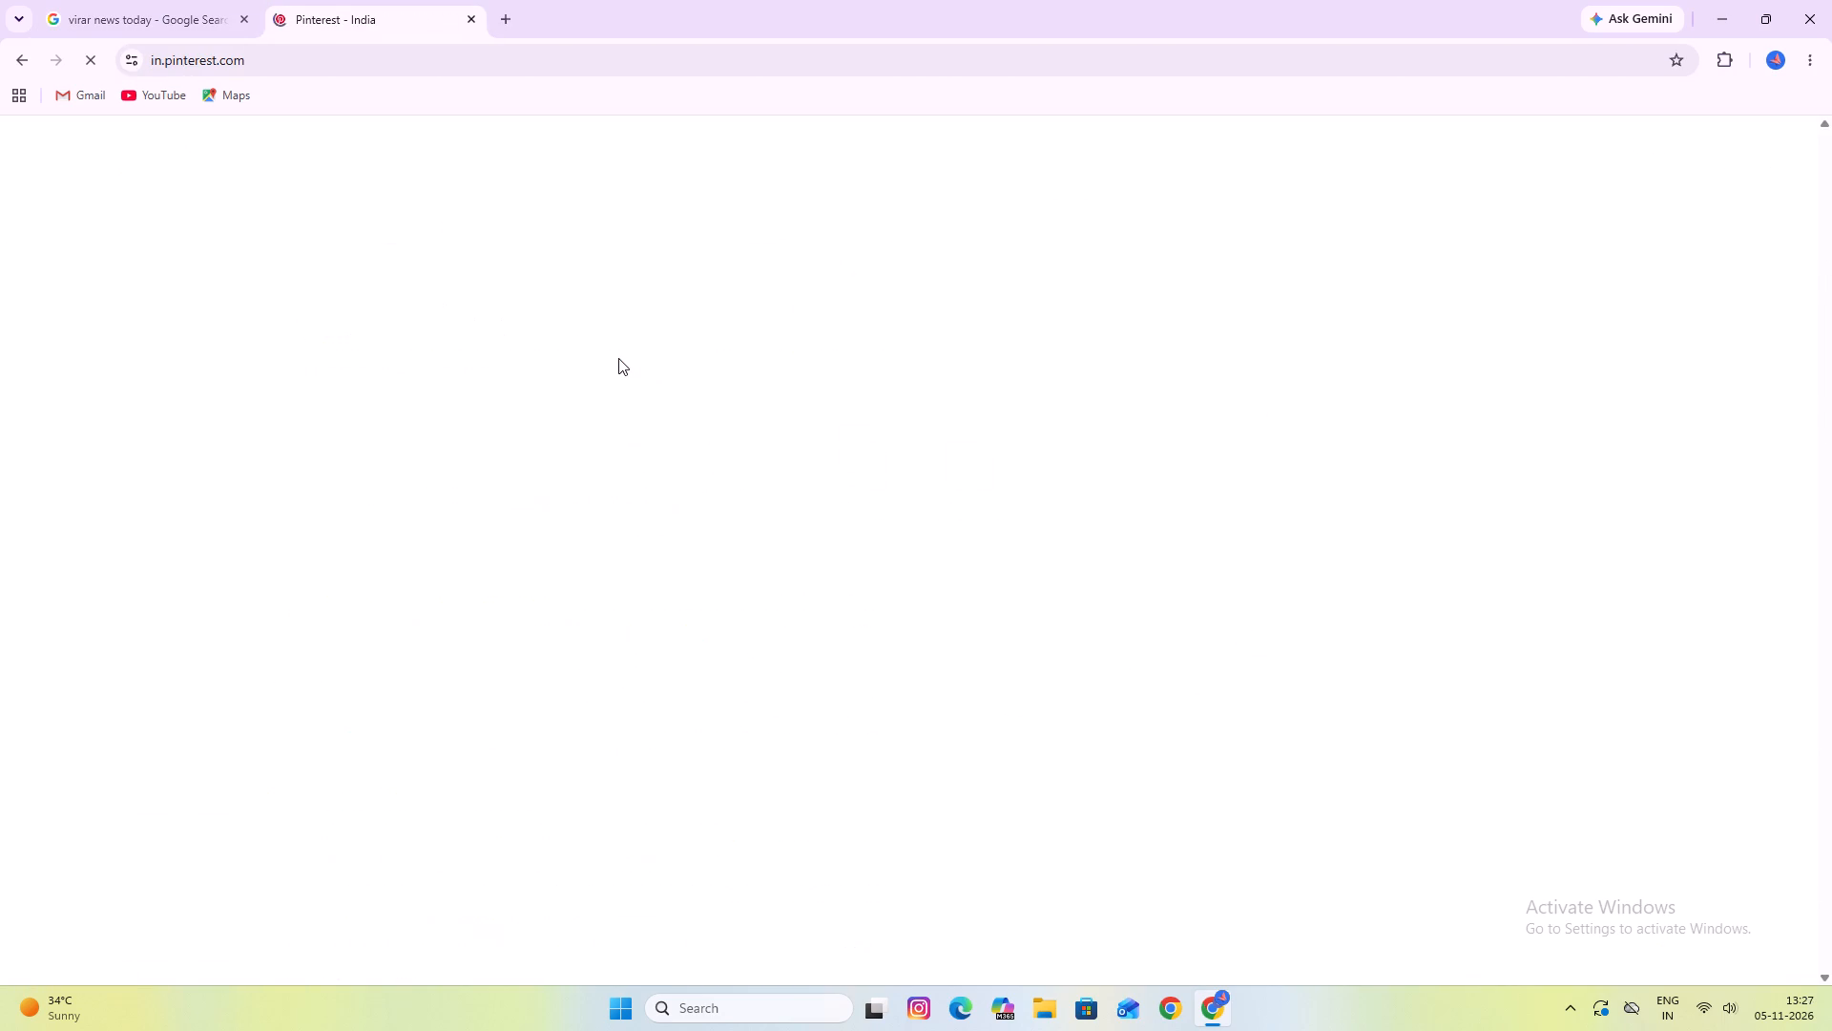